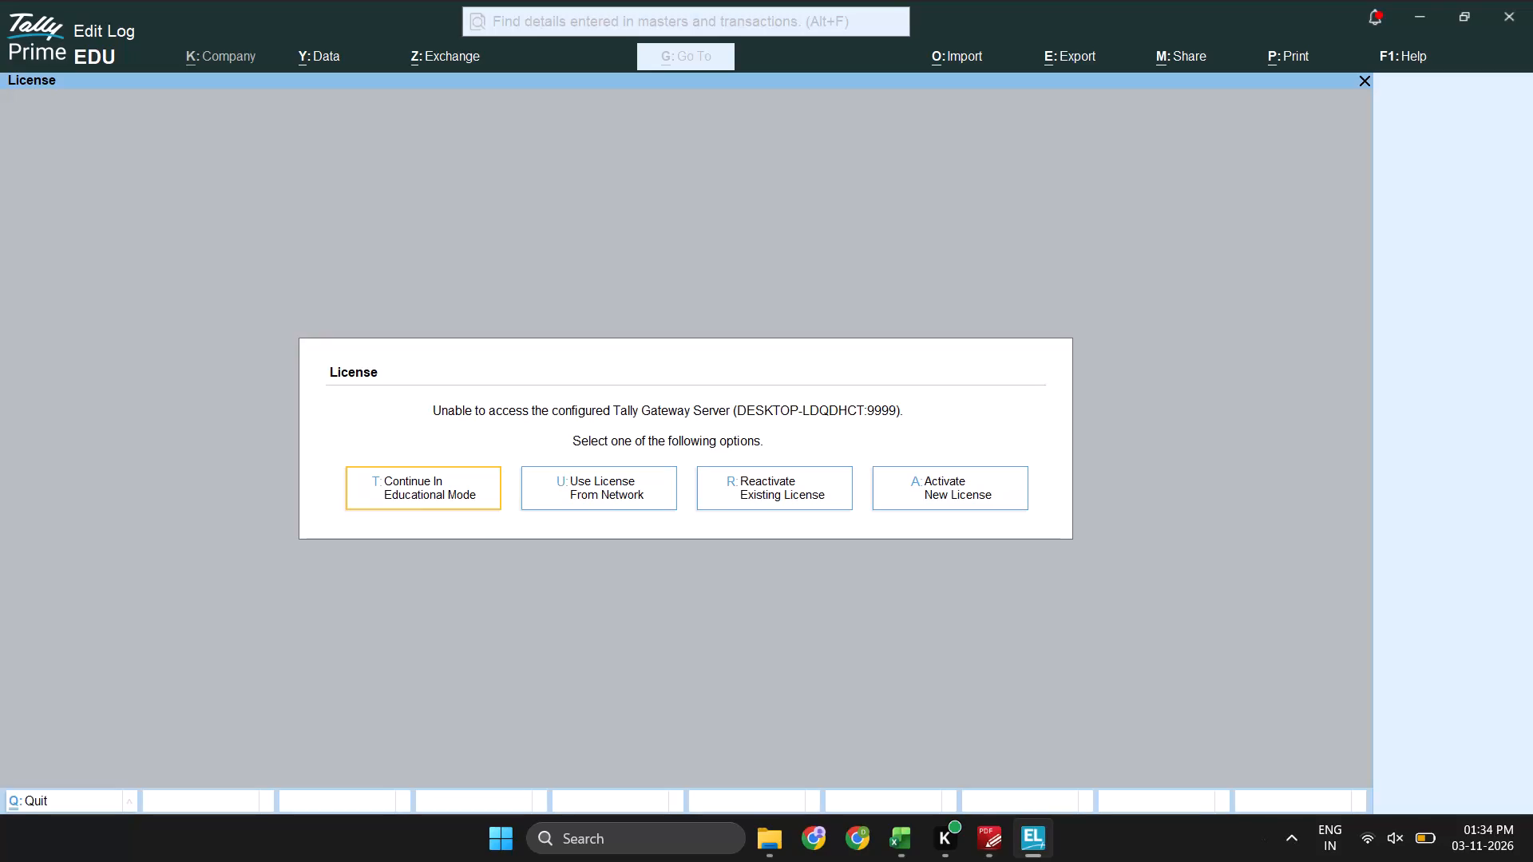
# Switch to the File Explorer window showing the KD Buyer's PO folder.
pyautogui.hotkey('alt', 'Tab')
pyautogui.hotkey('alt', 'Left')
pyautogui.hotkey('alt', 'Right')
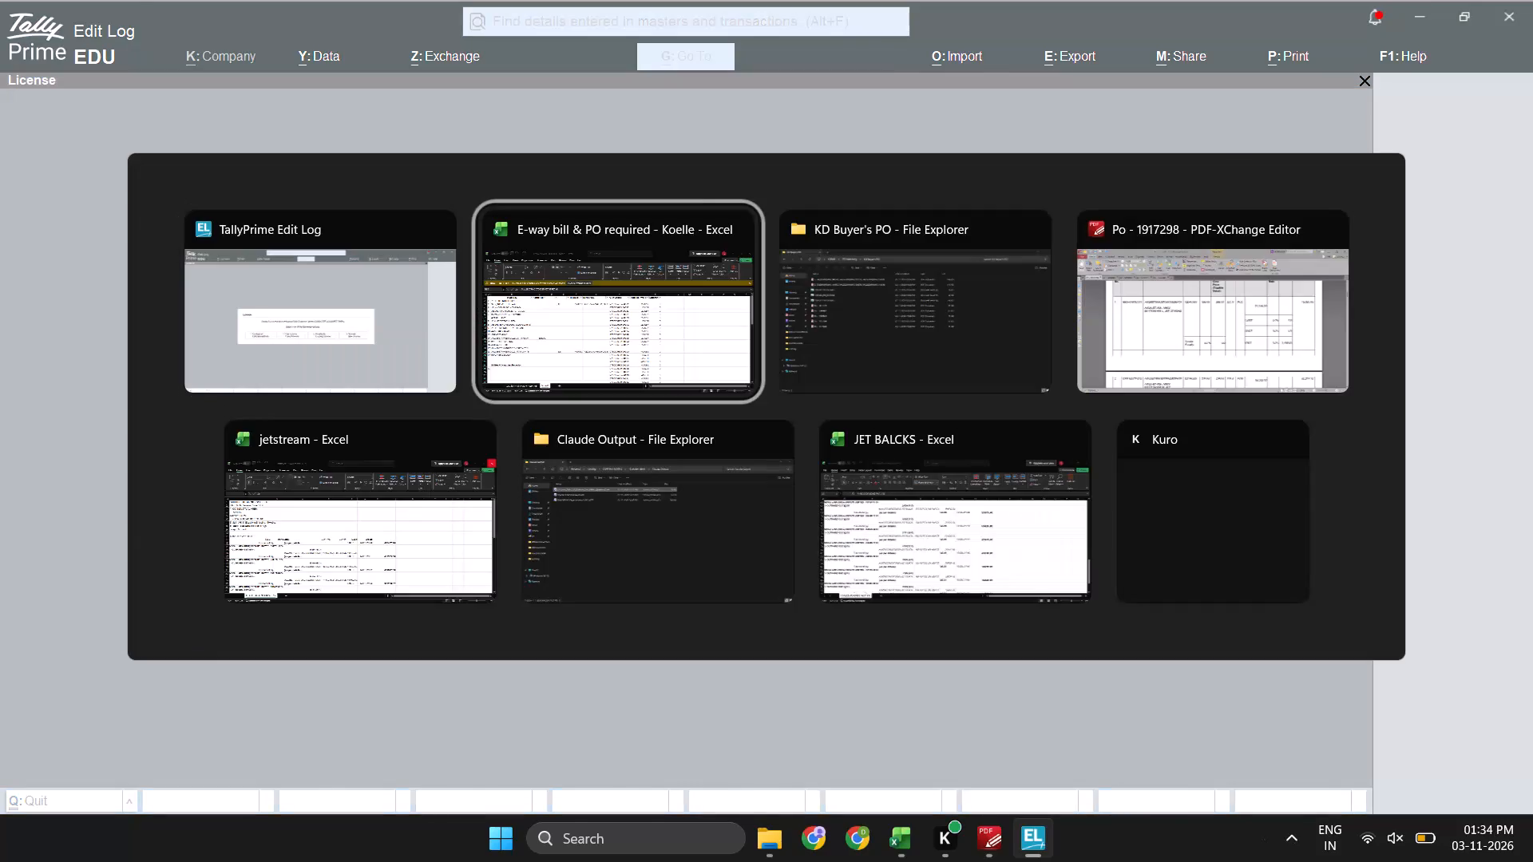
pyautogui.hotkey('alt', 'Tab')
pyautogui.hotkey('alt', 'Tab')
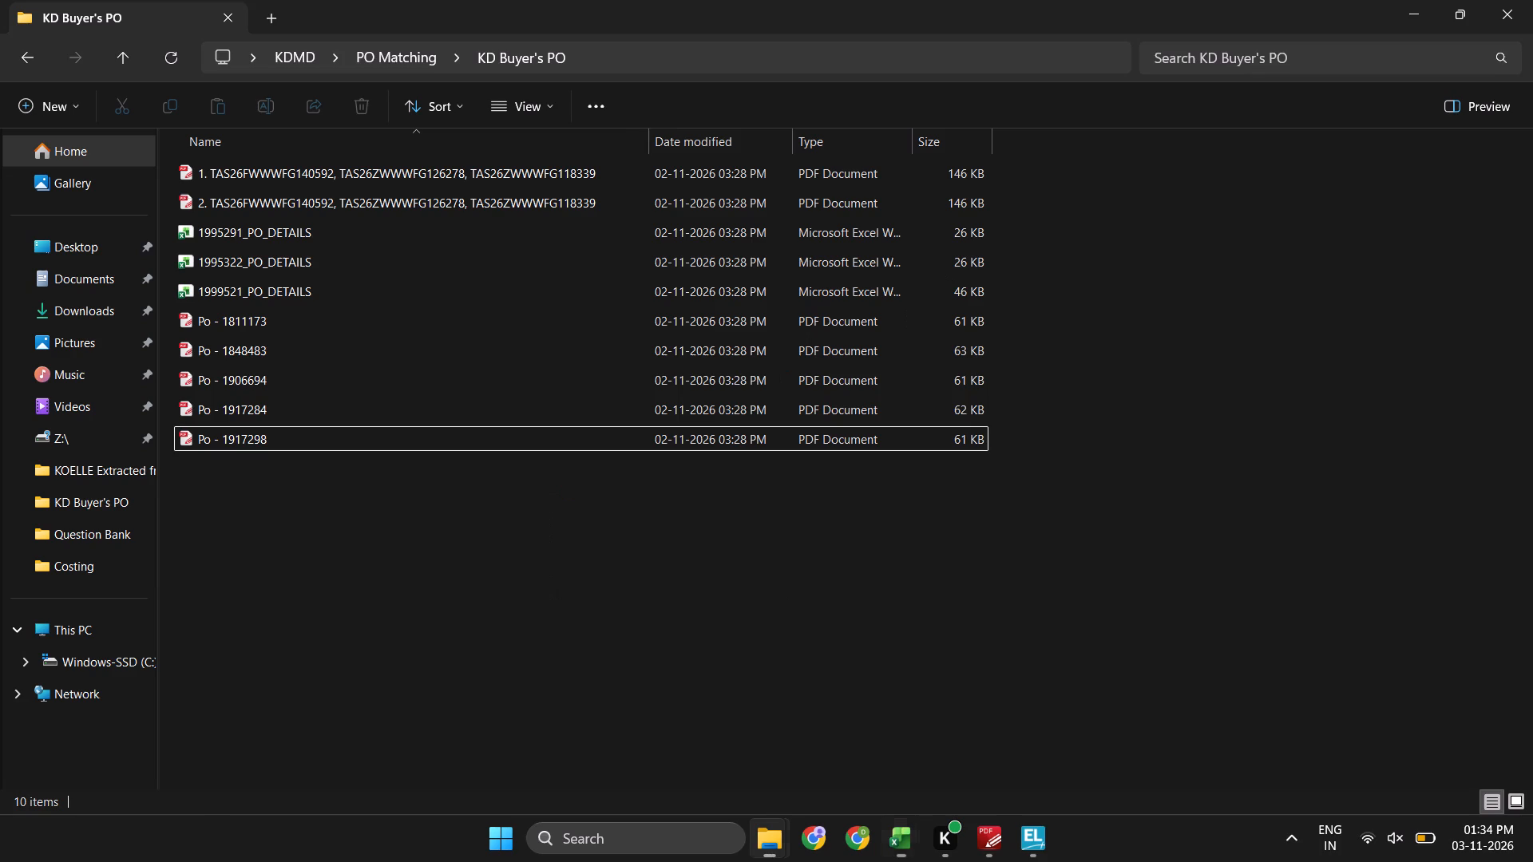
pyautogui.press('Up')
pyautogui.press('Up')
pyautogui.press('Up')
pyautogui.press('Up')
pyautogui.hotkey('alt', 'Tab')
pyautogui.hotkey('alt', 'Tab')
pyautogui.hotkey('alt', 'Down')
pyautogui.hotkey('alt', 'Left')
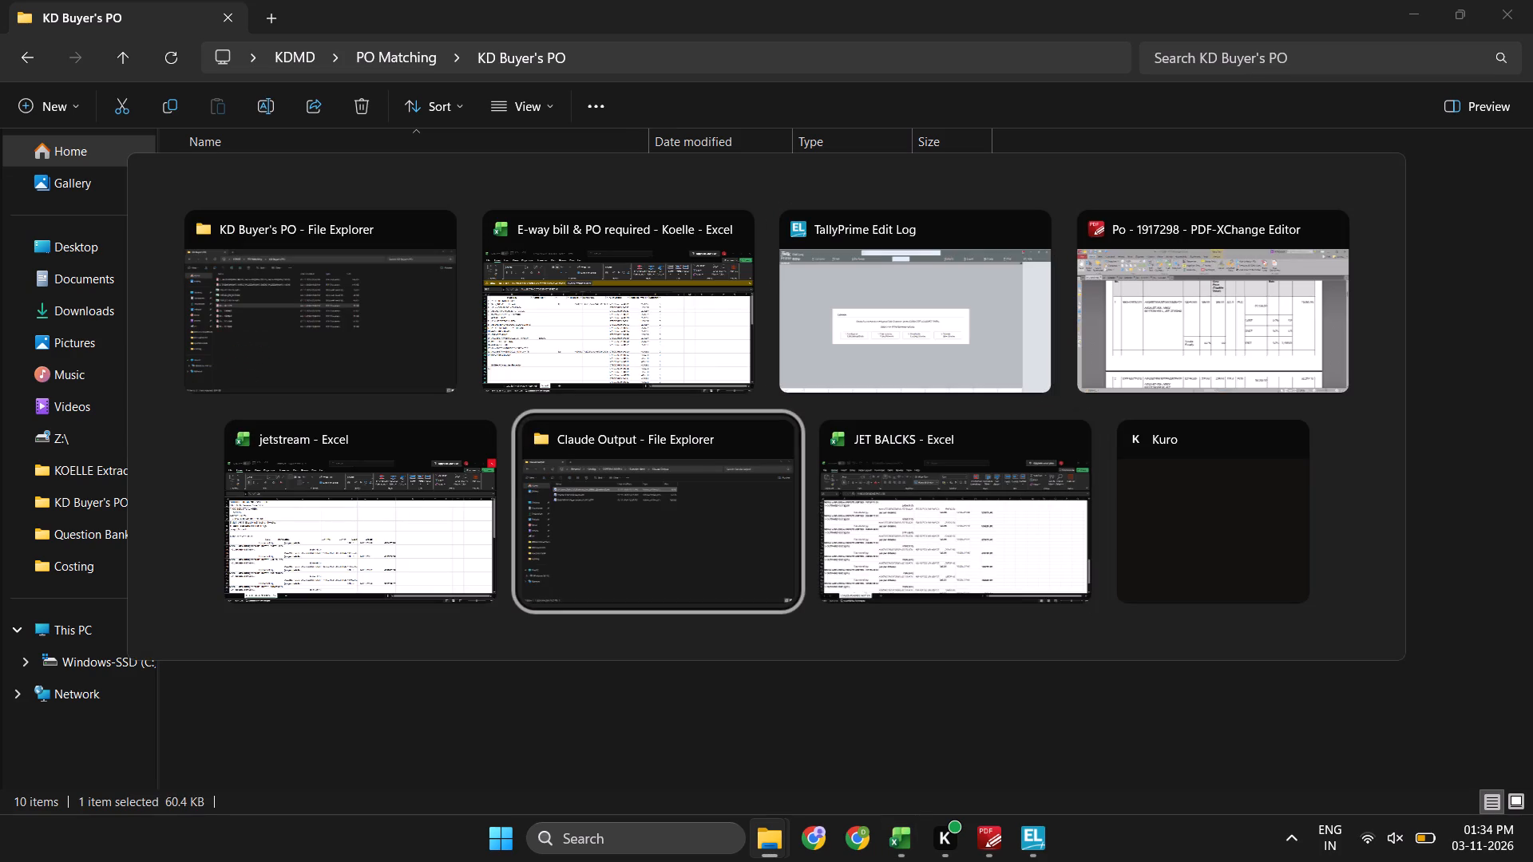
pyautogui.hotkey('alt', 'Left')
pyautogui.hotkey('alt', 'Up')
# Go to the E way bills folder under KDMD and open the workbook "E-way bill & PO required - Mirelle".
pyautogui.press('BackSpace')
pyautogui.press('Down')
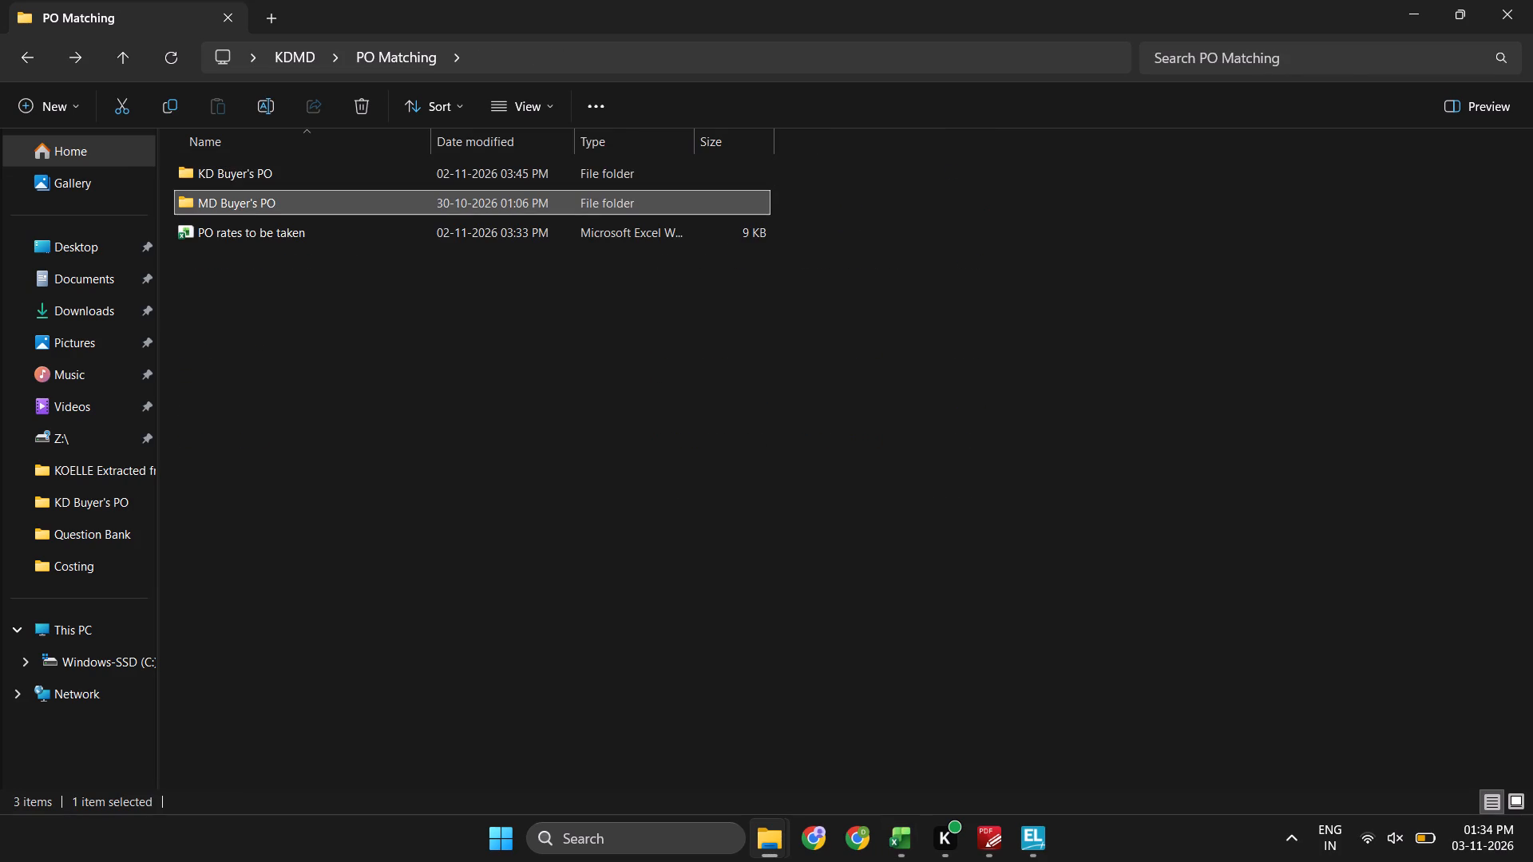
pyautogui.press('BackSpace')
pyautogui.press('Up')
pyautogui.press('Up')
pyautogui.press('Return')
pyautogui.press('Down')
pyautogui.press('Down')
pyautogui.press('Down')
pyautogui.press('Down')
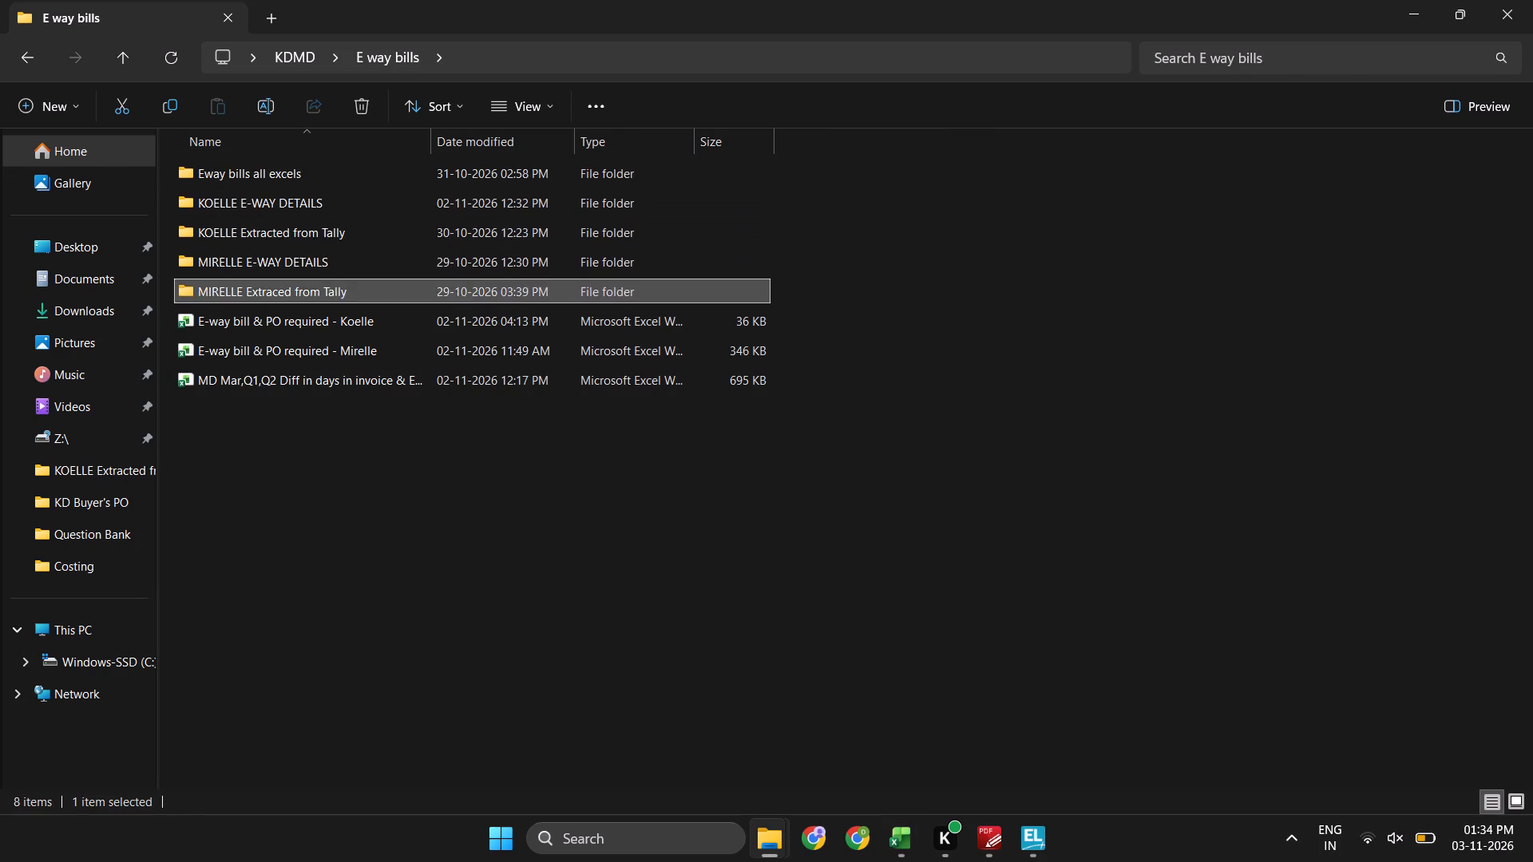
pyautogui.press('Down')
pyautogui.press('Down')
pyautogui.press('Return')
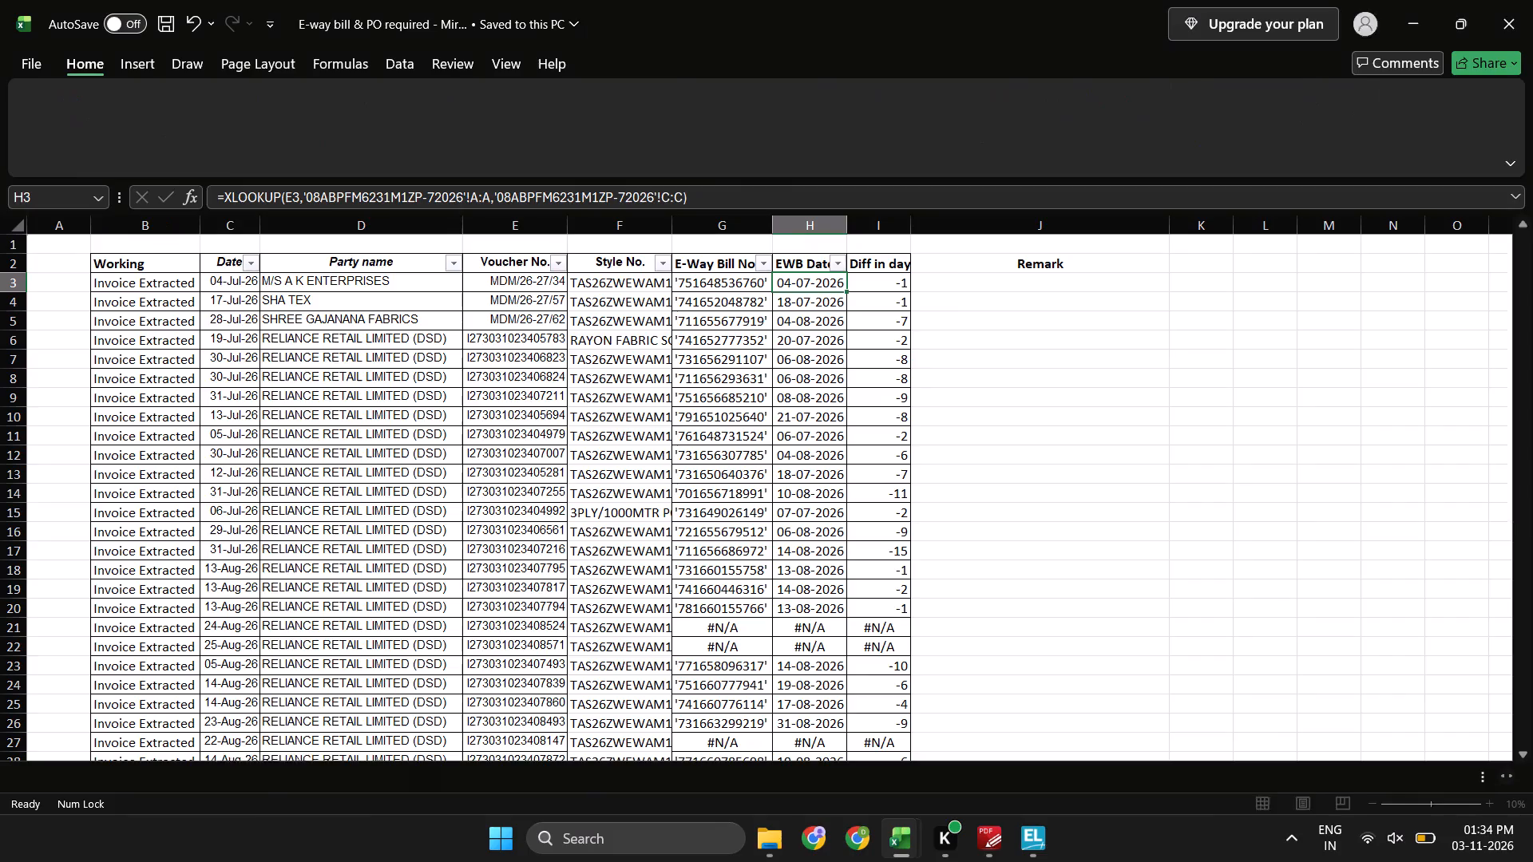
# Review the invoice, e-way bill, date difference and remark entries on the IGST Apr-jun and IGST july to aug sheets.
pyautogui.hotkey('ctrl', 'pageup')
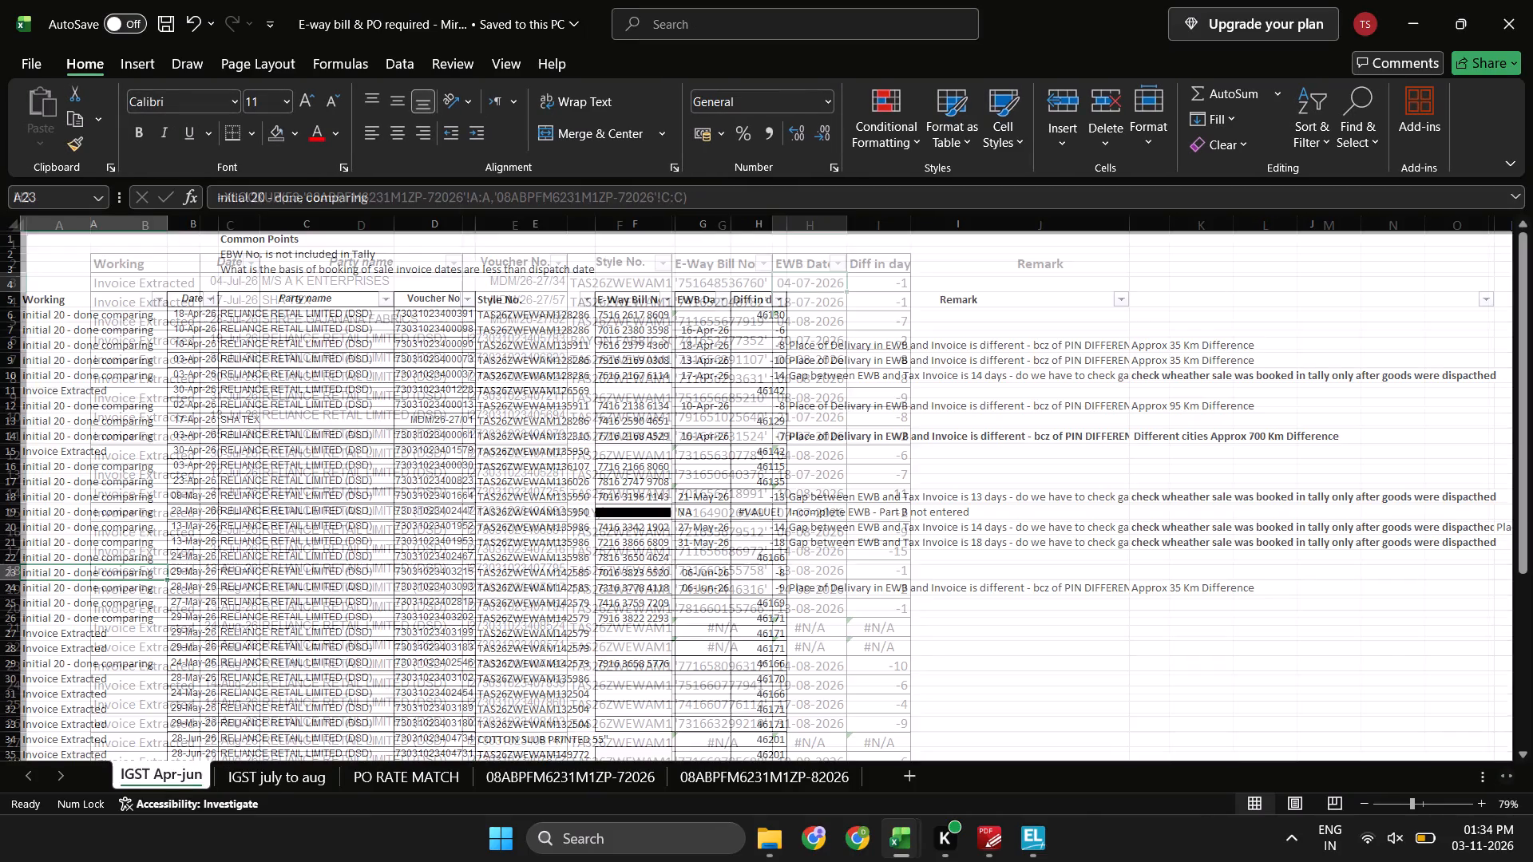
pyautogui.press('Right')
pyautogui.press('Right')
pyautogui.press('Down')
pyautogui.press('Left')
pyautogui.press('Down')
pyautogui.hotkey('ctrl', 'pageup')
pyautogui.hotkey('ctrl', 'pagedown')
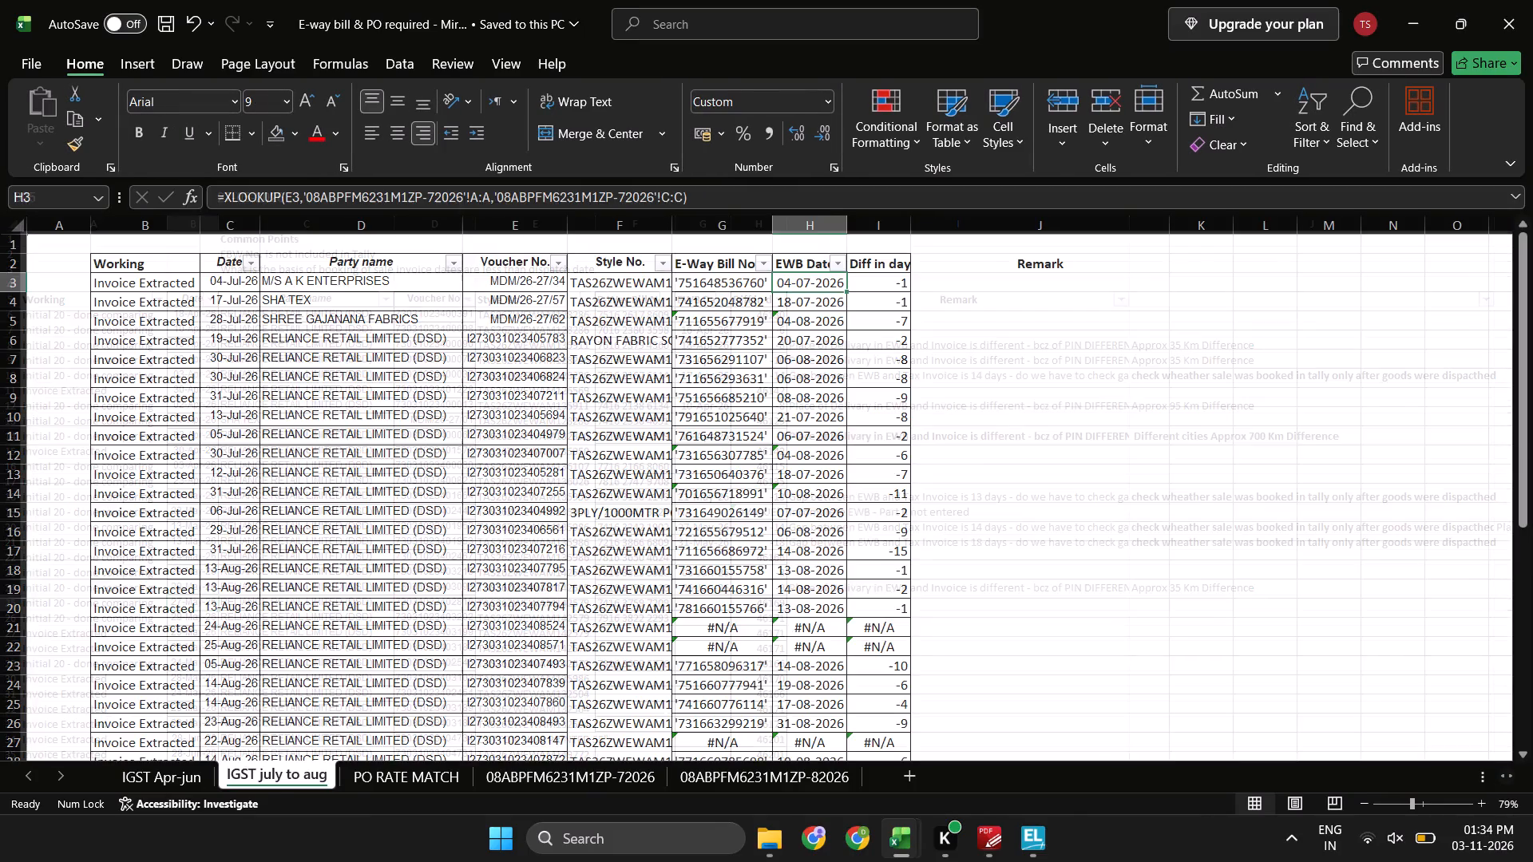
pyautogui.press('Right')
pyautogui.press('Down')
pyautogui.scroll(-1, 747, 310)
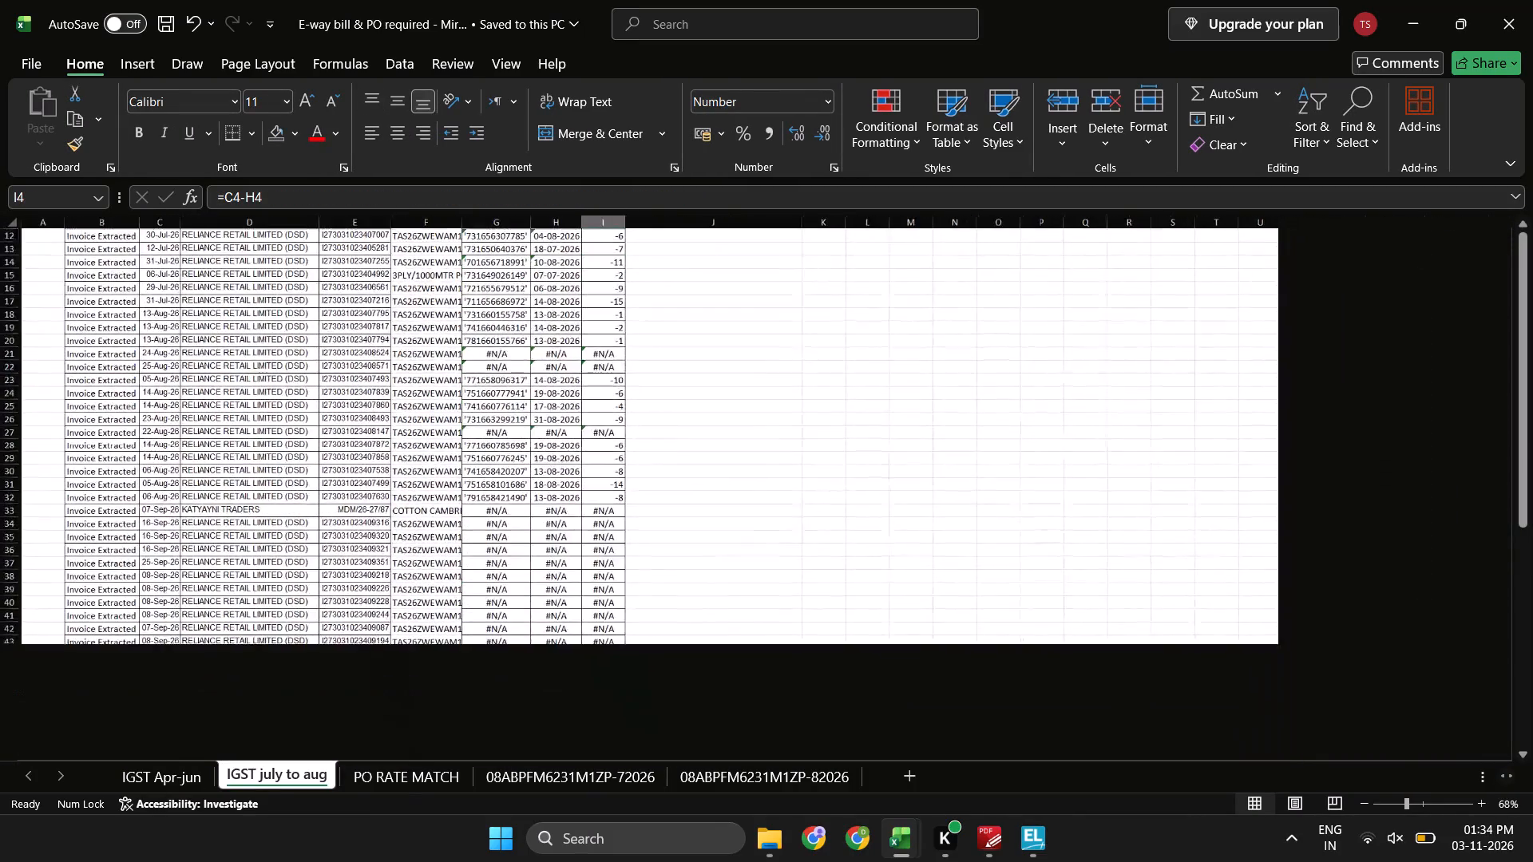
pyautogui.scroll(1, 747, 310)
pyautogui.scroll(-2, 747, 310)
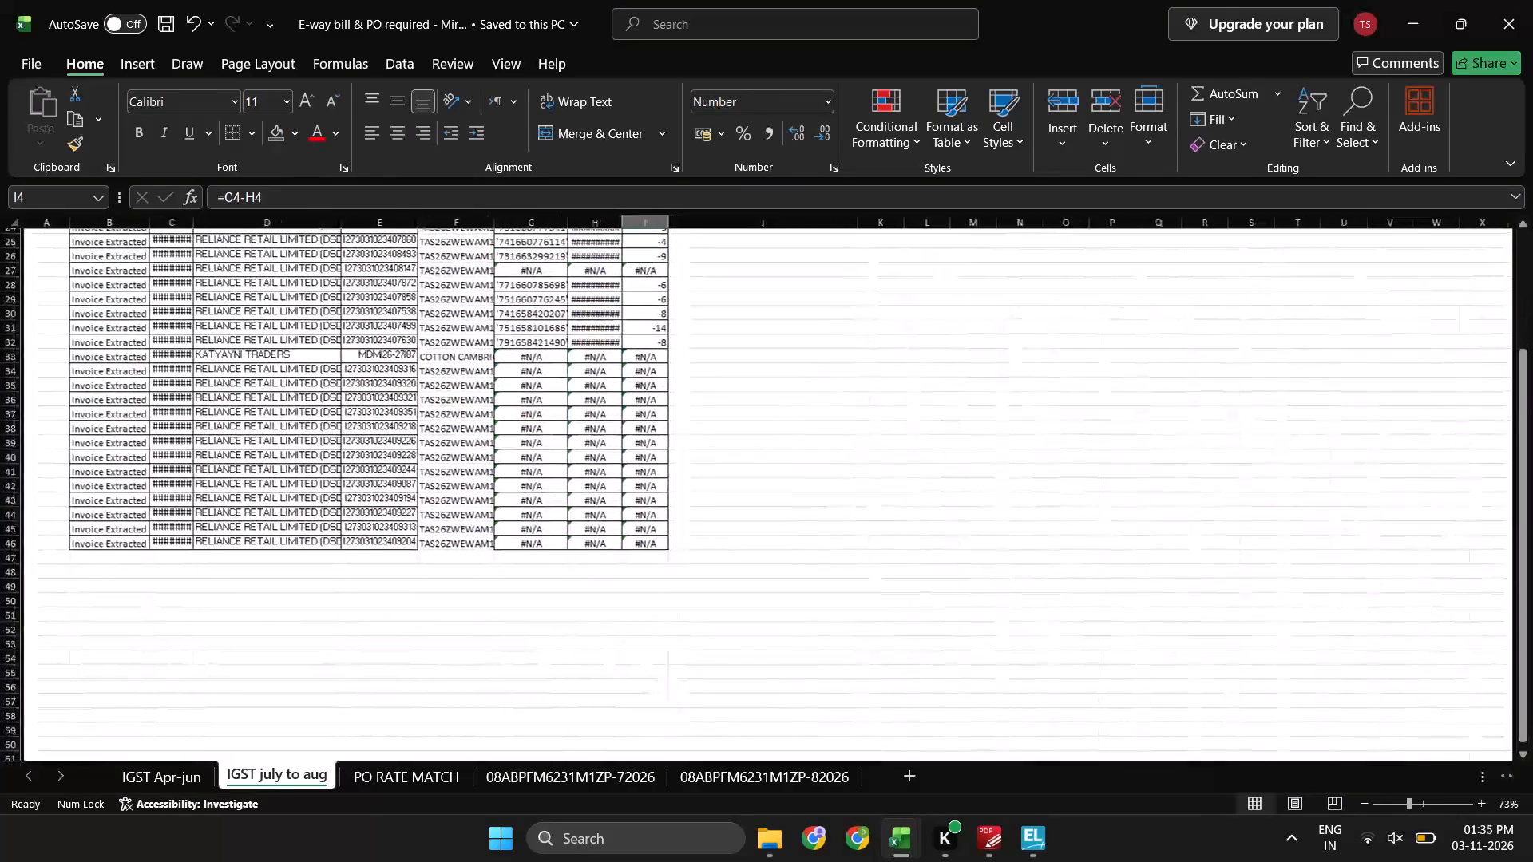
pyautogui.scroll(3, 747, 310)
pyautogui.hotkey('ctrl', 'pageup')
pyautogui.scroll(-1, 826, 358)
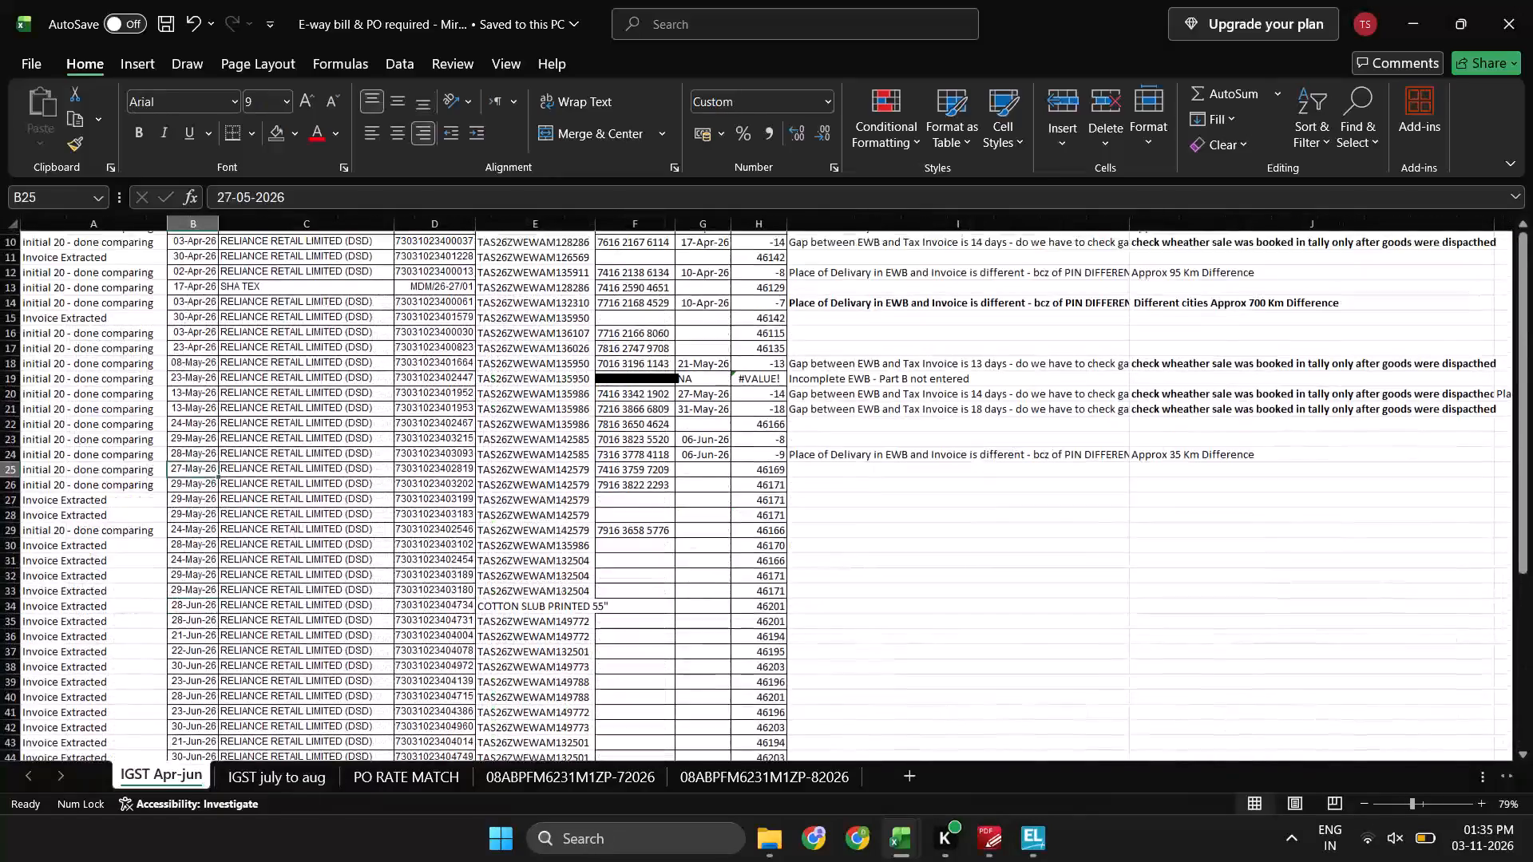
pyautogui.scroll(-1, 826, 358)
pyautogui.scroll(1, 826, 358)
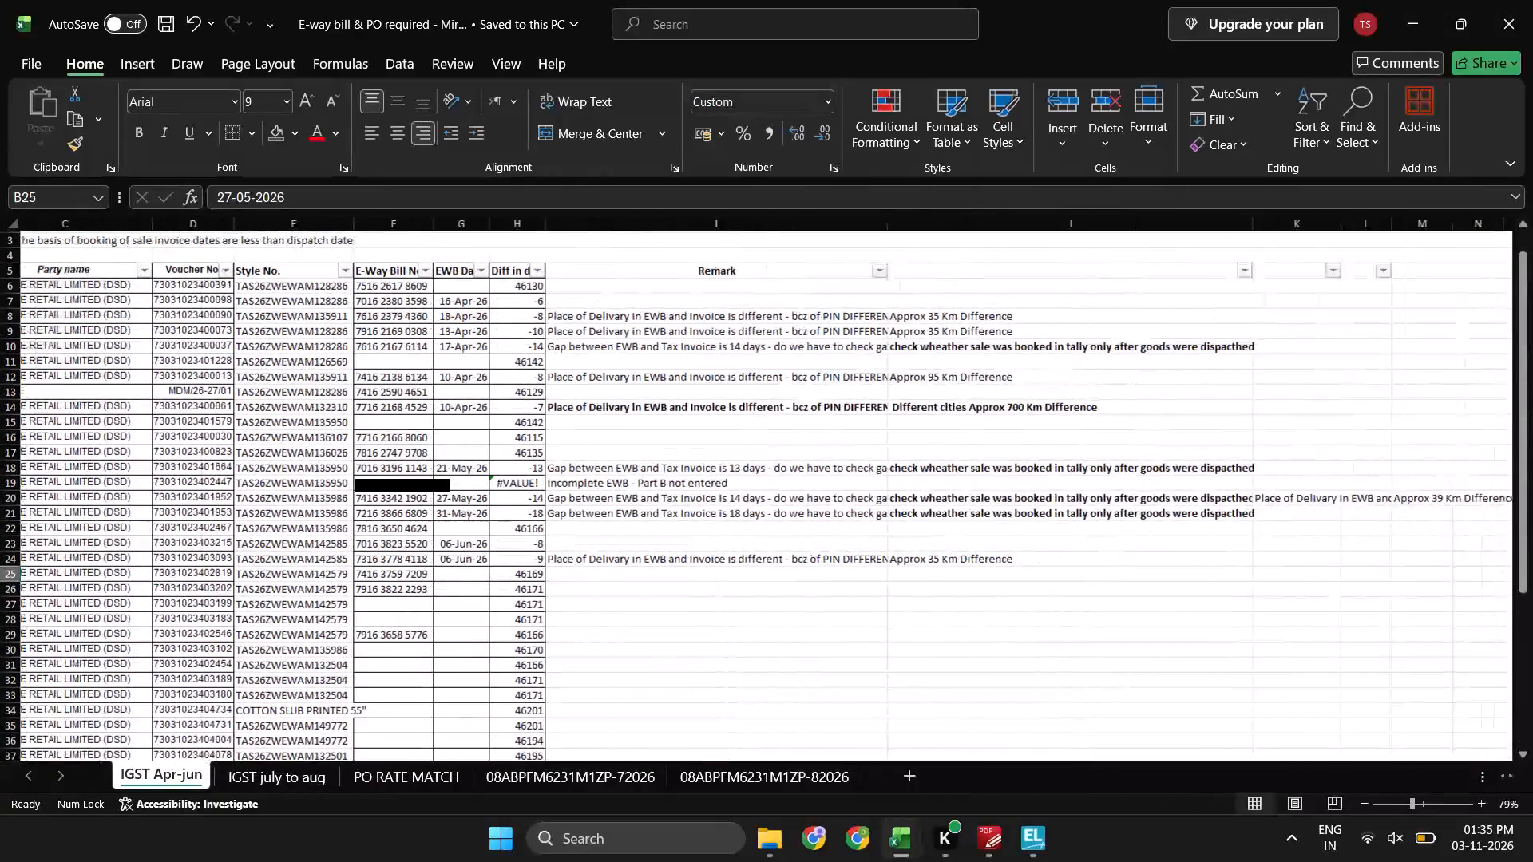
pyautogui.scroll(1, 826, 358)
pyautogui.hscroll(-1, 826, 358)
pyautogui.hscroll(1, 826, 358)
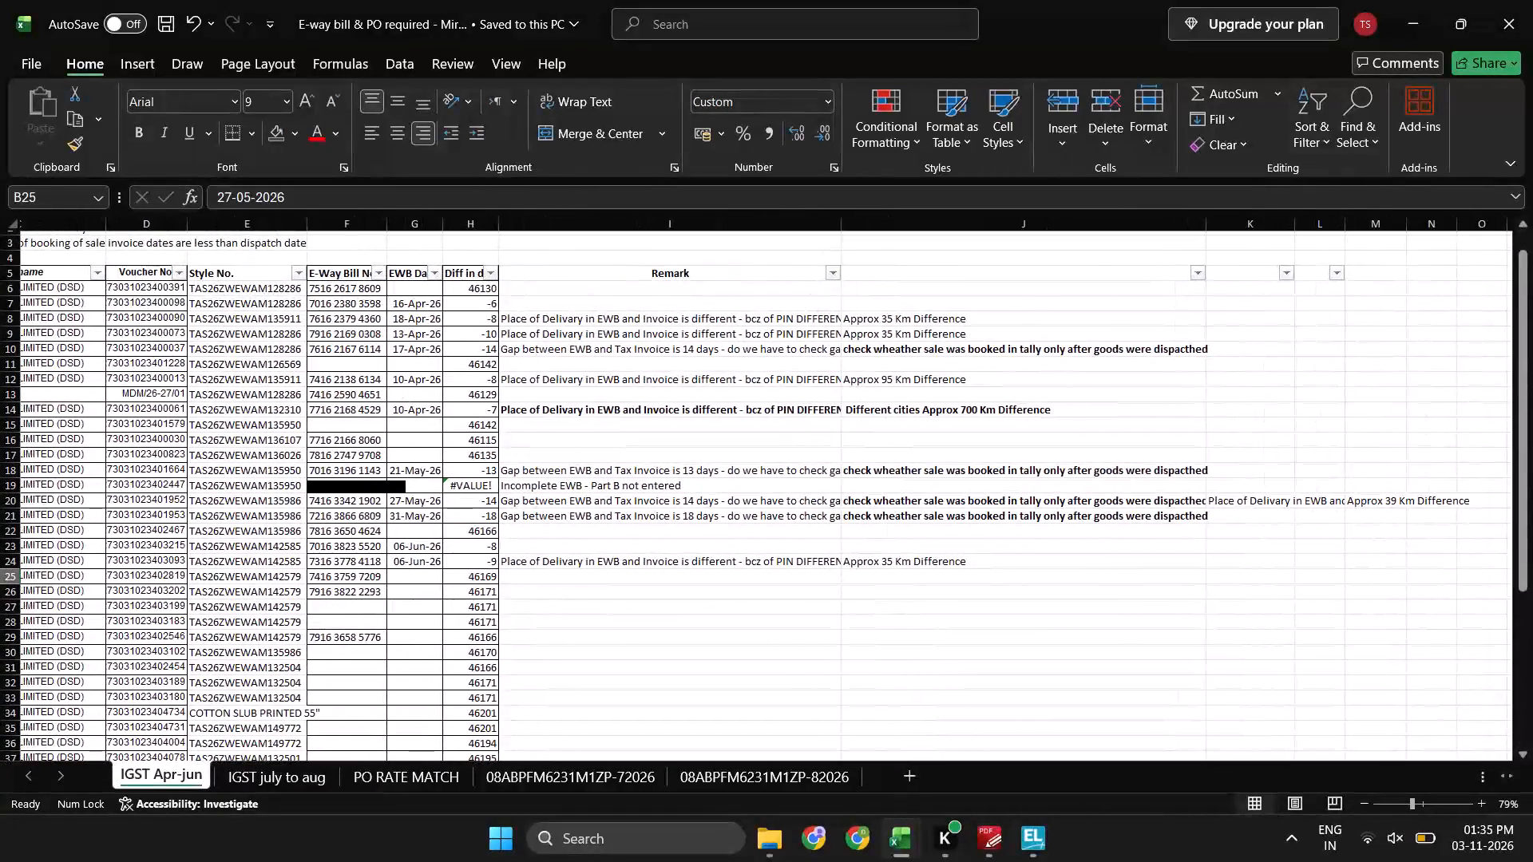
pyautogui.scroll(1, 826, 358)
# Save the Mirelle e-way bill workbook.
pyautogui.hotkey('ctrl', 's')
# Return to the E way bills folder in File Explorer and open the workbook "E-way bill & PO required - Koelle".
pyautogui.hotkey('alt', 'Tab')
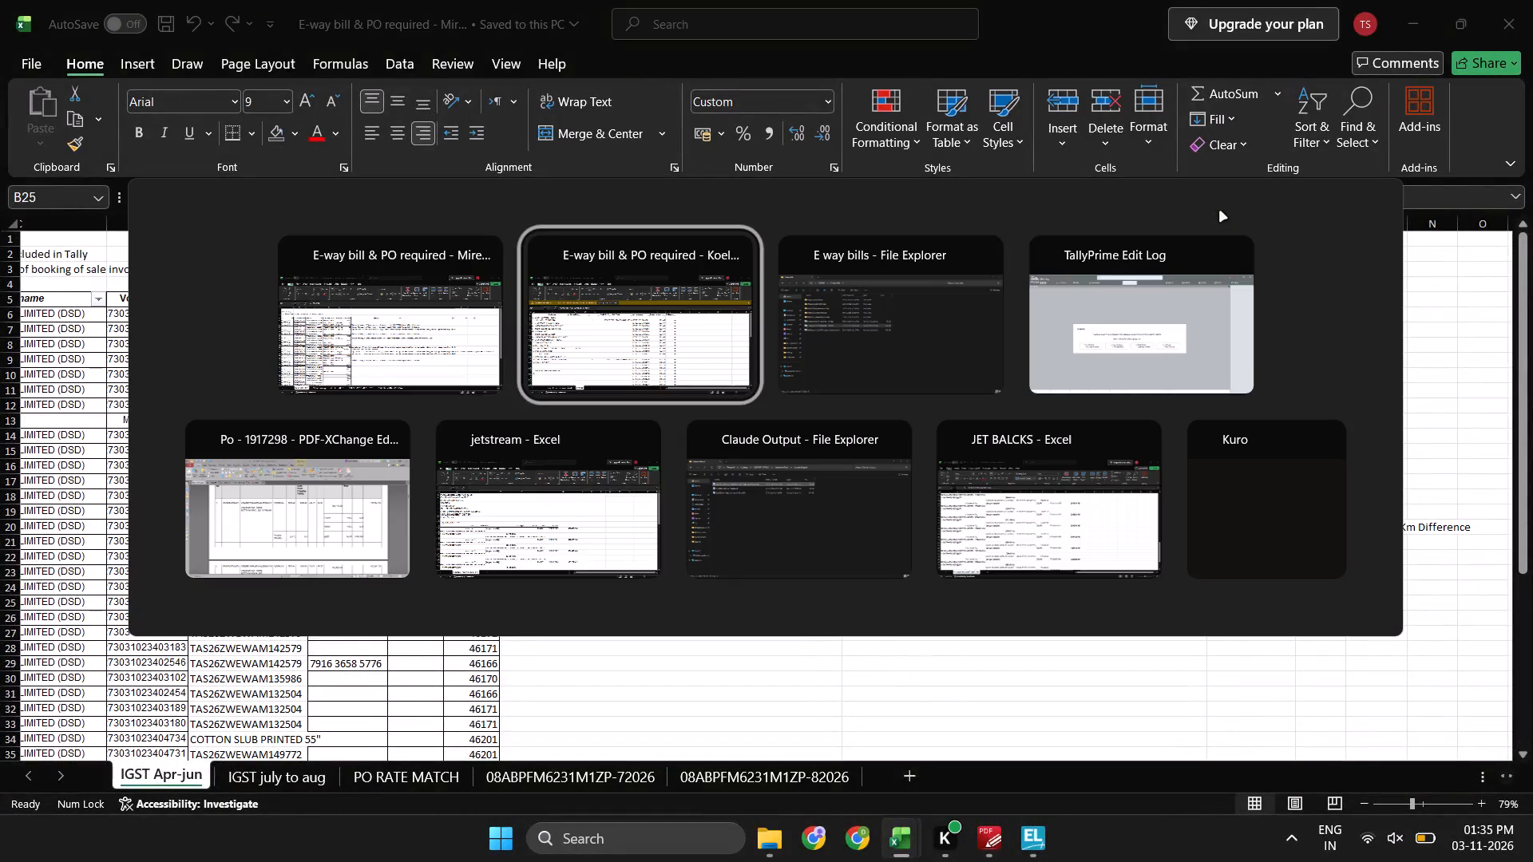
pyautogui.hotkey('alt', 'Tab')
pyautogui.press('Up')
pyautogui.press('Return')
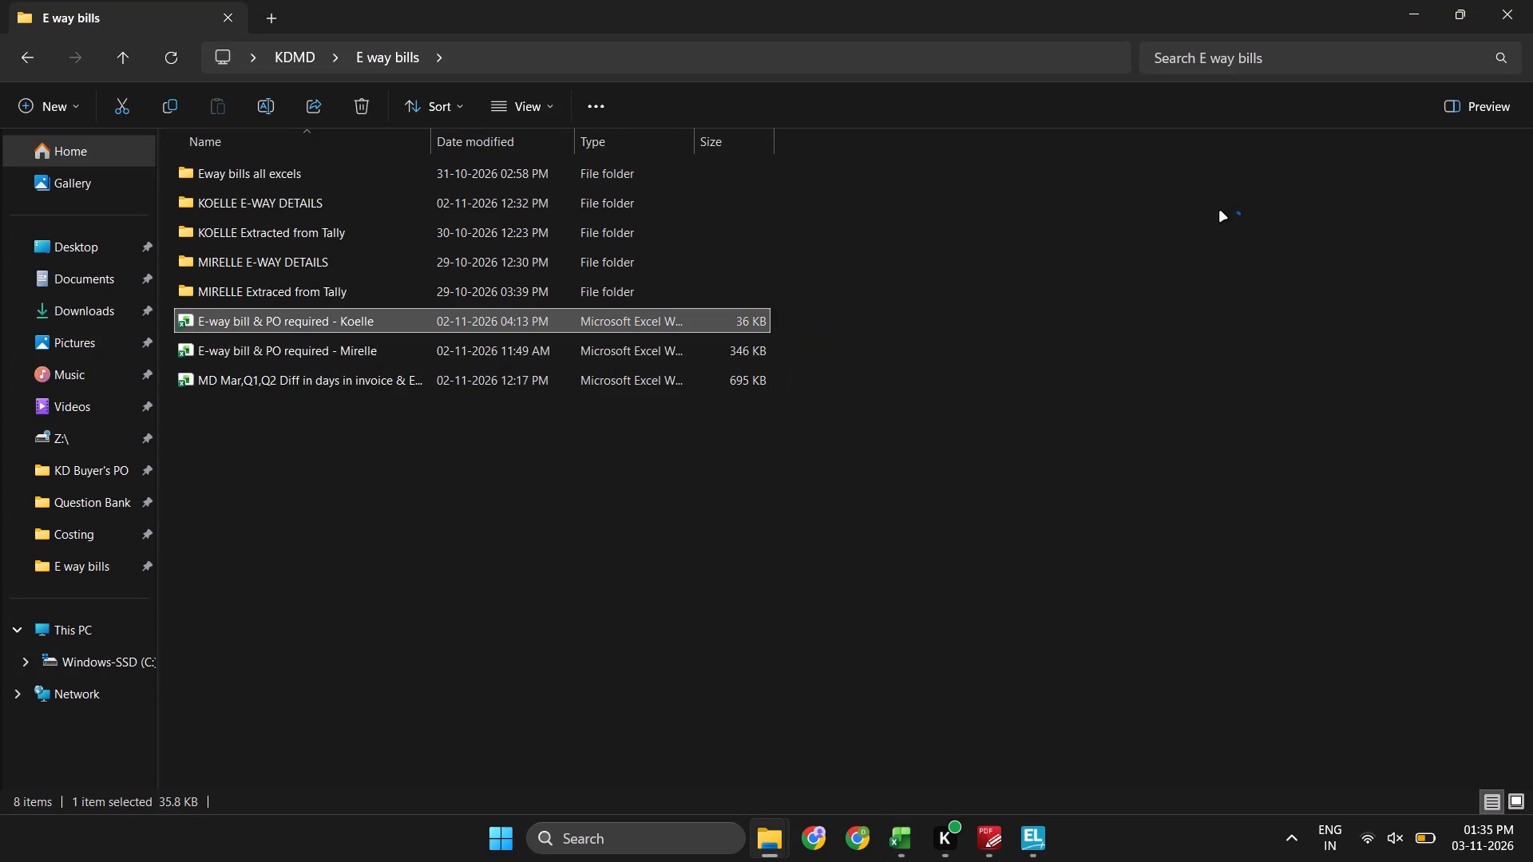
# Review the party names, received or printed statuses and e-way bill date differences on the "E way bill and invoice date dif" sheet.
pyautogui.hotkey('ctrl', 'pageup')
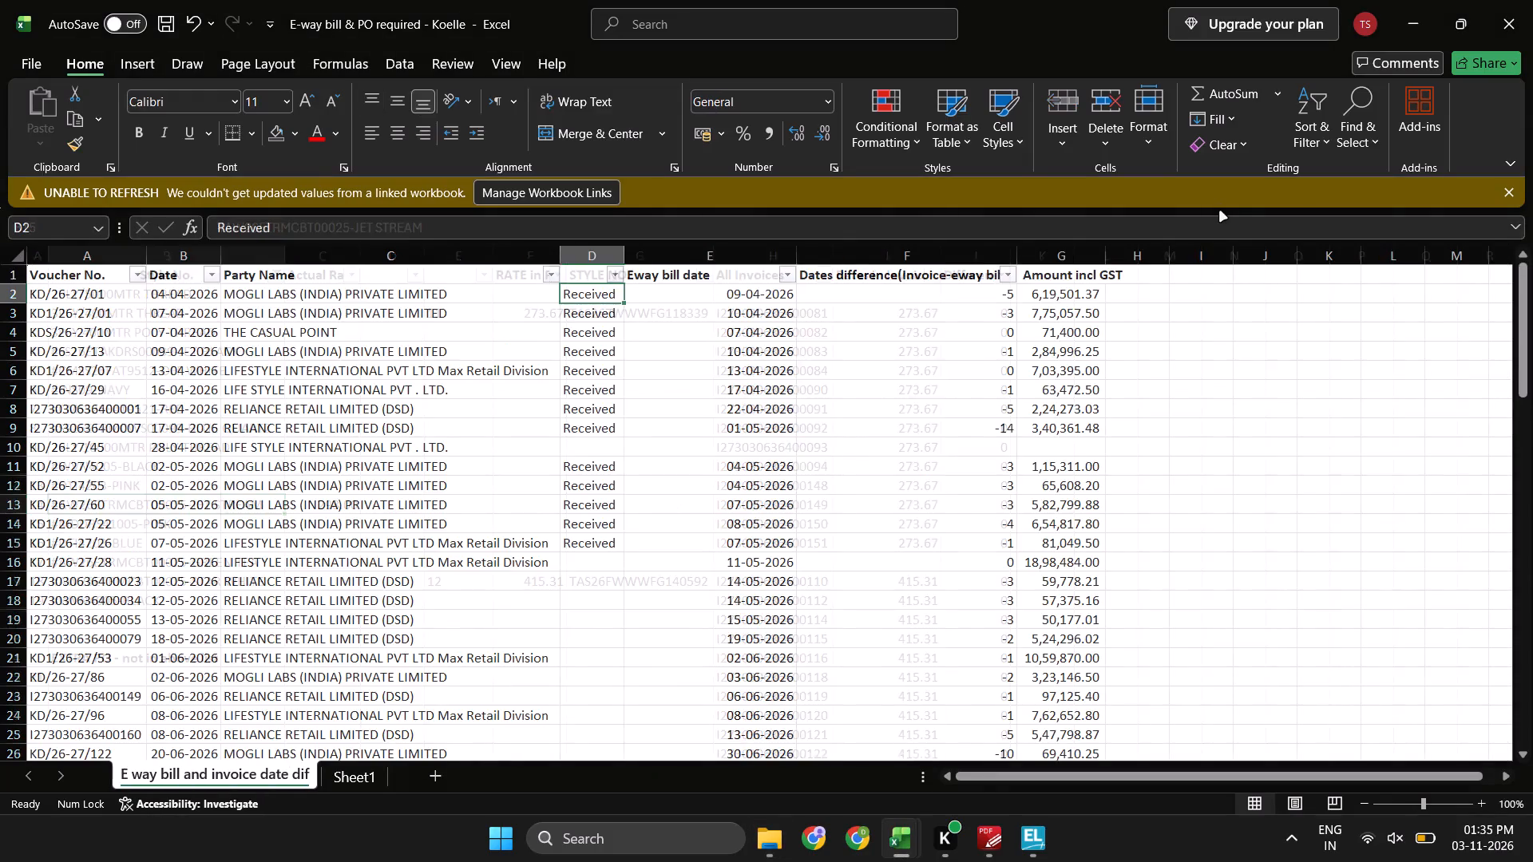
pyautogui.press('Up')
pyautogui.press('Right')
pyautogui.press('Left')
pyautogui.press('Down')
pyautogui.press('Left')
pyautogui.press('Down')
pyautogui.press('Down')
pyautogui.press('Down')
pyautogui.press('Down')
pyautogui.press('Down')
pyautogui.press('Down')
pyautogui.press('Down')
pyautogui.press('Down')
pyautogui.press('Down')
pyautogui.press('Down')
pyautogui.press('Down')
pyautogui.press('Down')
pyautogui.press('Down')
pyautogui.press('Down')
pyautogui.press('Down')
pyautogui.press('Down')
pyautogui.press('Down')
pyautogui.press('Down')
pyautogui.press('Down')
pyautogui.press('Down')
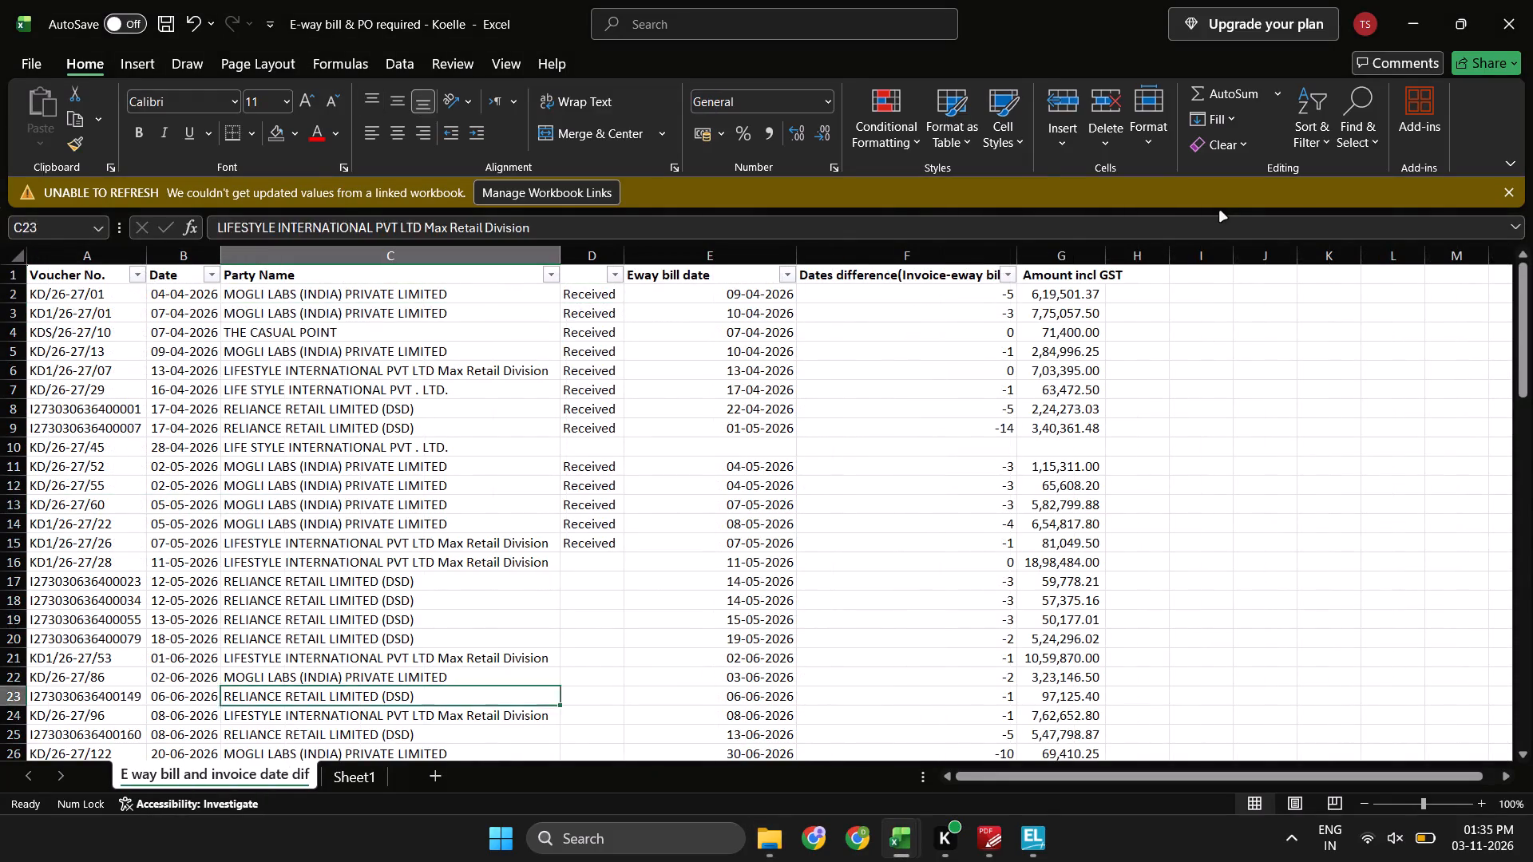
pyautogui.press('Down')
pyautogui.press('Down')
pyautogui.press('Down')
pyautogui.press('Down')
pyautogui.press('Down')
pyautogui.press('Down')
pyautogui.press('Down')
pyautogui.press('Down')
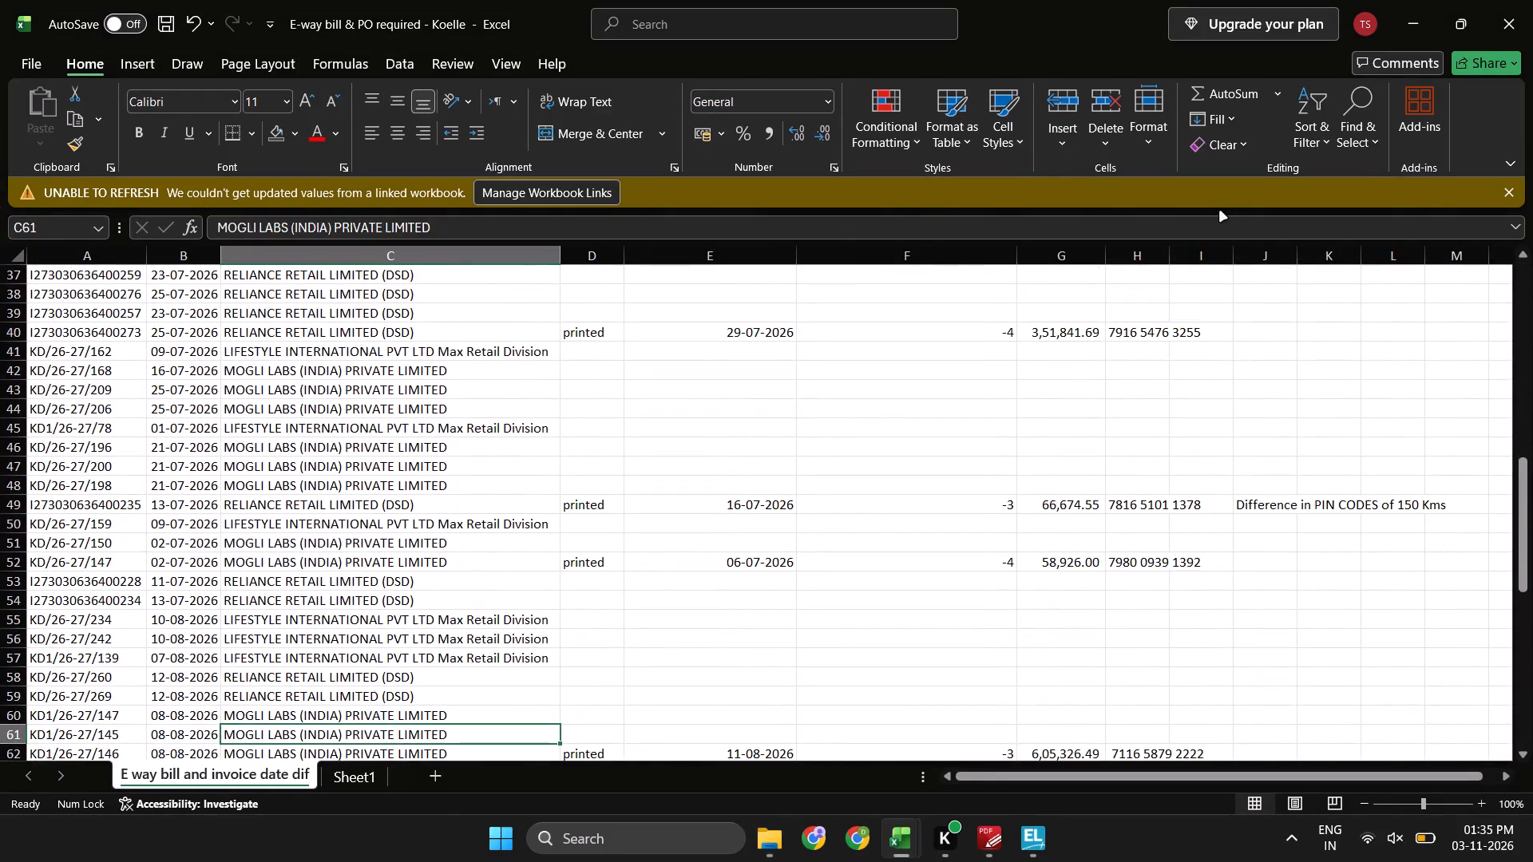
pyautogui.press('Right')
pyautogui.press('Down')
pyautogui.press('Down')
pyautogui.press('Down')
pyautogui.press('Down')
pyautogui.press('Down')
pyautogui.press('Down')
pyautogui.press('Down')
pyautogui.press('Down')
pyautogui.press('Down')
pyautogui.press('Down')
pyautogui.press('Down')
pyautogui.press('Down')
pyautogui.press('Down')
# Save and close the Koelle e-way bill workbook, returning to the E way bills folder in File Explorer.
pyautogui.hotkey('ctrl', 's')
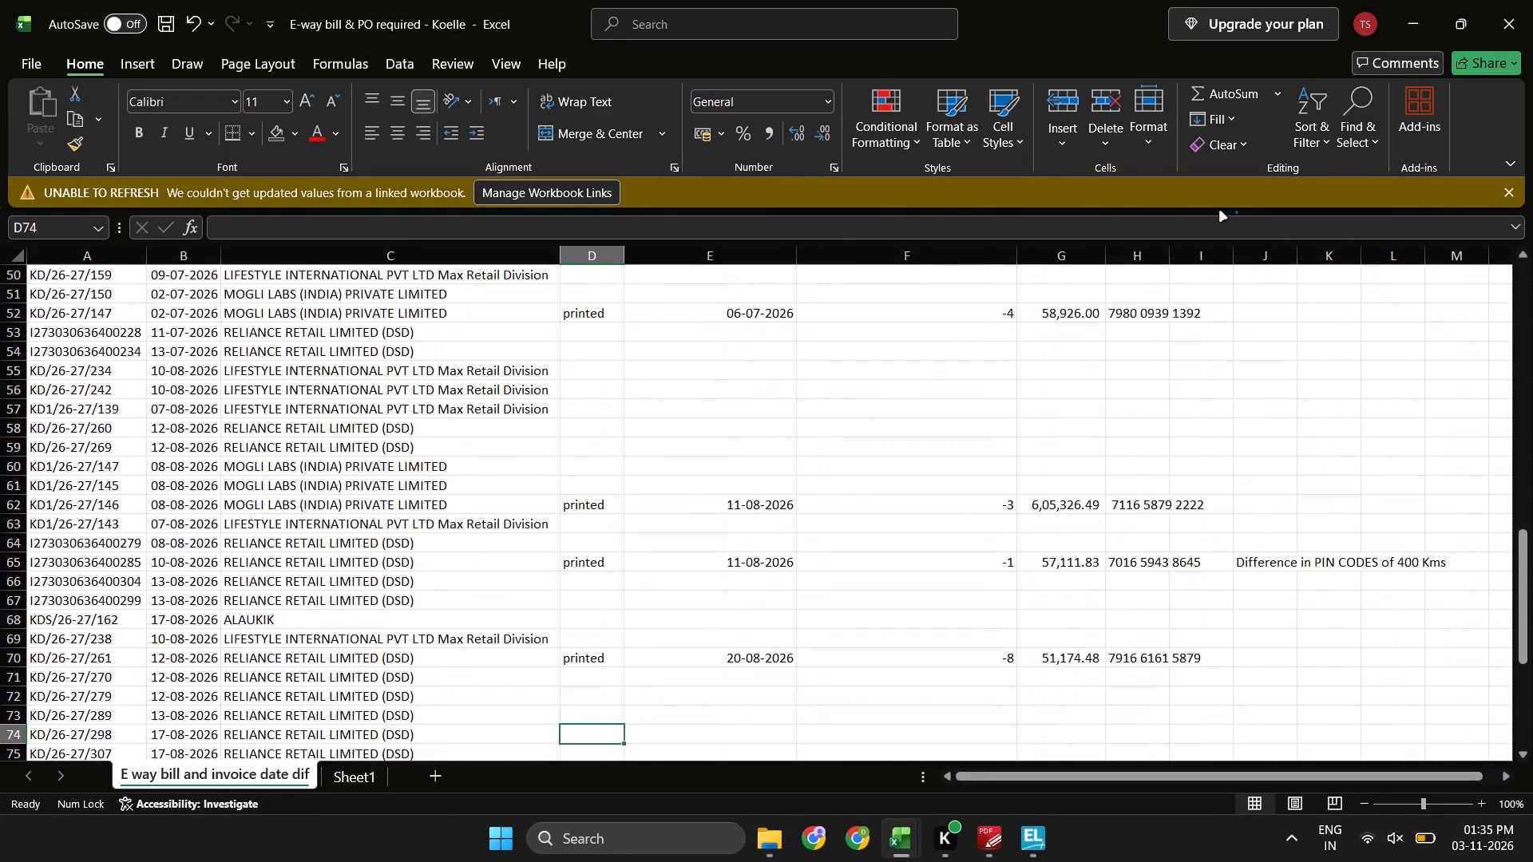
pyautogui.click(1532, 0)
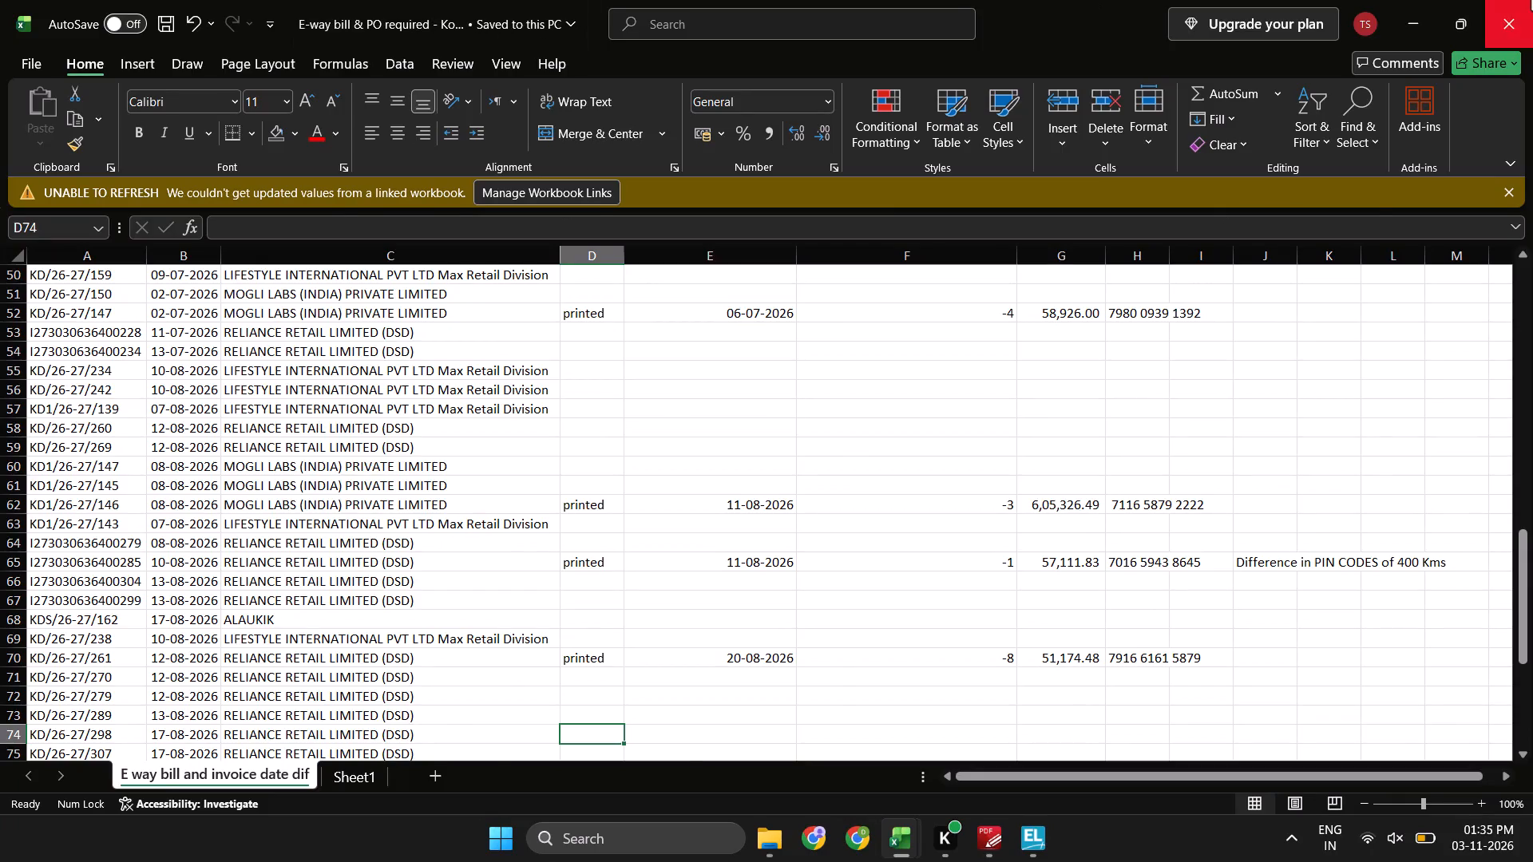
pyautogui.click(1532, 0)
pyautogui.hotkey('alt', 'Tab')
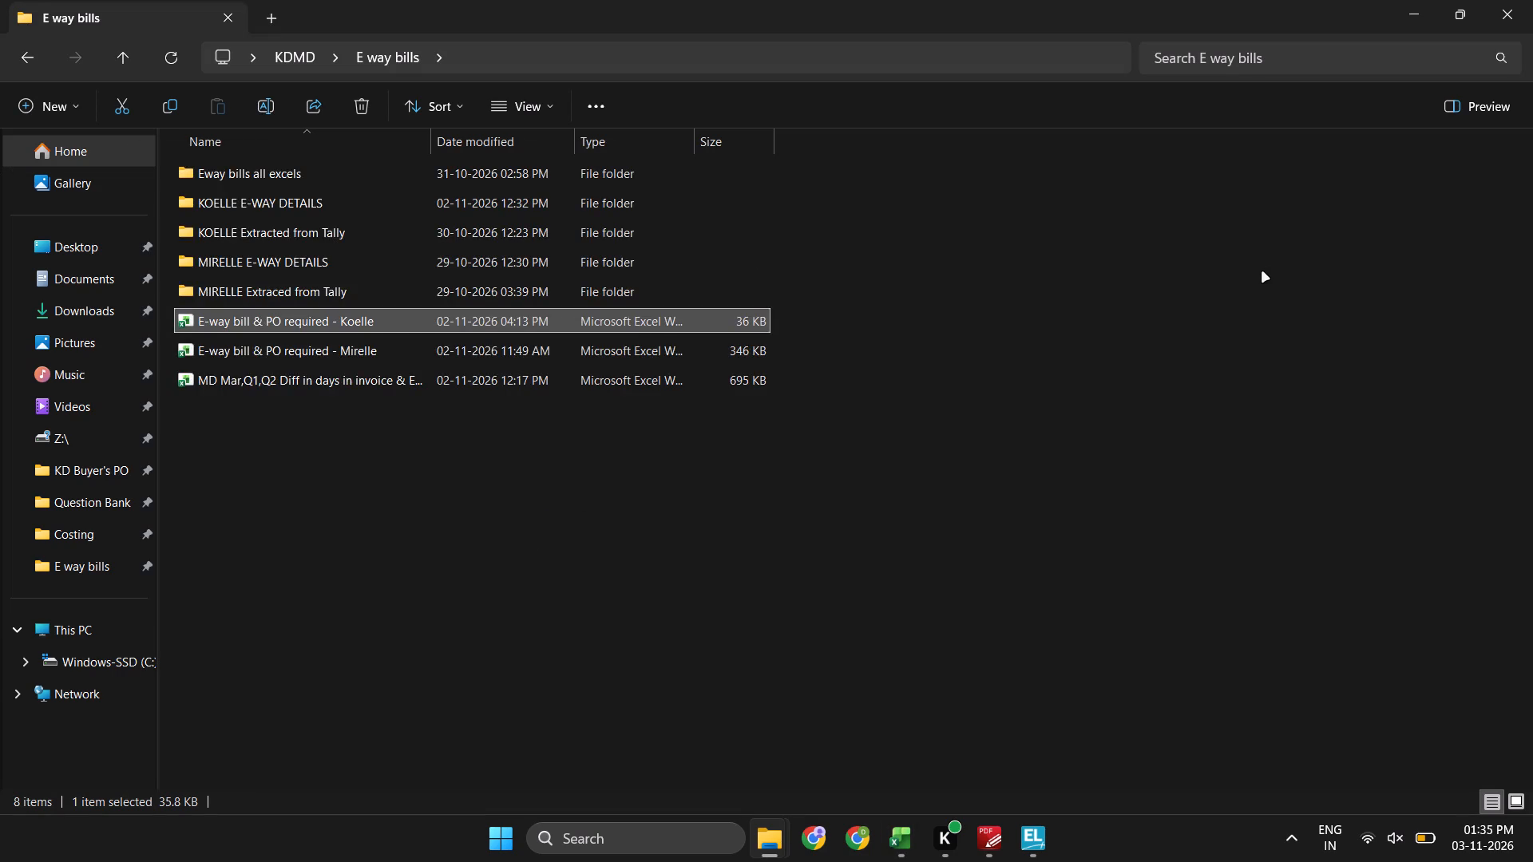
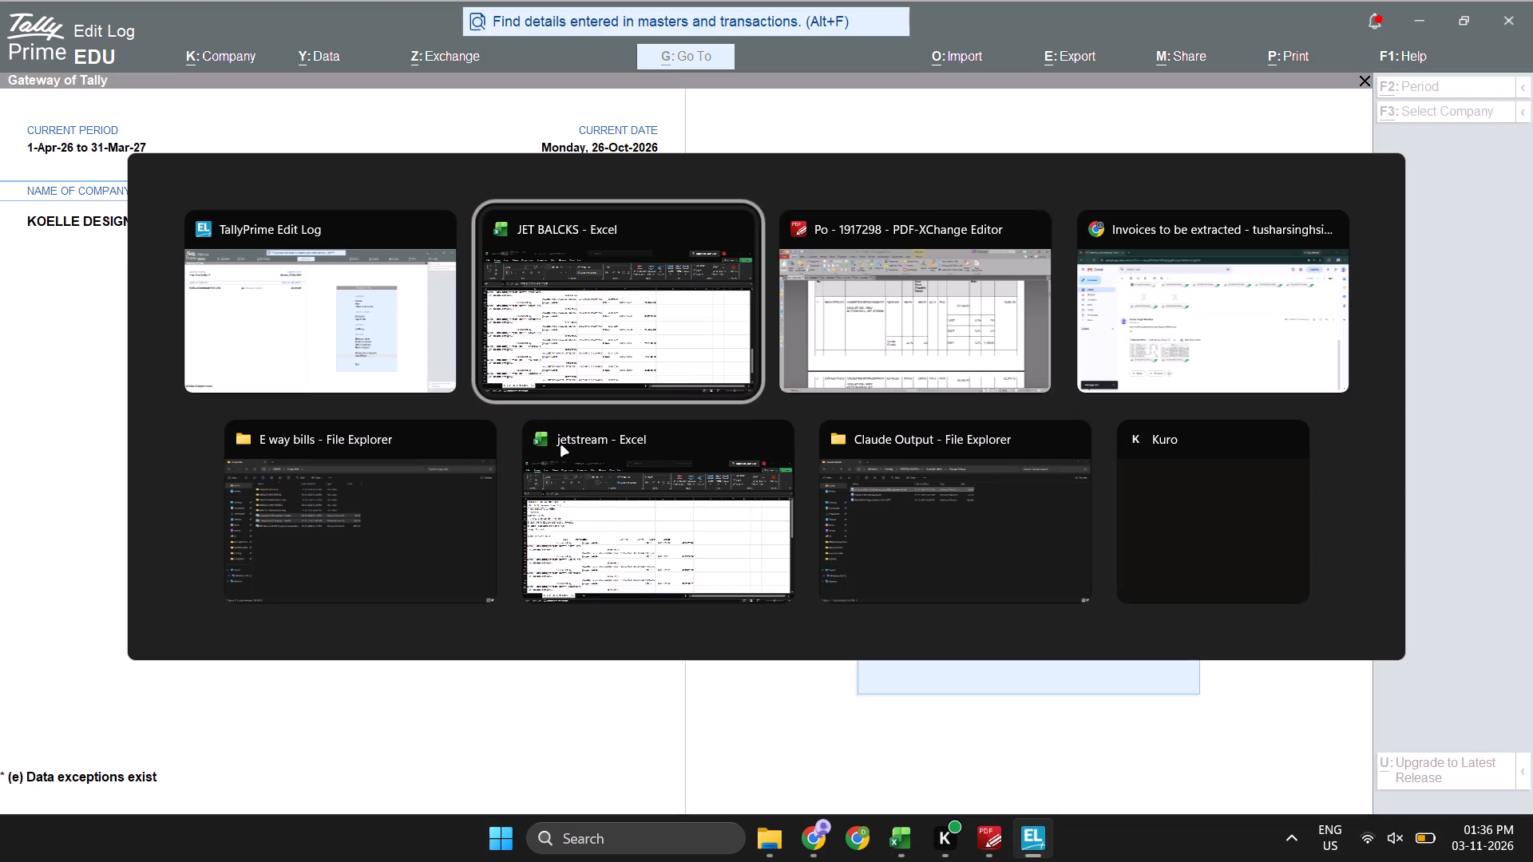
# Switch to the purchase order Po - 1917298 in PDF-XChange Editor.
pyautogui.hotkey('alt', 'Right')
pyautogui.hotkey('alt', 'Left')
pyautogui.hotkey('alt', 'Down')
pyautogui.hotkey('alt', 'Right')
pyautogui.hotkey('alt', 'Up')
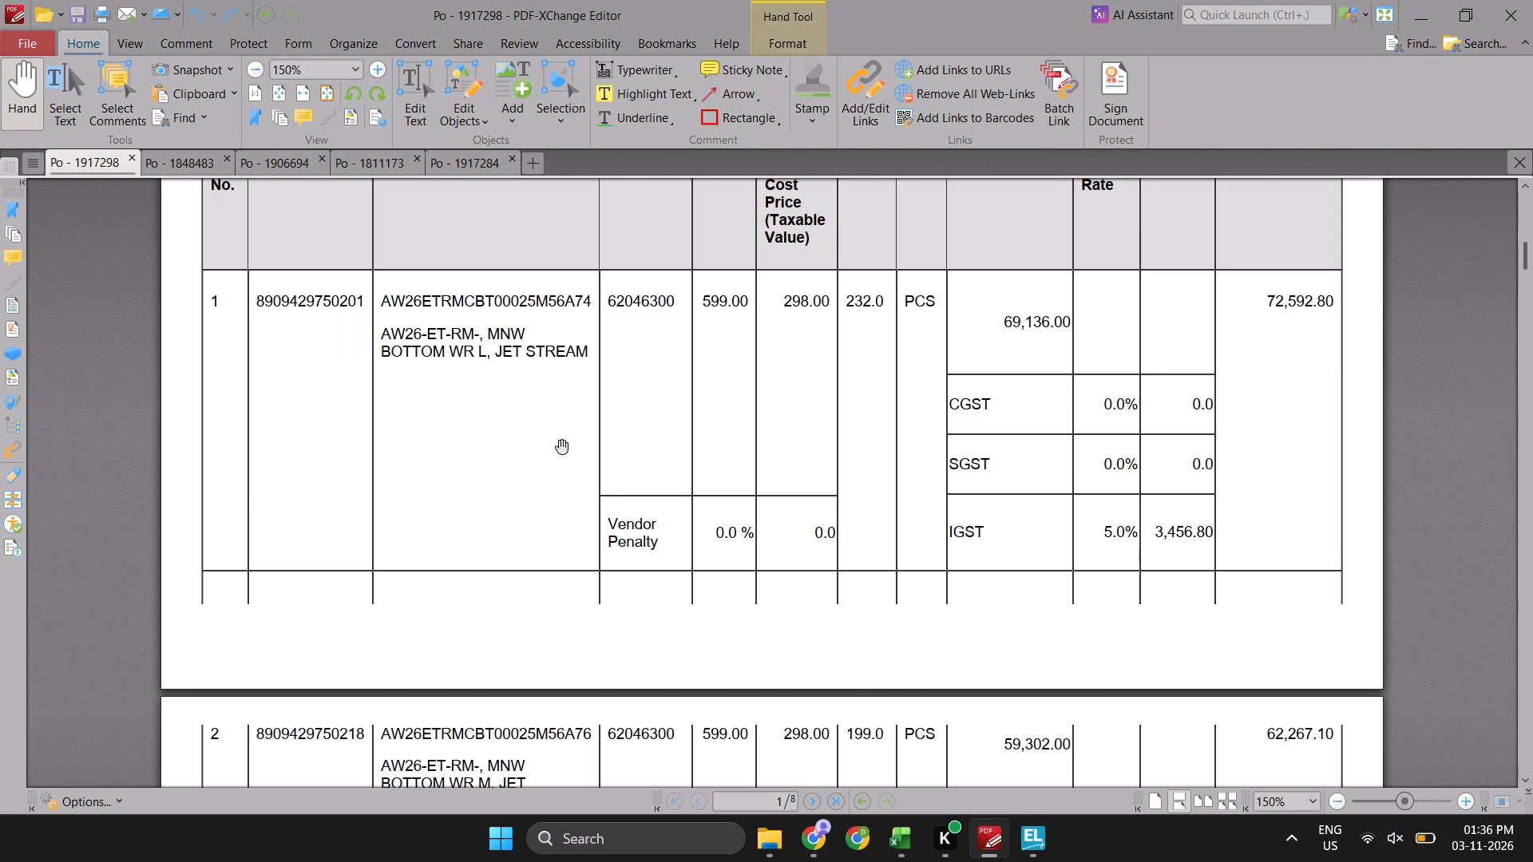
# Return to the E way bills folder in File Explorer from the open windows.
pyautogui.hotkey('alt', 'Tab')
pyautogui.hotkey('alt', 'Tab')
pyautogui.hotkey('alt', 'Right')
pyautogui.hotkey('alt', 'Down')
pyautogui.hotkey('alt', 'Left')
pyautogui.hotkey('alt', 'Right')
pyautogui.hotkey('alt', 'Left')
pyautogui.hotkey('alt', 'Right')
pyautogui.hotkey('alt', 'Up')
pyautogui.hotkey('alt', 'Left')
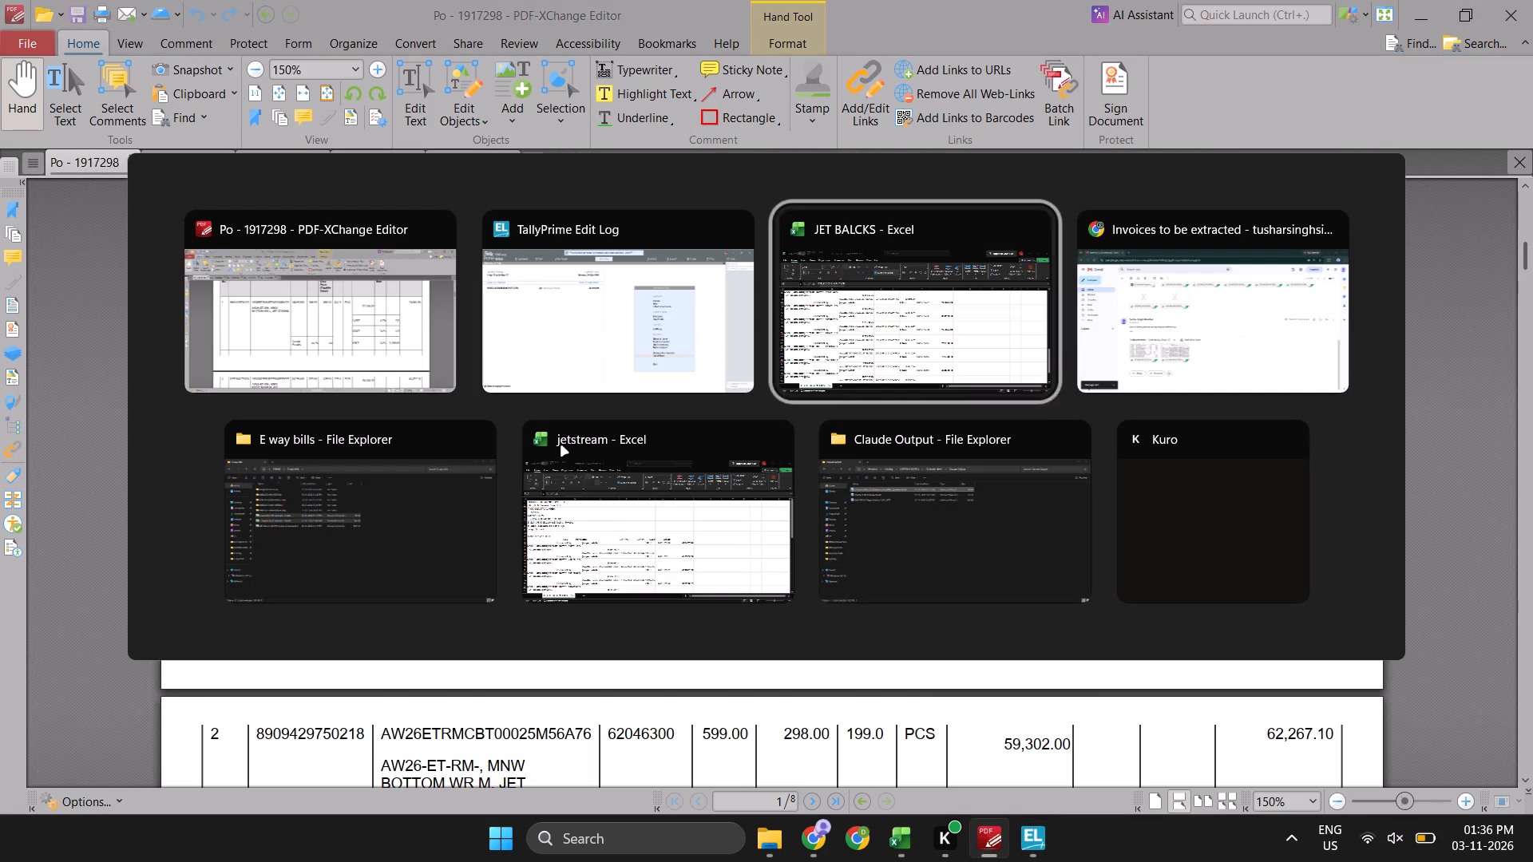
pyautogui.hotkey('alt', 'Left')
pyautogui.hotkey('alt', 'Down')
pyautogui.hotkey('alt', 'Left')
# Switch between TallyPrime and Excel, ending on the JET BALCKS workbook with the IGST 5% sales entries.
pyautogui.hotkey('alt', 'Tab')
pyautogui.hotkey('alt', 'Tab')
pyautogui.hotkey('alt', 'Left')
pyautogui.hotkey('alt', 'Right')
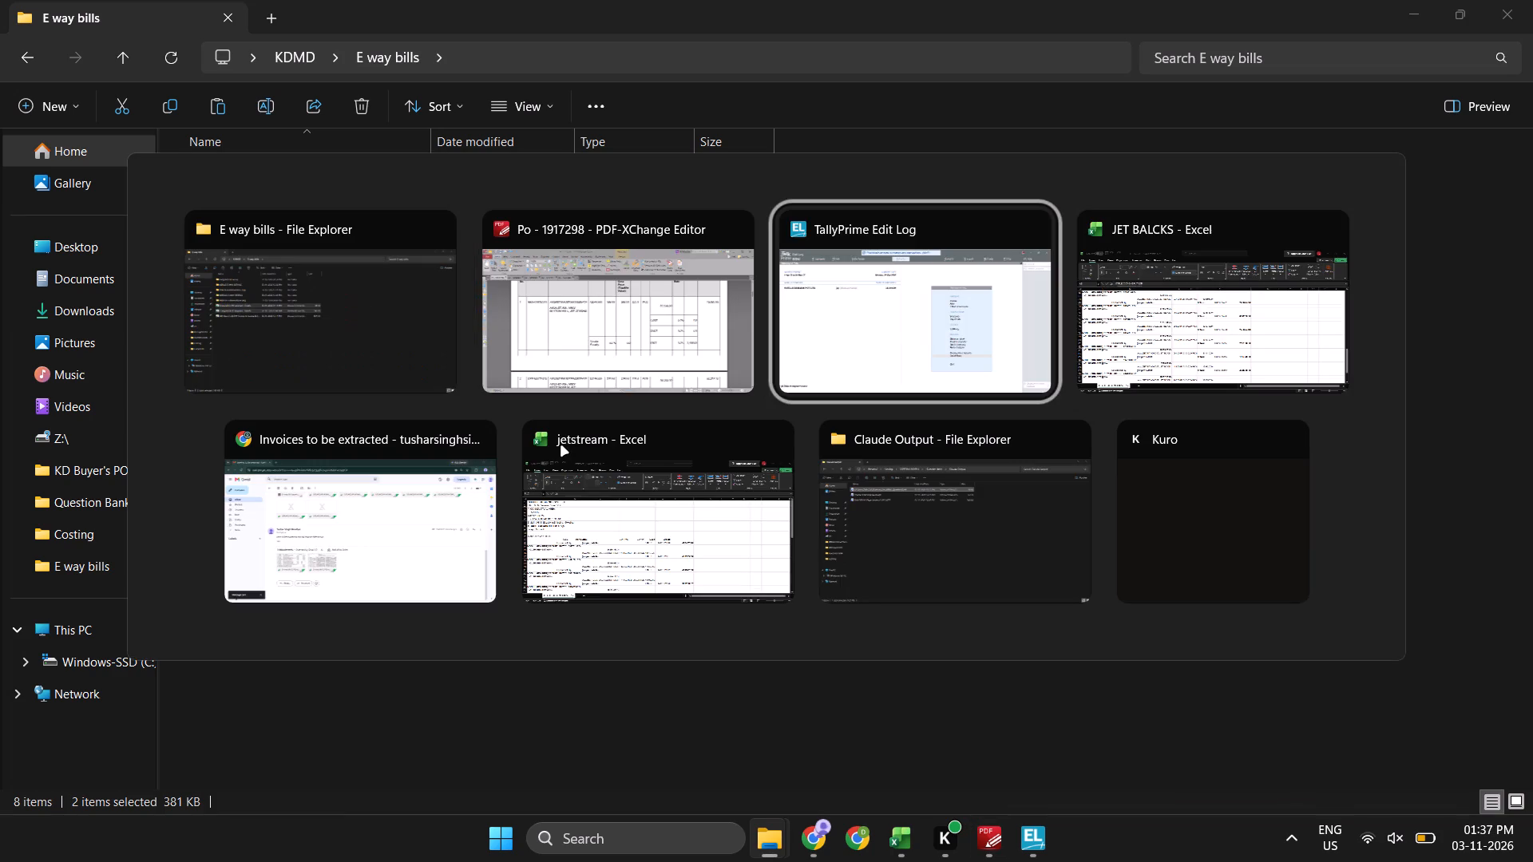
pyautogui.hotkey('alt', 'Tab')
pyautogui.hotkey('alt', 'Tab')
pyautogui.hotkey('alt', 'Right')
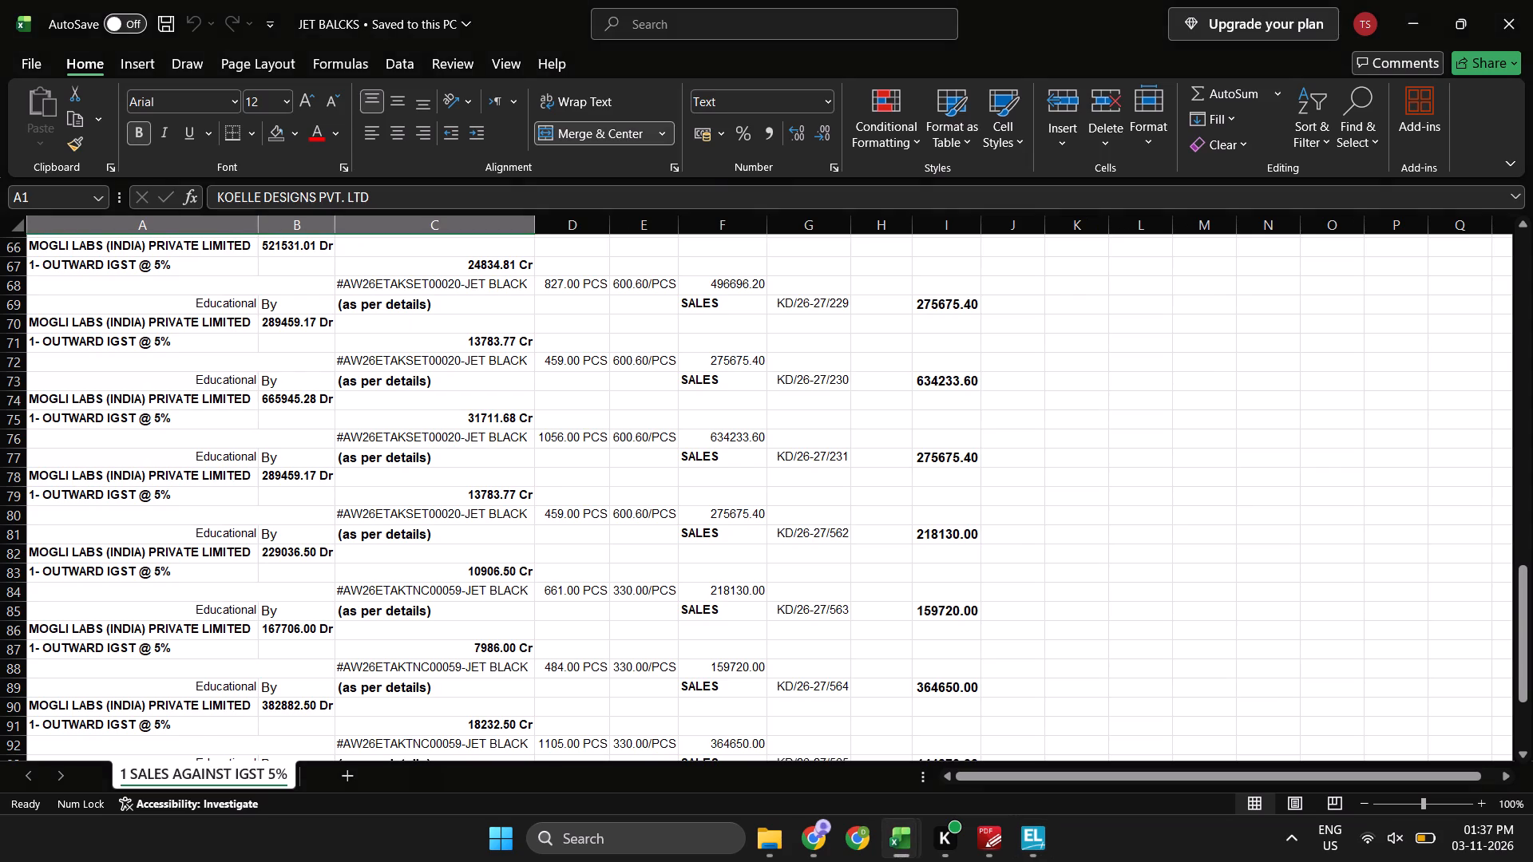
pyautogui.hotkey('alt', 'Tab')
pyautogui.hotkey('alt', 'Tab')
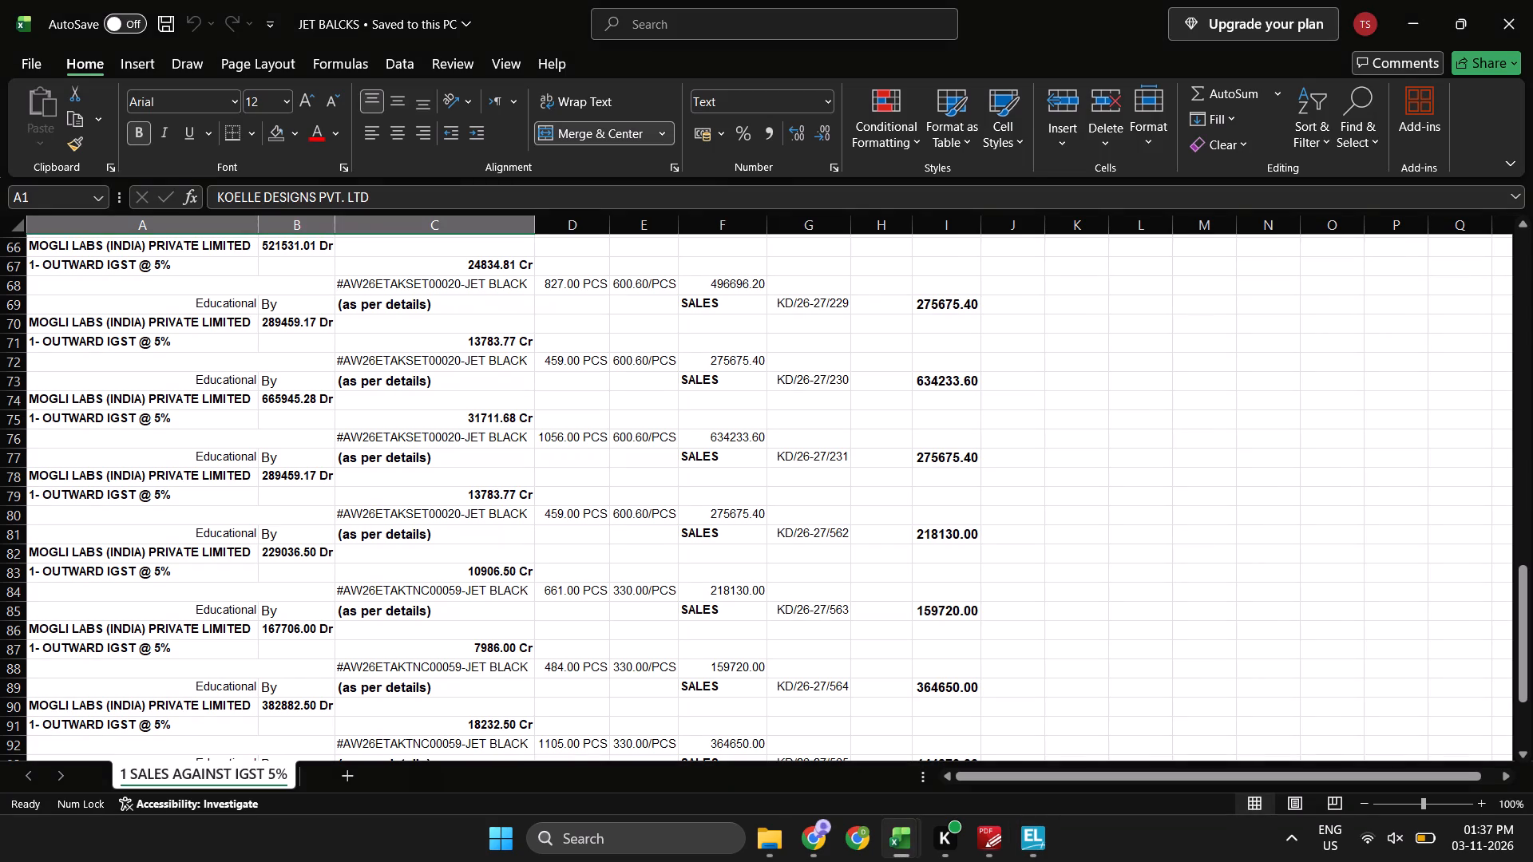
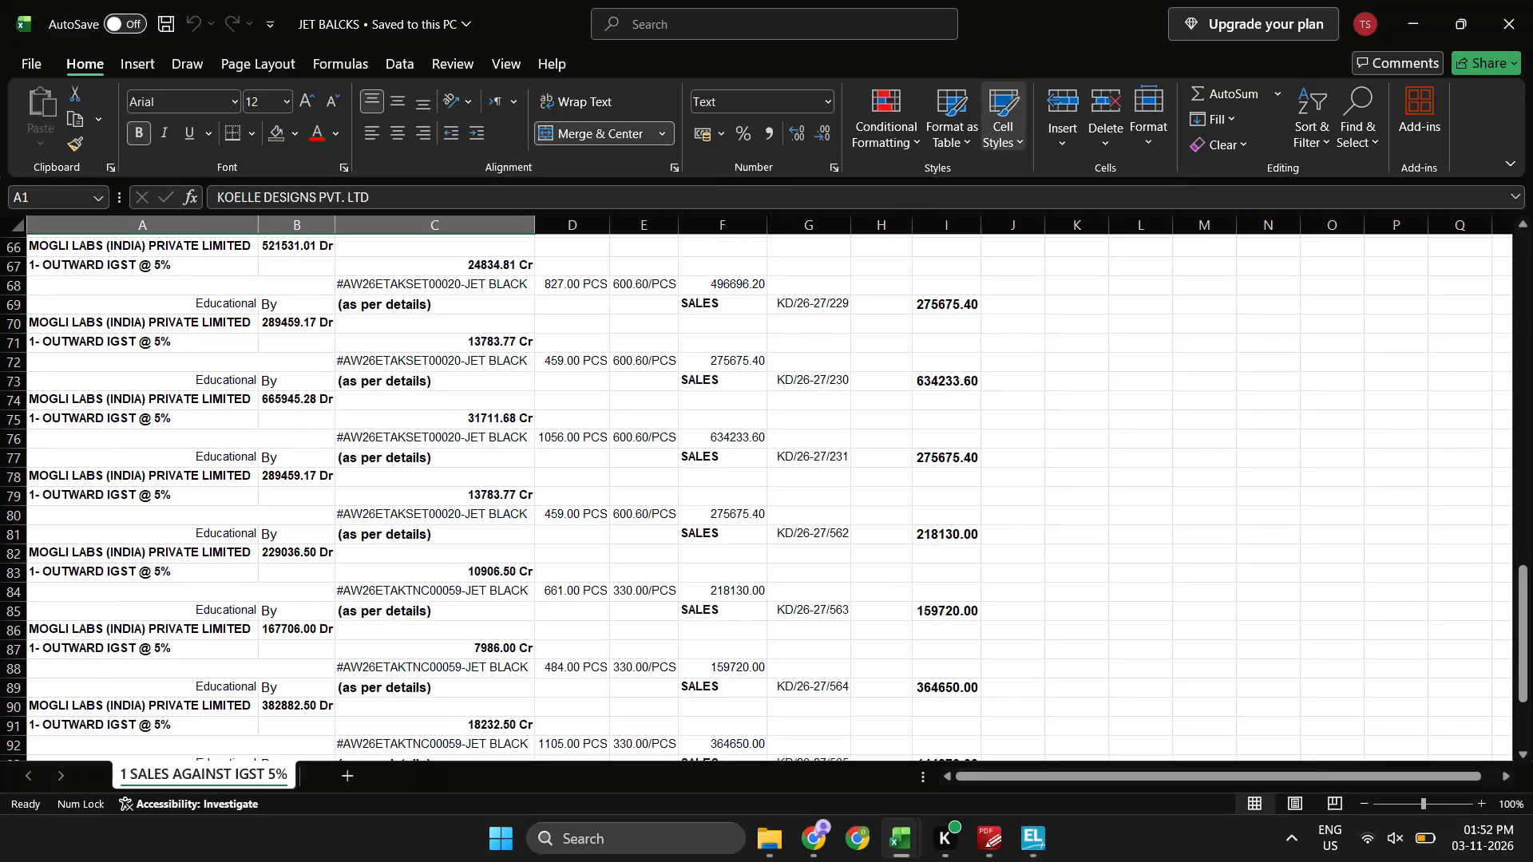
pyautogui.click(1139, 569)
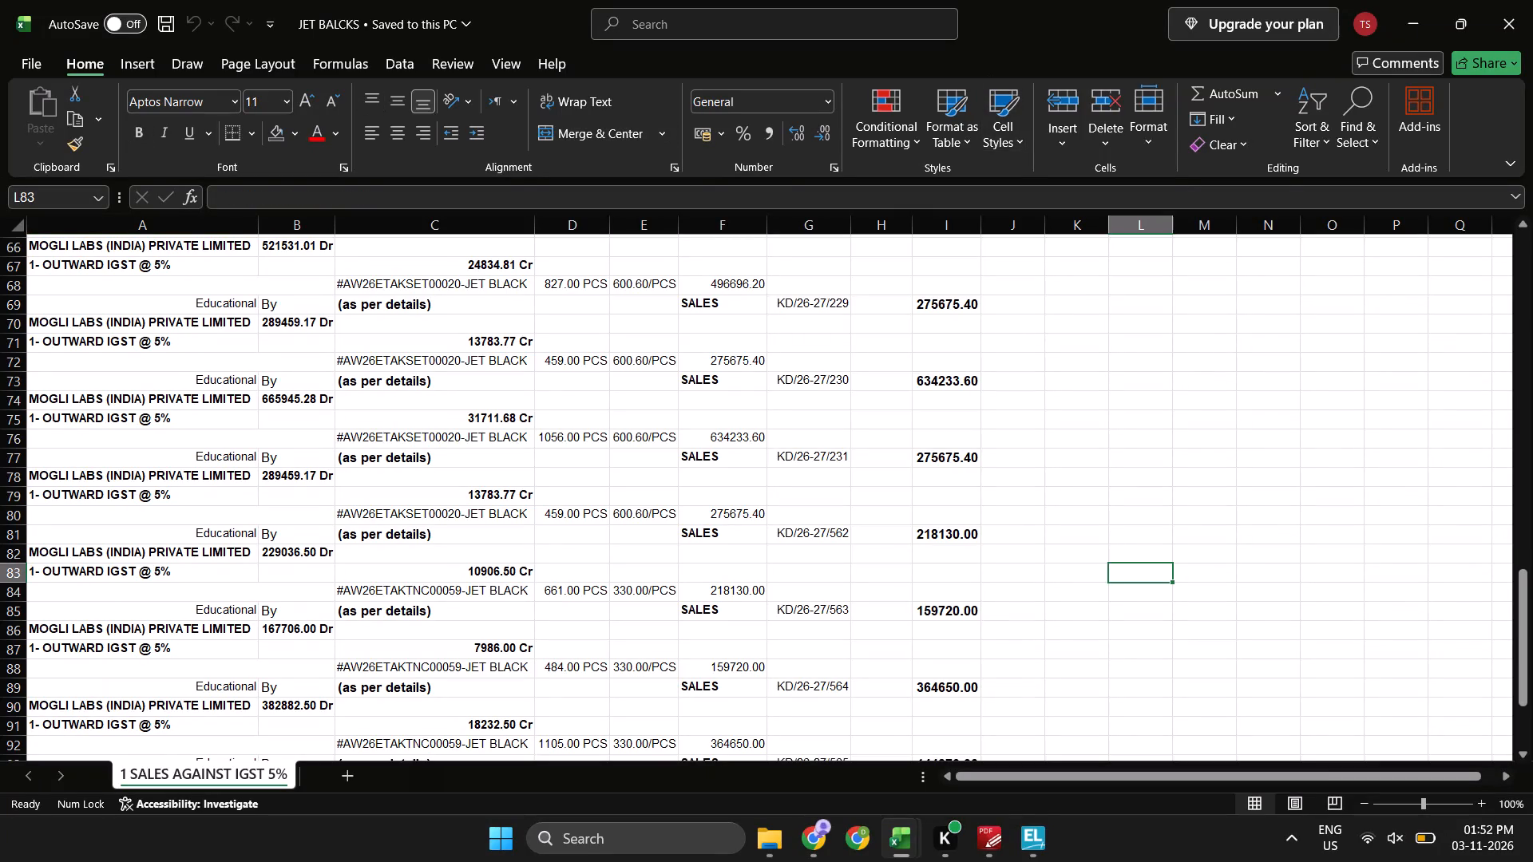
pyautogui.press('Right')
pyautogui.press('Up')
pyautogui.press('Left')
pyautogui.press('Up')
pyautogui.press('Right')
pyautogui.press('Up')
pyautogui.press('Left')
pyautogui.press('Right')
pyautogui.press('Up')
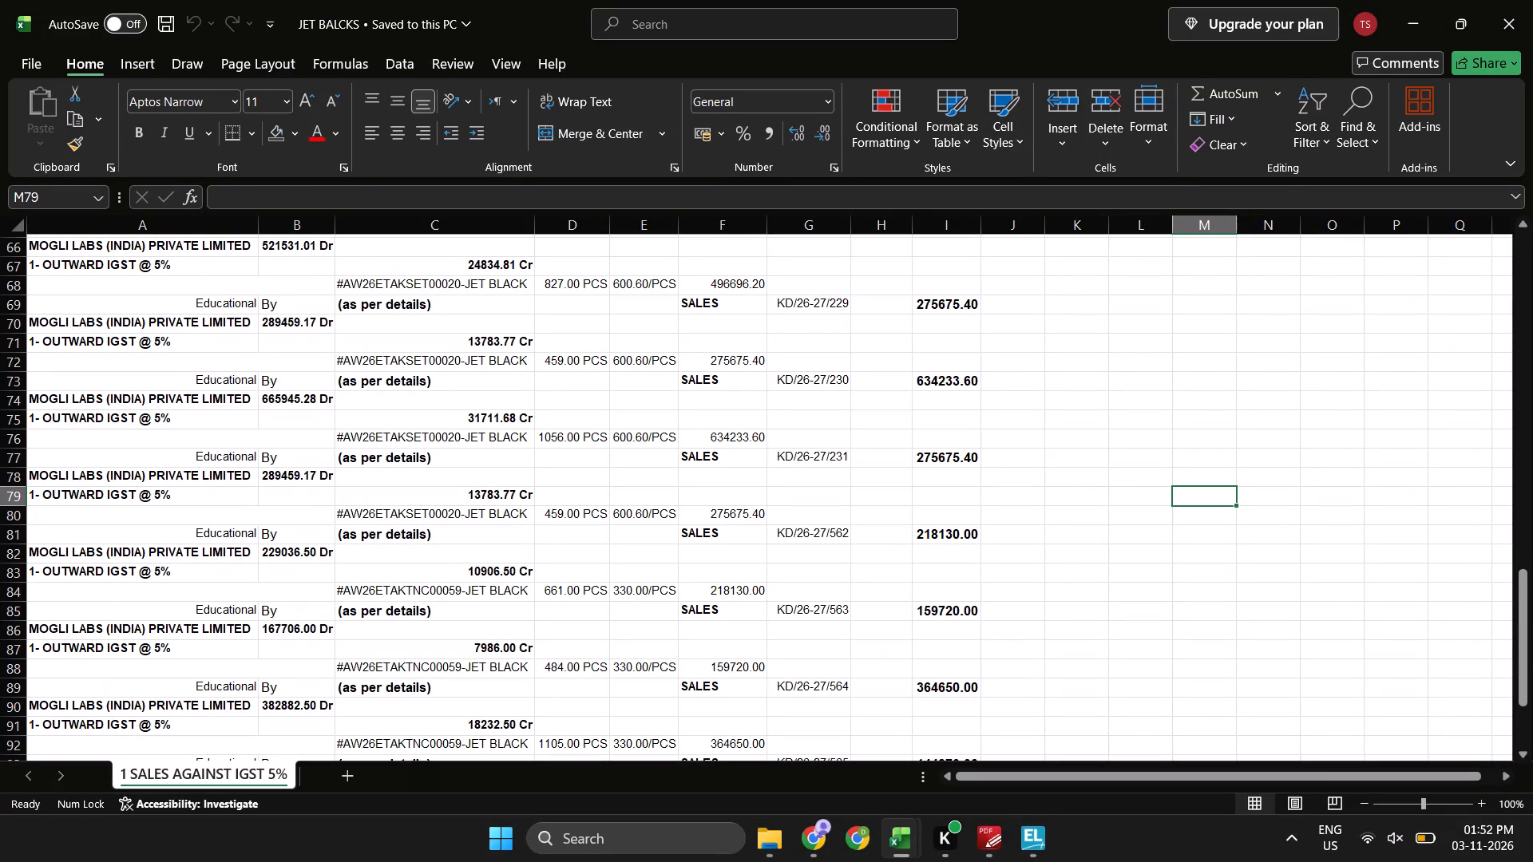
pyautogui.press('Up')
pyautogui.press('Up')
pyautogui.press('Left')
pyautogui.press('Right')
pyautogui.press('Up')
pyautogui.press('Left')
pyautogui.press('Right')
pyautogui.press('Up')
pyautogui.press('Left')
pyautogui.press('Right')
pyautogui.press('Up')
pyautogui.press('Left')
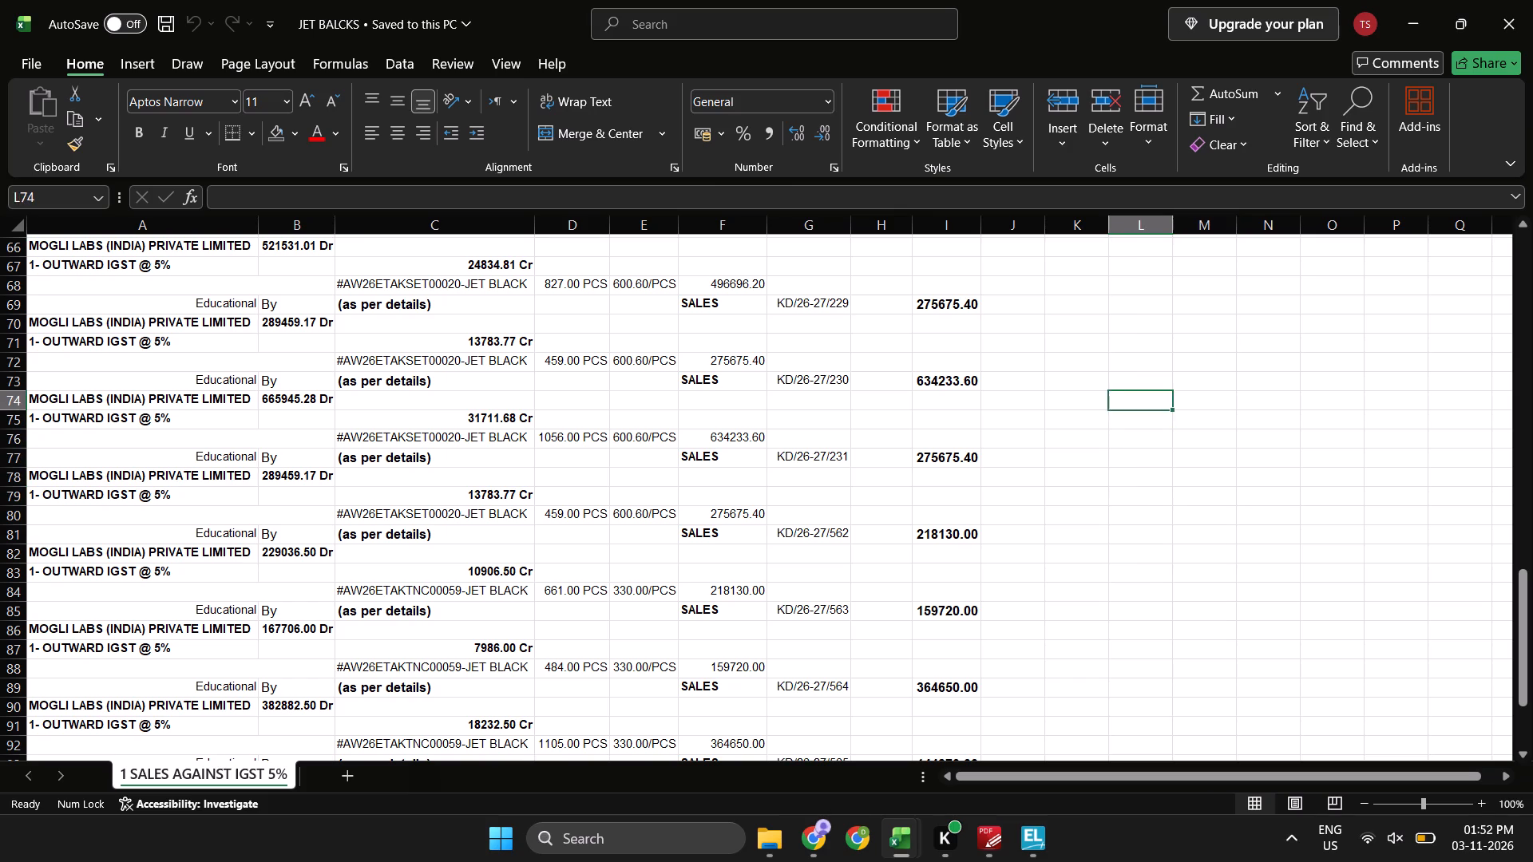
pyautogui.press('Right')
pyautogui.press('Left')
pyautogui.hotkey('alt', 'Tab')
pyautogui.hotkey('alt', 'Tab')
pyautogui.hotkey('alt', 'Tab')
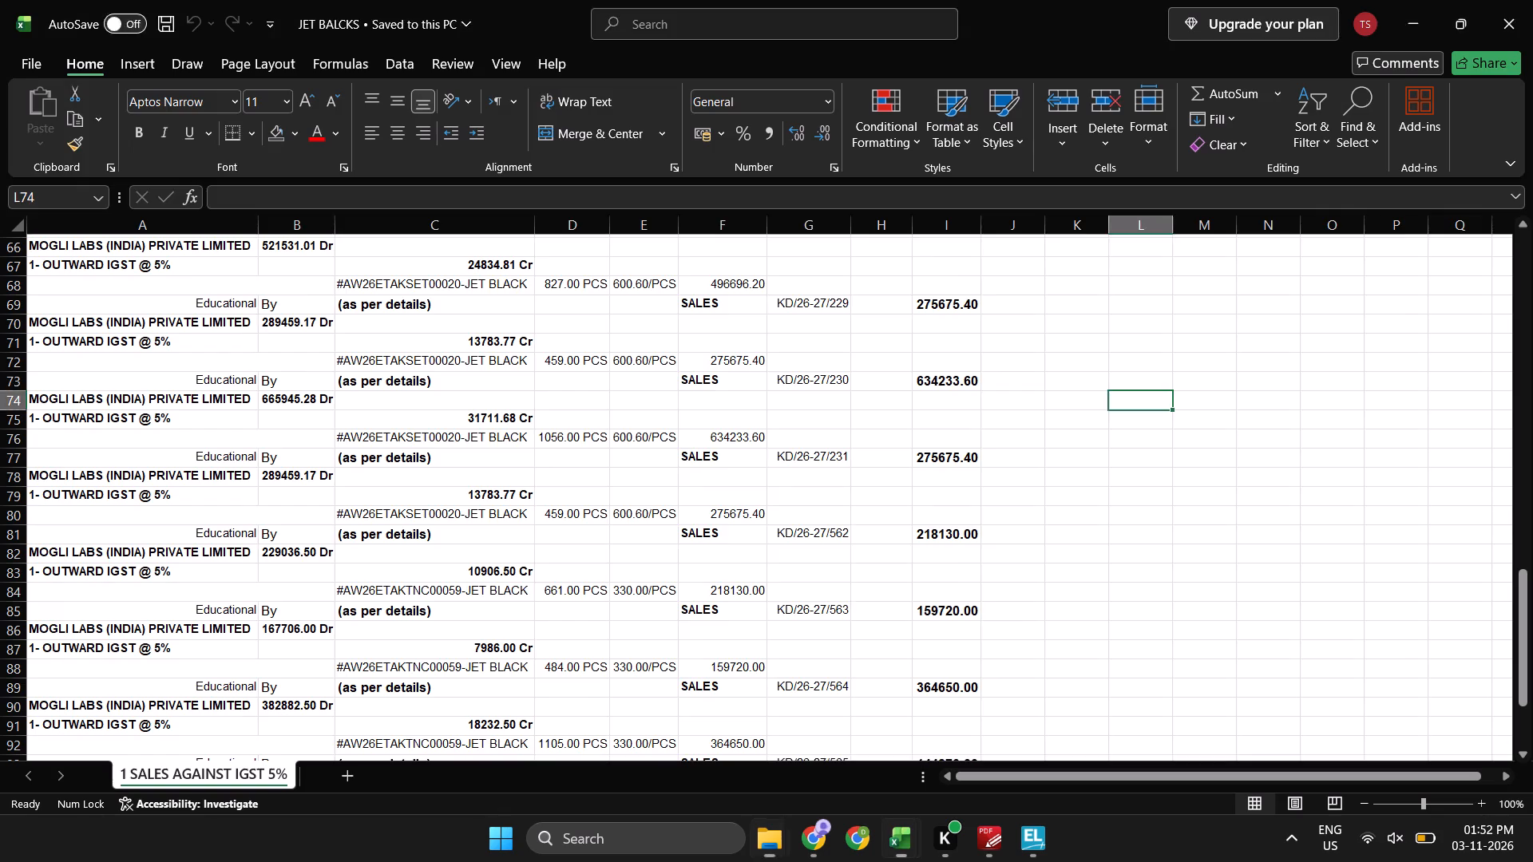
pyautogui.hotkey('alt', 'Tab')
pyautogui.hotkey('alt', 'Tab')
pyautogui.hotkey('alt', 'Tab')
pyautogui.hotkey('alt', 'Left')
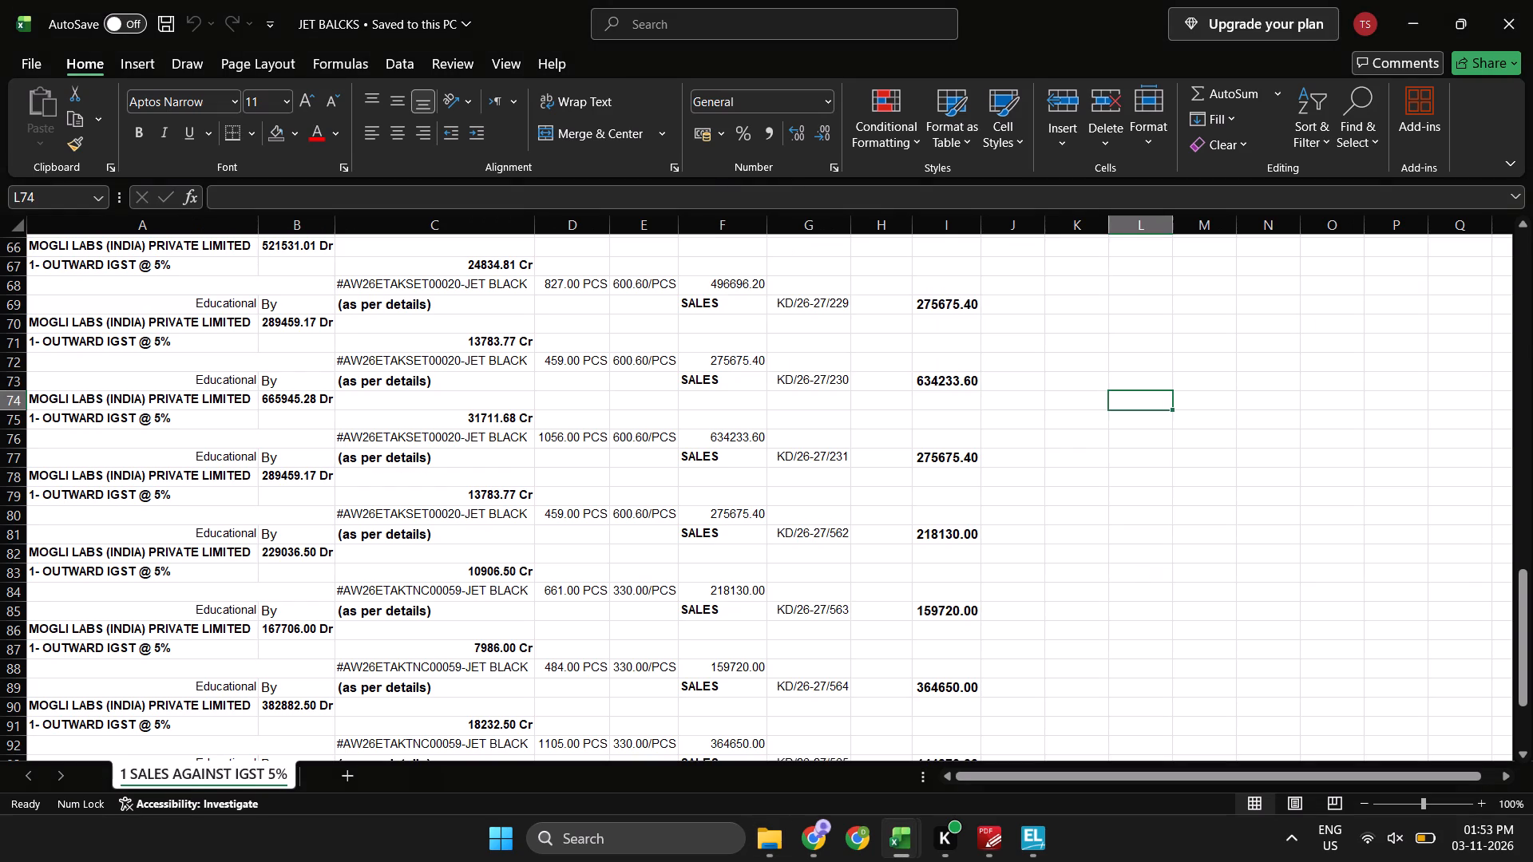
# Unmerge the Particulars header cell in row 12 of the IGST 5% sales ledger.
pyautogui.press('Left')
pyautogui.press('Up')
pyautogui.hotkey('ctrl', 'Up')
pyautogui.hotkey('ctrl', 'Up')
pyautogui.hotkey('ctrl', 'Up')
pyautogui.hotkey('ctrl', 'Up')
pyautogui.hotkey('ctrl', 'Left')
pyautogui.press('Left')
pyautogui.press('Left')
pyautogui.press('Left')
pyautogui.press('Down')
pyautogui.press('Down')
pyautogui.press('Down')
pyautogui.press('Down')
pyautogui.press('Down')
pyautogui.press('Down')
pyautogui.press('Down')
pyautogui.press('Down')
pyautogui.press('Down')
pyautogui.press('Down')
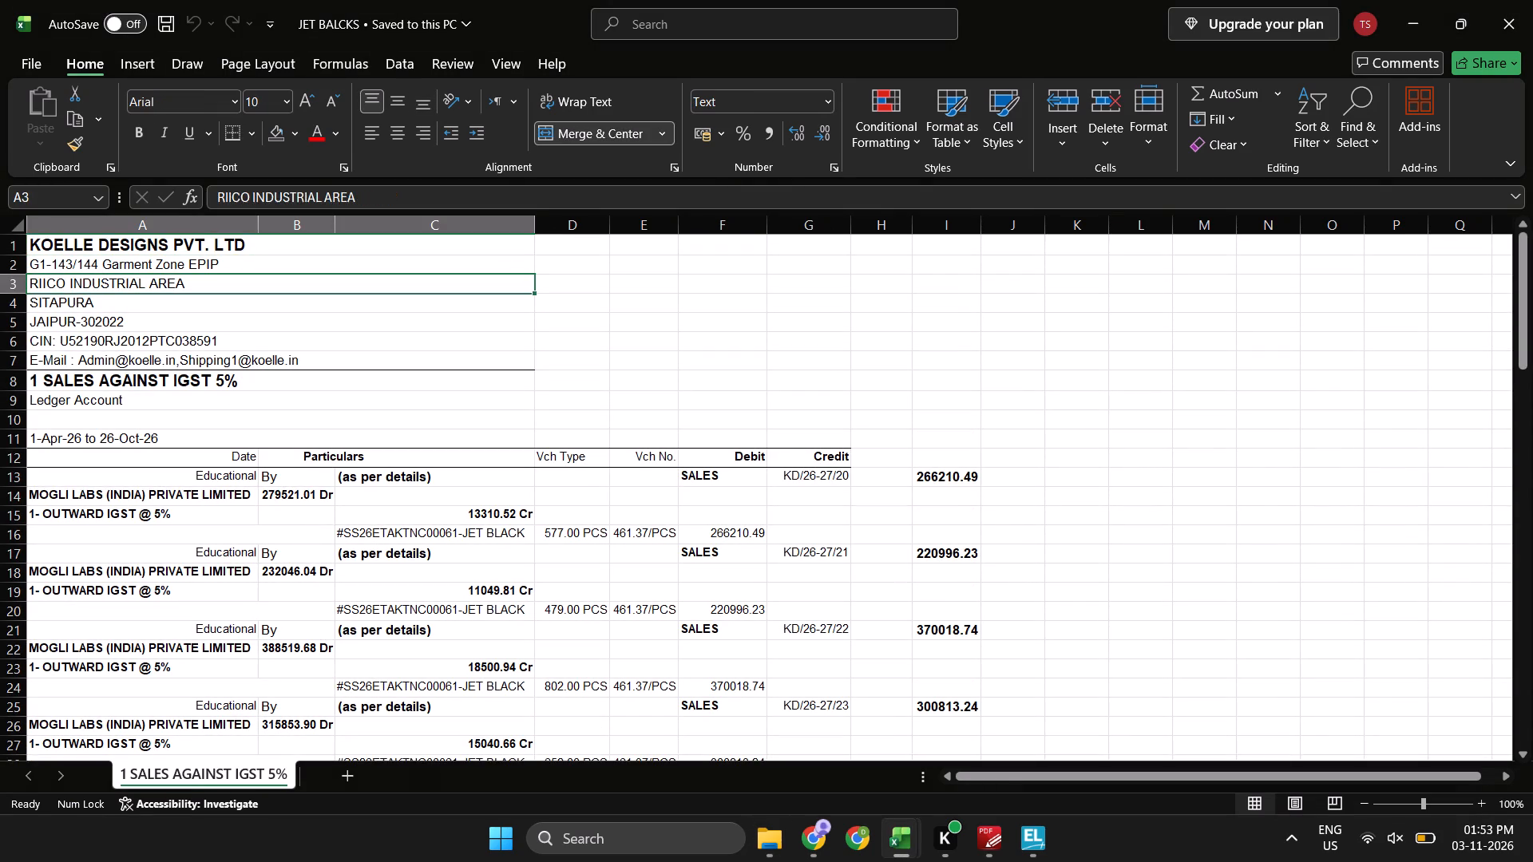
pyautogui.press('Down')
pyautogui.press('Down')
pyautogui.press('Right')
pyautogui.press('Up')
pyautogui.press('Right')
pyautogui.press('Left')
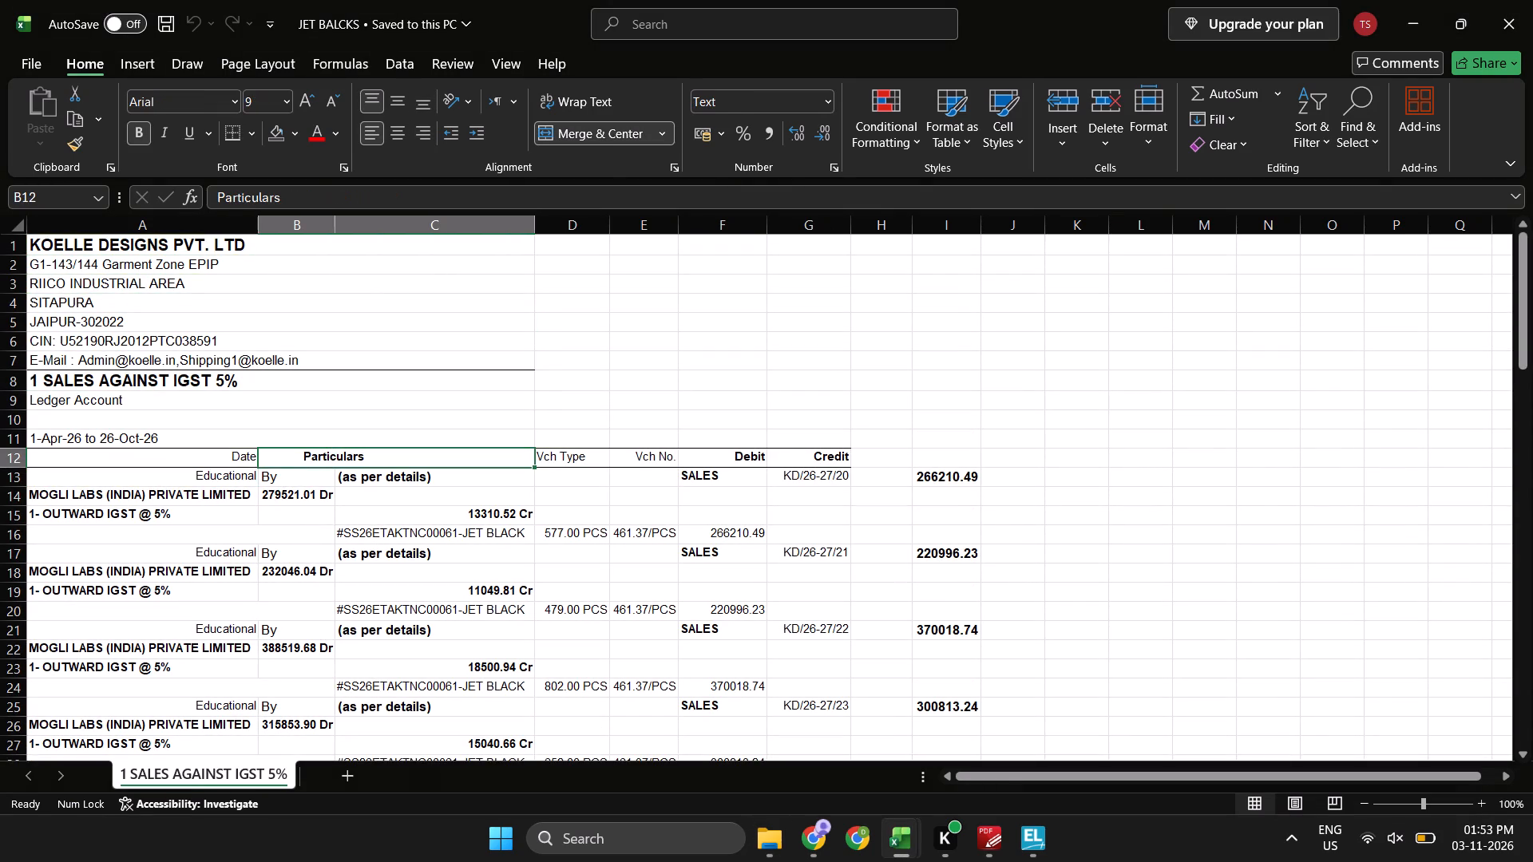
pyautogui.click(560, 135)
pyautogui.press('Left')
pyautogui.press('Right')
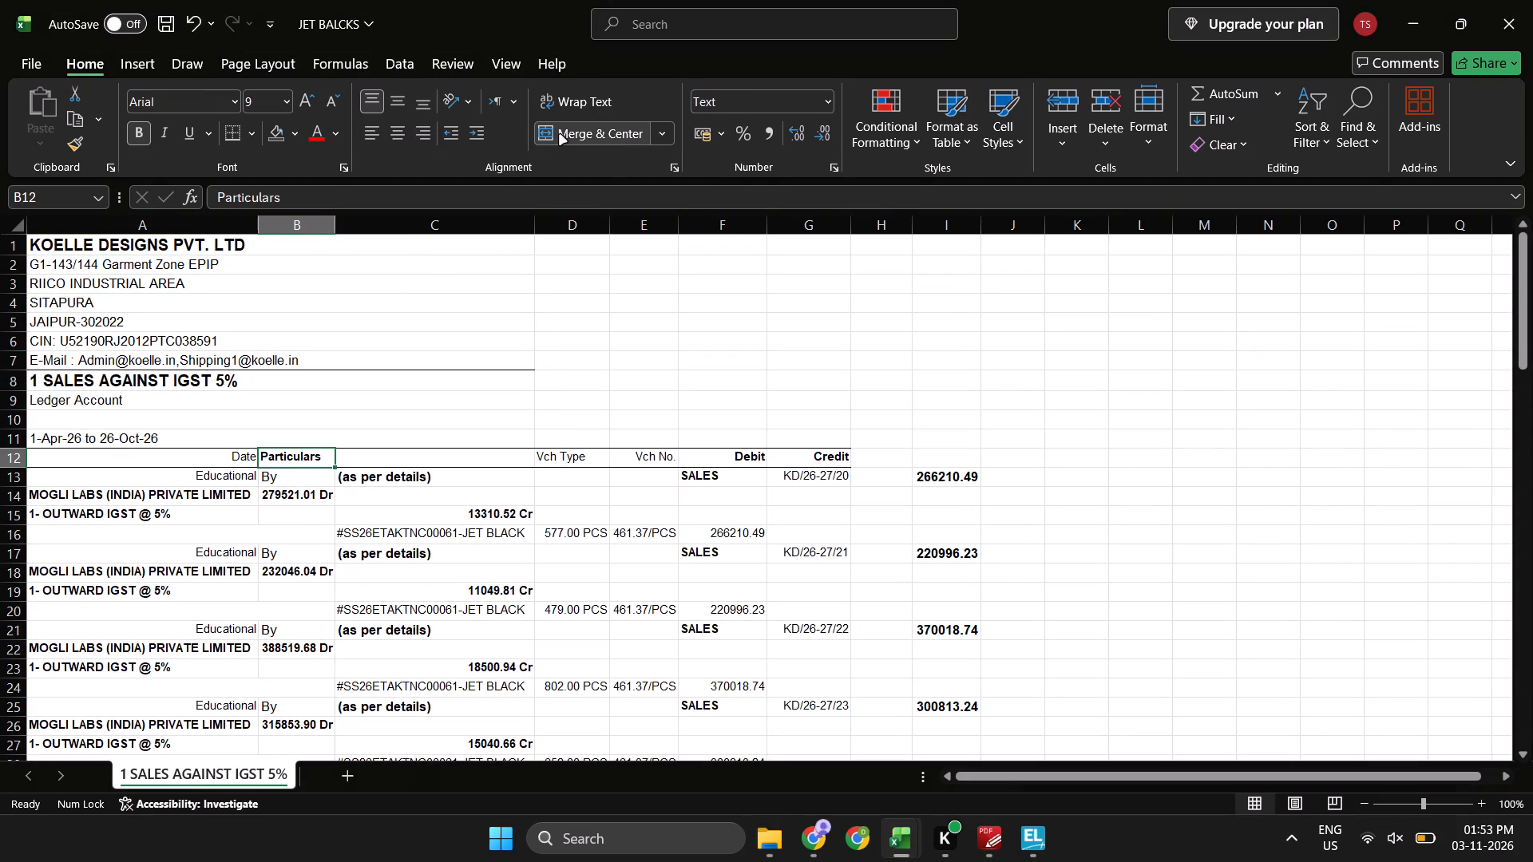
# Turn on filtering for the ledger table from the Date header in row 12 down through row 100, across columns A to J.
pyautogui.press('Right')
pyautogui.press('Left')
pyautogui.press('Left')
pyautogui.press('Left')
pyautogui.press('Left')
pyautogui.hotkey('shift', 'pagedown')
pyautogui.hotkey('shift', 'pagedown')
pyautogui.hotkey('shift', 'pagedown')
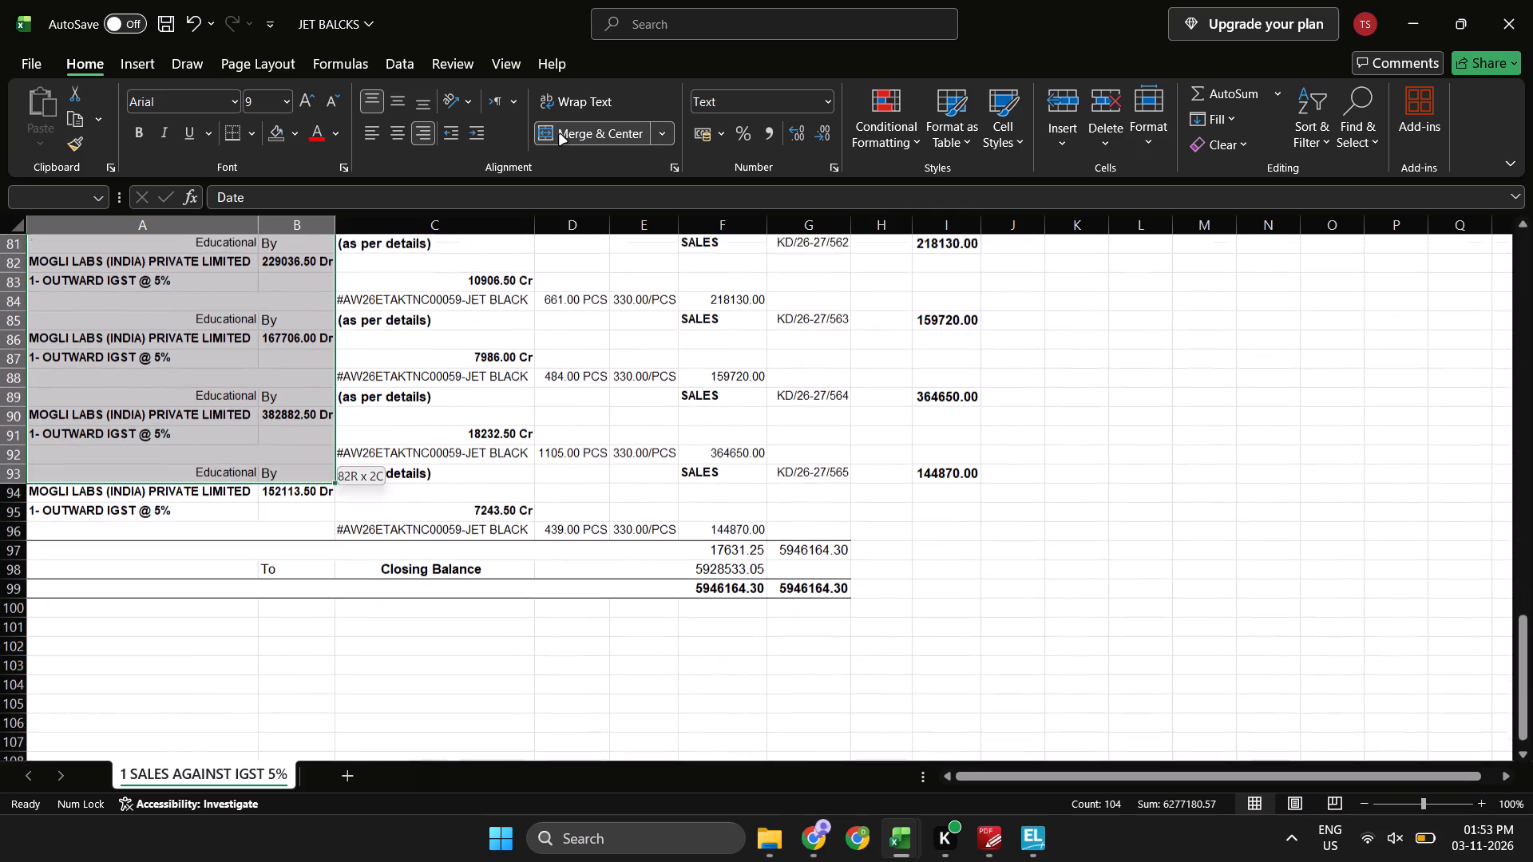
pyautogui.hotkey('shift', 'End')
pyautogui.hotkey('shift', 'Down')
pyautogui.hotkey('shift', 'Right')
pyautogui.hotkey('shift', 'Down')
pyautogui.hotkey('shift', 'Down')
pyautogui.hotkey('shift', 'Right')
pyautogui.hotkey('shift', 'Down')
pyautogui.hotkey('shift', 'Right')
pyautogui.hotkey('shift', 'Down')
pyautogui.hotkey('shift', 'Right')
pyautogui.hotkey('shift', 'Down')
pyautogui.hotkey('shift', 'Right')
pyautogui.hotkey('alt', 'a')
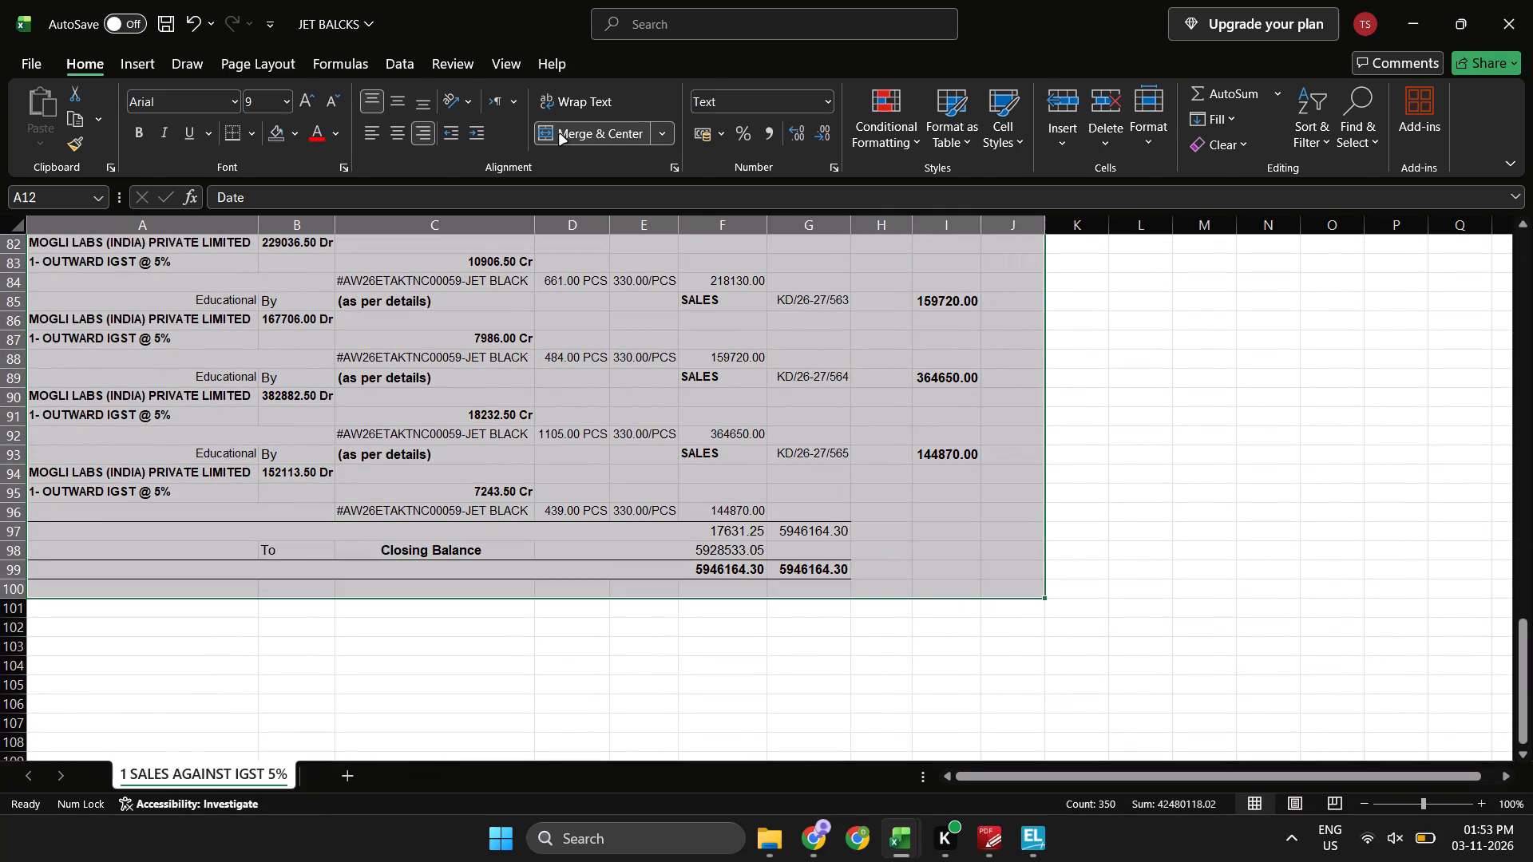
pyautogui.press('t')
pyautogui.press('Escape')
# Filter the unnamed column C beside Particulars to the entries containing "jet".
pyautogui.press('Left')
pyautogui.press('Up')
pyautogui.press('Up')
pyautogui.press('Right')
pyautogui.press('Up')
pyautogui.press('Left')
pyautogui.press('Down')
pyautogui.press('Left')
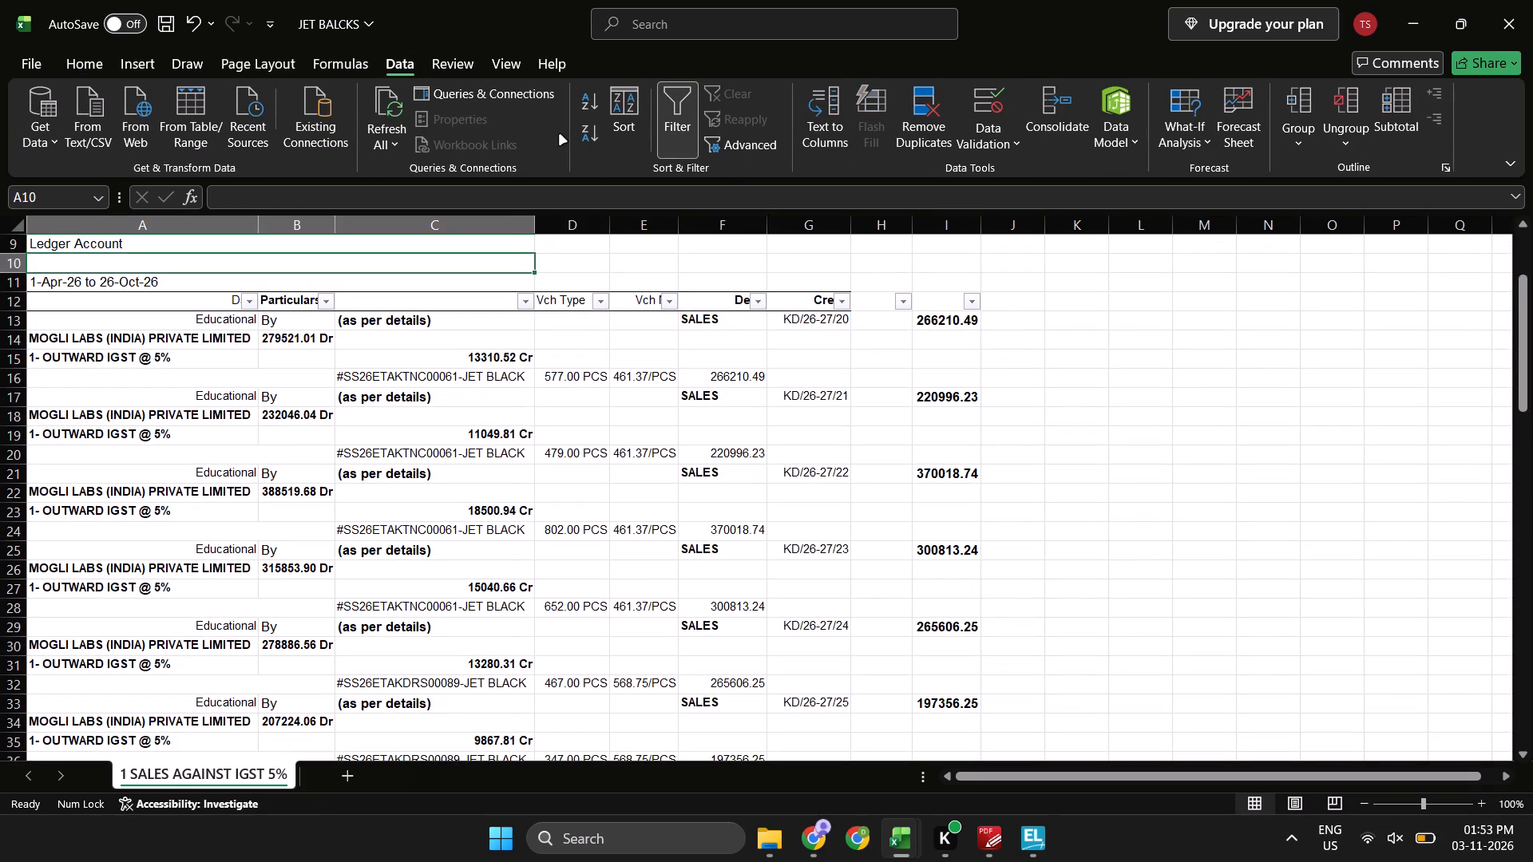
pyautogui.press('Right')
pyautogui.press('Down')
pyautogui.press('Down')
pyautogui.press('Left')
pyautogui.hotkey('alt', 'Down')
pyautogui.hotkey('alt', 'Down')
pyautogui.hotkey('alt', 'Down')
pyautogui.hotkey('alt', 'Down')
pyautogui.hotkey('alt', 'Down')
pyautogui.hotkey('alt', 'Down')
pyautogui.hotkey('alt', 'Down')
pyautogui.hotkey('alt', 'Down')
pyautogui.hotkey('alt', 'Down')
pyautogui.hotkey('alt', 'Down')
pyautogui.press('Up')
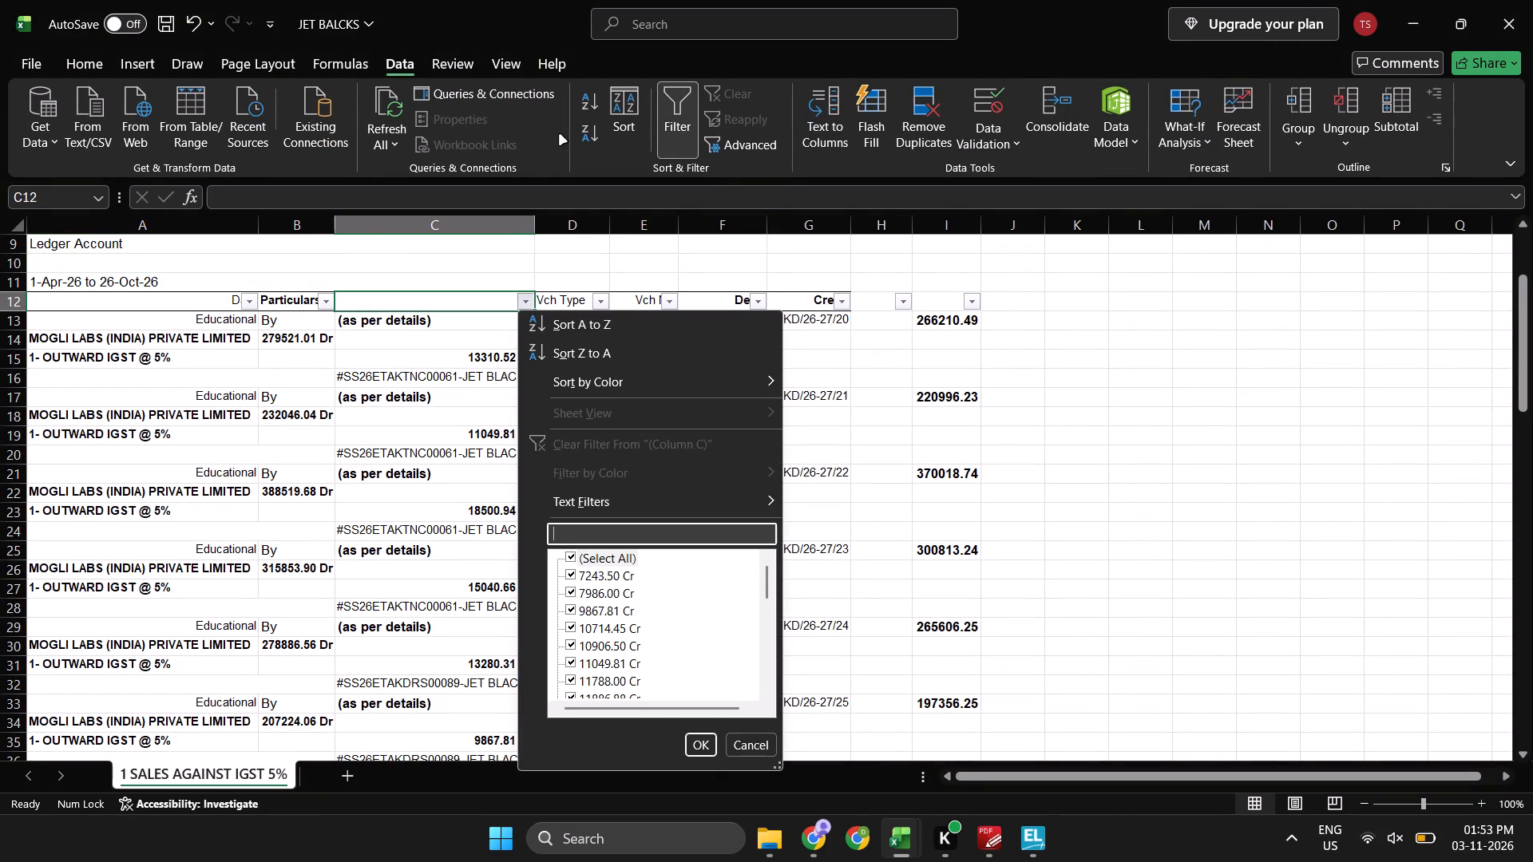
pyautogui.write('jet')
pyautogui.press('Return')
# Look through the filtered JET BLACK item rows from first to last.
pyautogui.hotkey('ctrl', 'shift', 'Down')
pyautogui.press('Down')
pyautogui.press('Down')
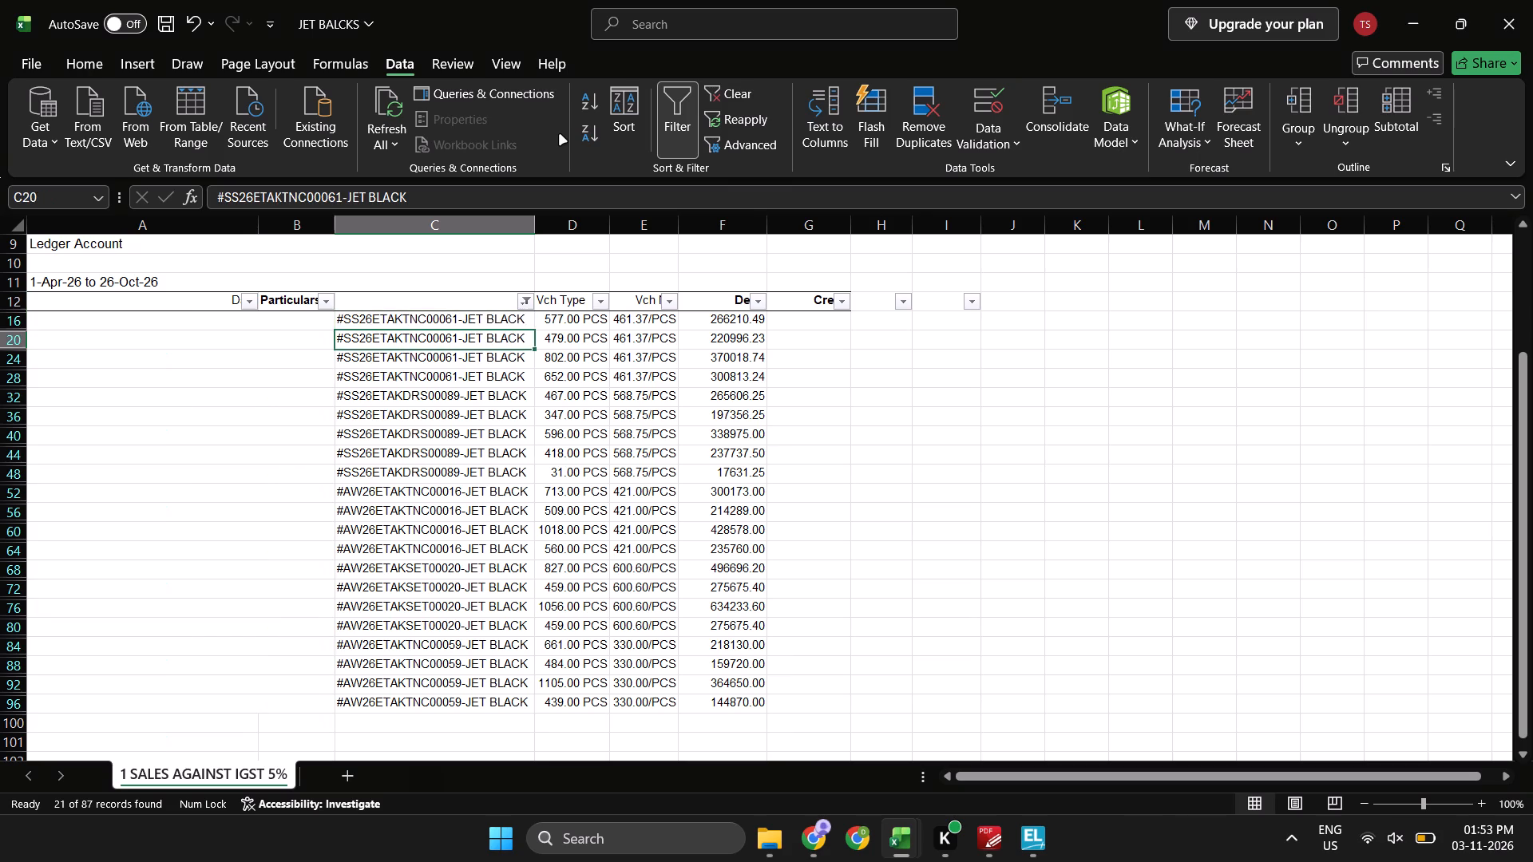
pyautogui.press('Down')
pyautogui.hotkey('ctrl', 'Down')
pyautogui.hotkey('ctrl', 'Up')
pyautogui.press('Down')
pyautogui.press('Down')
pyautogui.hotkey('ctrl', 'Down')
pyautogui.hotkey('ctrl', 'Up')
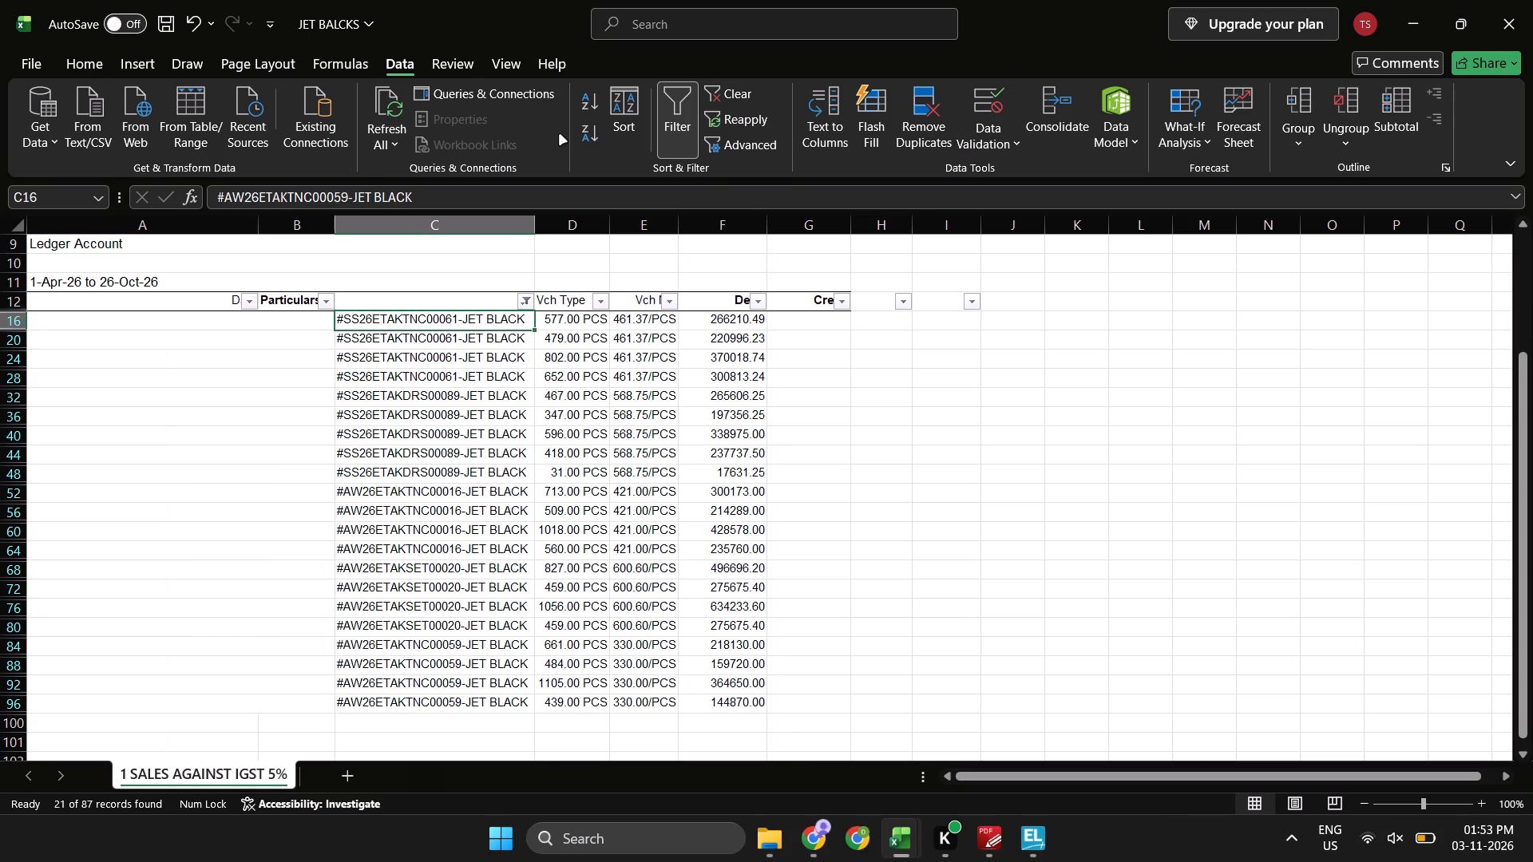
pyautogui.press('Up')
pyautogui.hotkey('ctrl', 'Down')
pyautogui.press('Down')
pyautogui.press('Down')
pyautogui.press('Up')
pyautogui.hotkey('ctrl', 'Up')
# Switch to the E way bills folder in File Explorer from the open windows.
pyautogui.hotkey('alt', 'Tab')
pyautogui.hotkey('alt', 'Tab')
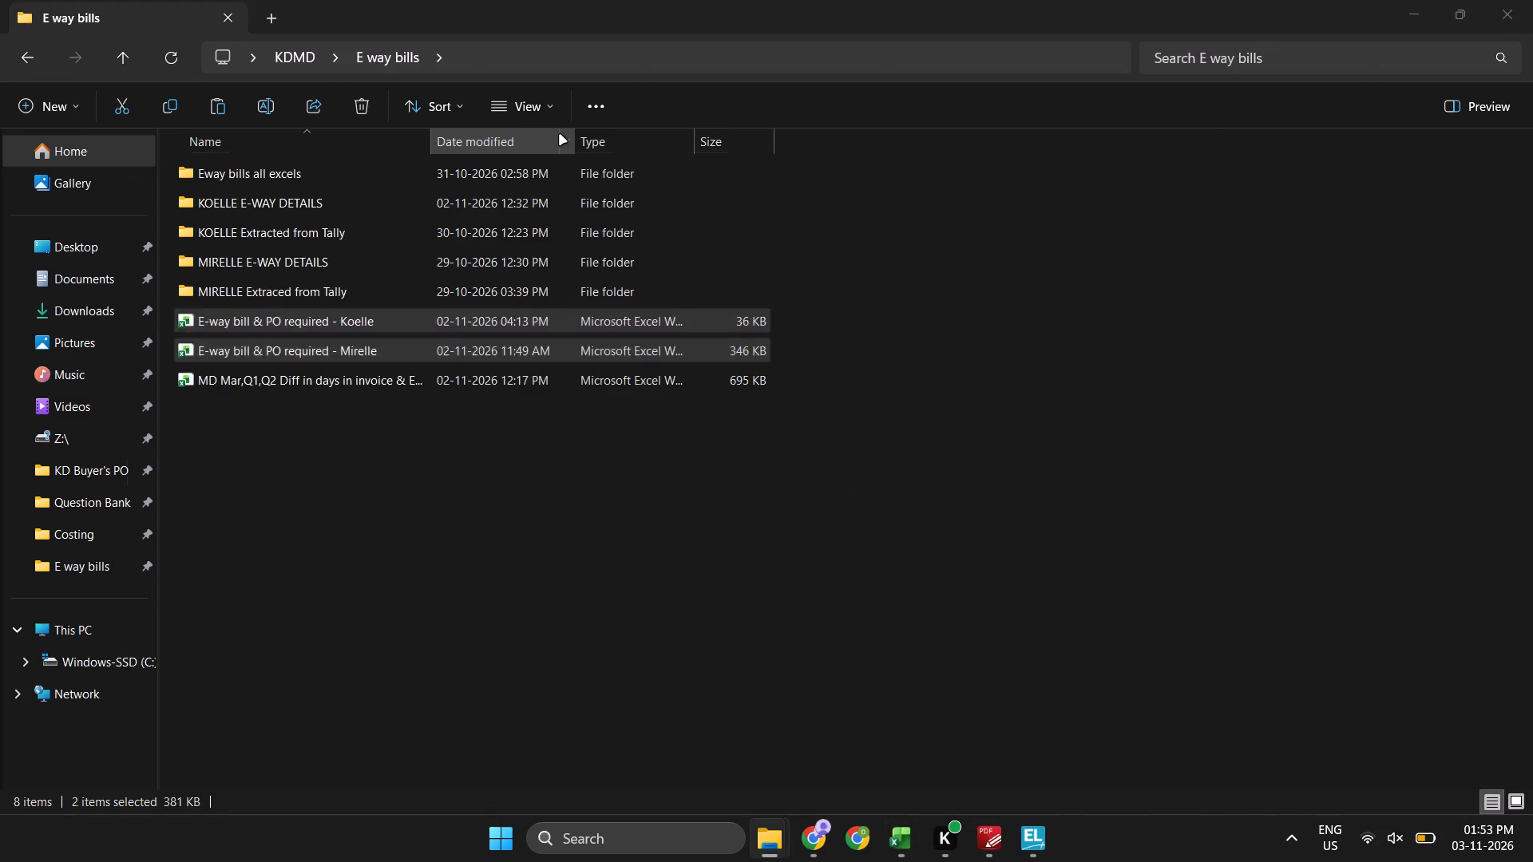
pyautogui.hotkey('alt', 'Tab')
pyautogui.hotkey('alt', 'Tab')
pyautogui.hotkey('alt', 'Tab')
pyautogui.hotkey('alt', 'Tab')
pyautogui.hotkey('alt', 'Tab')
pyautogui.hotkey('alt', 'Tab')
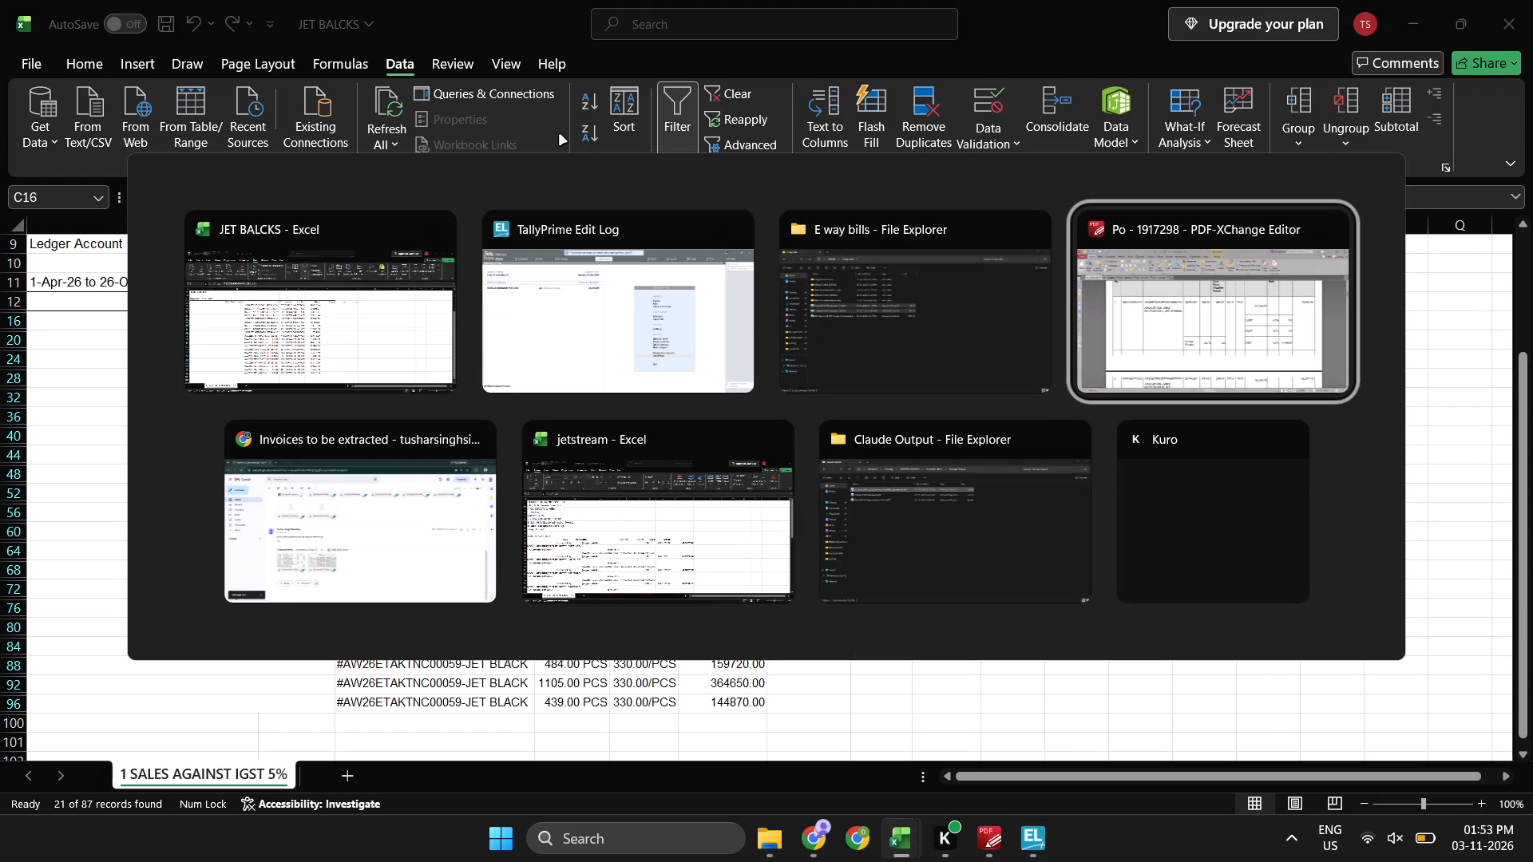
pyautogui.hotkey('alt', 'Down')
pyautogui.hotkey('alt', 'Left')
pyautogui.hotkey('alt', 'Left')
pyautogui.hotkey('alt', 'Up')
pyautogui.hotkey('alt', 'Right')
# Open the "E-way bill & PO required - Koelle" workbook from the E way bills folder.
pyautogui.press('Down')
pyautogui.press('Up')
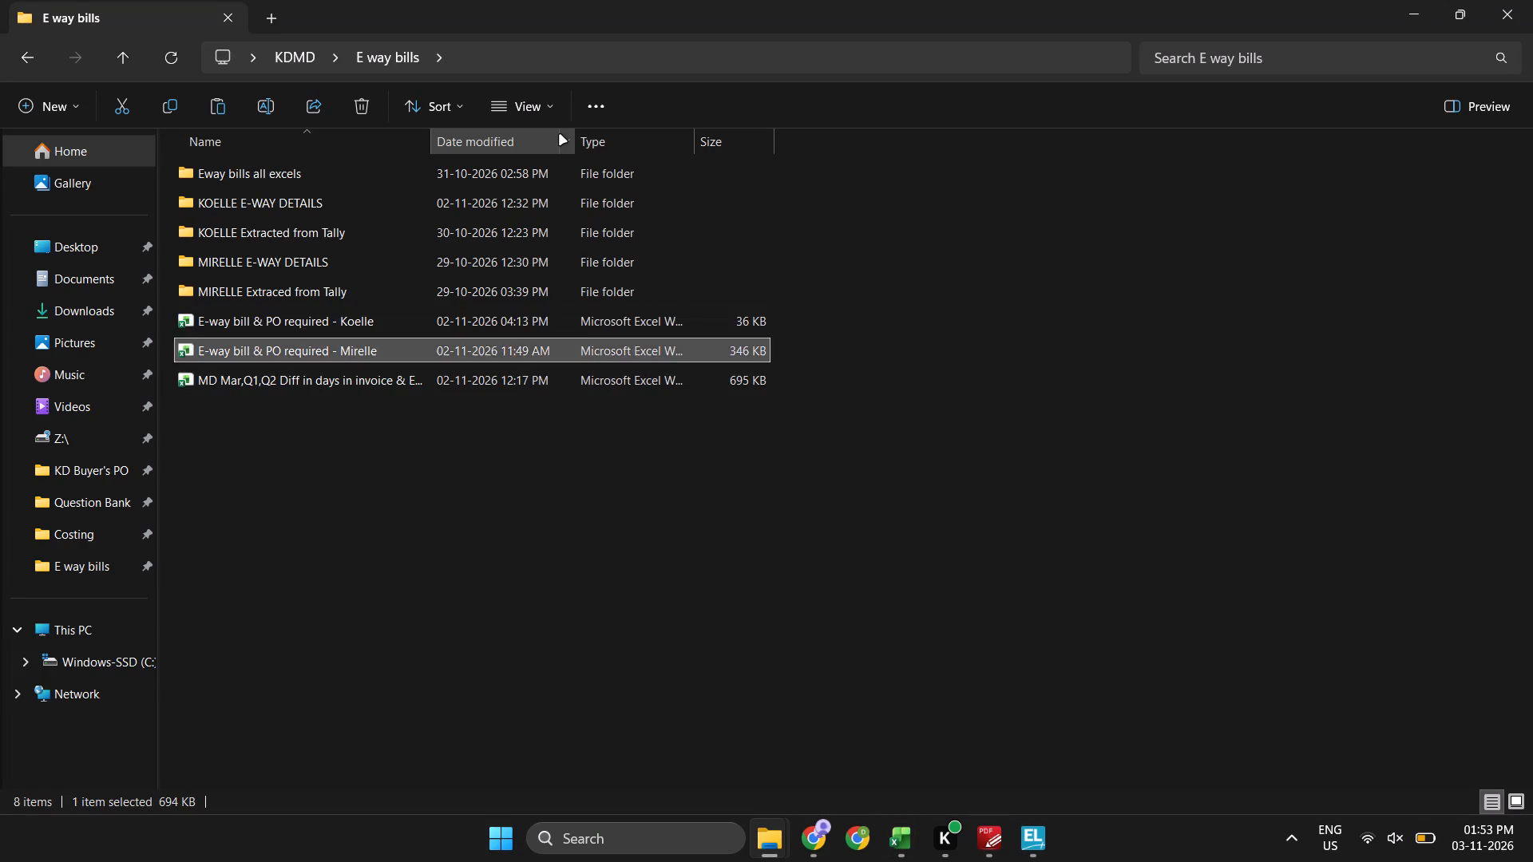
pyautogui.press('Up')
pyautogui.press('Up')
pyautogui.press('Up')
pyautogui.press('Down')
pyautogui.press('Down')
pyautogui.press('Return')
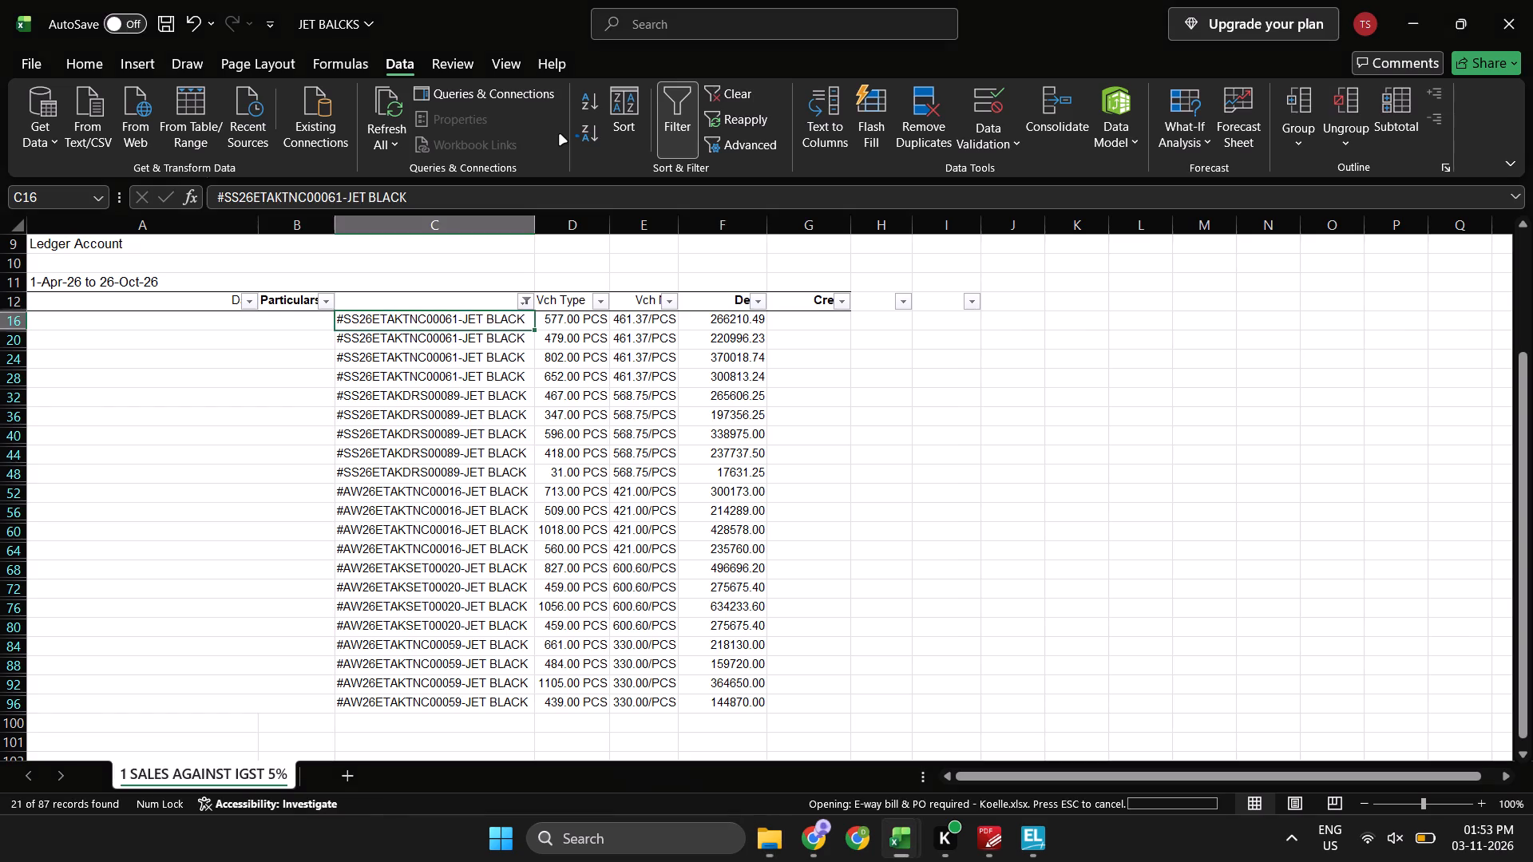
pyautogui.press('Return')
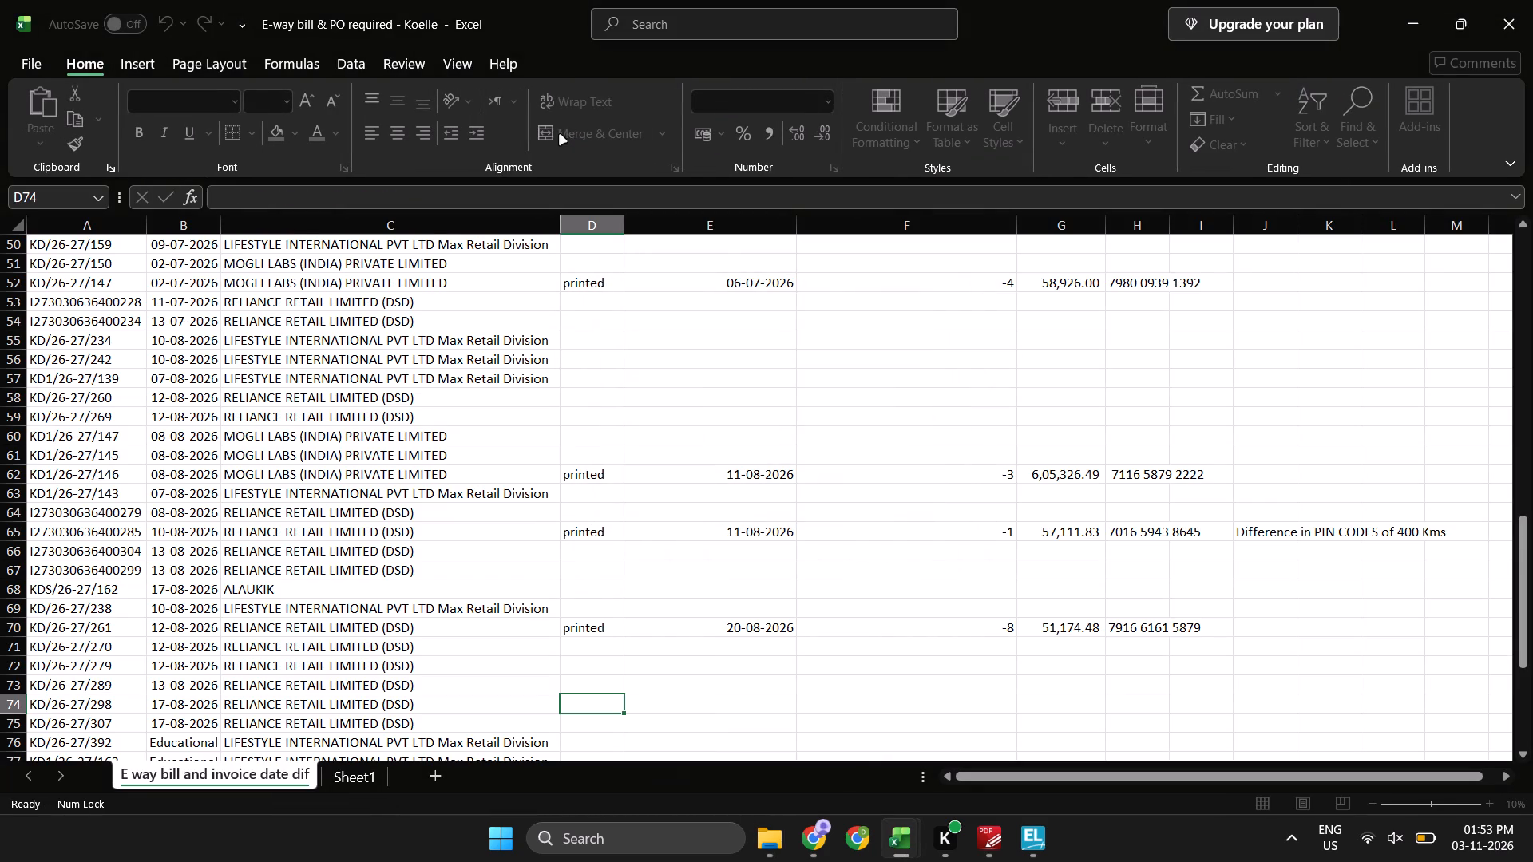
# Examine the Koelle sheet of e-way bill and invoice date differences, going up to its first rows.
pyautogui.press('Up')
pyautogui.press('Left')
pyautogui.scroll(1, 679, 334)
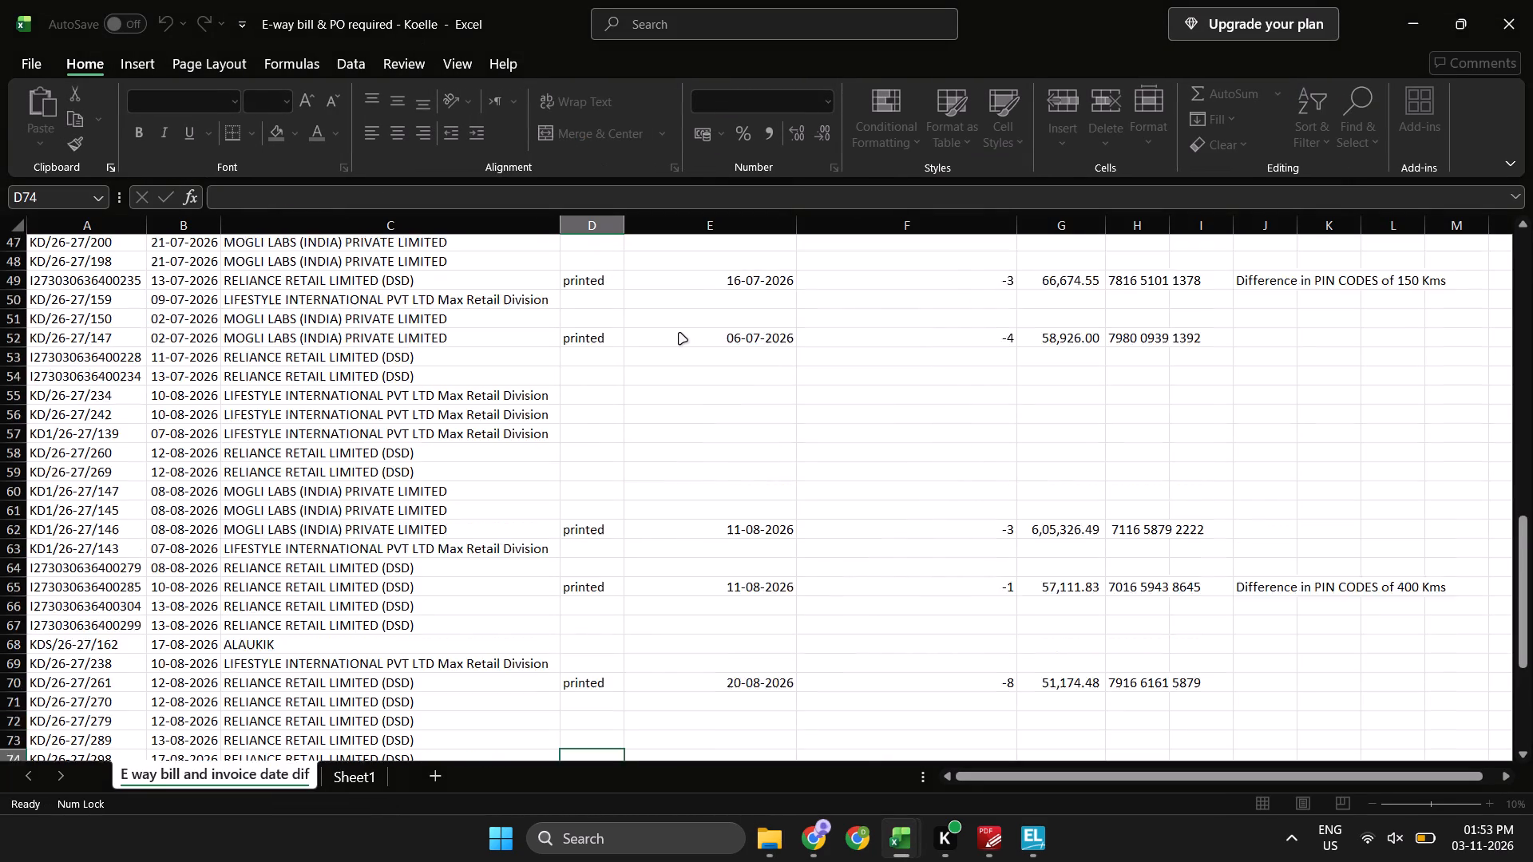
pyautogui.scroll(3, 679, 334)
pyautogui.scroll(-1, 679, 334)
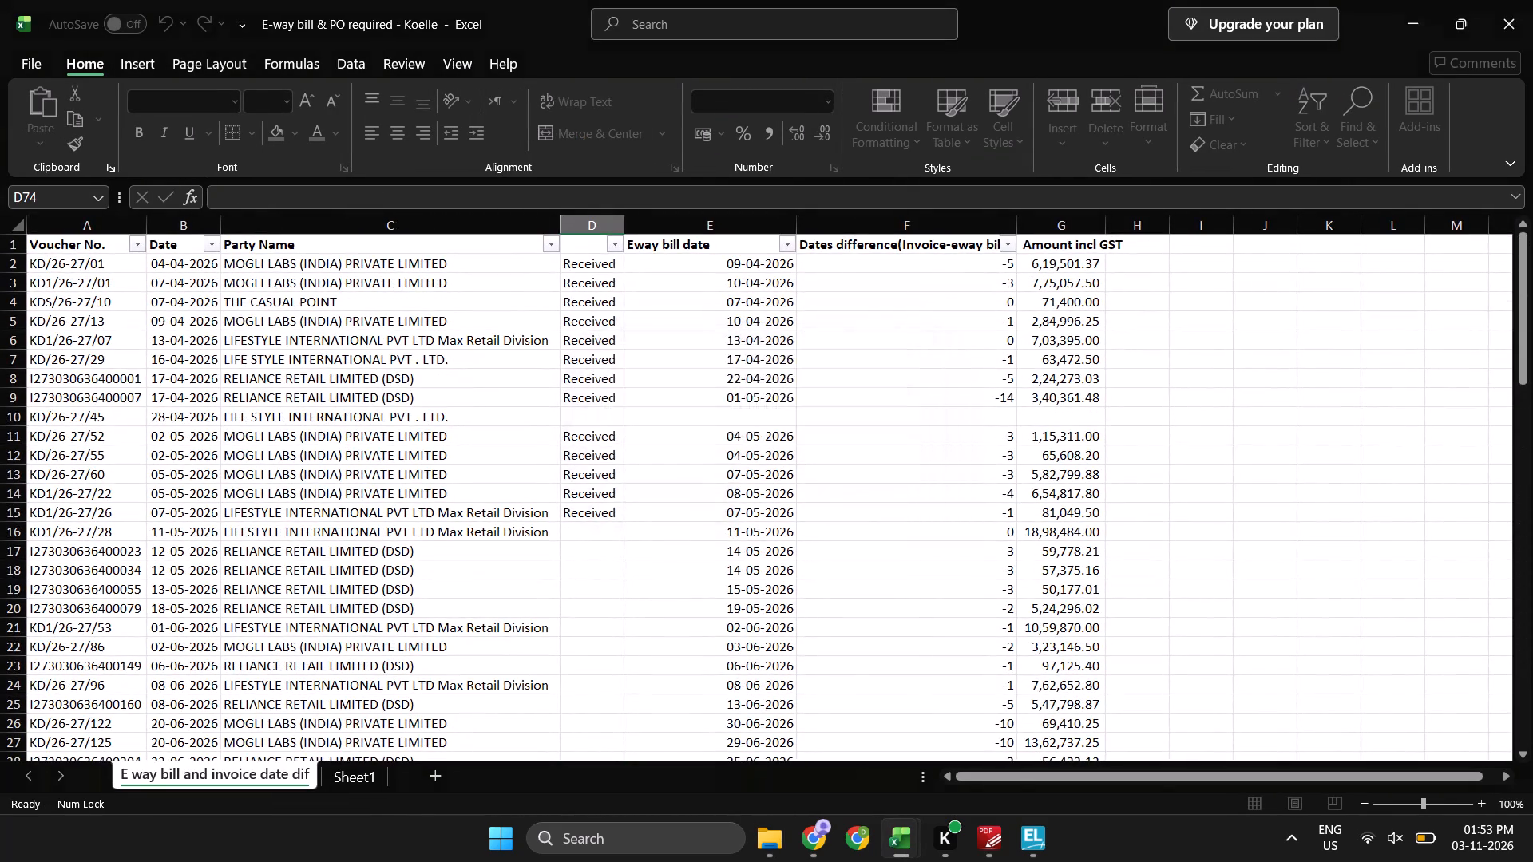
pyautogui.click(790, 426)
pyautogui.hotkey('ctrl', 'Left')
pyautogui.hotkey('ctrl', 'Up')
pyautogui.press('Left')
pyautogui.press('Right')
pyautogui.press('Up')
pyautogui.click(990, 473)
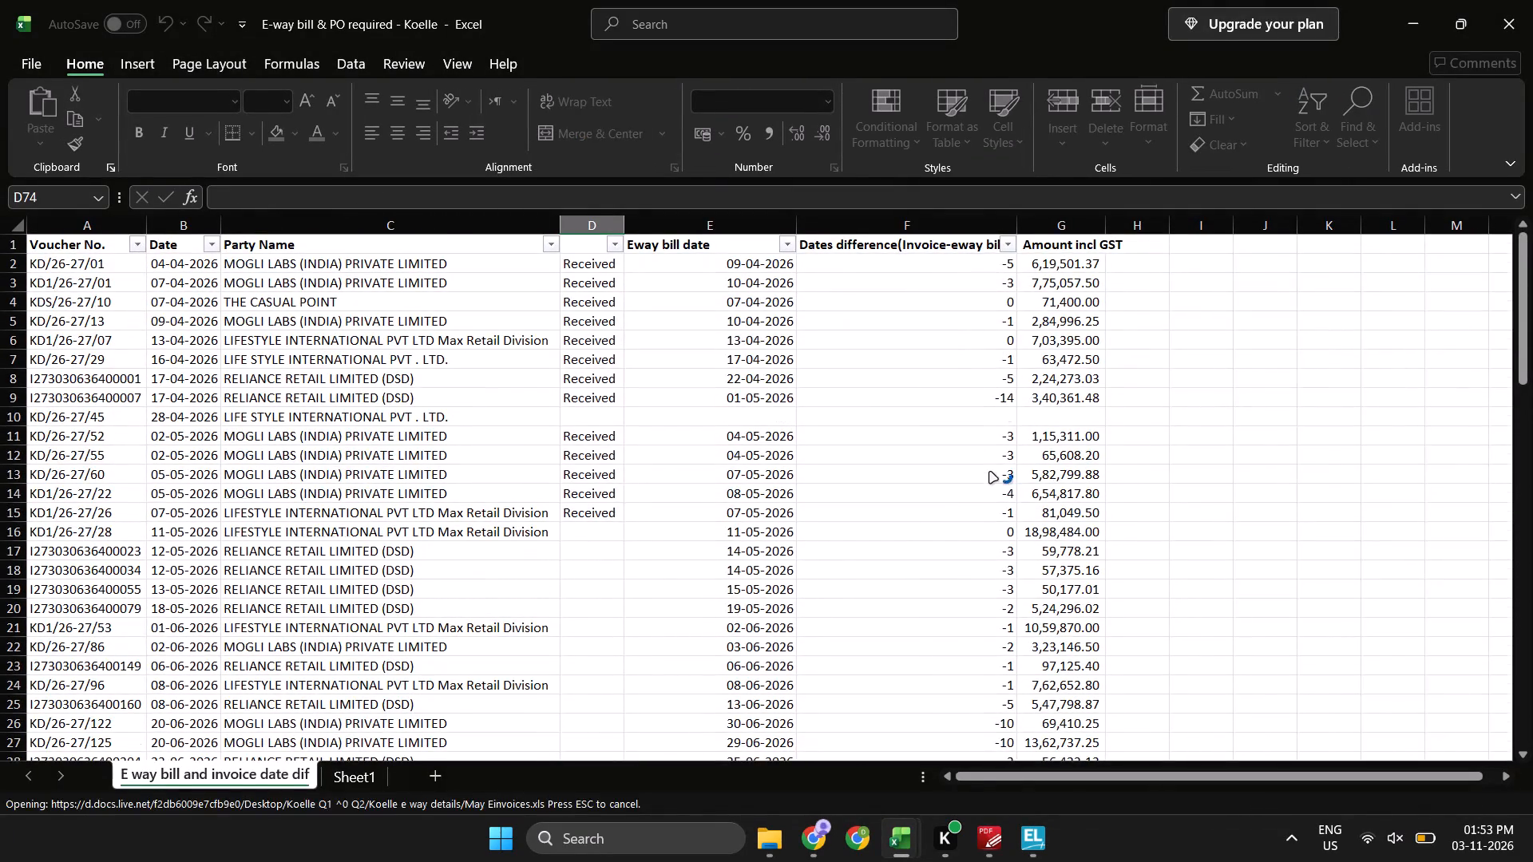
pyautogui.scroll(2, 990, 473)
pyautogui.click(576, 394)
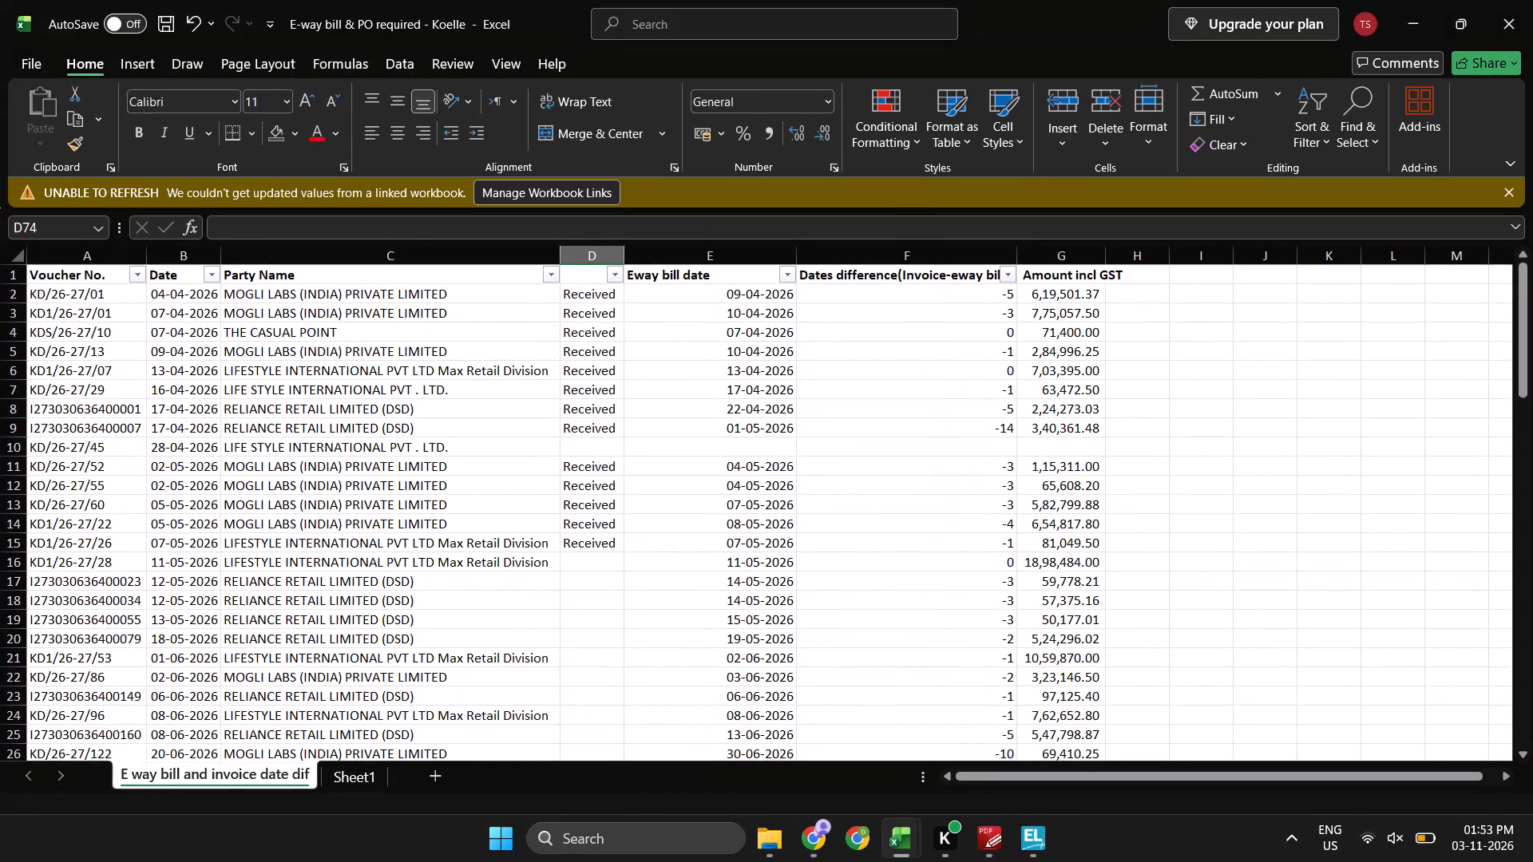
# Open Sheet1 of the Koelle e-way bill workbook.
pyautogui.click(569, 411)
pyautogui.press('Left')
pyautogui.hotkey('ctrl', 'Up')
pyautogui.hotkey('ctrl', 'Left')
pyautogui.hotkey('ctrl', 'Up')
pyautogui.hotkey('ctrl', 'pagedown')
# Examine the style number list and the actual rate column in Sheet1, going up to its first rows.
pyautogui.press('Right')
pyautogui.press('Up')
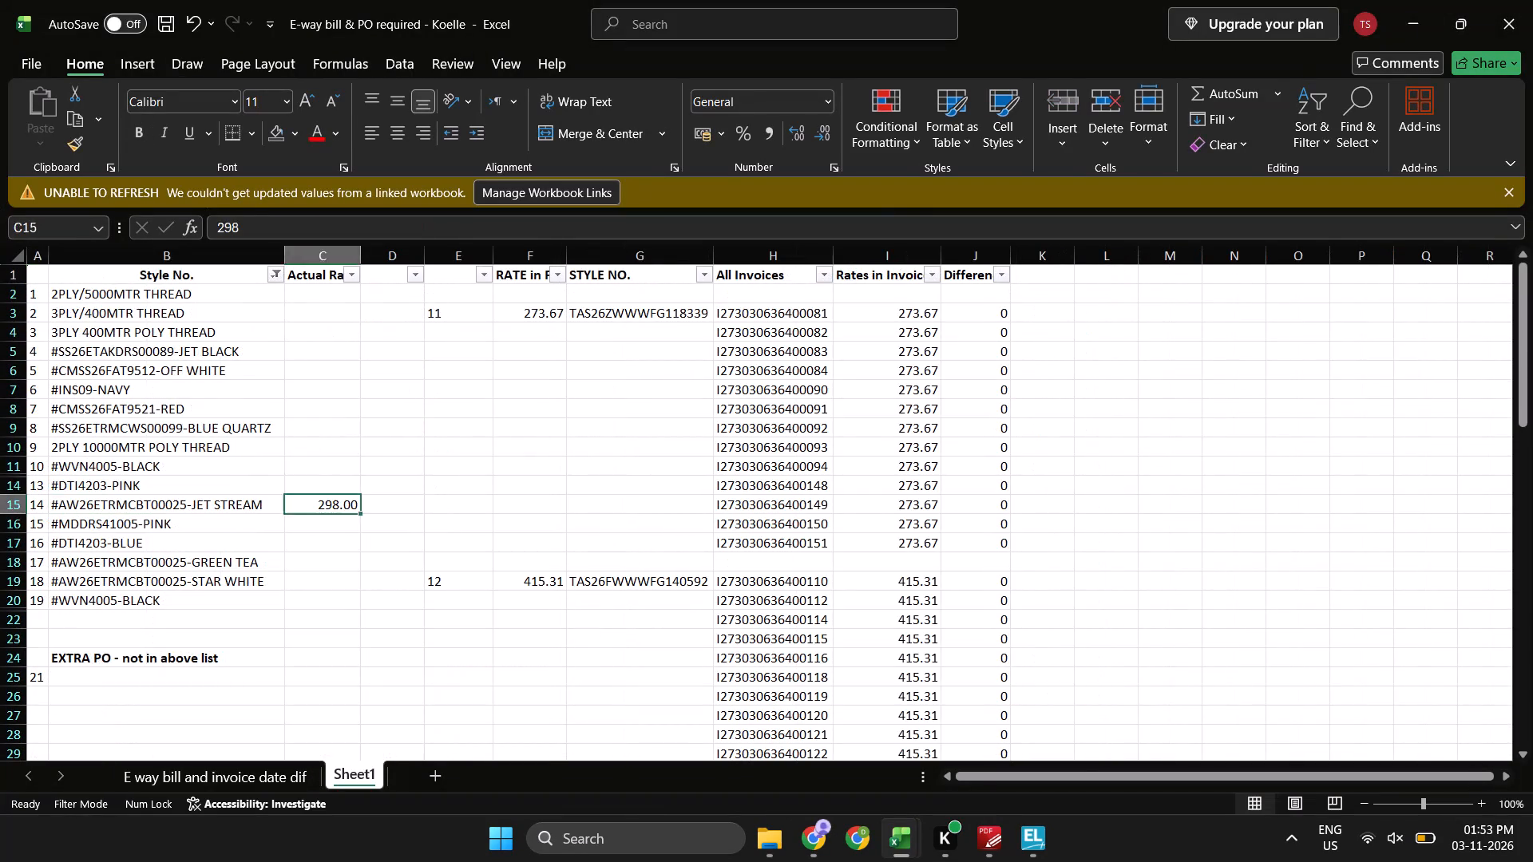
pyautogui.press('Left')
pyautogui.press('Right')
pyautogui.press('Up')
pyautogui.press('Left')
pyautogui.press('Right')
pyautogui.press('Up')
pyautogui.press('Left')
pyautogui.press('Right')
pyautogui.press('Up')
pyautogui.press('Left')
pyautogui.press('Right')
pyautogui.press('Up')
pyautogui.press('Left')
pyautogui.press('Up')
pyautogui.press('Left')
pyautogui.press('Up')
pyautogui.press('Left')
pyautogui.press('Up')
pyautogui.press('Right')
# Switch to the JET BALCKS workbook with the filtered sales ledger.
pyautogui.hotkey('alt', 'Tab')
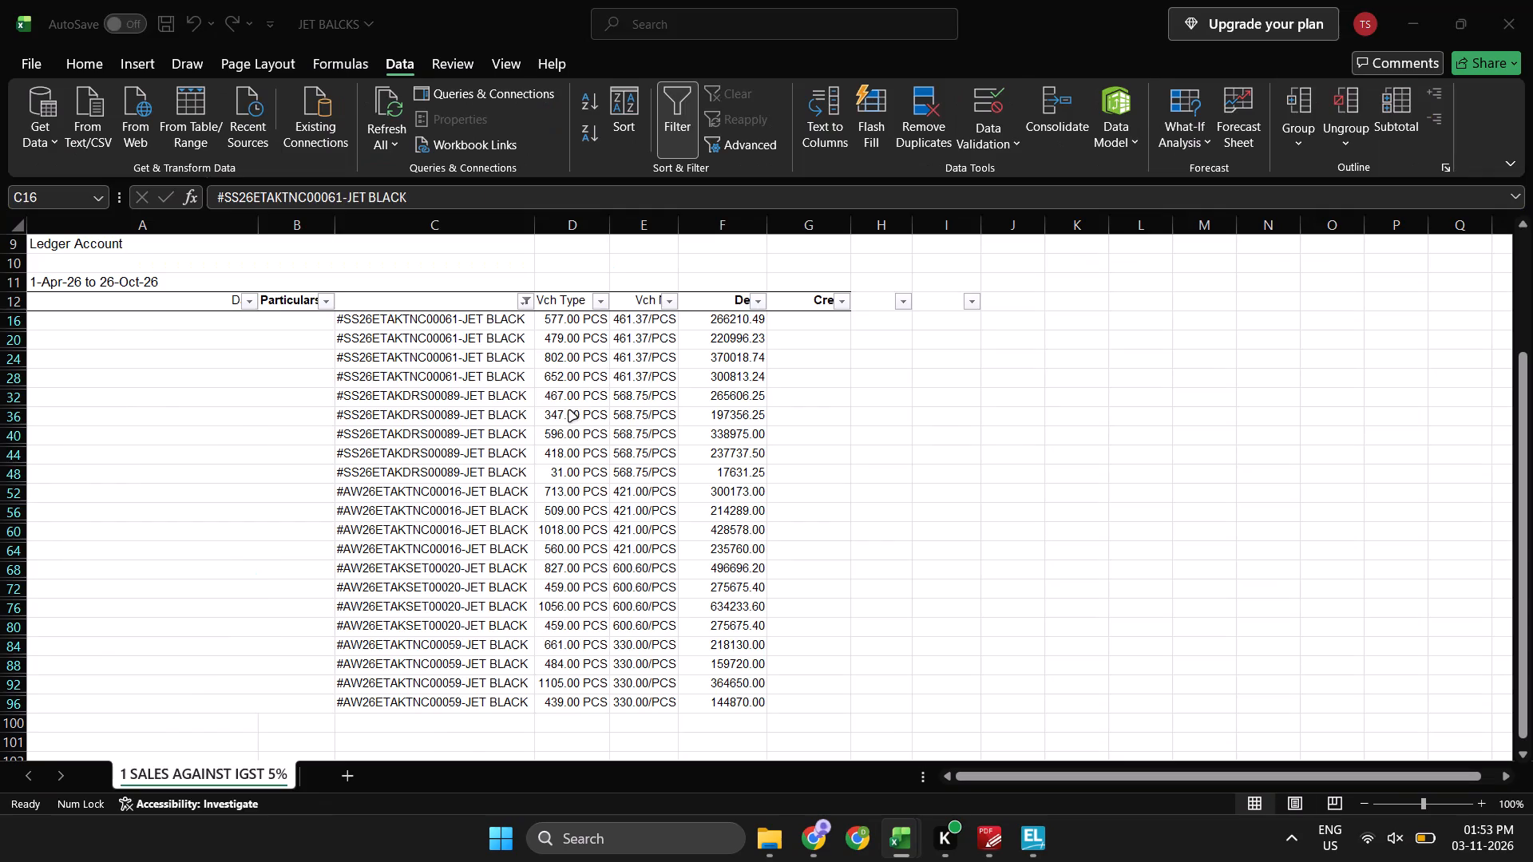
pyautogui.hotkey('alt', 'Tab')
pyautogui.hotkey('alt', 'Tab')
pyautogui.hotkey('alt', 'Tab')
pyautogui.hotkey('alt', 'Tab')
# Examine the filtered JET BLACK item rows with their quantities and rates, down to the AW26ETAKSET00020 style.
pyautogui.press('Down')
pyautogui.press('Down')
pyautogui.press('Down')
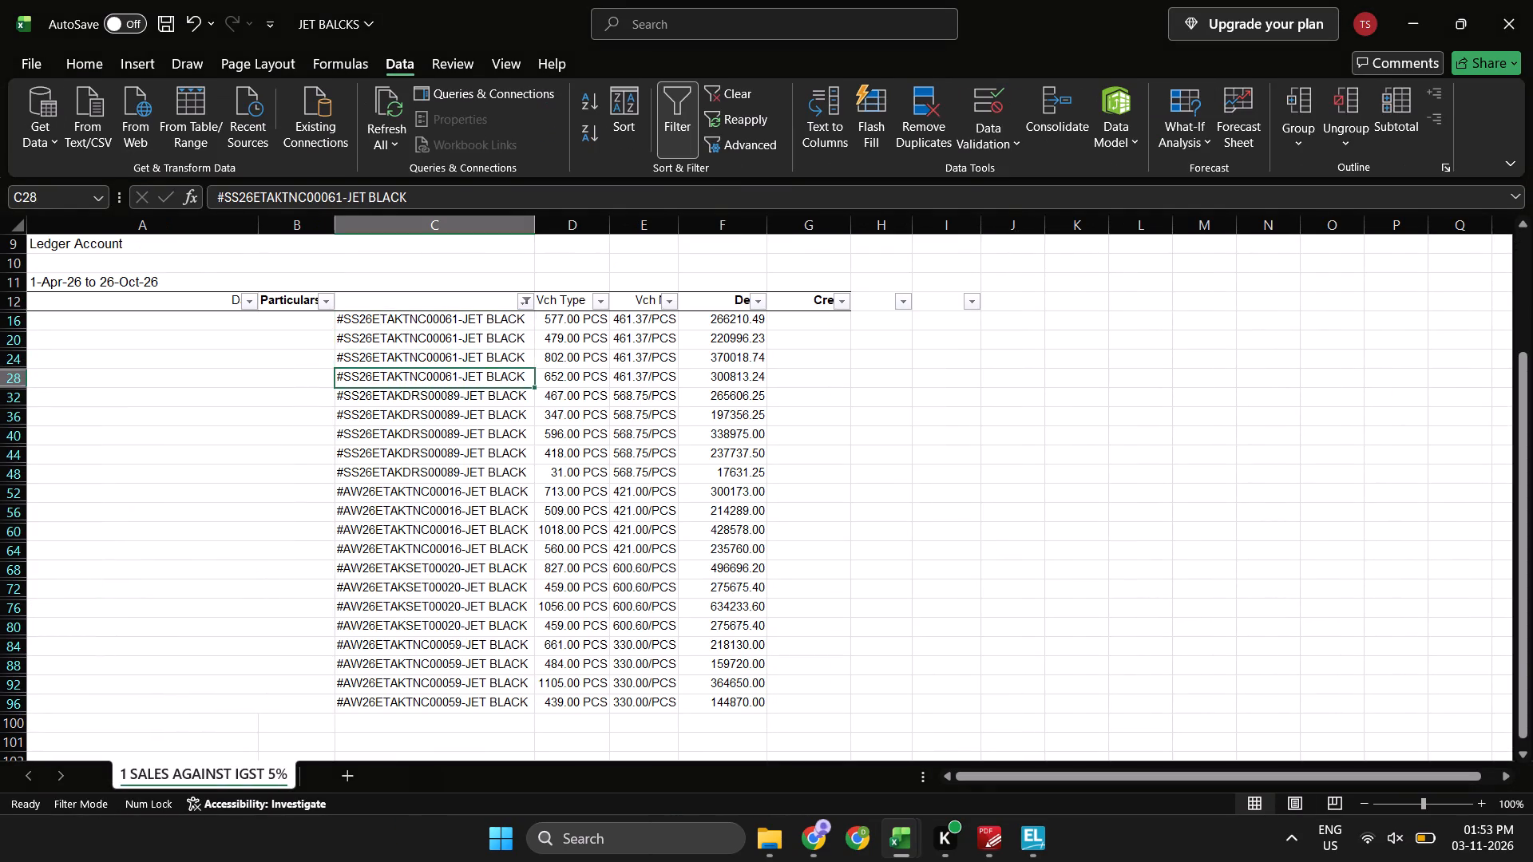
pyautogui.press('Down')
pyautogui.press('Down')
pyautogui.press('Down')
pyautogui.press('Down')
pyautogui.press('Down')
pyautogui.press('Down')
pyautogui.press('Down')
pyautogui.press('Down')
pyautogui.press('Down')
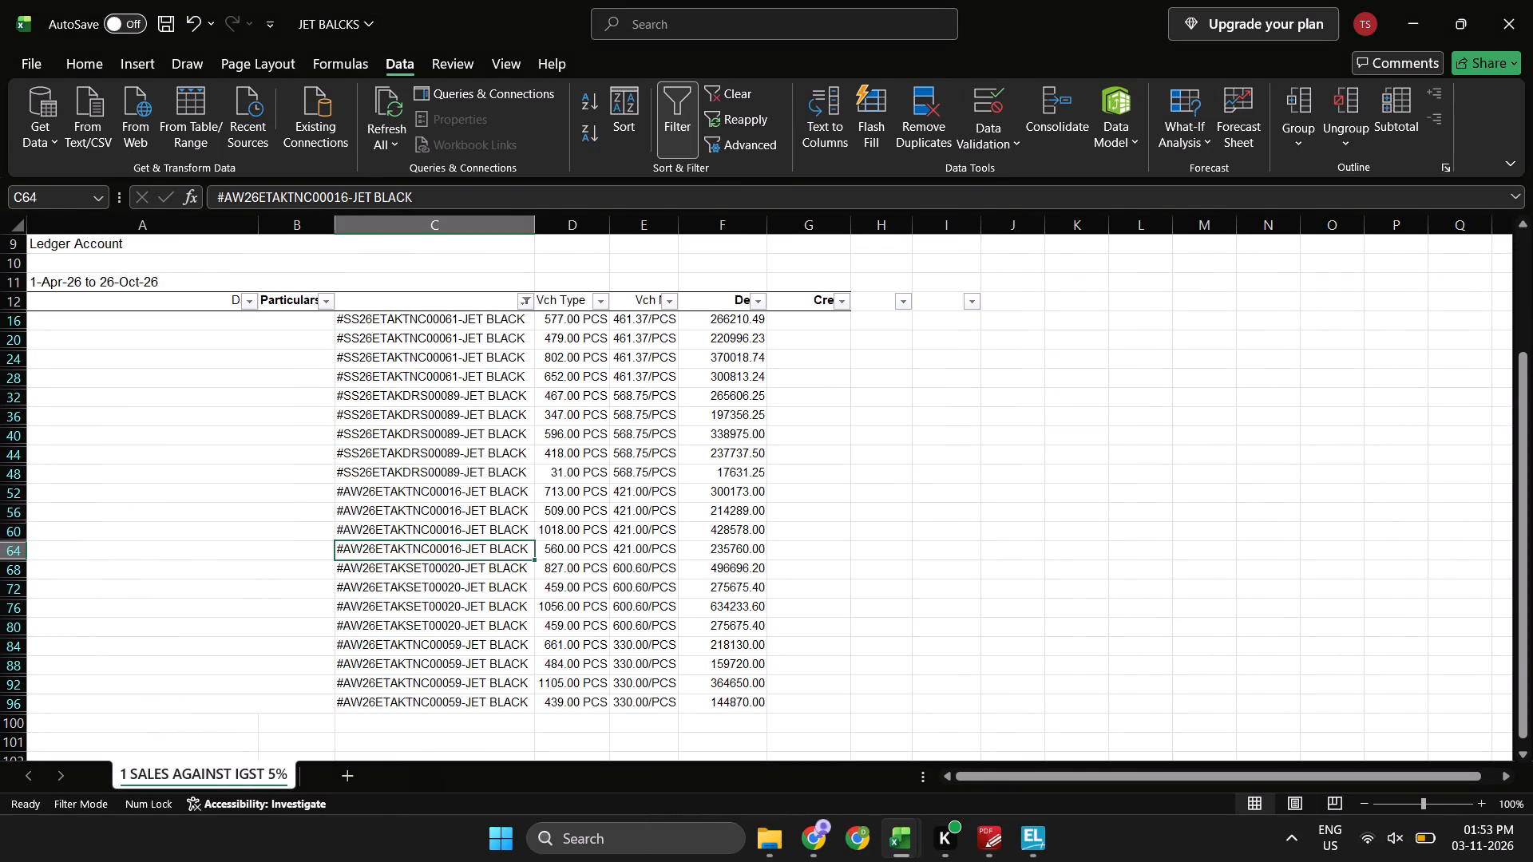
pyautogui.press('Down')
pyautogui.press('Down')
pyautogui.hotkey('shift', 'space')
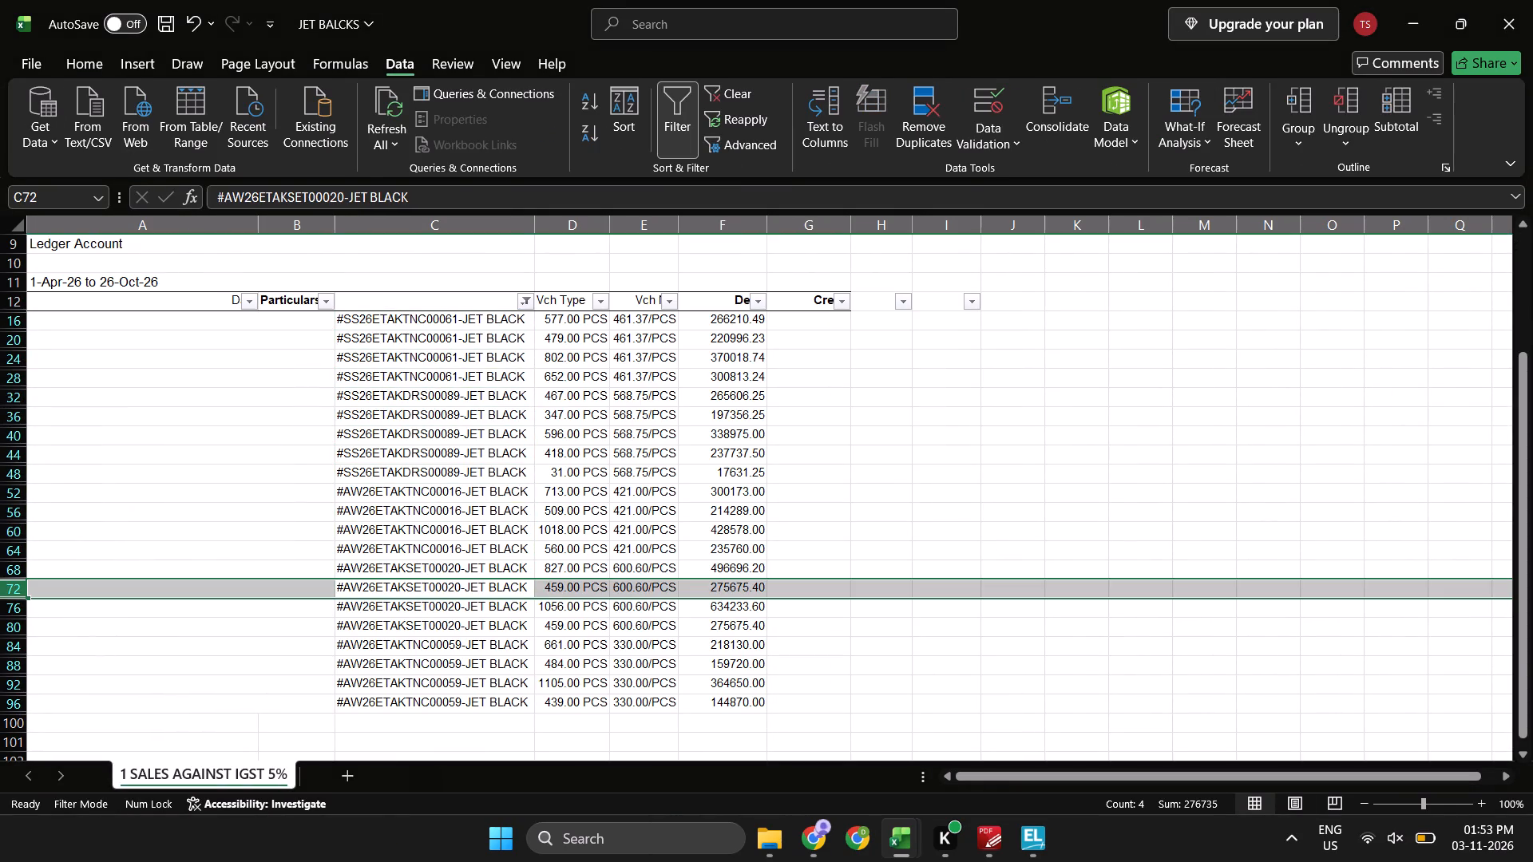
pyautogui.press('Right')
pyautogui.press('Right')
pyautogui.press('Left')
pyautogui.press('Up')
pyautogui.press('Left')
pyautogui.press('Left')
pyautogui.press('Up')
pyautogui.press('Right')
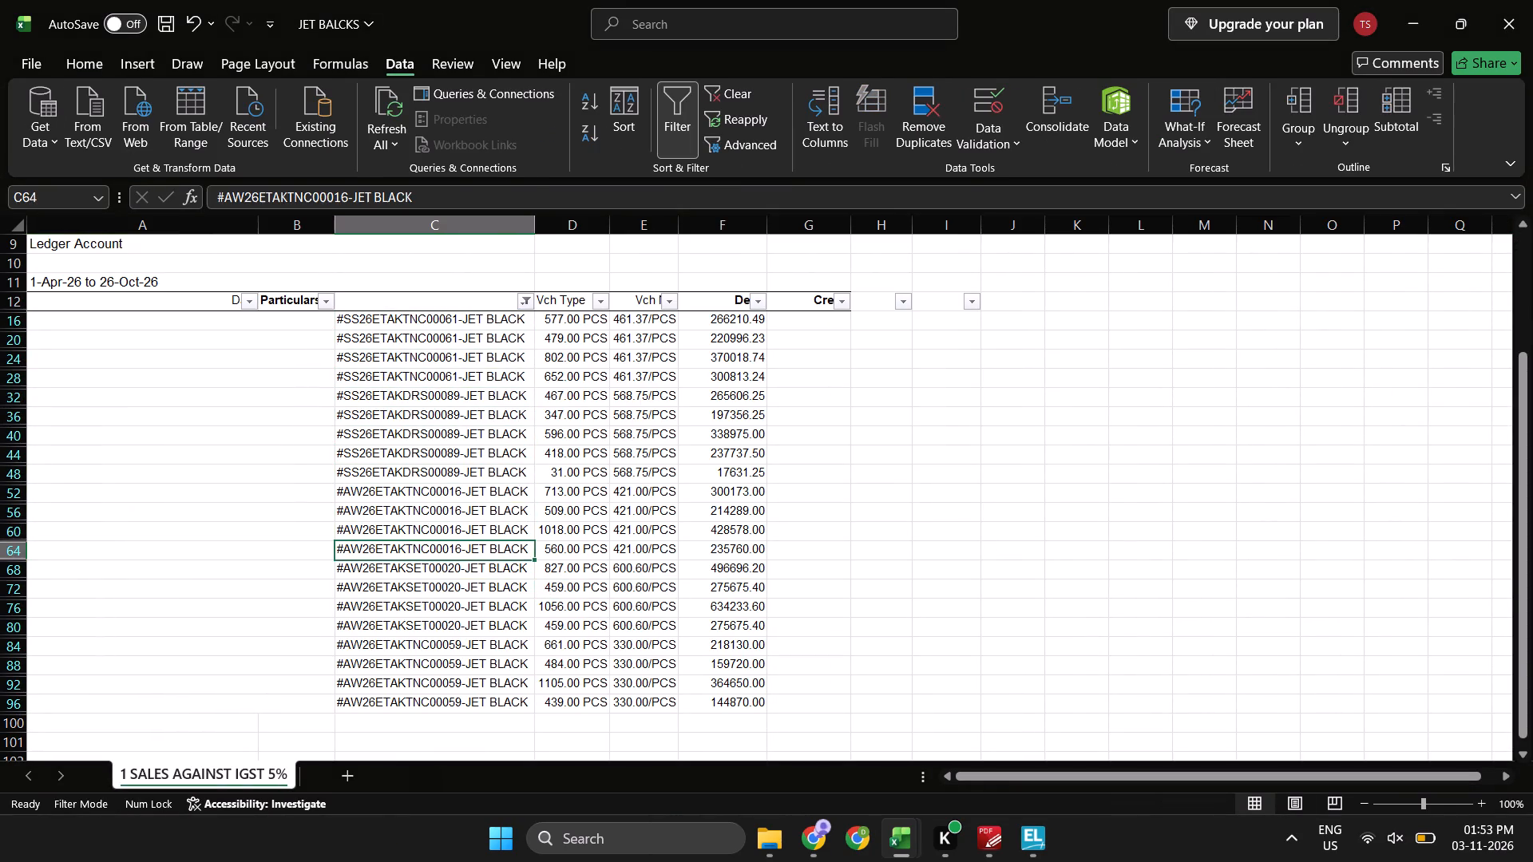
# Copy all filtered JET BLACK style numbers from column C and paste them below the ledger starting at C104.
pyautogui.press('Up')
pyautogui.press('Up')
pyautogui.press('Up')
pyautogui.press('Up')
pyautogui.press('Up')
pyautogui.press('Up')
pyautogui.press('Up')
pyautogui.press('Up')
pyautogui.press('Up')
pyautogui.press('Up')
pyautogui.press('Up')
pyautogui.press('Up')
pyautogui.press('Up')
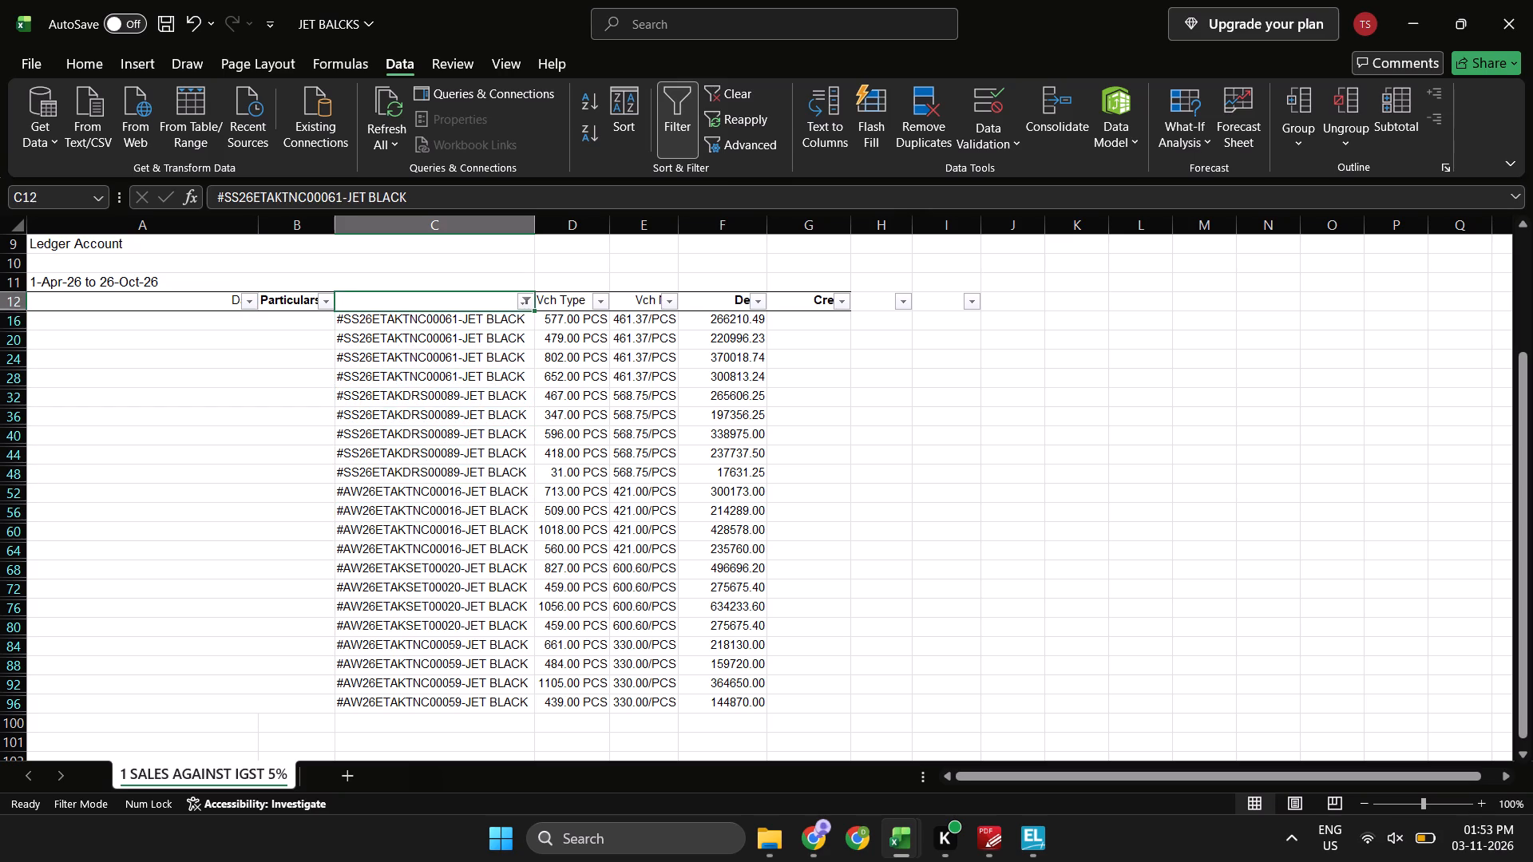
pyautogui.press('Down')
pyautogui.hotkey('ctrl', 'shift', 'Down')
pyautogui.hotkey('ctrl', 'c')
pyautogui.press('Down')
pyautogui.press('Down')
pyautogui.press('Down')
pyautogui.press('Down')
pyautogui.hotkey('ctrl', 'Down')
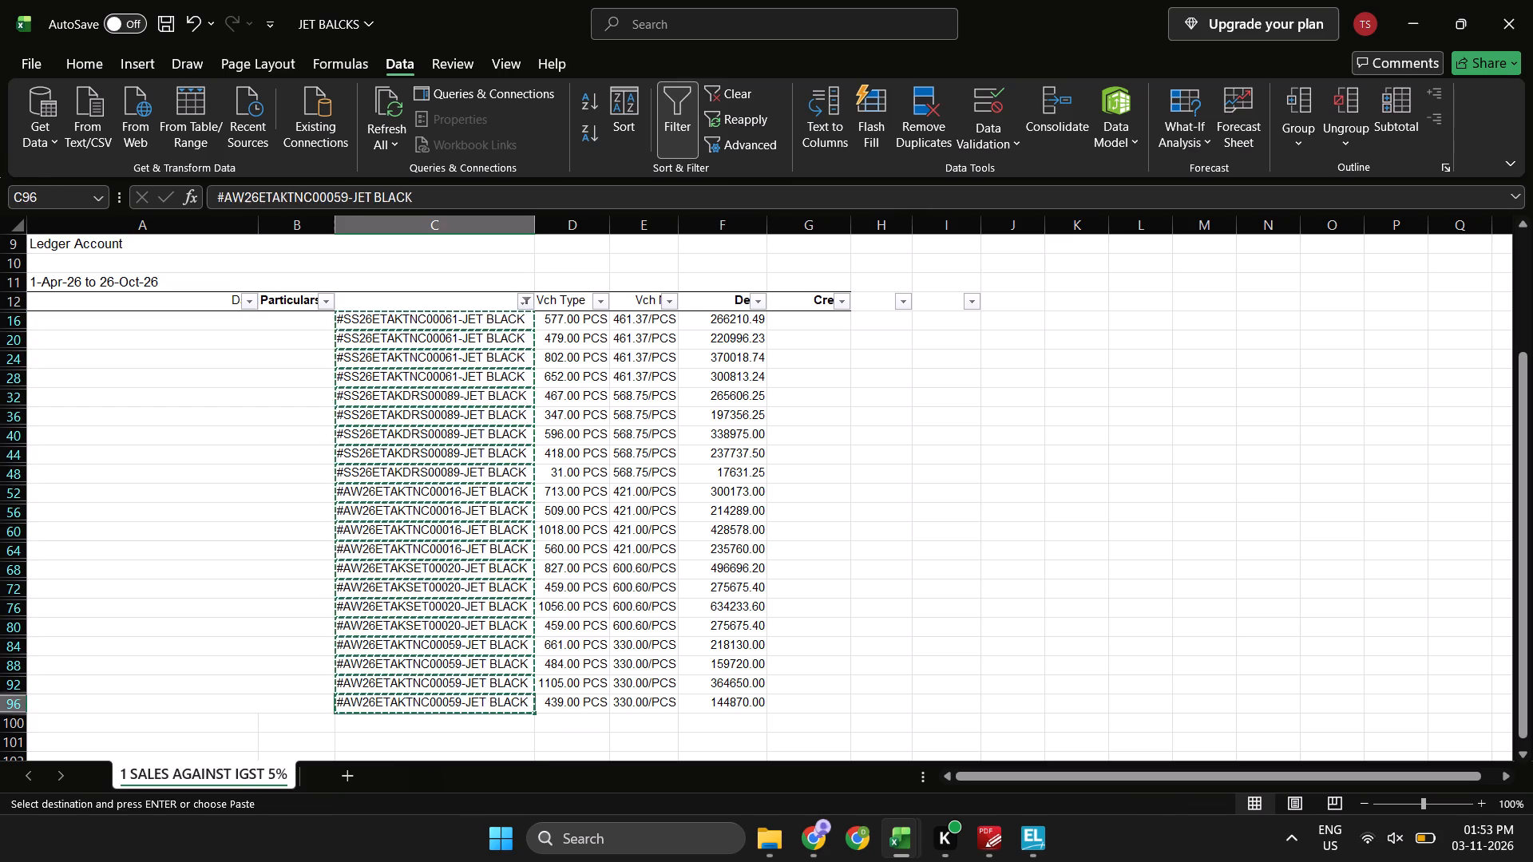
pyautogui.press('Down')
pyautogui.press('Down')
pyautogui.press('Down')
pyautogui.press('Down')
pyautogui.press('Down')
pyautogui.press('Return')
# Enter a UNIQUE formula in D104 that lists each distinct style from the pasted column C range starting at C104.
pyautogui.press('Down')
pyautogui.press('Down')
pyautogui.hotkey('ctrl', 'Down')
pyautogui.press('Up')
pyautogui.press('Up')
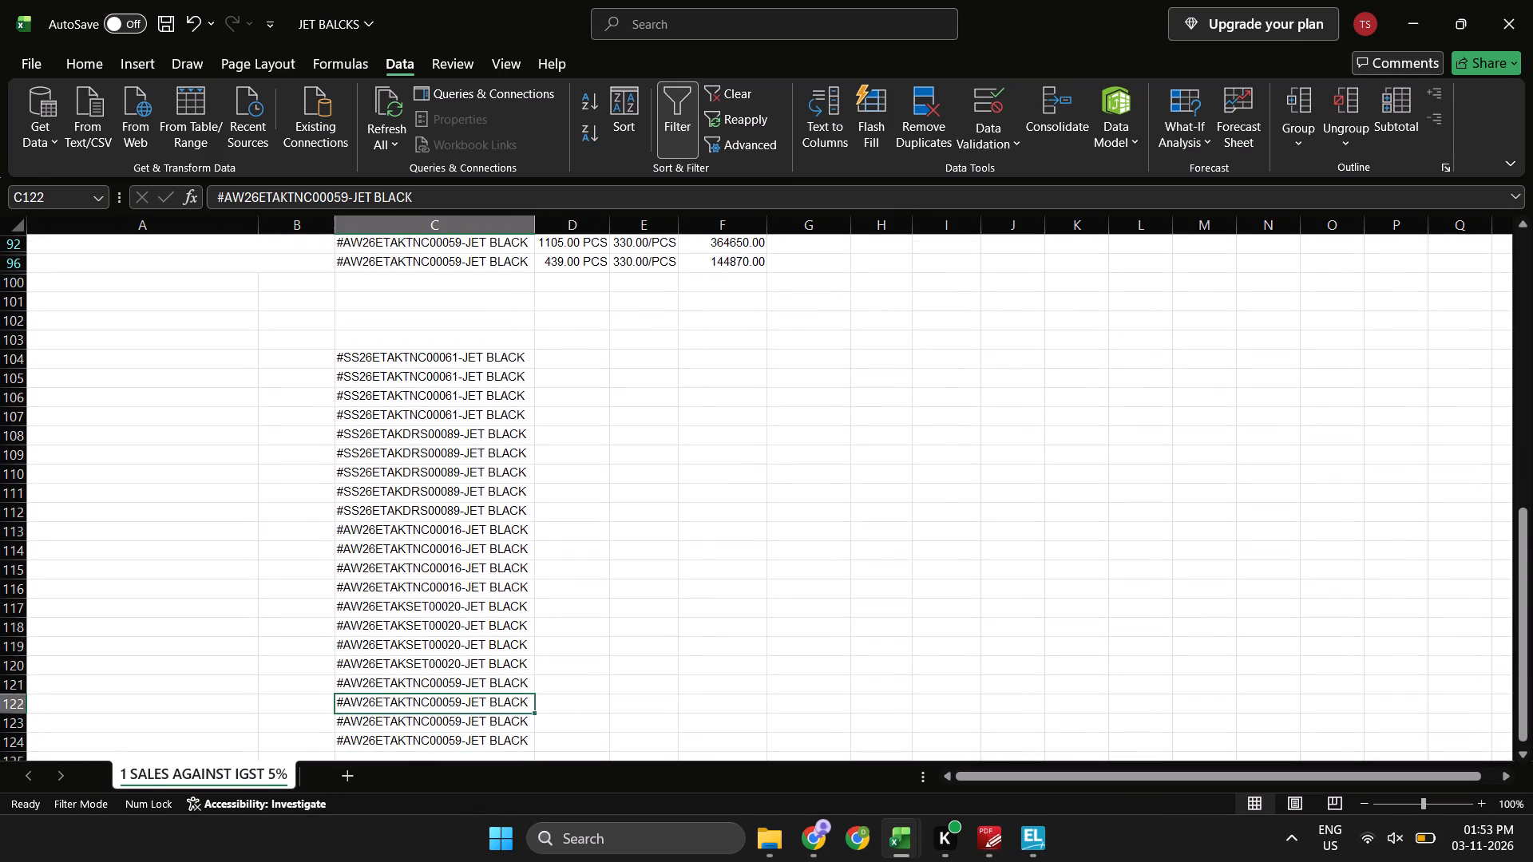
pyautogui.press('Up')
pyautogui.hotkey('ctrl', 'Up')
pyautogui.press('Right')
pyautogui.write('=uni')
pyautogui.press('Right')
pyautogui.press('Left')
pyautogui.write('=uni')
pyautogui.press('Down')
pyautogui.press('Down')
pyautogui.press('Tab')
pyautogui.press('Left')
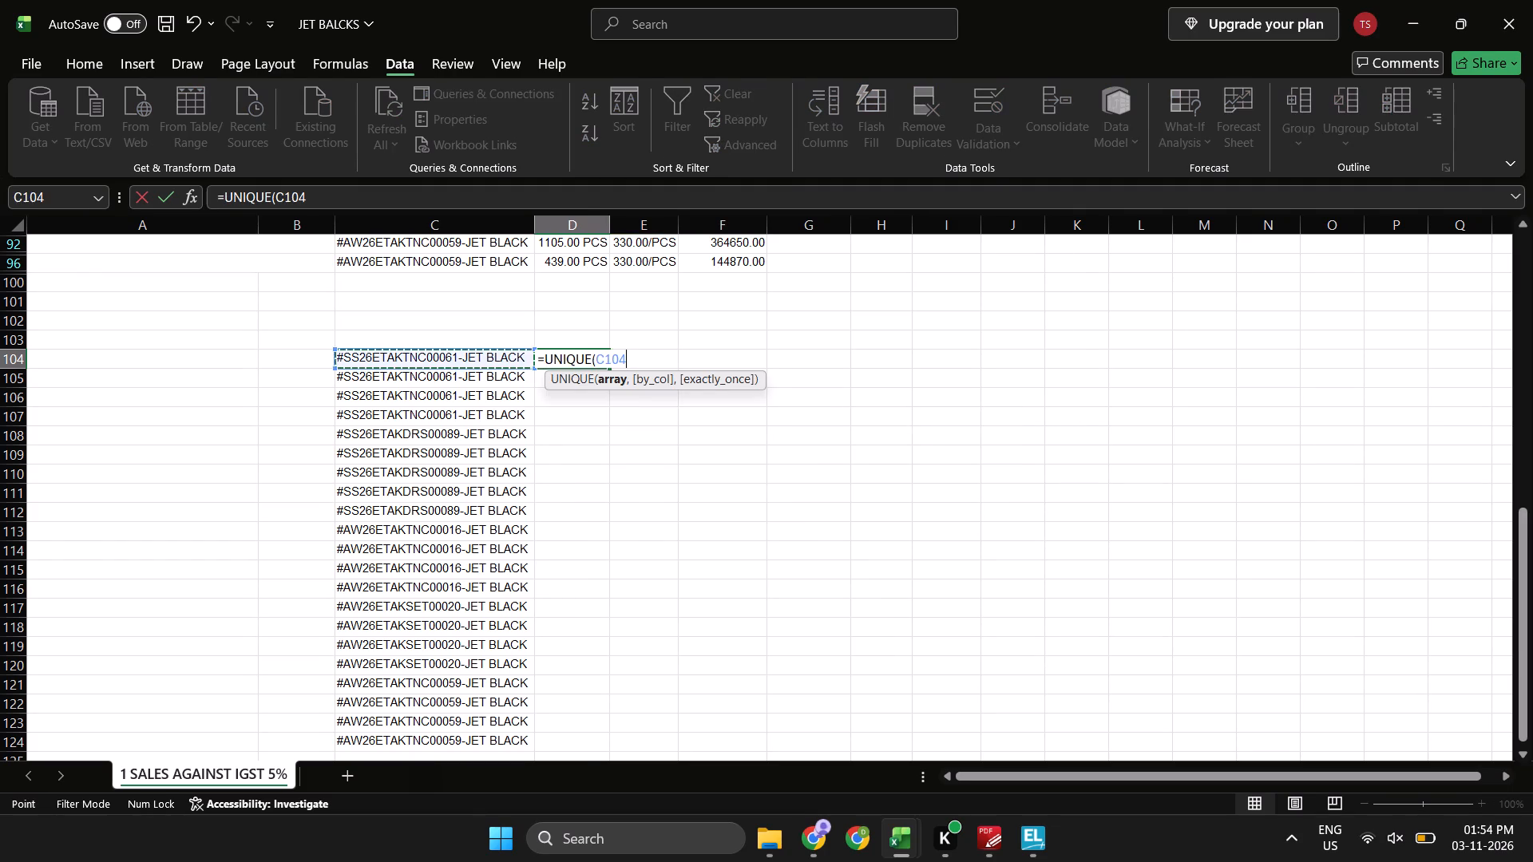
pyautogui.hotkey('ctrl', 'shift', 'Down')
pyautogui.press('Return')
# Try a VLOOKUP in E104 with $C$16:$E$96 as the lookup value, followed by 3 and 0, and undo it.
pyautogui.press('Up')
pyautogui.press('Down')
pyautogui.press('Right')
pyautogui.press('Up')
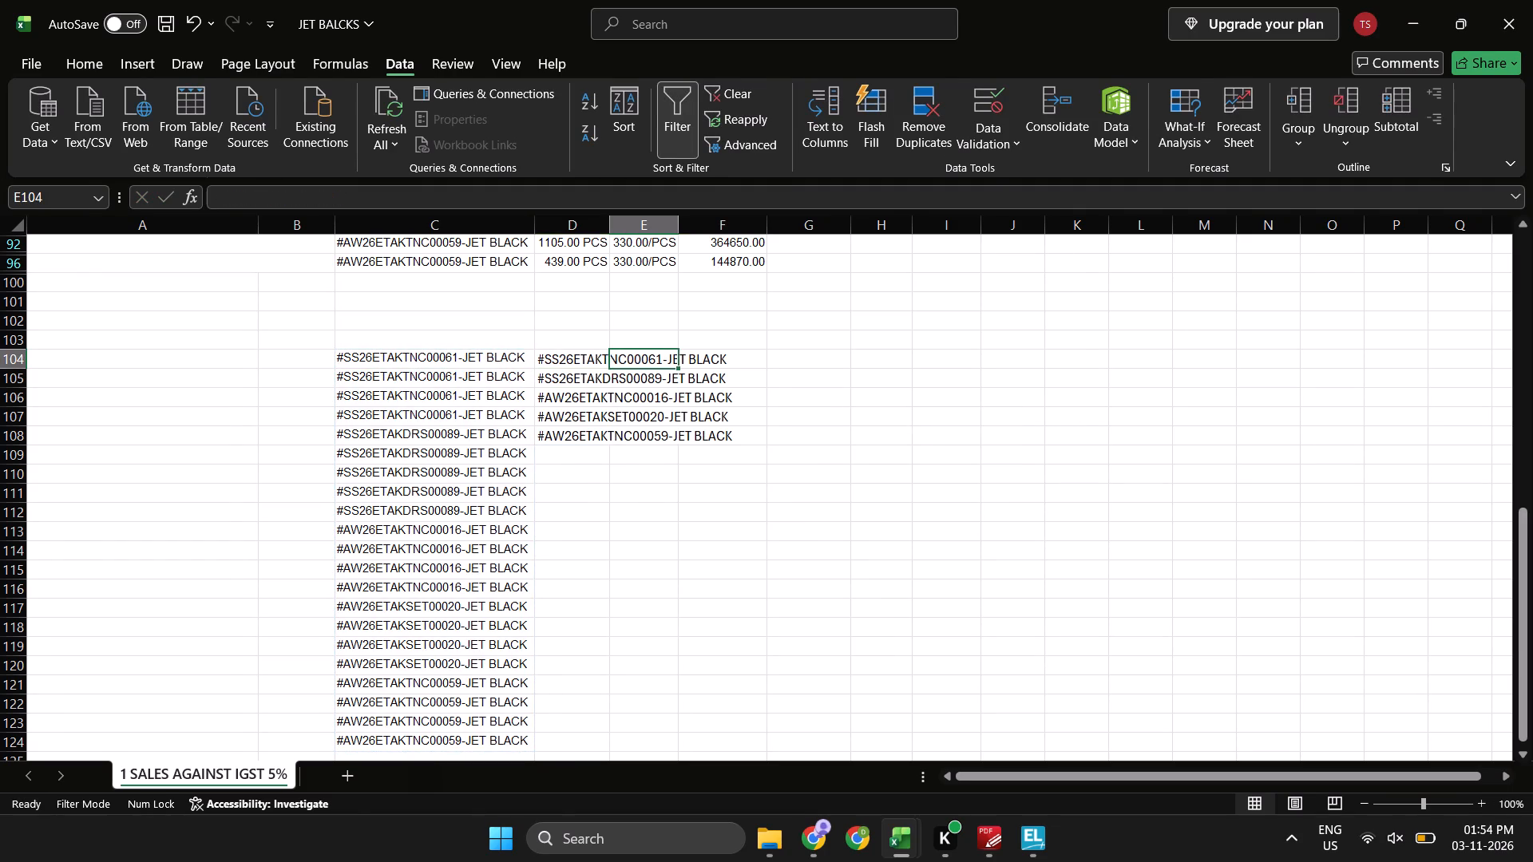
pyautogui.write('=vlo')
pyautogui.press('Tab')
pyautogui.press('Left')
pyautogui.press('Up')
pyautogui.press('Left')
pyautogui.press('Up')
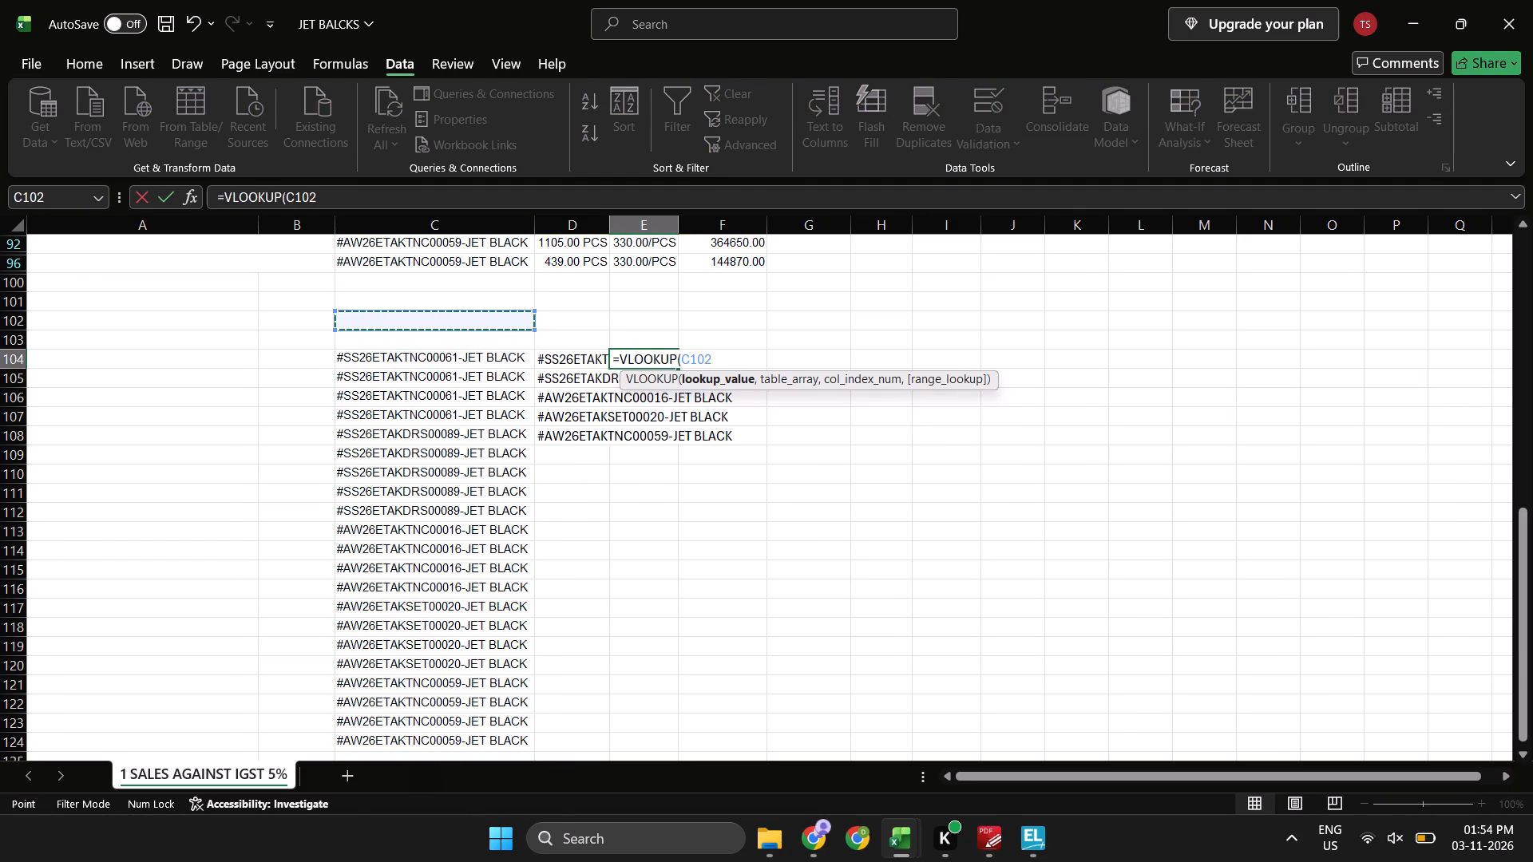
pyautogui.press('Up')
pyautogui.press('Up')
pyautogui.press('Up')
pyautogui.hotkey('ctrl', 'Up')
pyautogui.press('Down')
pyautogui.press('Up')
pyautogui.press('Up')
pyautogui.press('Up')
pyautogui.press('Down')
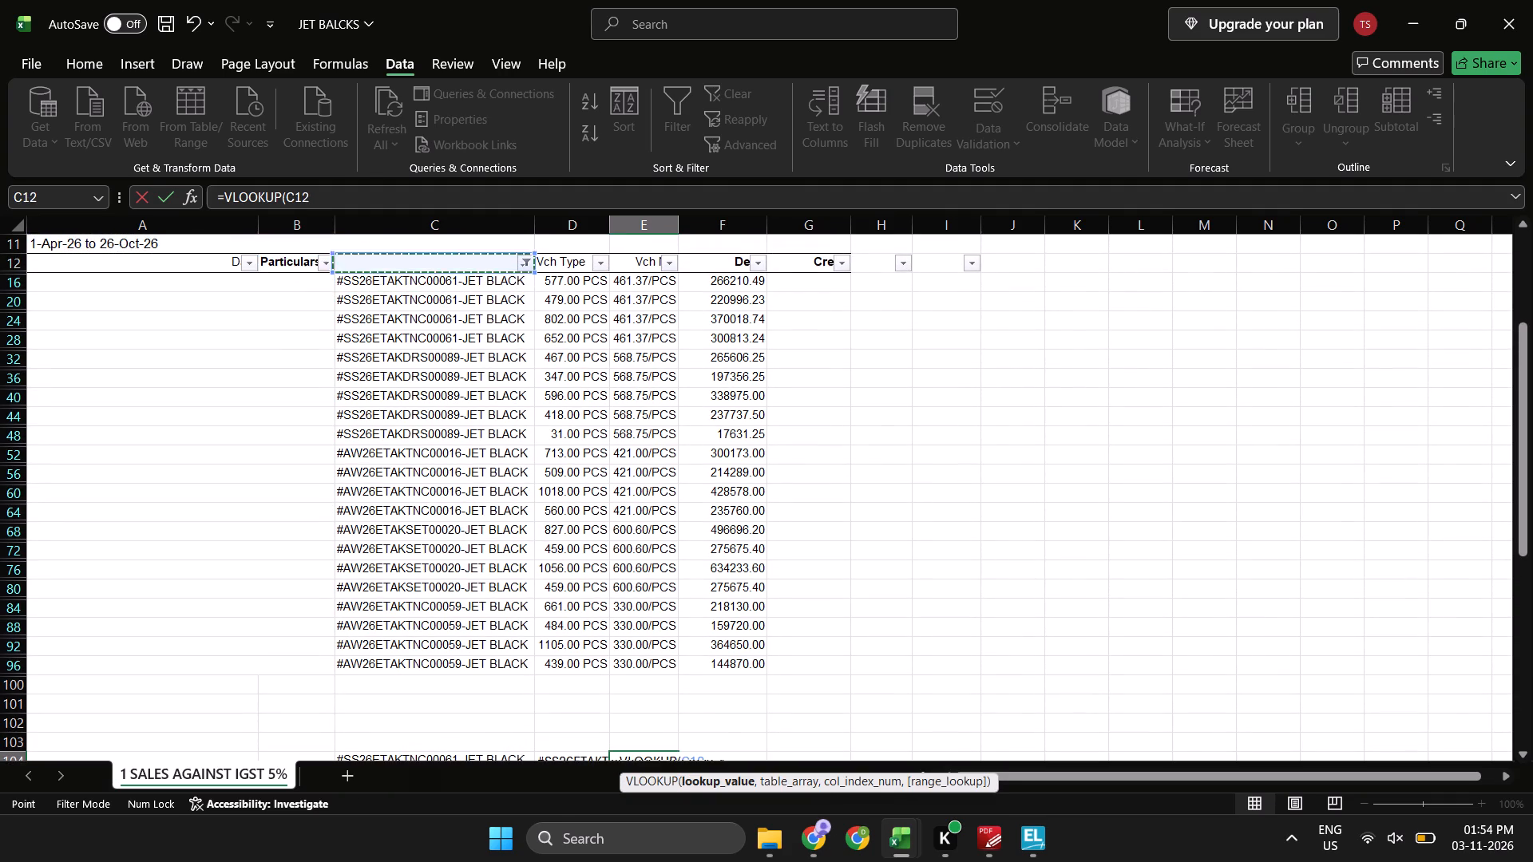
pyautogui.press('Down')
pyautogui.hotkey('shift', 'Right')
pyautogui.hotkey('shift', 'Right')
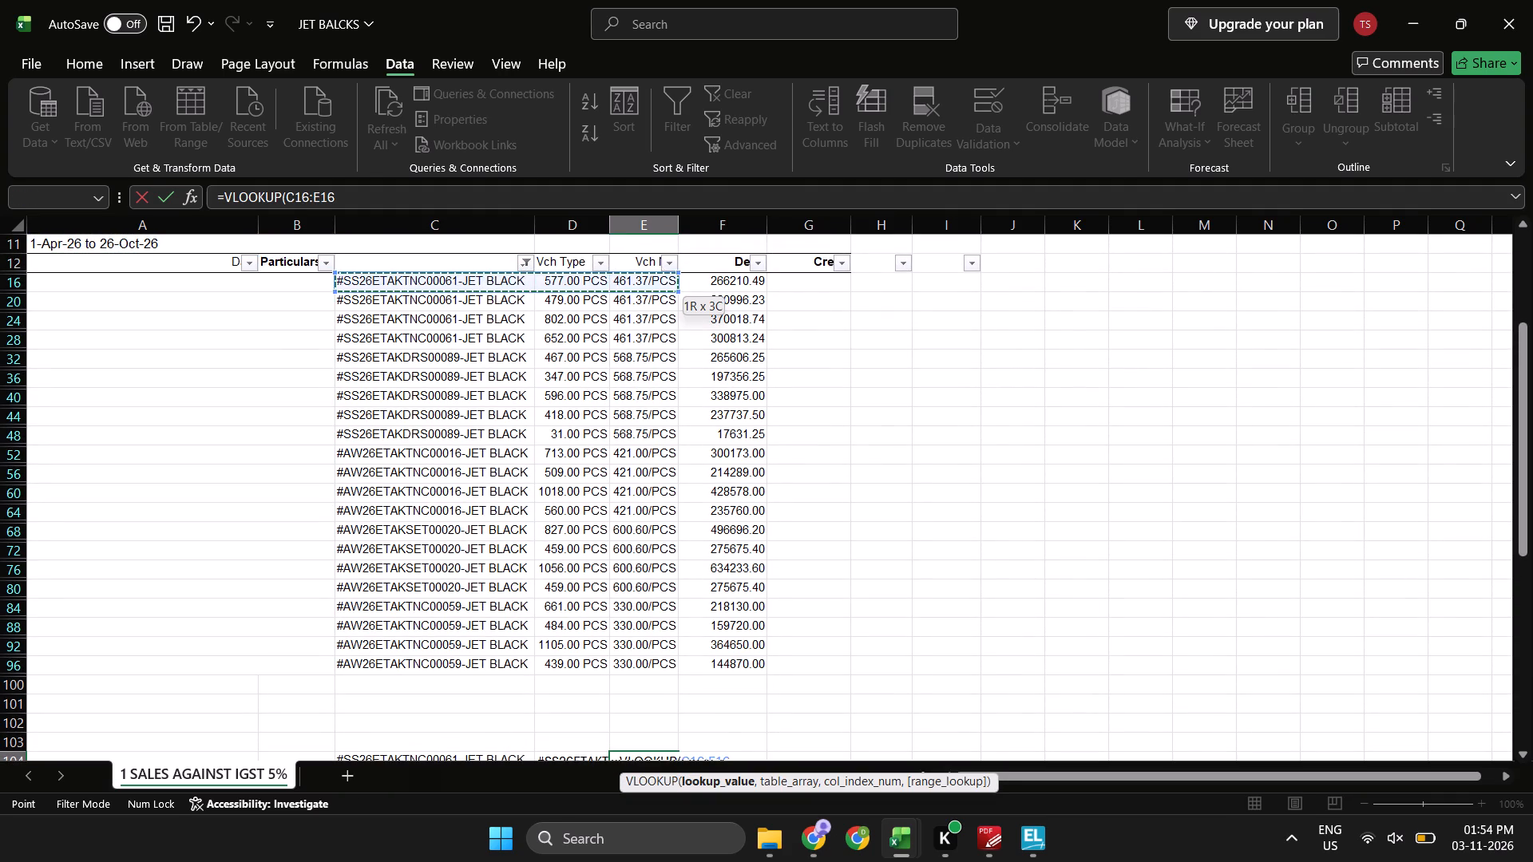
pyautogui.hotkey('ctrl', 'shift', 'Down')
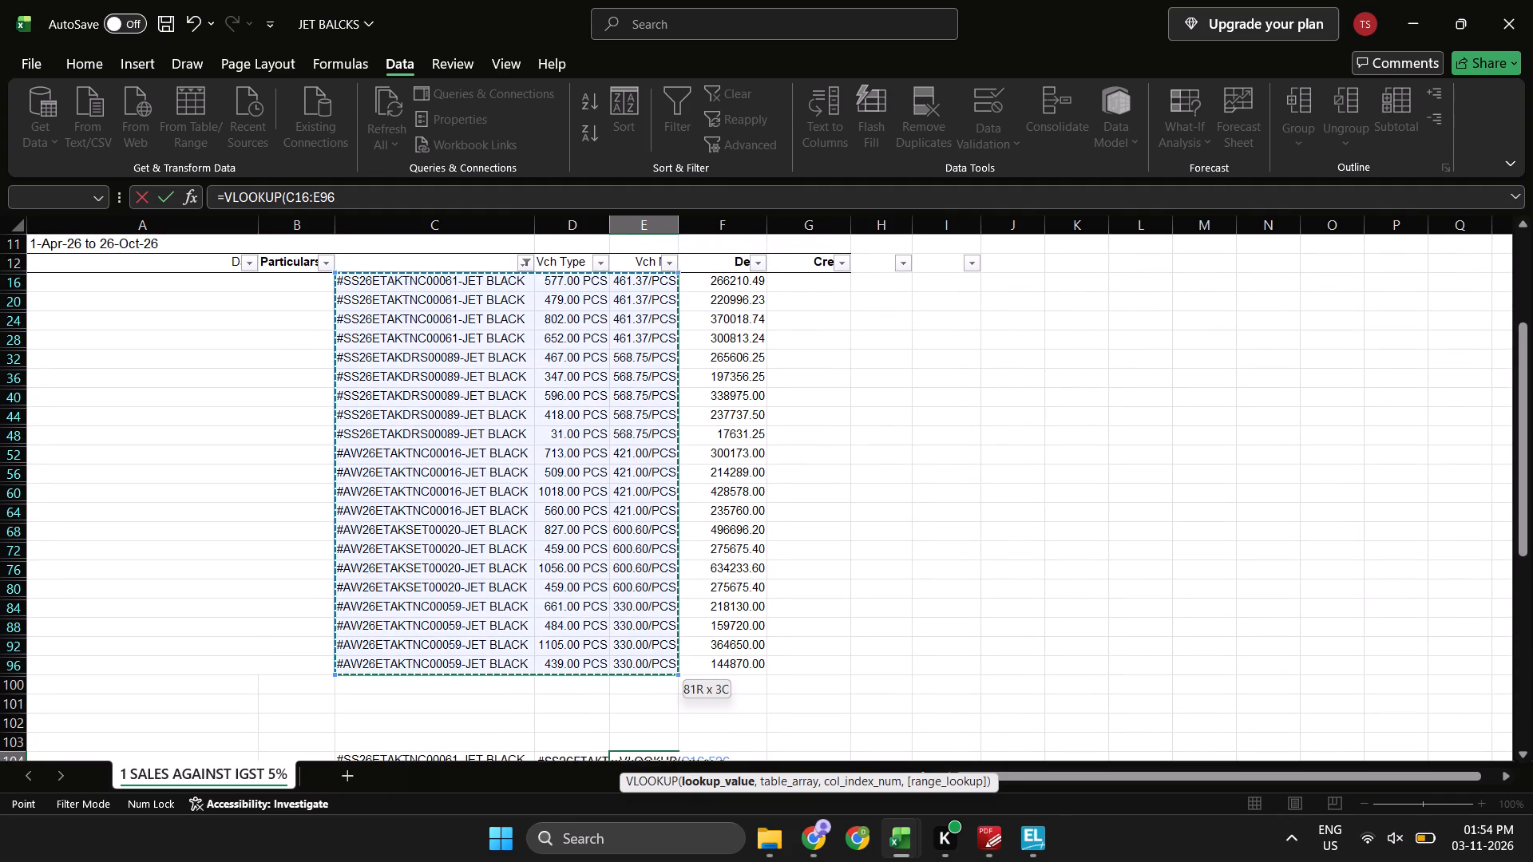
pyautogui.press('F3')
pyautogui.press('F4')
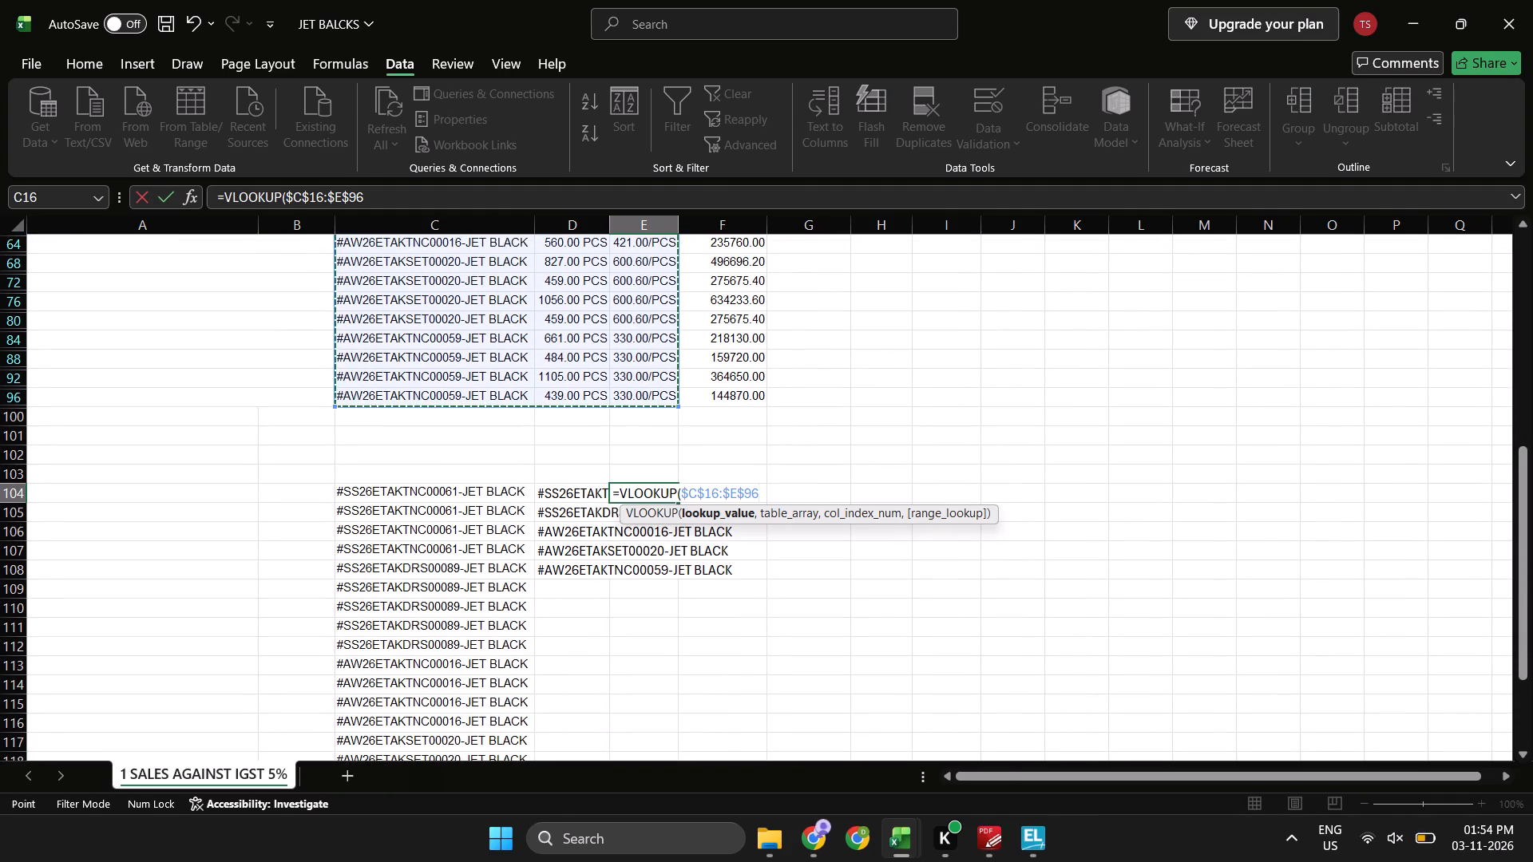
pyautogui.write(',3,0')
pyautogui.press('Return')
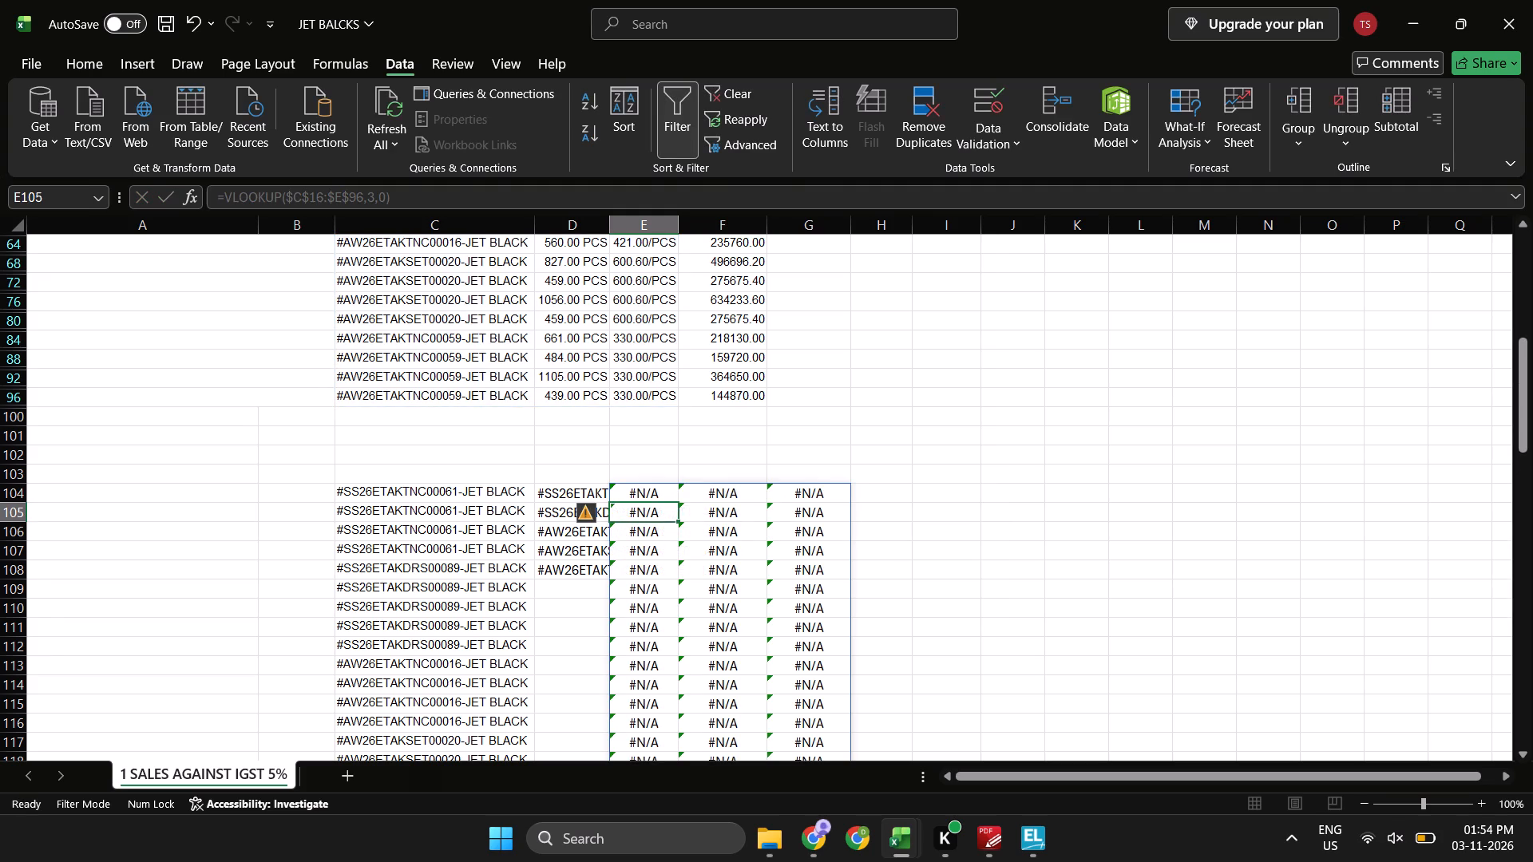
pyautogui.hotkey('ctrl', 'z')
# Enter a VLOOKUP in E104 that looks up D104 in $C$16:$E$96 with column index 3 and range lookup 0.
pyautogui.write('=vloo')
pyautogui.press('Tab')
pyautogui.press('Left')
pyautogui.press(',')
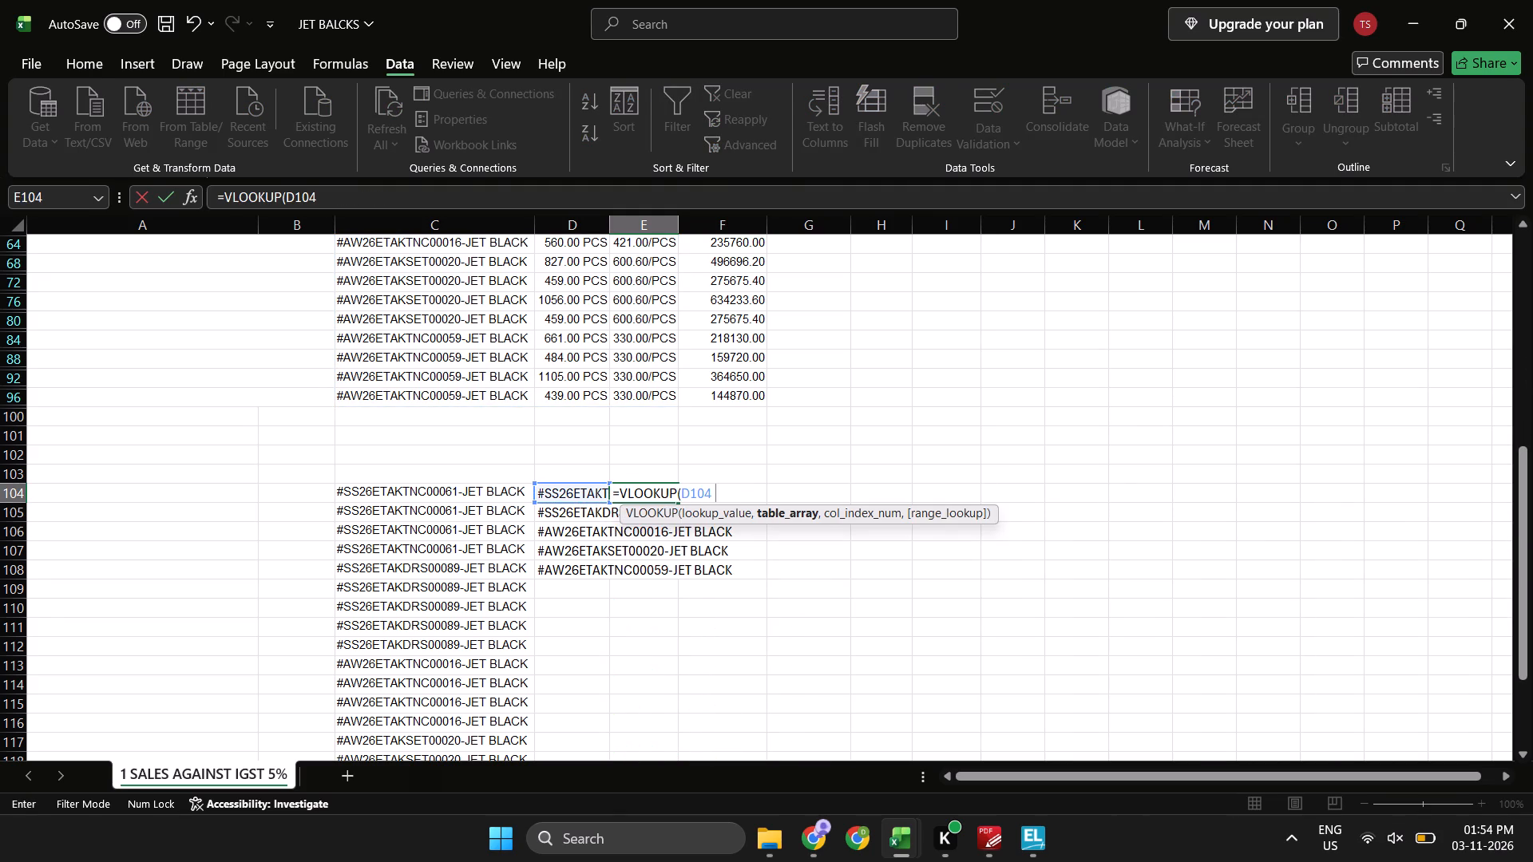
pyautogui.press('Left')
pyautogui.press('Up')
pyautogui.press('Up')
pyautogui.press('Left')
pyautogui.press('Left')
pyautogui.press('Up')
pyautogui.press('Up')
pyautogui.press('Up')
pyautogui.press('Right')
pyautogui.hotkey('ctrl', 'Up')
pyautogui.press('Down')
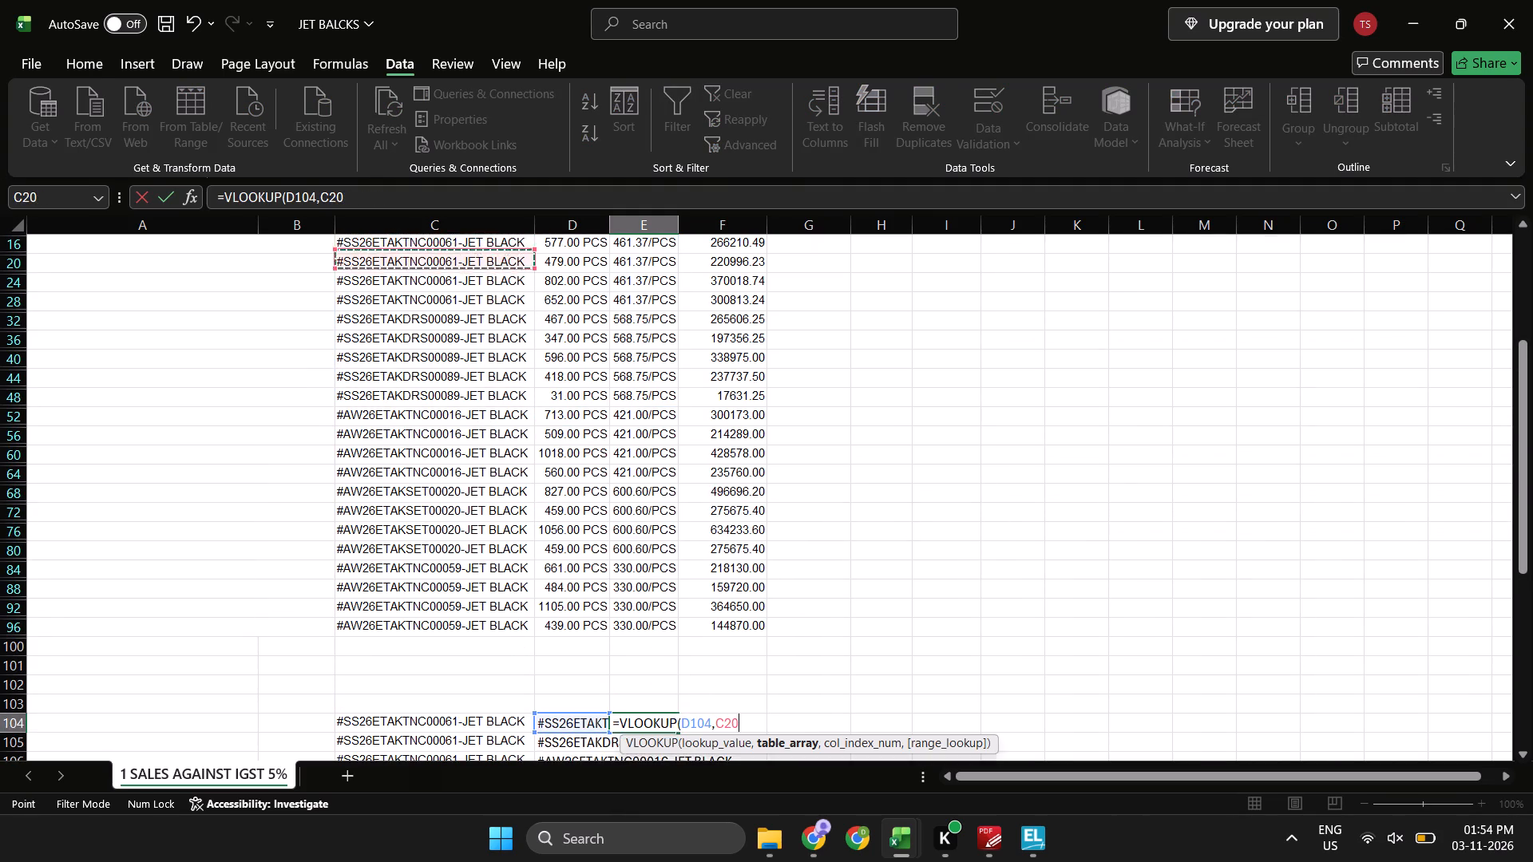
pyautogui.press('Up')
pyautogui.press('Up')
pyautogui.press('Down')
pyautogui.press('Down')
pyautogui.press('Up')
pyautogui.hotkey('shift', 'Right')
pyautogui.hotkey('shift', 'Down')
pyautogui.hotkey('shift', 'Right')
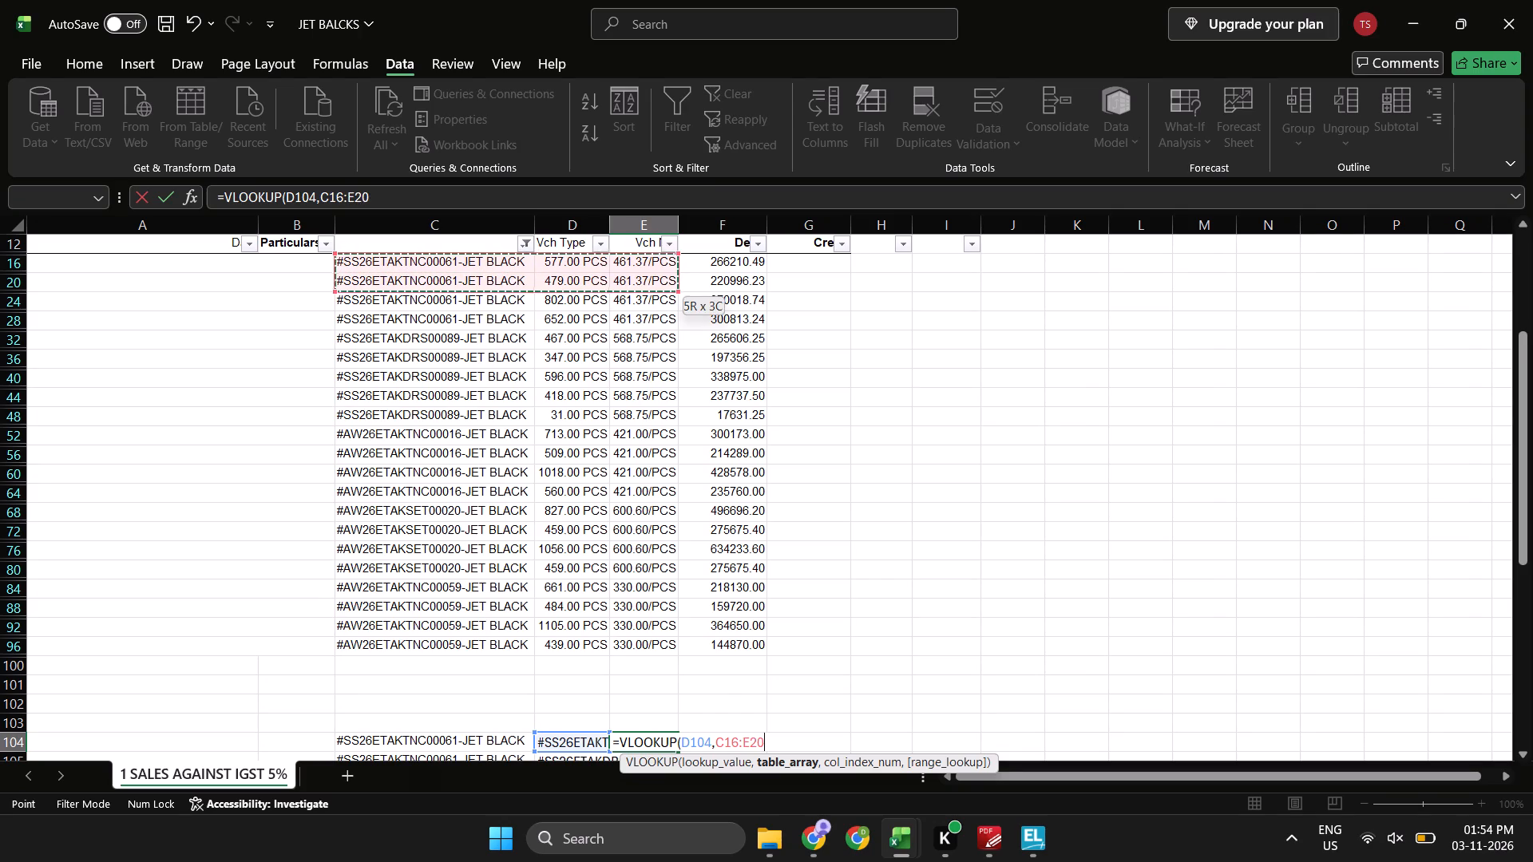
pyautogui.hotkey('ctrl', 'shift', 'Down')
pyautogui.press('F4')
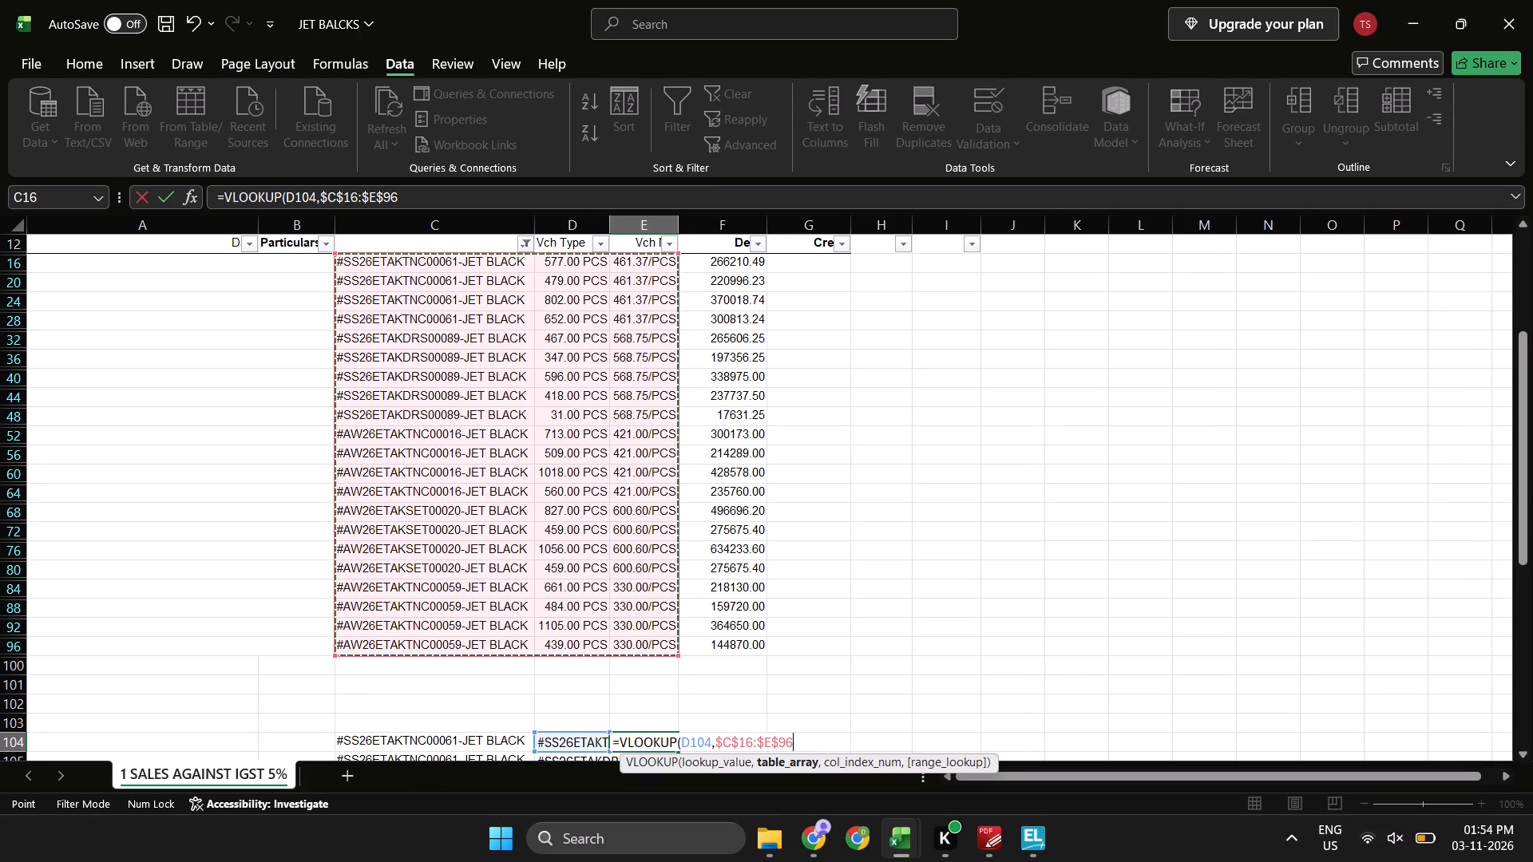
pyautogui.write(',3,')
pyautogui.press('0')
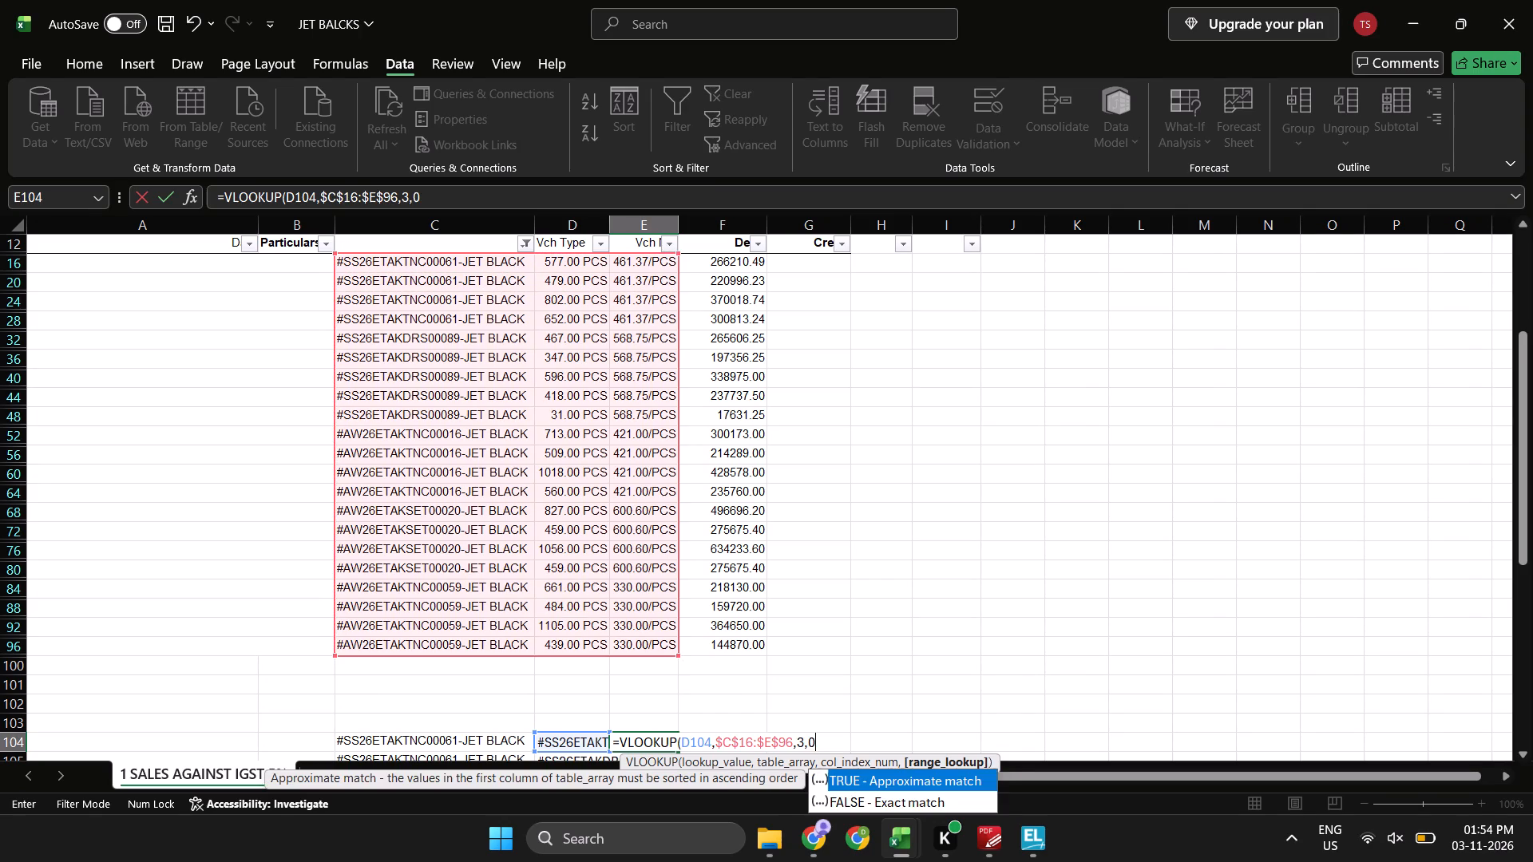
pyautogui.press('Return')
# Fill the VLOOKUP formula from E104 down to E108 so every distinct style gets its rate.
pyautogui.press('Up')
pyautogui.press('Down')
pyautogui.press('Left')
pyautogui.hotkey('ctrl', 'Down')
pyautogui.press('Right')
pyautogui.press('Up')
pyautogui.press('Down')
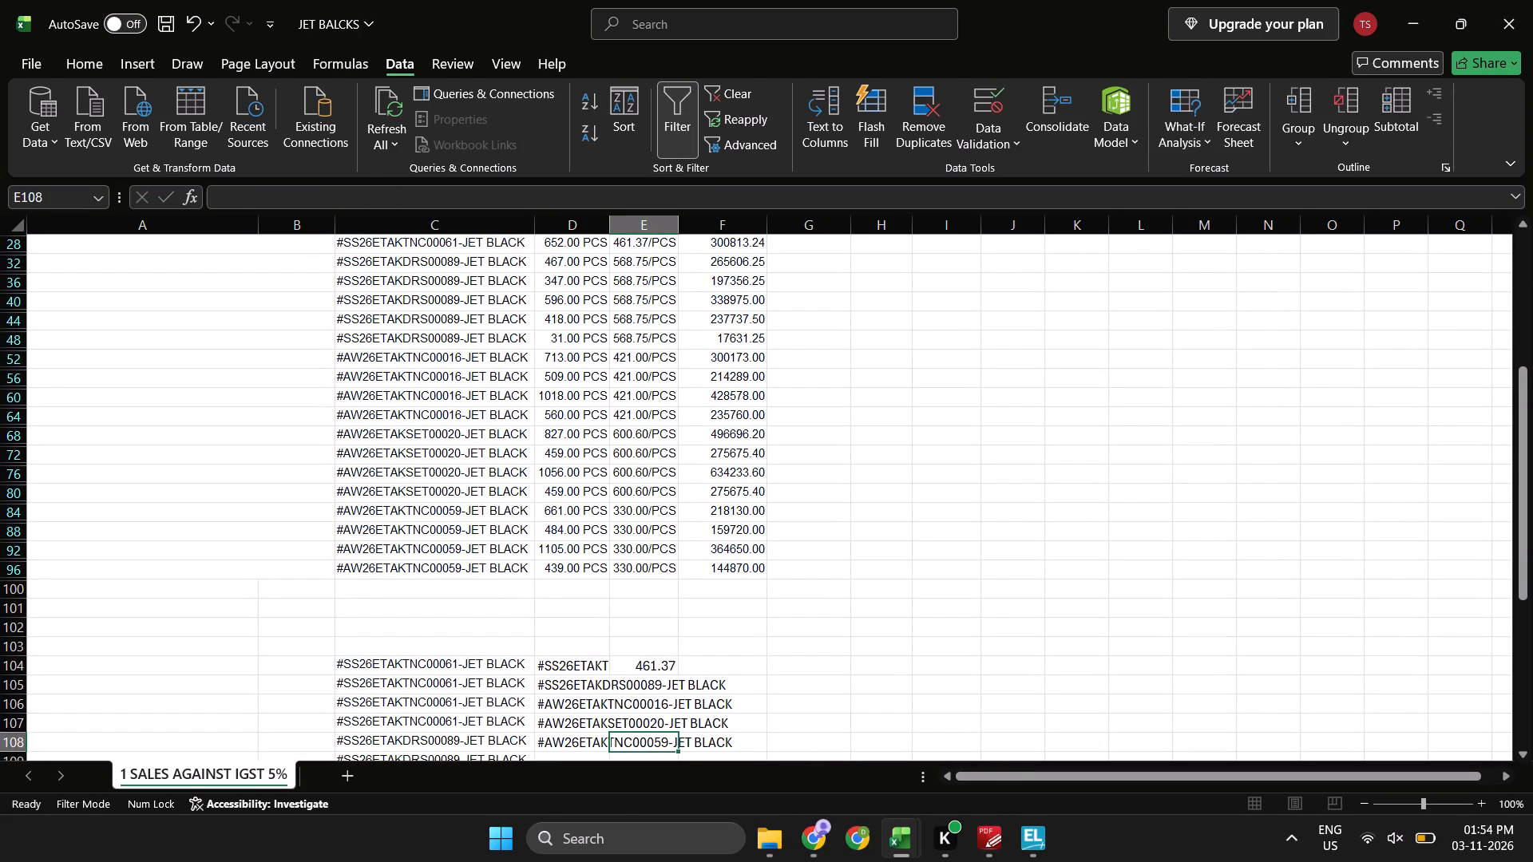
pyautogui.hotkey('ctrl', 'Up')
pyautogui.hotkey('ctrl', 'd')
pyautogui.hotkey('ctrl', 'z')
pyautogui.press('Down')
pyautogui.press('Left')
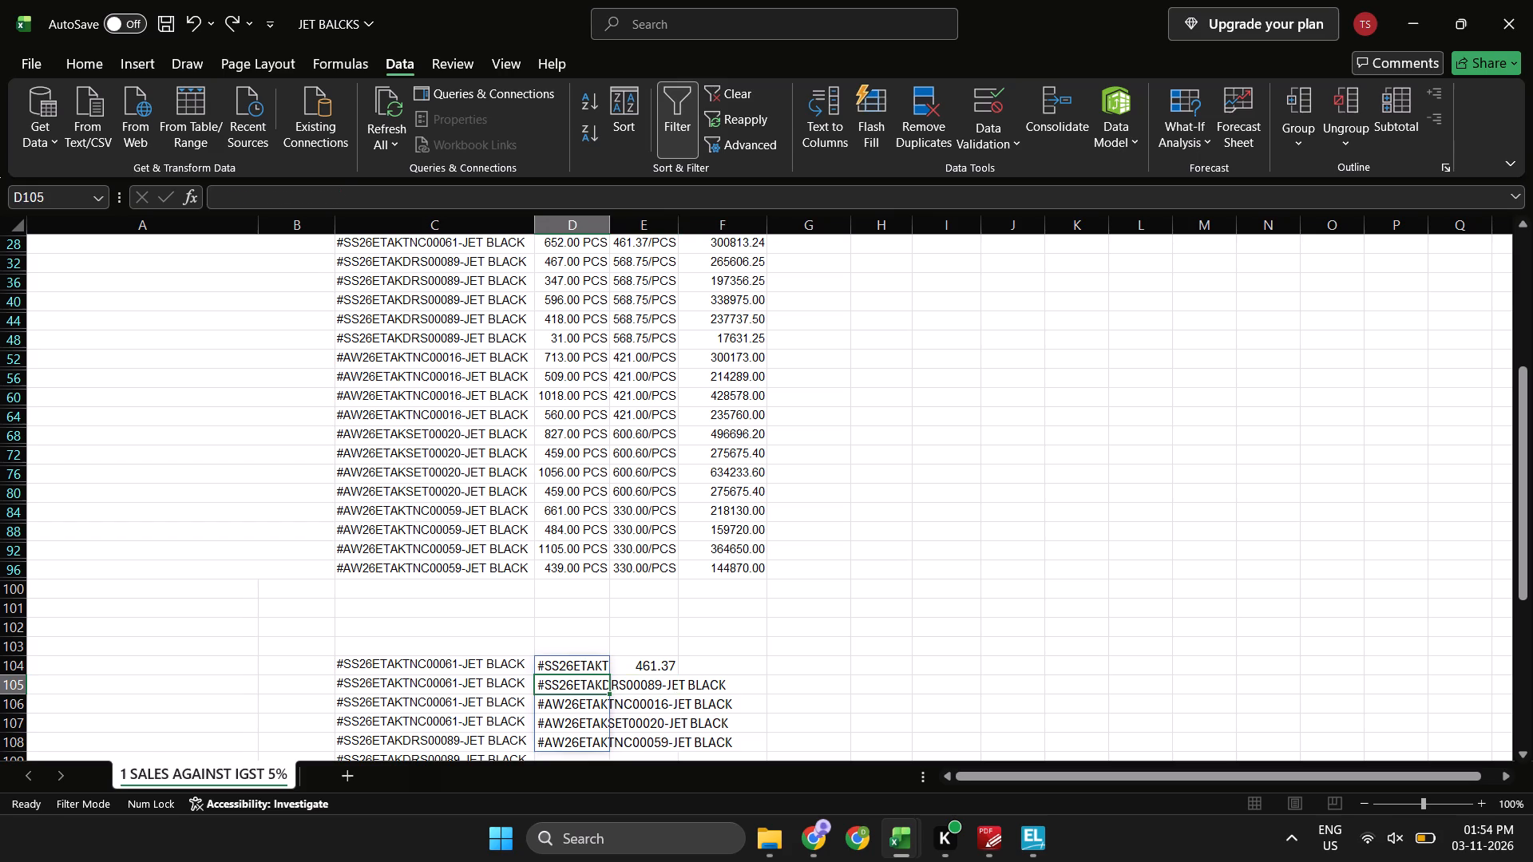
pyautogui.hotkey('ctrl', 'Down')
pyautogui.press('Right')
pyautogui.hotkey('ctrl', 'shift', 'Up')
pyautogui.hotkey('ctrl', 'd')
pyautogui.press('Down')
pyautogui.press('Up')
pyautogui.press('Left')
pyautogui.press('Right')
pyautogui.press('Up')
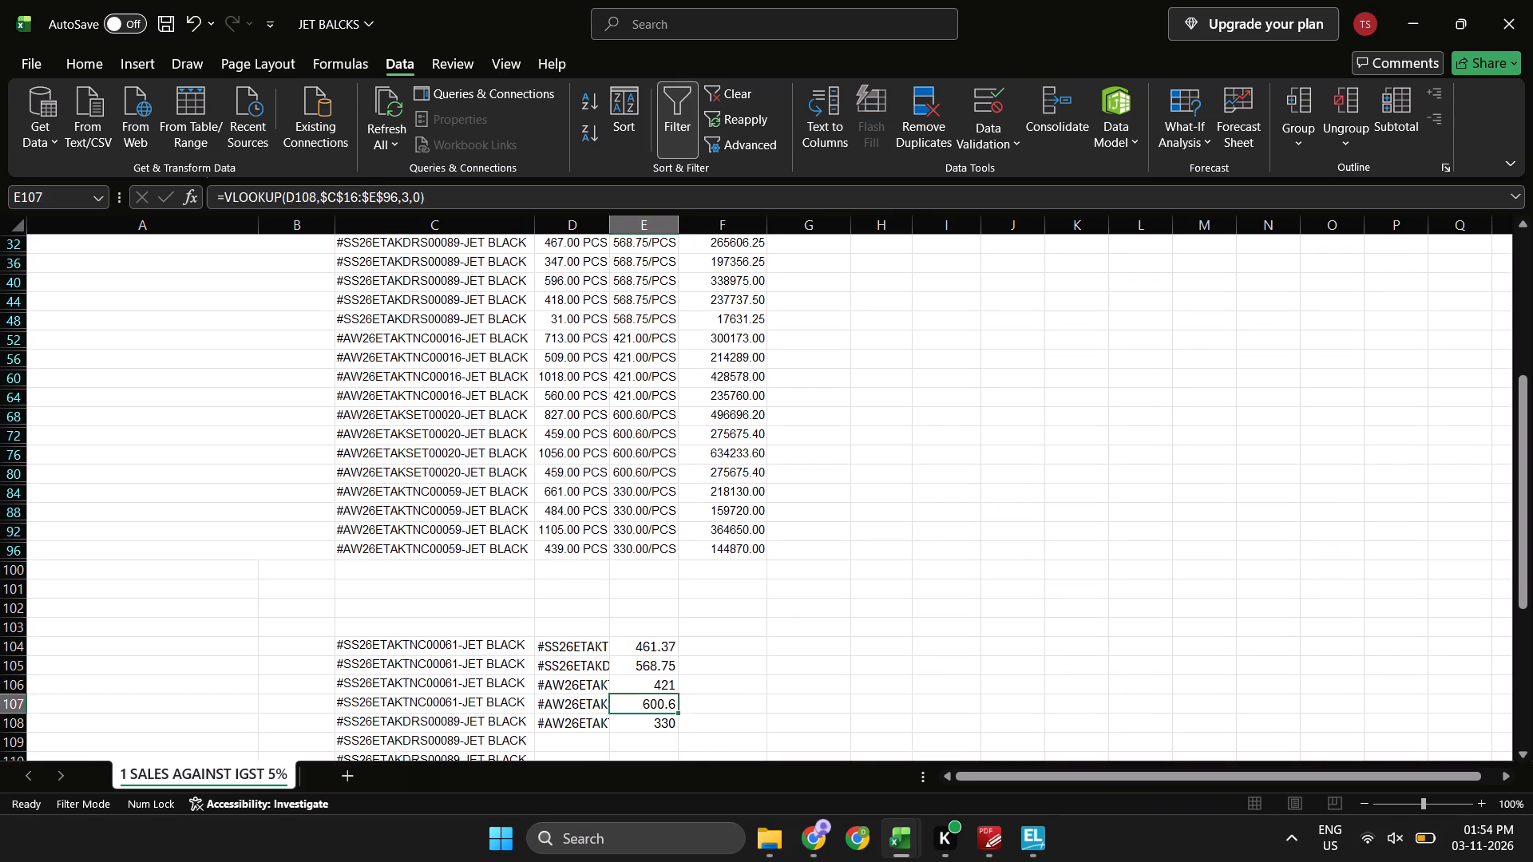
# Format the looked-up rates in E104:E108 as numbers with two decimal places.
pyautogui.press('Left')
pyautogui.press('Up')
pyautogui.press('Right')
pyautogui.press('Up')
pyautogui.press('Up')
pyautogui.hotkey('ctrl', 'shift', 'Down')
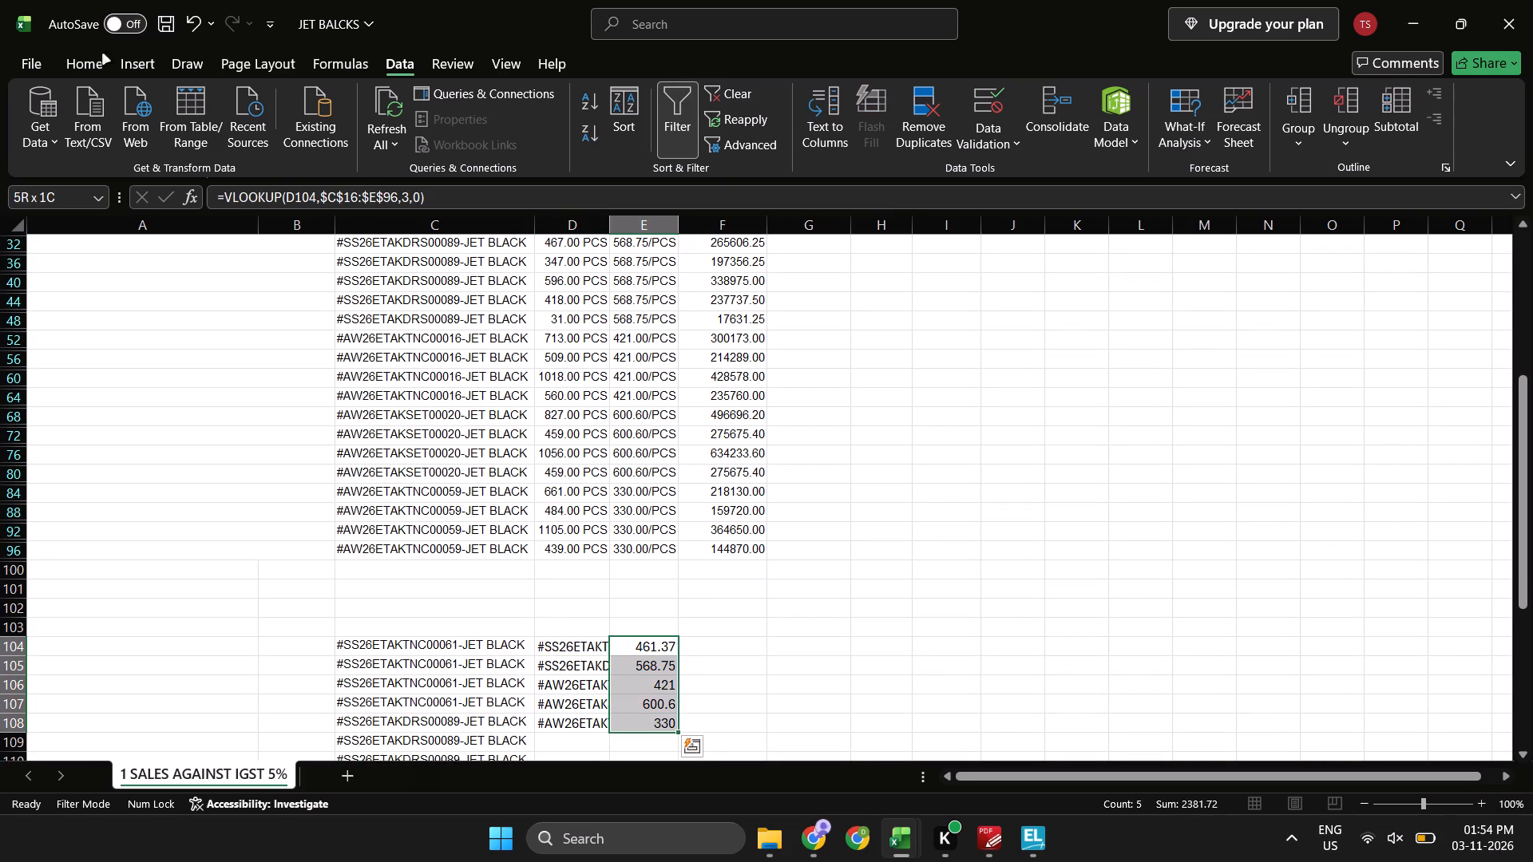
pyautogui.click(74, 67)
pyautogui.doubleClick(805, 136)
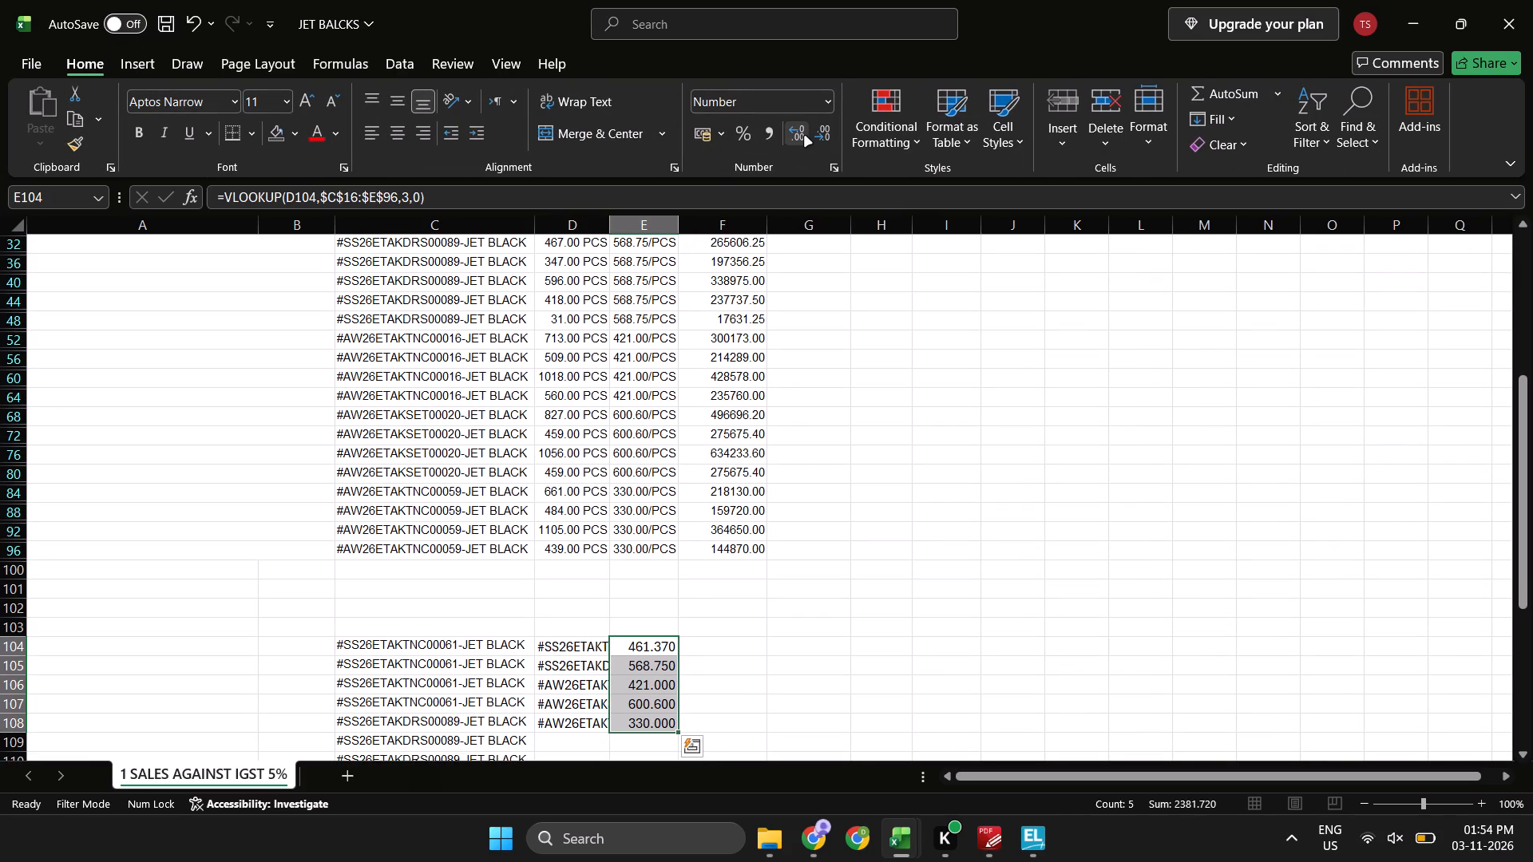
pyautogui.doubleClick(814, 137)
pyautogui.click(697, 448)
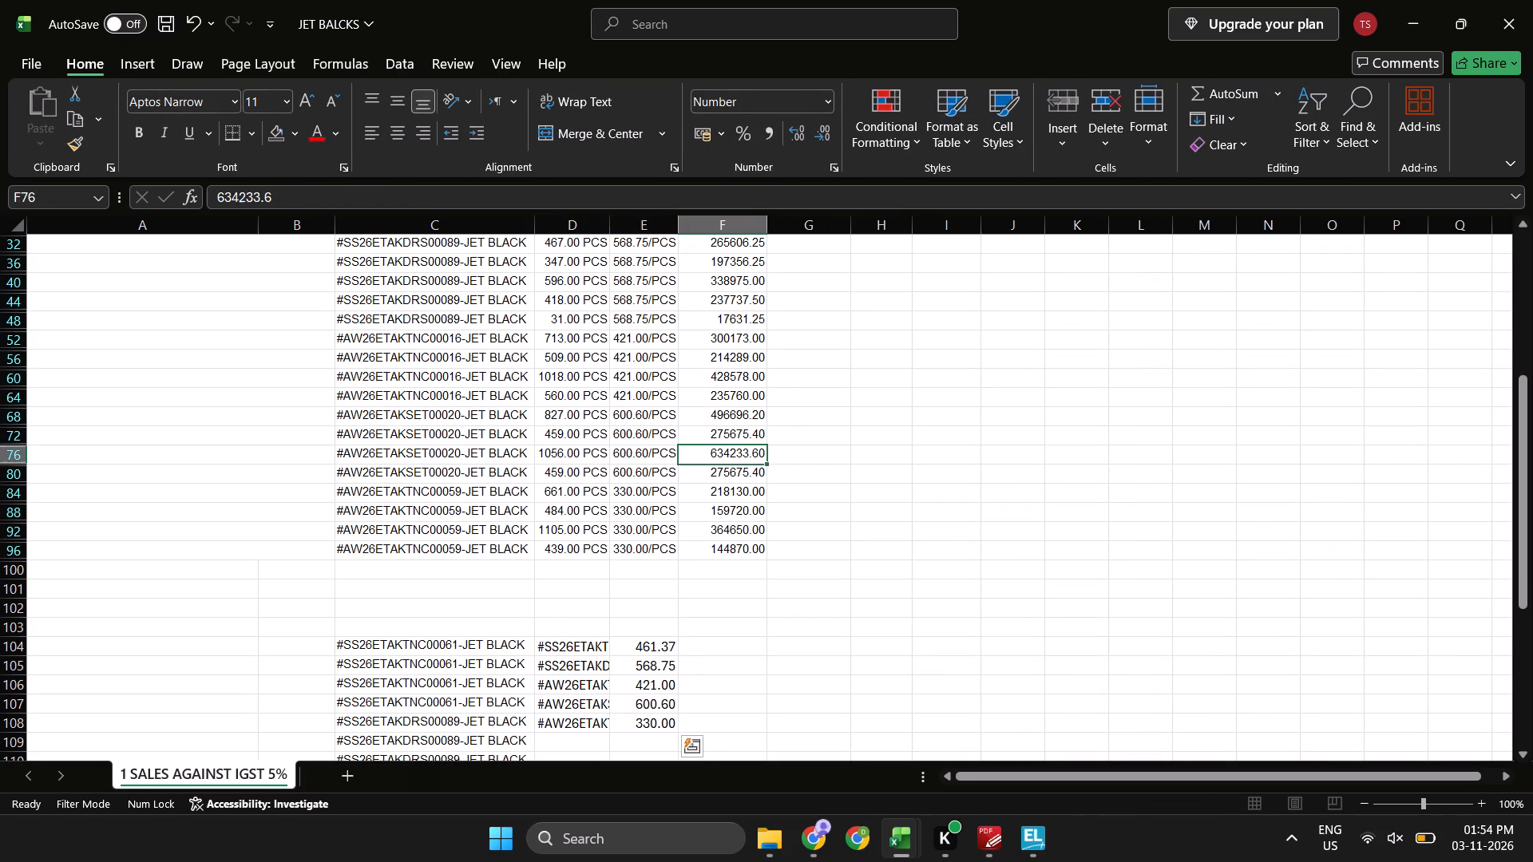
# Examine the rates in E104:E108 against the filtered JET BLACK item rows above them.
pyautogui.press('Left')
pyautogui.press('Down')
pyautogui.press('Down')
pyautogui.hotkey('ctrl', 'Down')
pyautogui.hotkey('ctrl', 'Down')
pyautogui.hotkey('ctrl', 'Down')
pyautogui.press('Up')
pyautogui.press('Up')
pyautogui.press('Up')
pyautogui.press('Up')
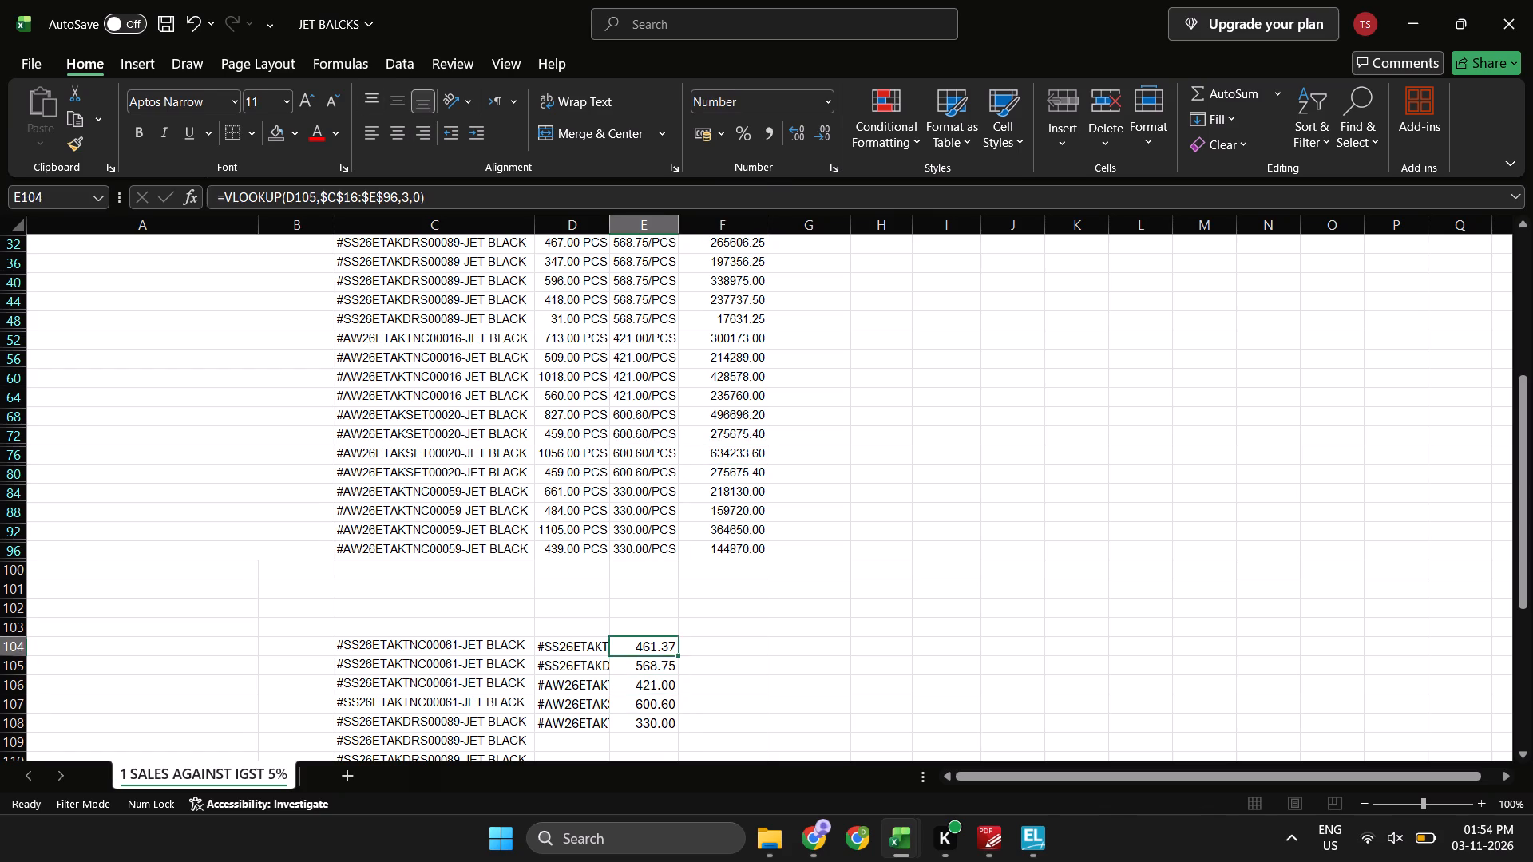
pyautogui.hotkey('ctrl', 'Up')
pyautogui.hotkey('ctrl', 'Up')
pyautogui.press('Down')
pyautogui.press('Down')
pyautogui.hotkey('ctrl', 'Down')
pyautogui.hotkey('ctrl', 'Down')
pyautogui.press('Down')
pyautogui.press('Down')
pyautogui.press('Down')
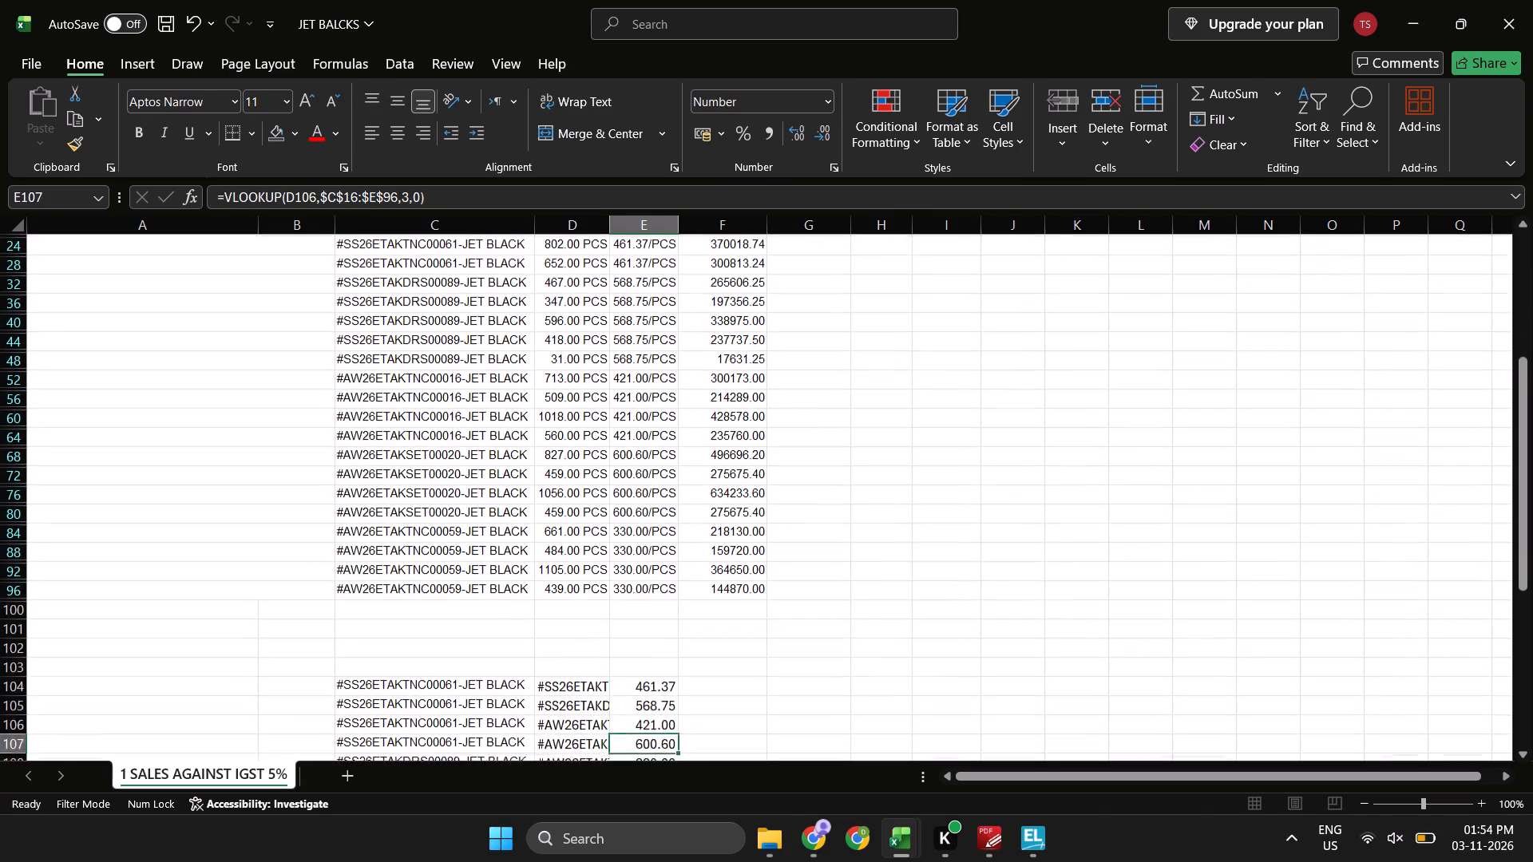
pyautogui.press('Down')
pyautogui.press('Down')
pyautogui.press('Down')
pyautogui.press('Up')
pyautogui.press('Up')
pyautogui.press('Left')
pyautogui.press('Up')
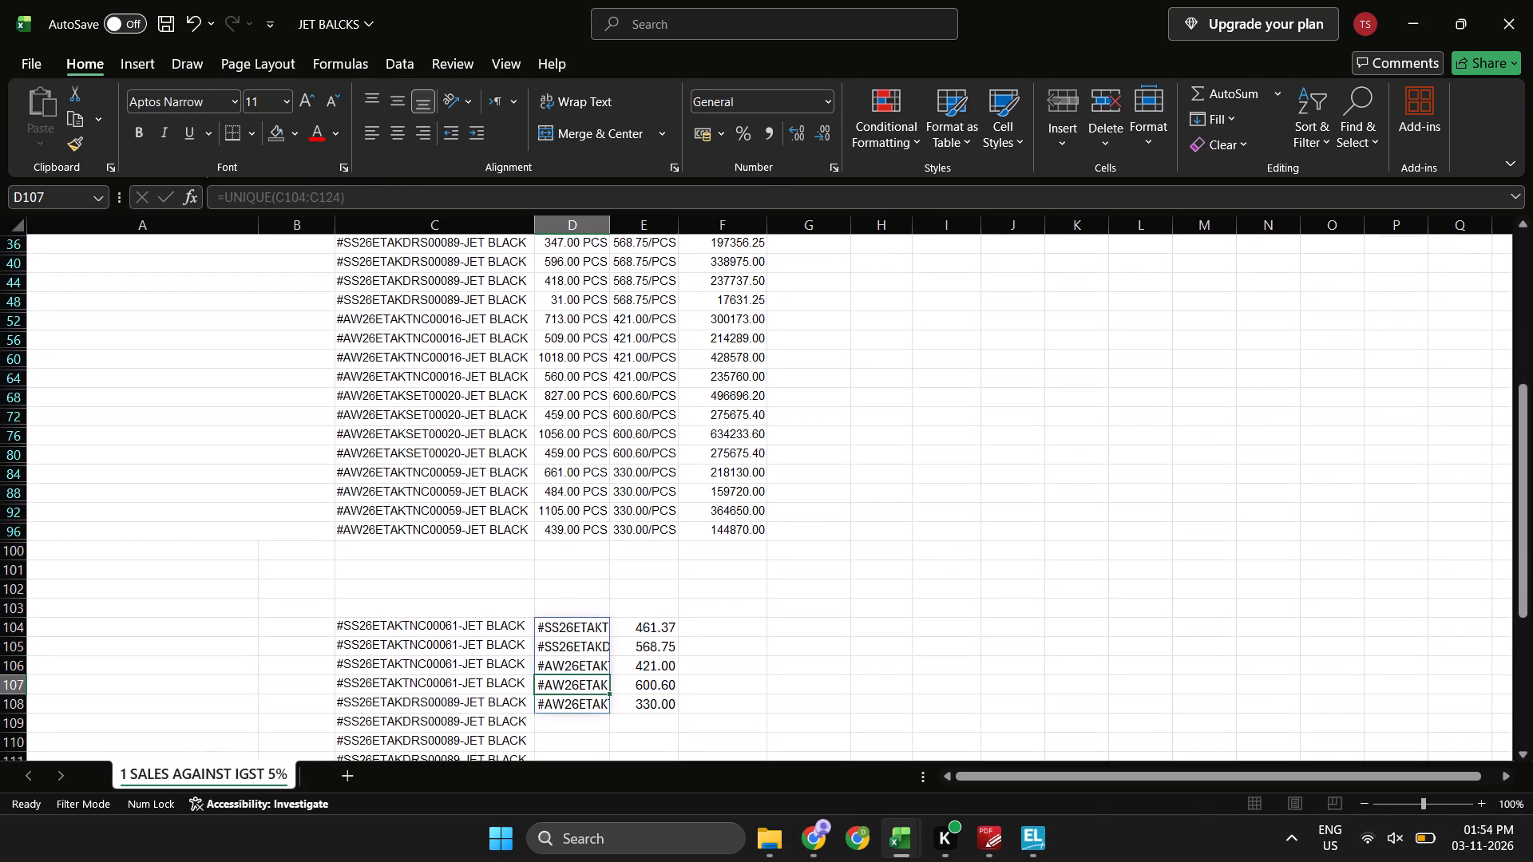
# Autofit column D to the full style numbers of the unique list in D104:D108.
pyautogui.press('Left')
pyautogui.press('Up')
pyautogui.press('Up')
pyautogui.press('Right')
pyautogui.press('Up')
pyautogui.hotkey('ctrl', 'shift', 'Down')
pyautogui.write('hoi')
pyautogui.press('Escape')
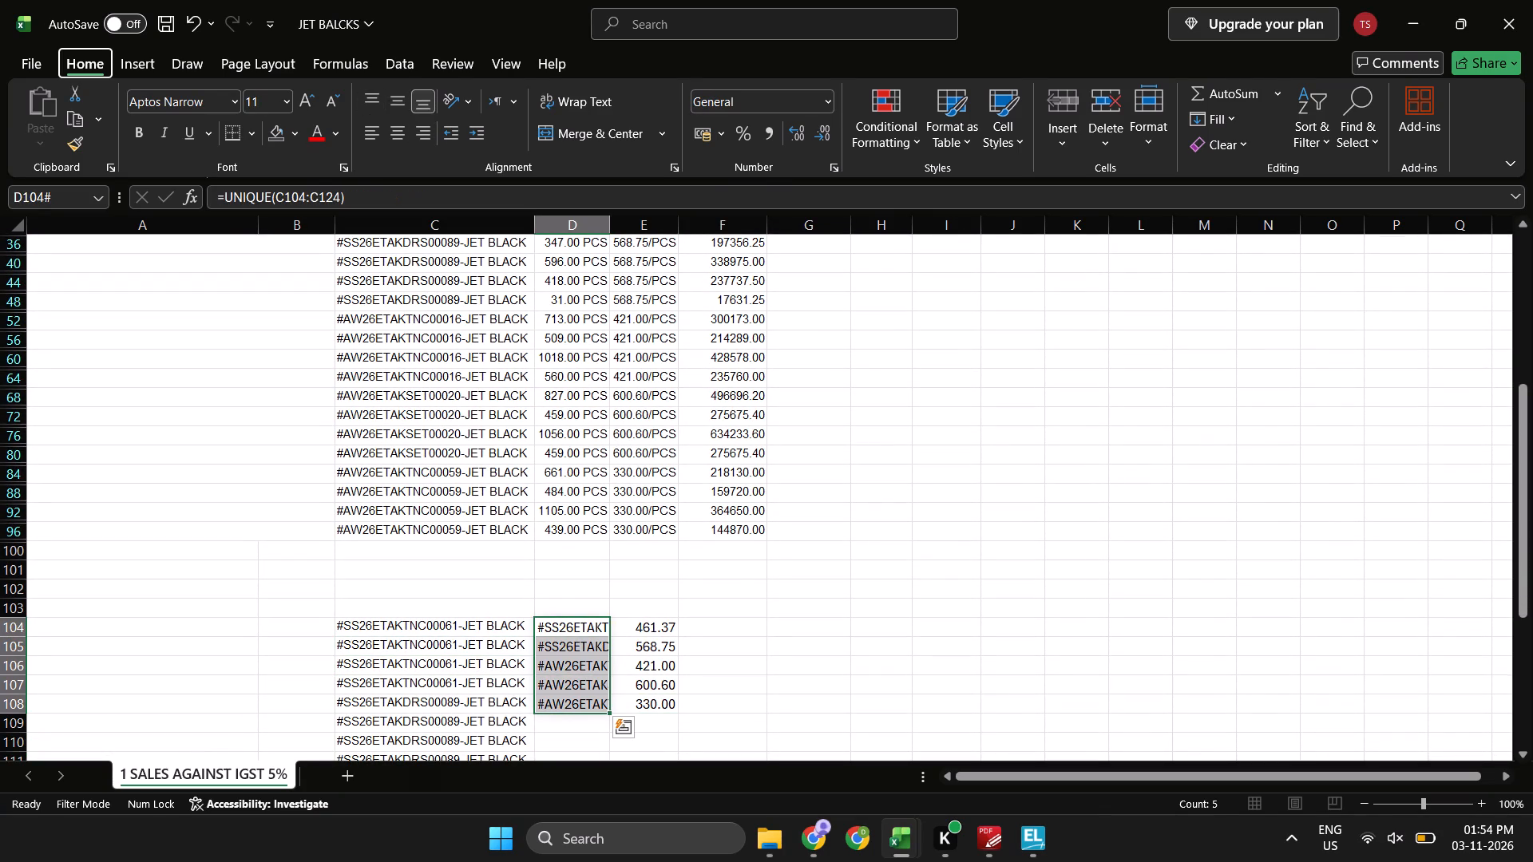
# Compare the #SS26ETAKDRS00089-JET BLACK row in the unique list with the same style in Sheet1 of the Koelle e-way bill workbook.
pyautogui.press('Right')
pyautogui.press('Down')
pyautogui.press('Right')
pyautogui.press('Down')
pyautogui.press('Down')
pyautogui.press('Left')
pyautogui.press('Left')
pyautogui.press('Down')
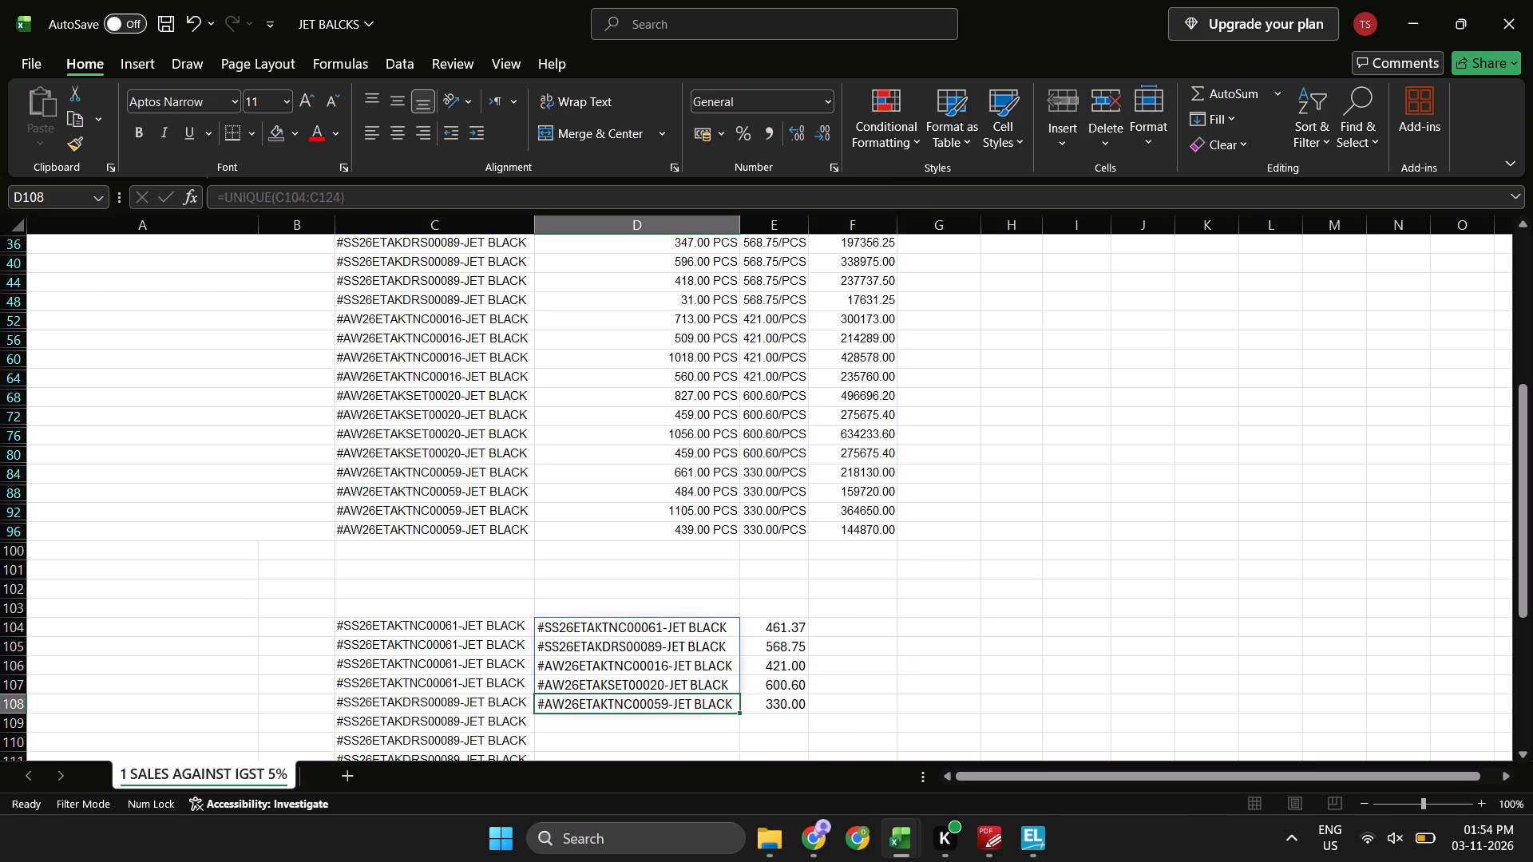
pyautogui.hotkey('alt', 'Tab')
pyautogui.hotkey('shift', 'space')
pyautogui.hotkey('alt', 'Tab')
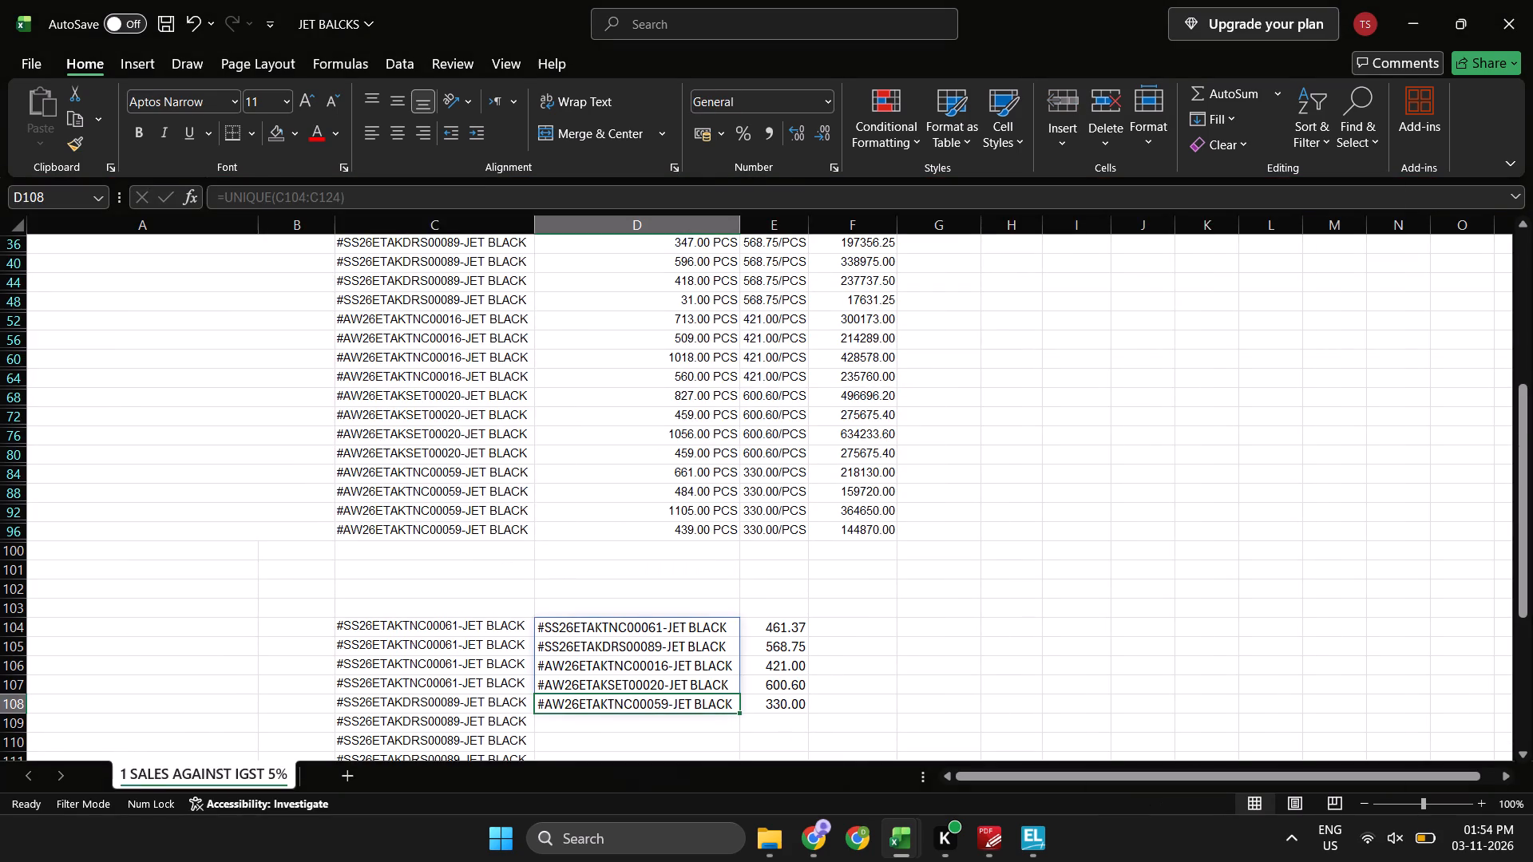
pyautogui.press('Up')
pyautogui.press('Up')
pyautogui.press('Up')
pyautogui.hotkey('shift', 'space')
pyautogui.hotkey('alt', 'Tab')
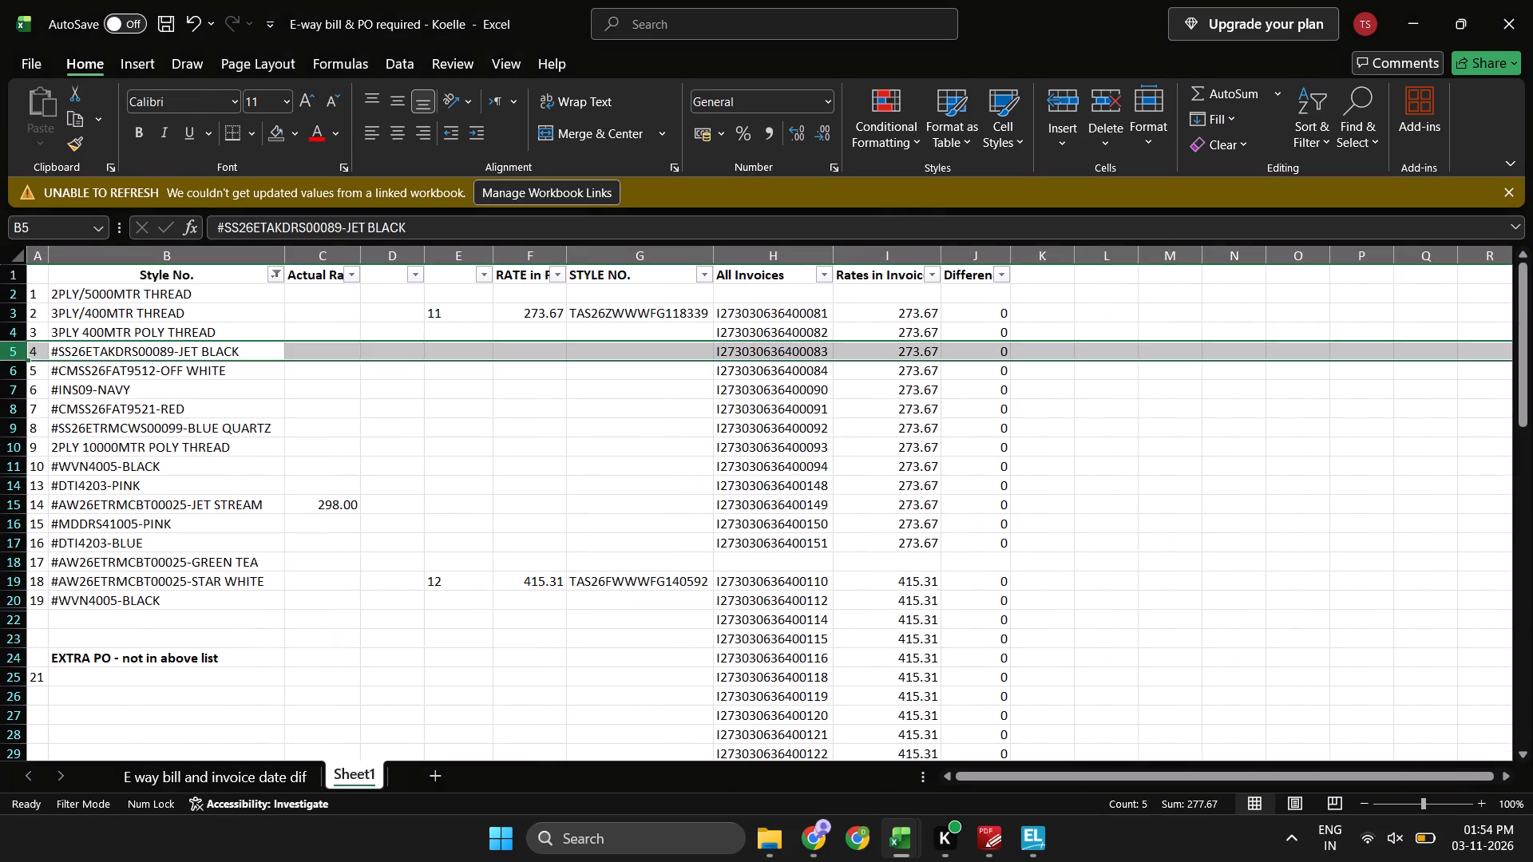
pyautogui.press('Left')
pyautogui.press('Right')
pyautogui.press('Up')
pyautogui.press('Down')
pyautogui.hotkey('shift', 'space')
pyautogui.hotkey('alt', 'Tab')
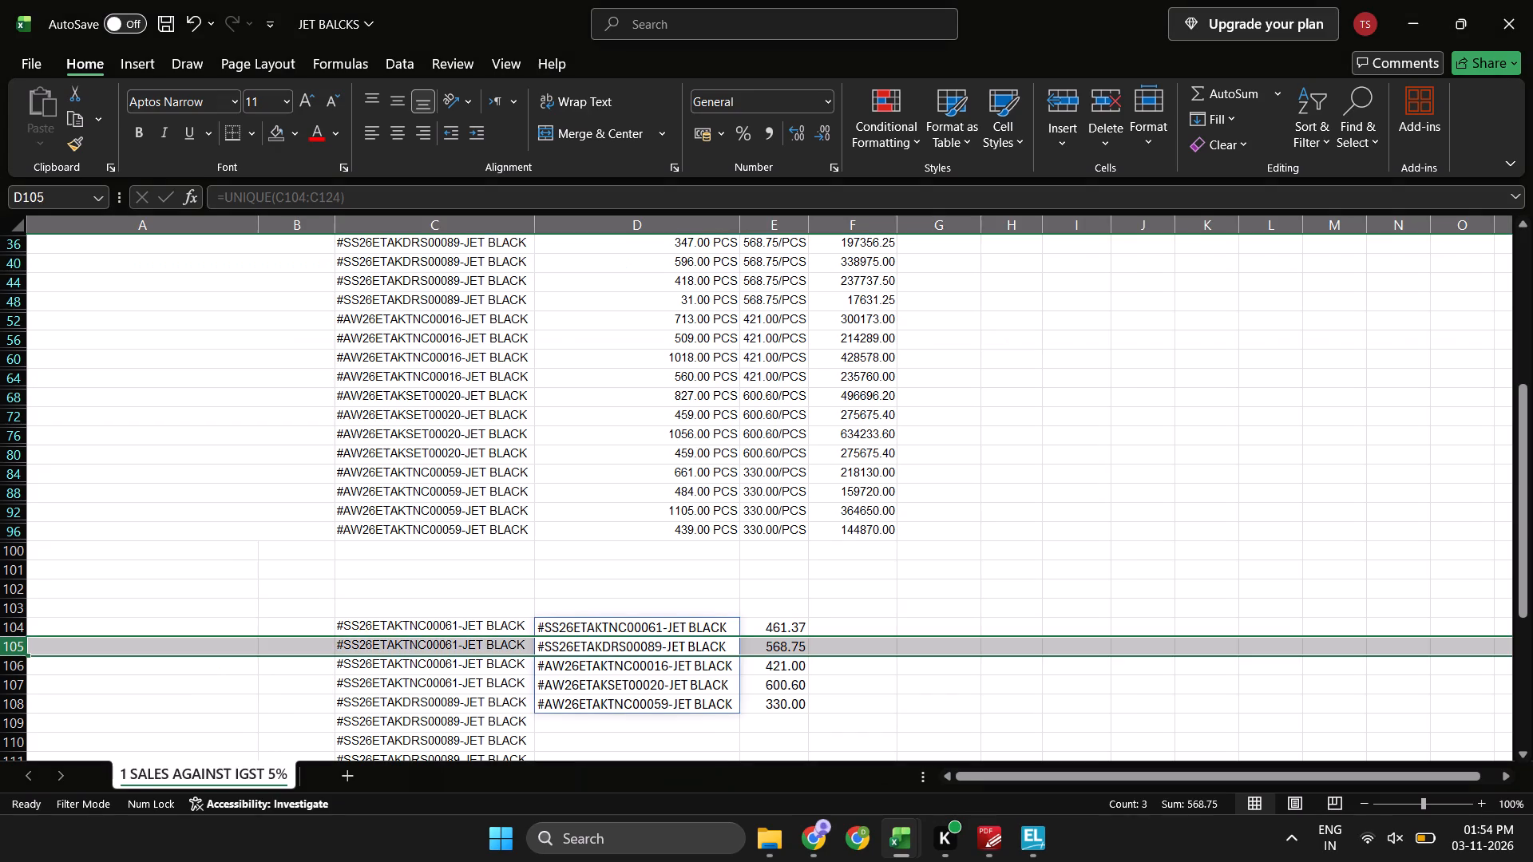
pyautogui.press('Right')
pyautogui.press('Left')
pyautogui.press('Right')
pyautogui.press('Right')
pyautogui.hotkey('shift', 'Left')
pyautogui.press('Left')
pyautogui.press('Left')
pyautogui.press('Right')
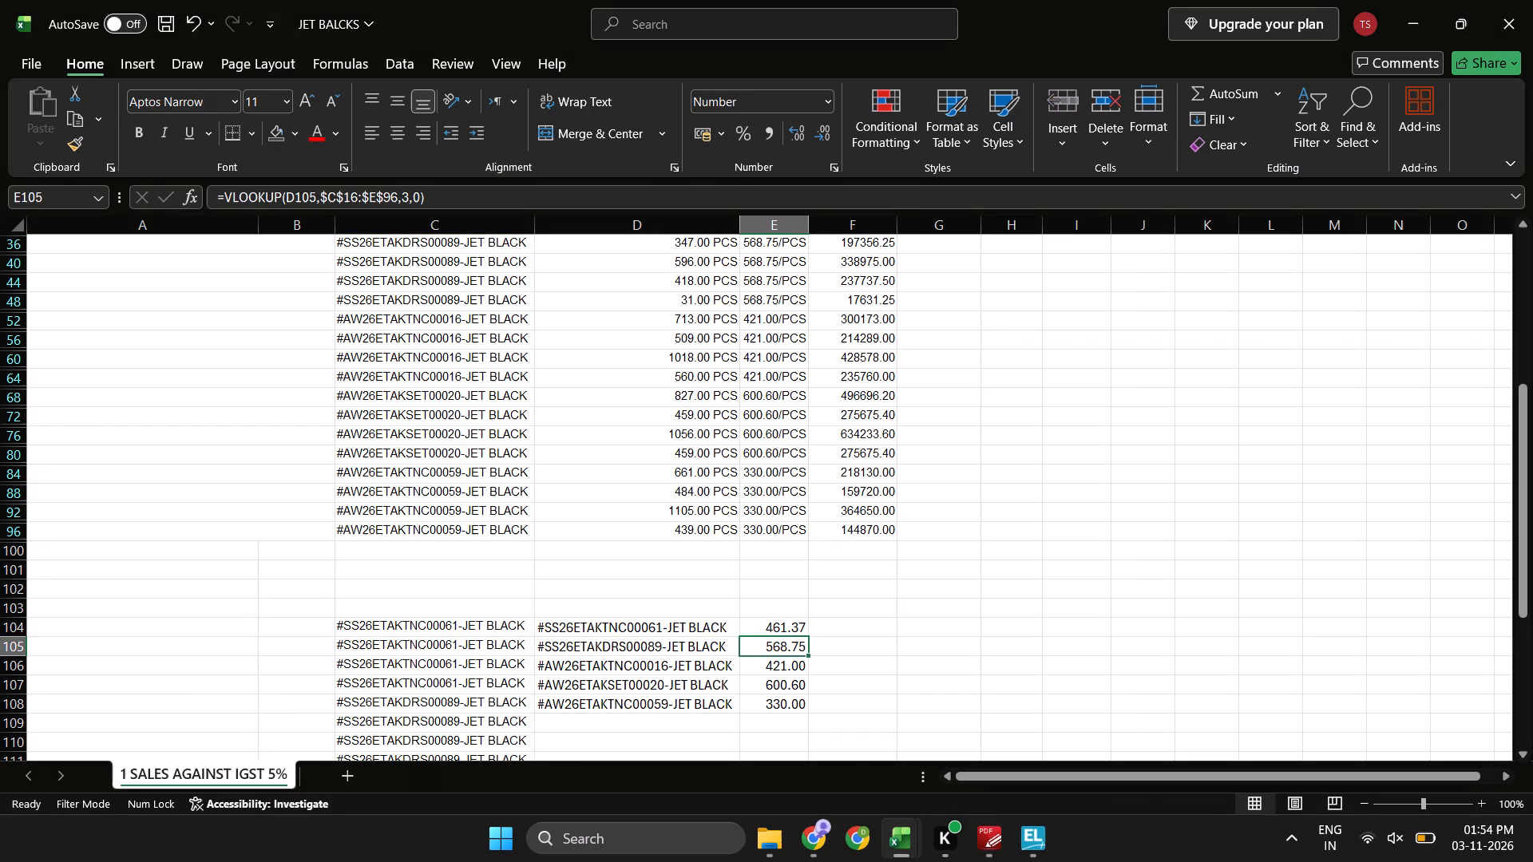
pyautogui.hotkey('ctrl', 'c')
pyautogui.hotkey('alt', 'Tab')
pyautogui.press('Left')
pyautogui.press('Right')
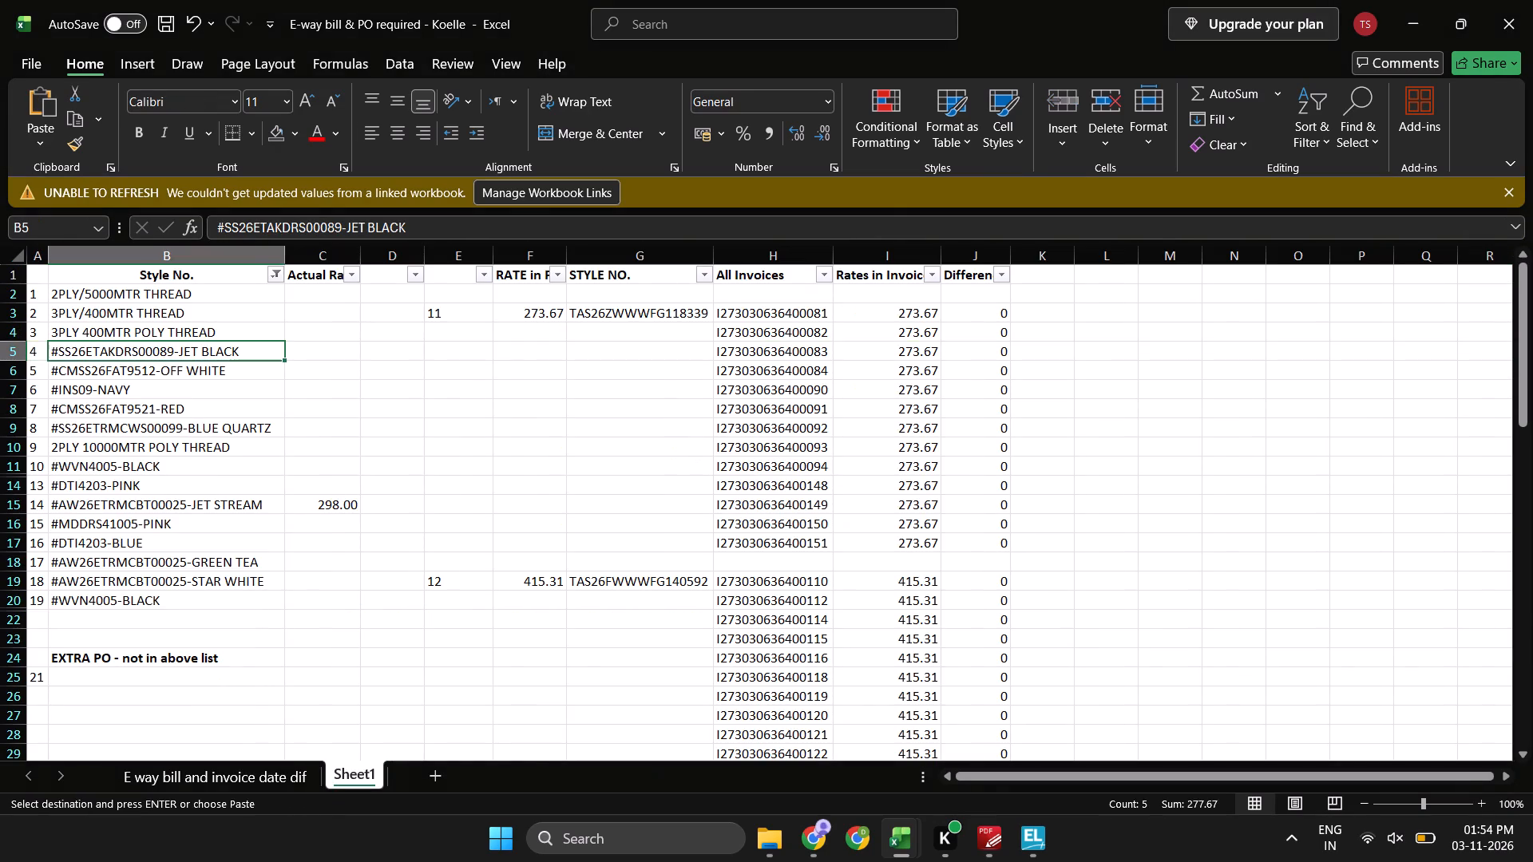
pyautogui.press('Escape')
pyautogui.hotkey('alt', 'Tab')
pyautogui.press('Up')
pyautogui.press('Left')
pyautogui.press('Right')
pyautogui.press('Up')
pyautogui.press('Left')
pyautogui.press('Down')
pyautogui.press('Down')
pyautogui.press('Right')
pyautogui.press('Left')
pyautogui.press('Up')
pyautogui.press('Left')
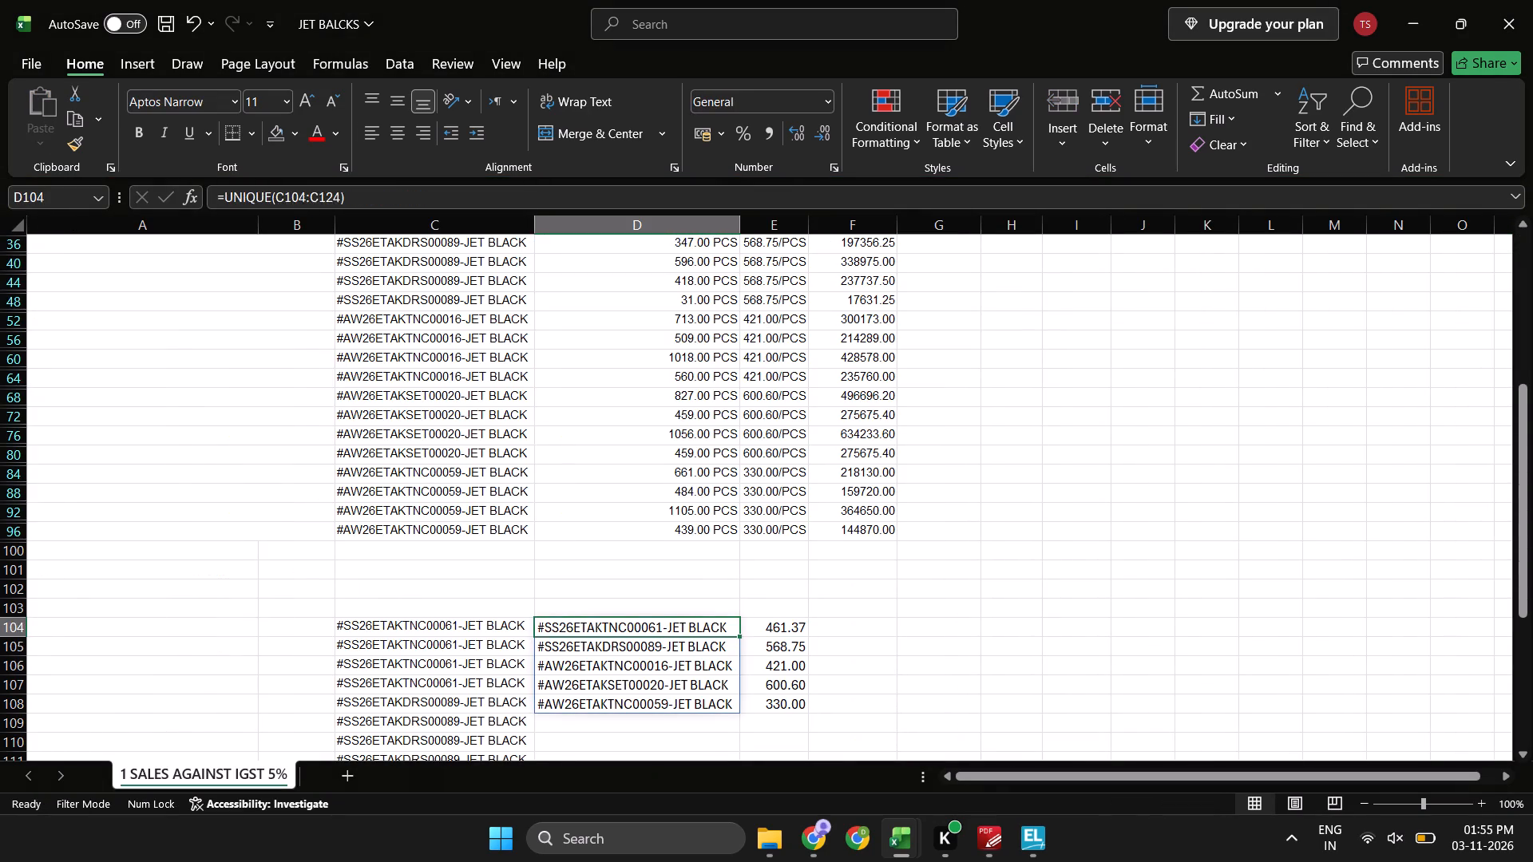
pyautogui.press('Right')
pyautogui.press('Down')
# Look through purchase orders Po - 1917298, Po - 1848483 and Po - 1906694 for a JET BLACK style.
pyautogui.hotkey('alt', 'Tab')
pyautogui.hotkey('alt', 'Tab')
pyautogui.hotkey('alt', 'Left')
pyautogui.hotkey('alt', 'Right')
pyautogui.hotkey('alt', 'Left')
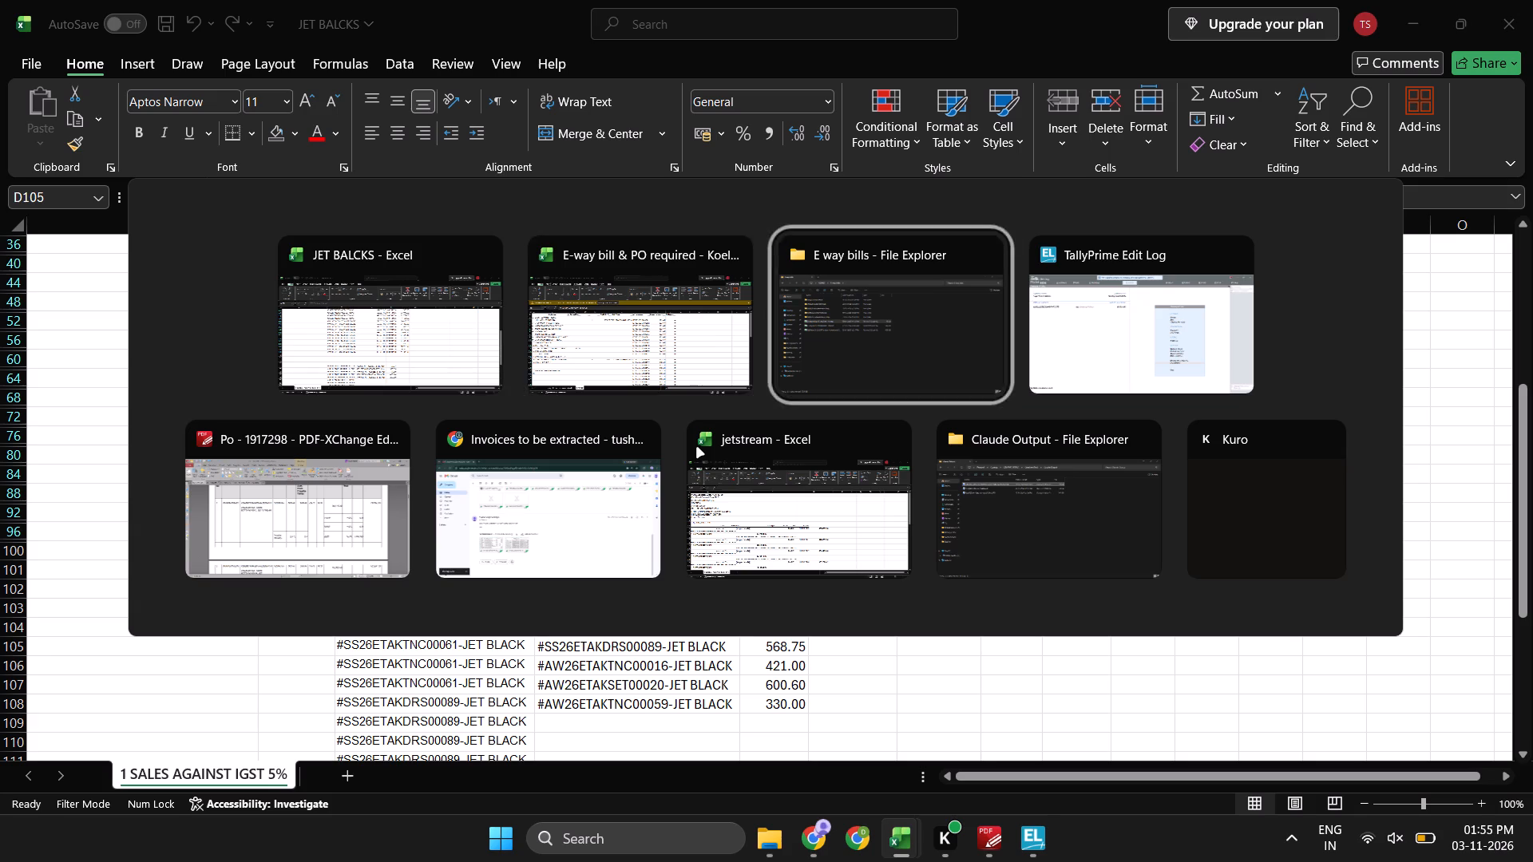
pyautogui.hotkey('alt', 'Right')
pyautogui.hotkey('alt', 'Left')
pyautogui.hotkey('alt', 'Left')
pyautogui.hotkey('alt', 'Down')
pyautogui.hotkey('alt', 'Left')
pyautogui.hotkey('alt', 'Right')
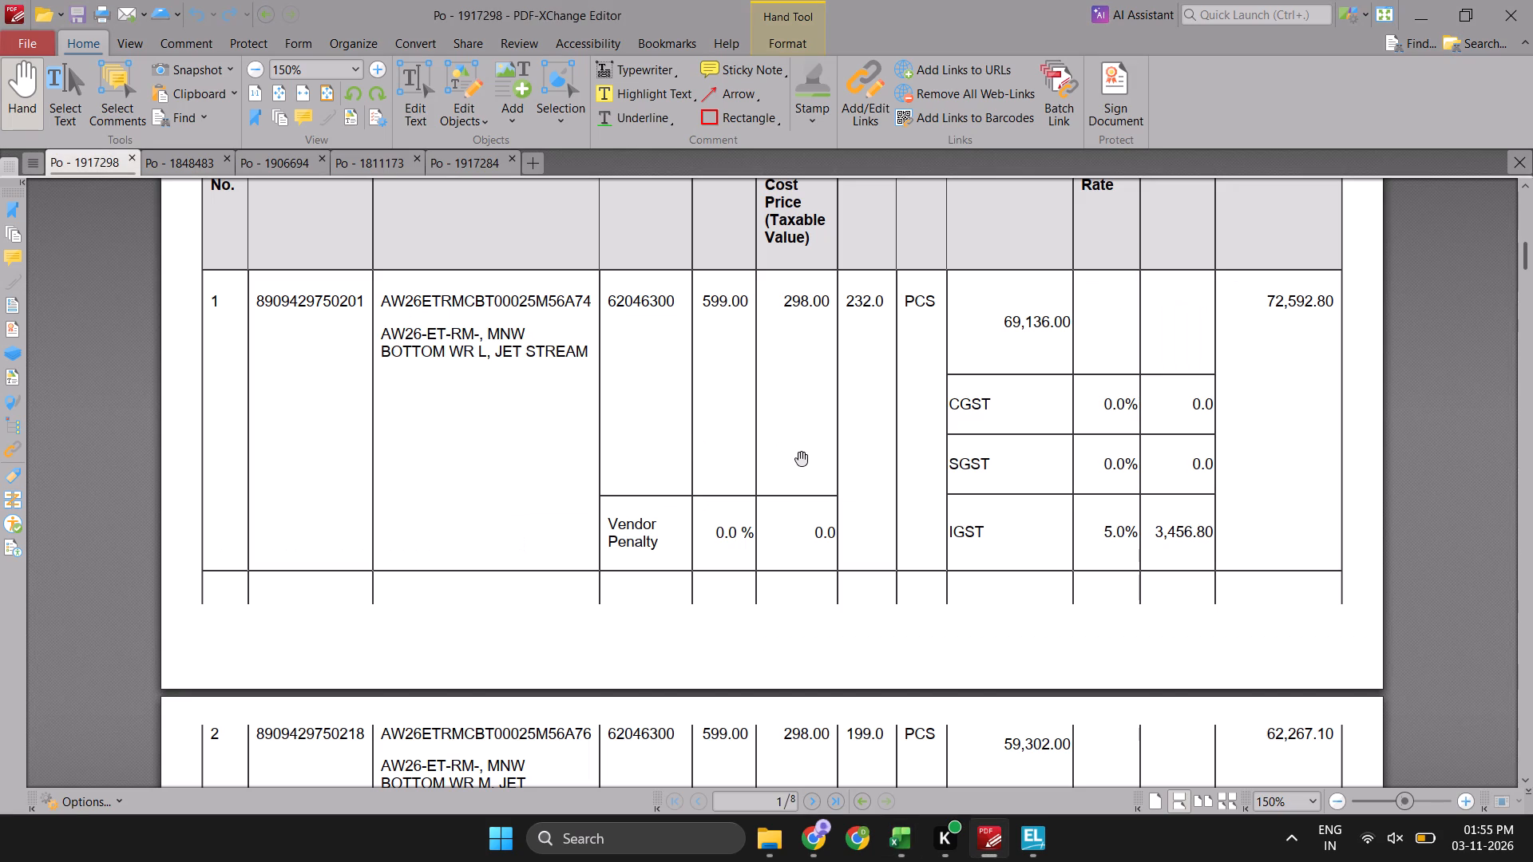
pyautogui.press('Tab')
pyautogui.hotkey('ctrl', 'Tab')
pyautogui.scroll(8, 804, 549)
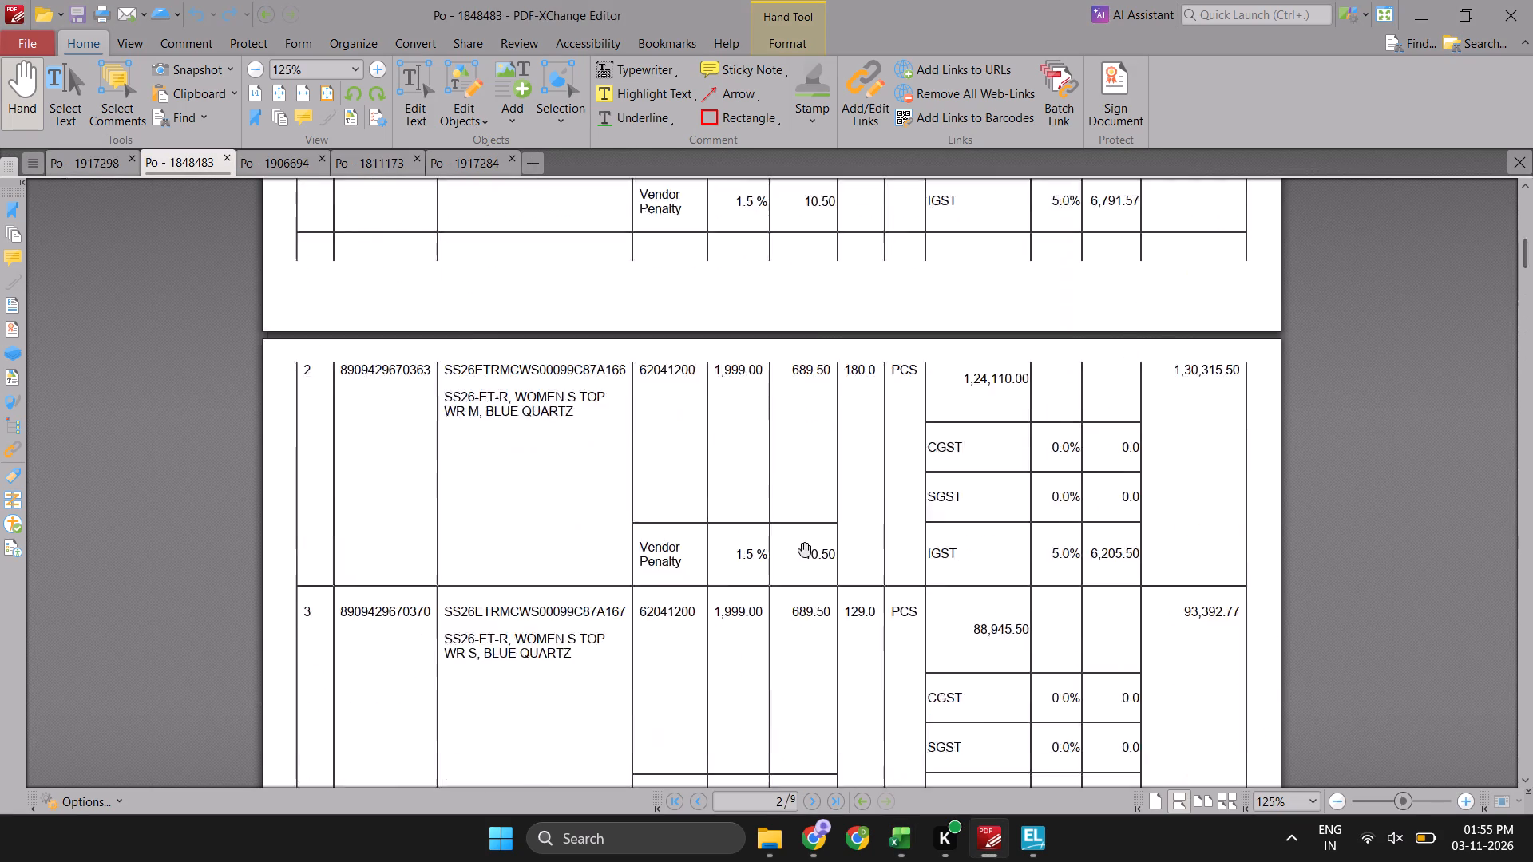
pyautogui.scroll(5, 804, 549)
pyautogui.scroll(-1, 804, 549)
pyautogui.hotkey('ctrl', 'Tab')
pyautogui.scroll(-1, 804, 549)
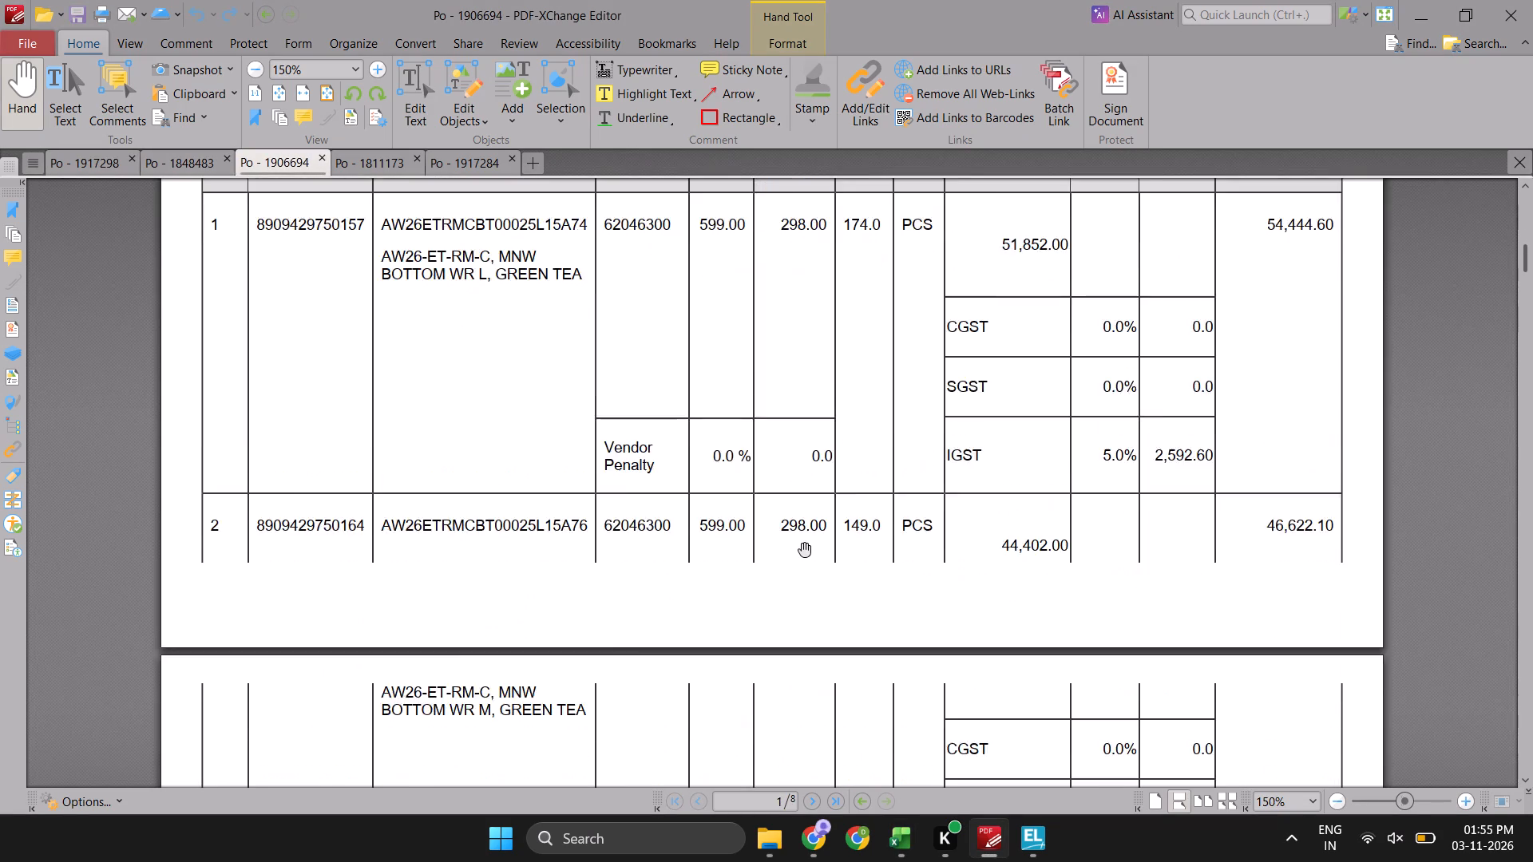
pyautogui.scroll(-1, 804, 549)
# Examine the article number and basic cost price of the first line item in Po - 1811173.
pyautogui.hotkey('ctrl', 'Tab')
pyautogui.scroll(4, 804, 549)
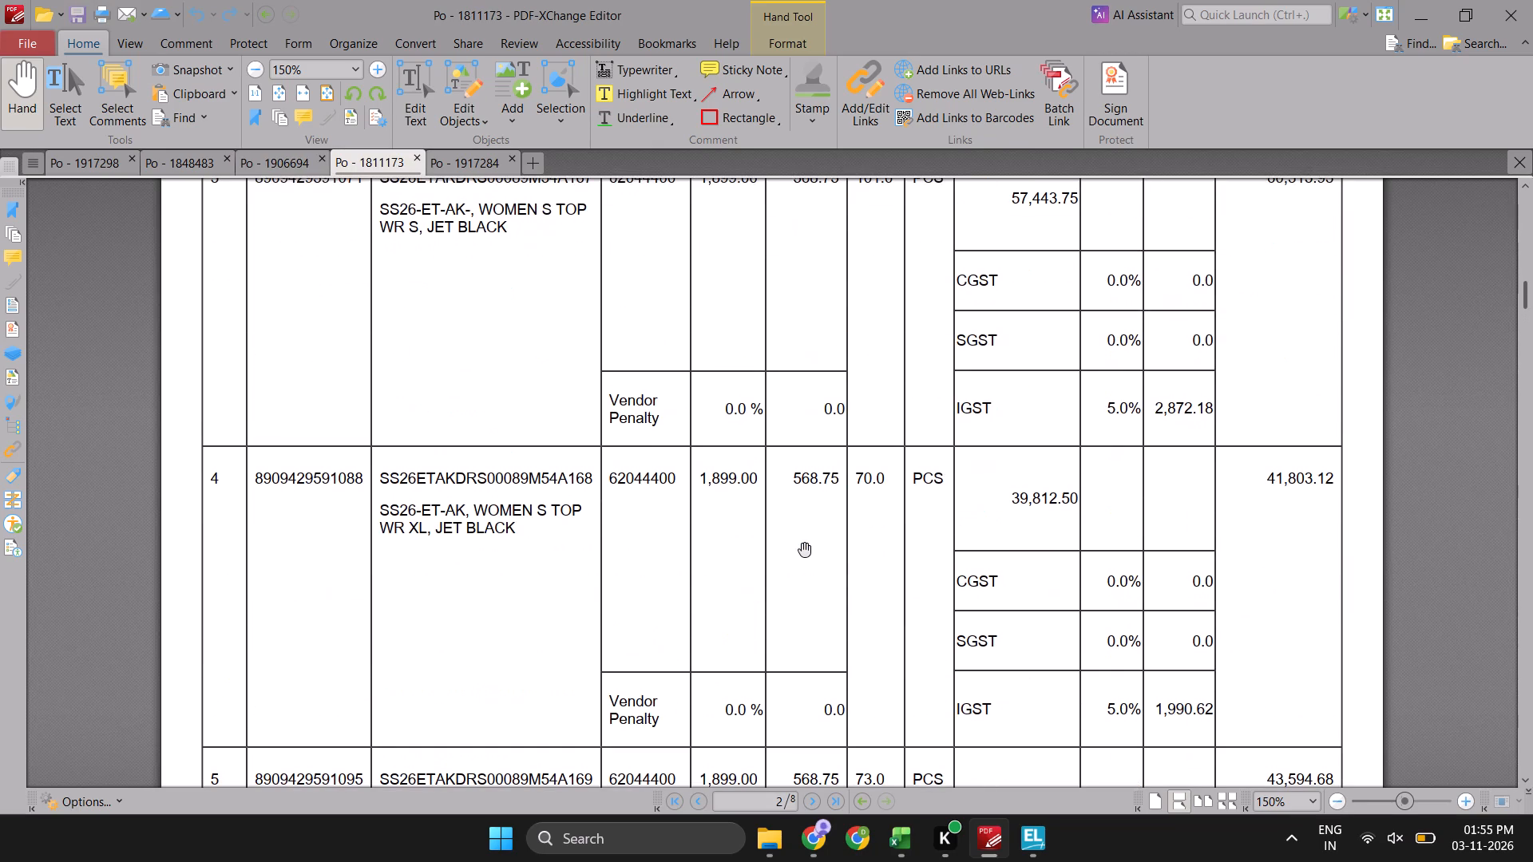
pyautogui.scroll(6, 804, 549)
pyautogui.scroll(-1, 802, 556)
pyautogui.keyDown('ctrl'); pyautogui.scroll(-2, 802, 556); pyautogui.keyUp('ctrl')
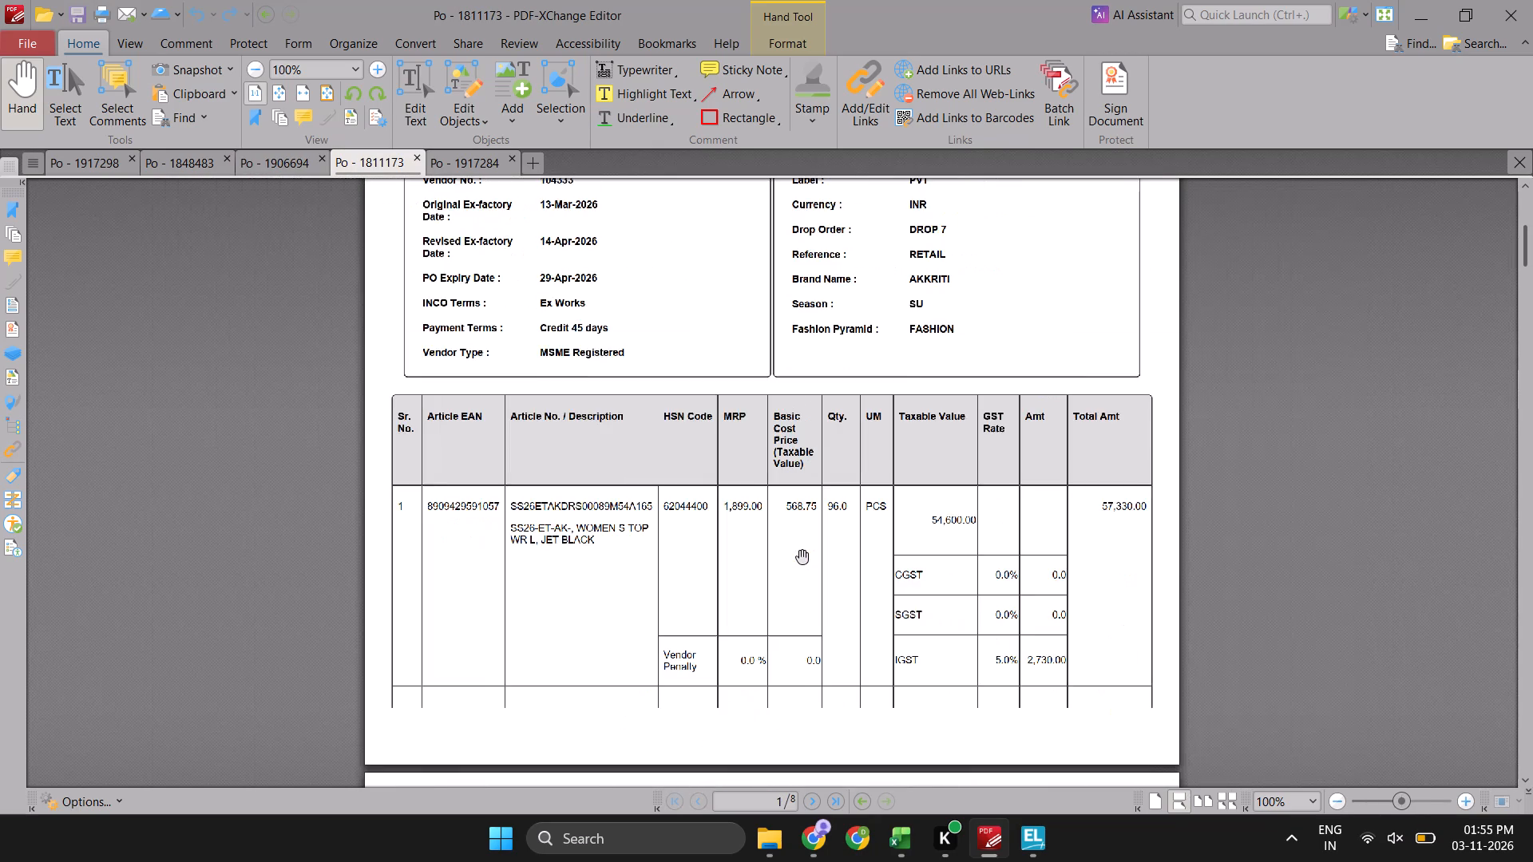
pyautogui.keyDown('ctrl'); pyautogui.scroll(4, 802, 556); pyautogui.keyUp('ctrl')
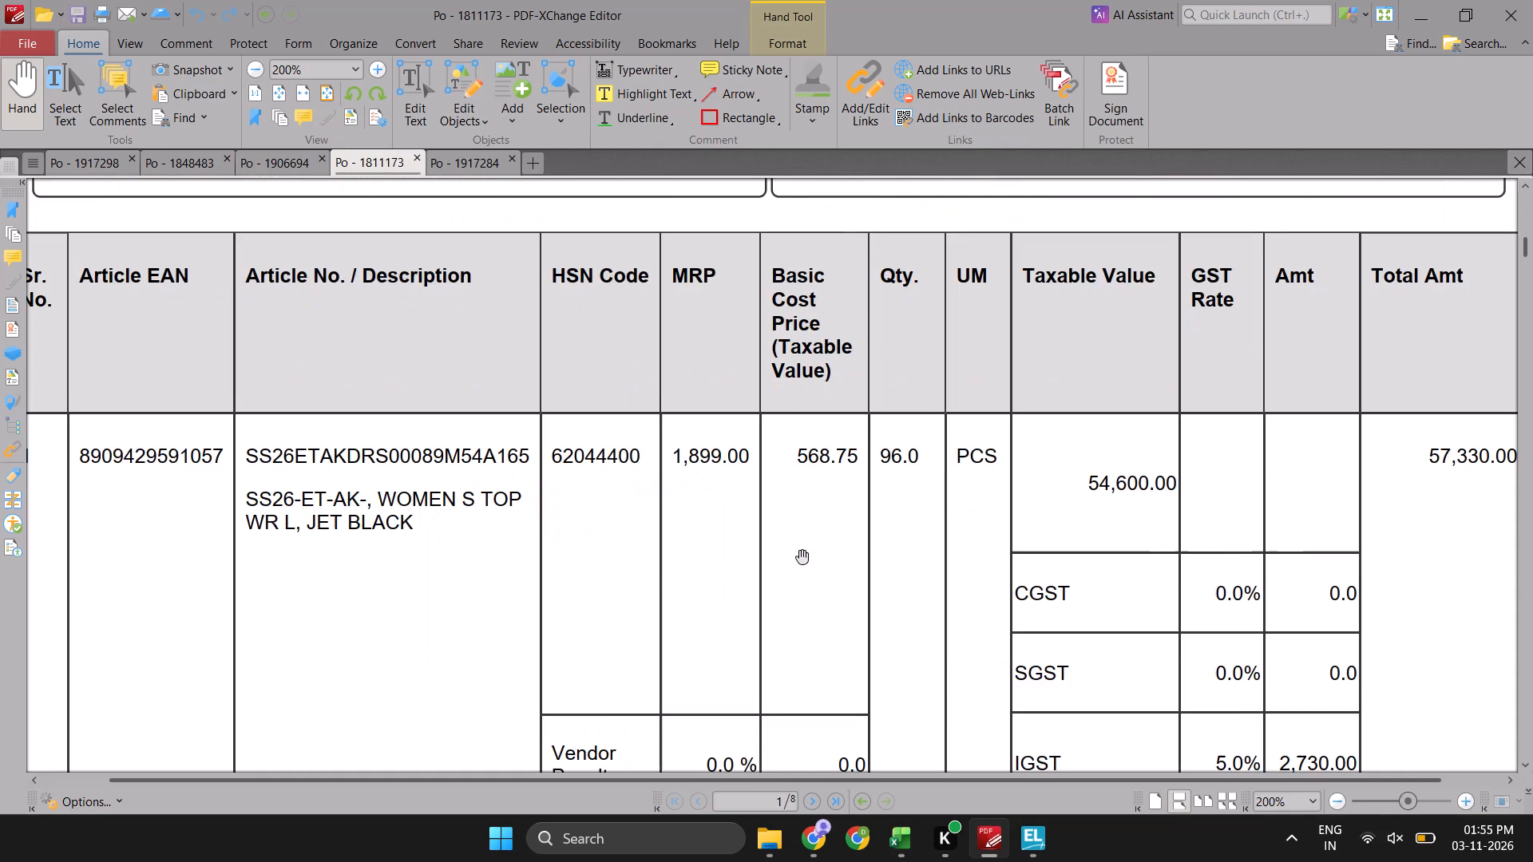
pyautogui.keyDown('ctrl'); pyautogui.scroll(-1, 802, 556); pyautogui.keyUp('ctrl')
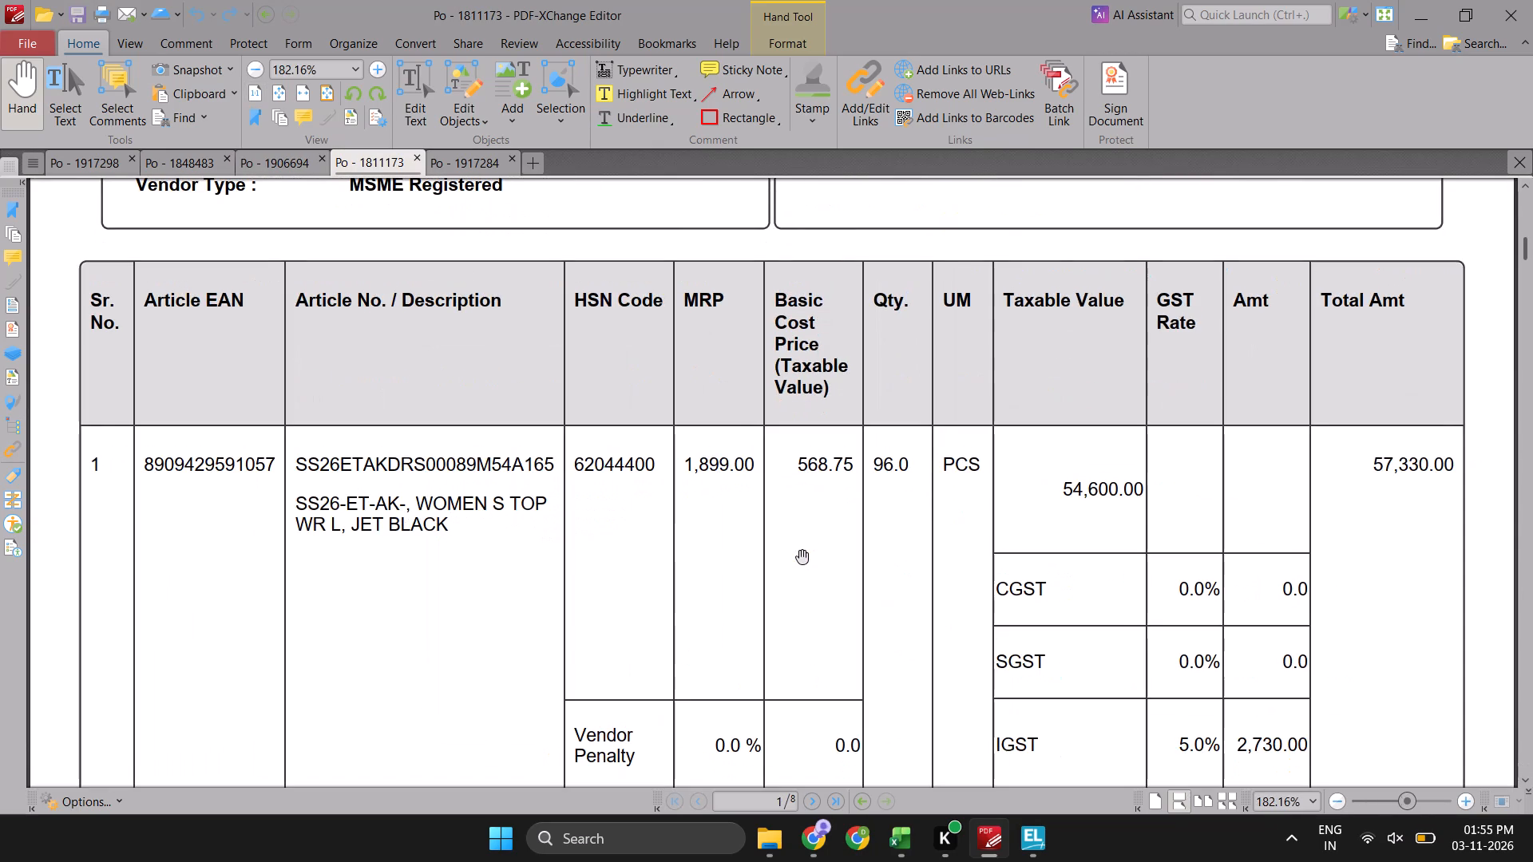
pyautogui.keyDown('ctrl'); pyautogui.scroll(-1, 802, 556); pyautogui.keyUp('ctrl')
pyautogui.scroll(-1, 802, 556)
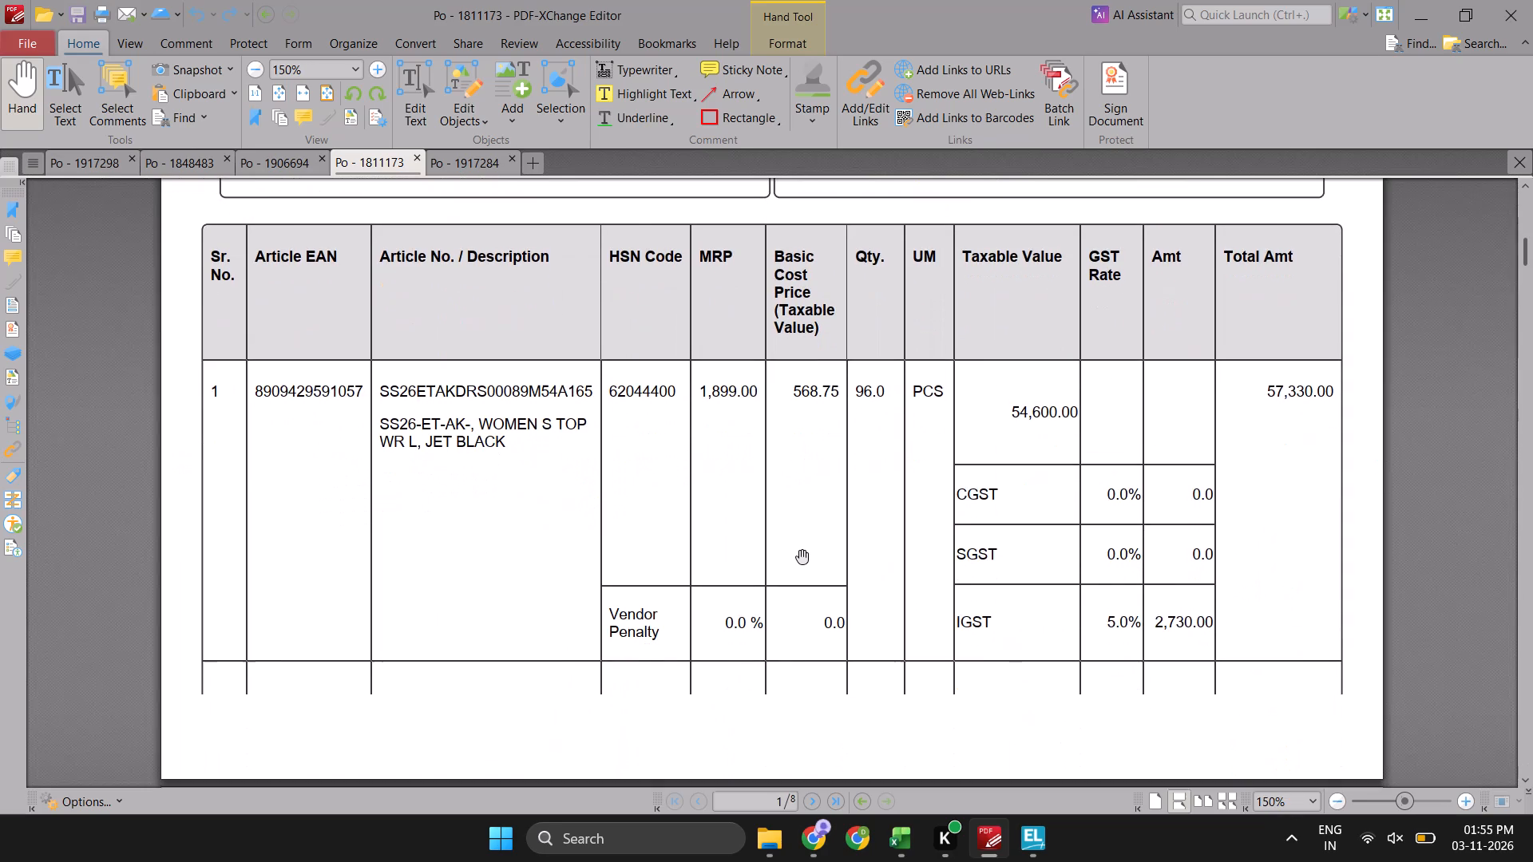
pyautogui.scroll(-1, 802, 556)
# Compare the basic cost price in Po - 1811173 with the #SS26ETAKDRS00089-JET BLACK rate in the JET BALCKS workbook.
pyautogui.hotkey('alt', 'Tab')
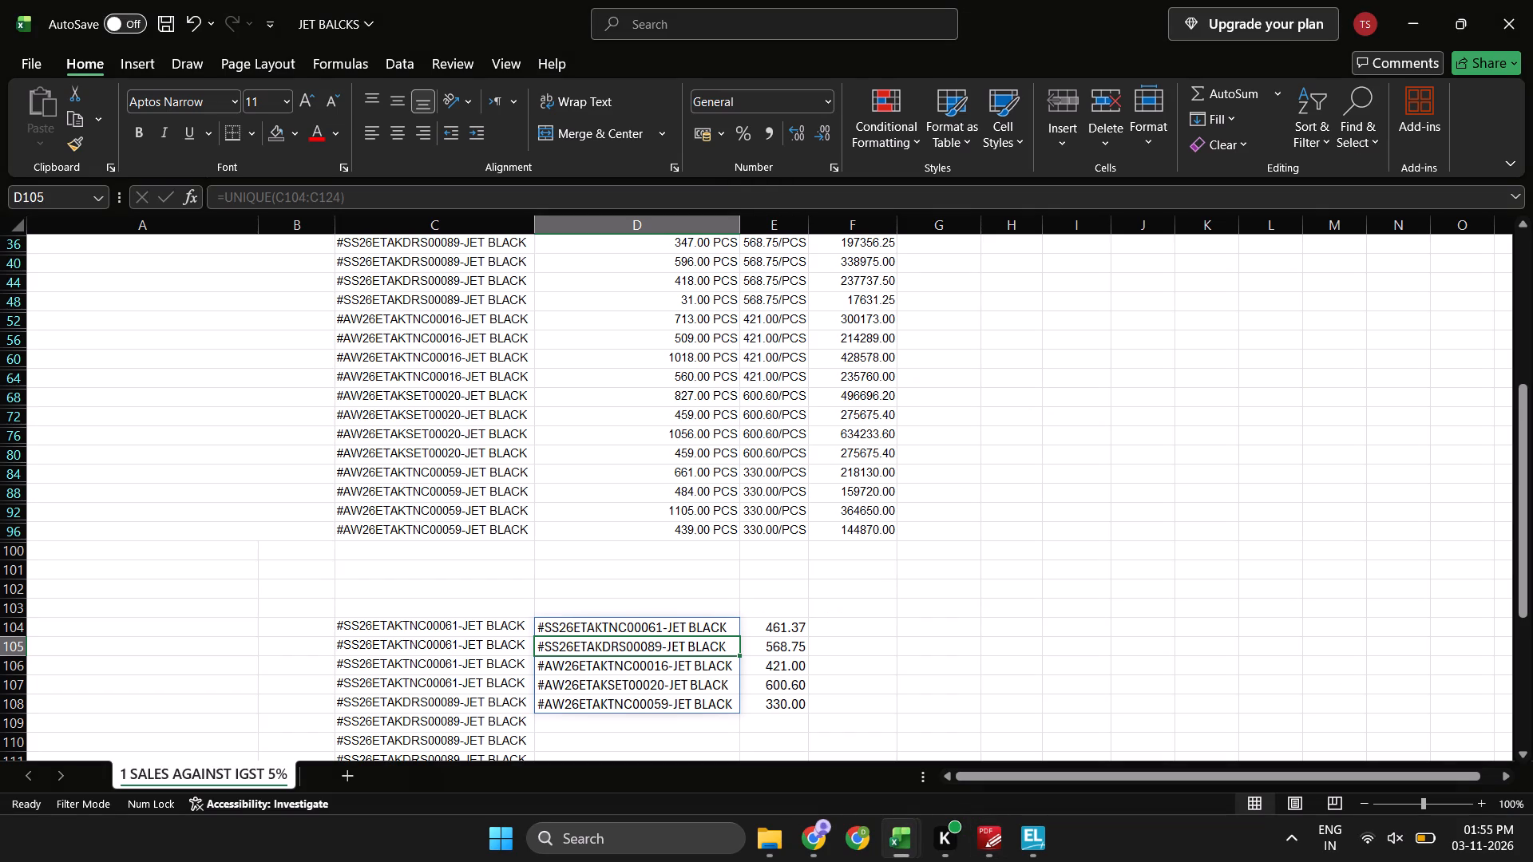
pyautogui.hotkey('alt', 'Tab')
pyautogui.press('space')
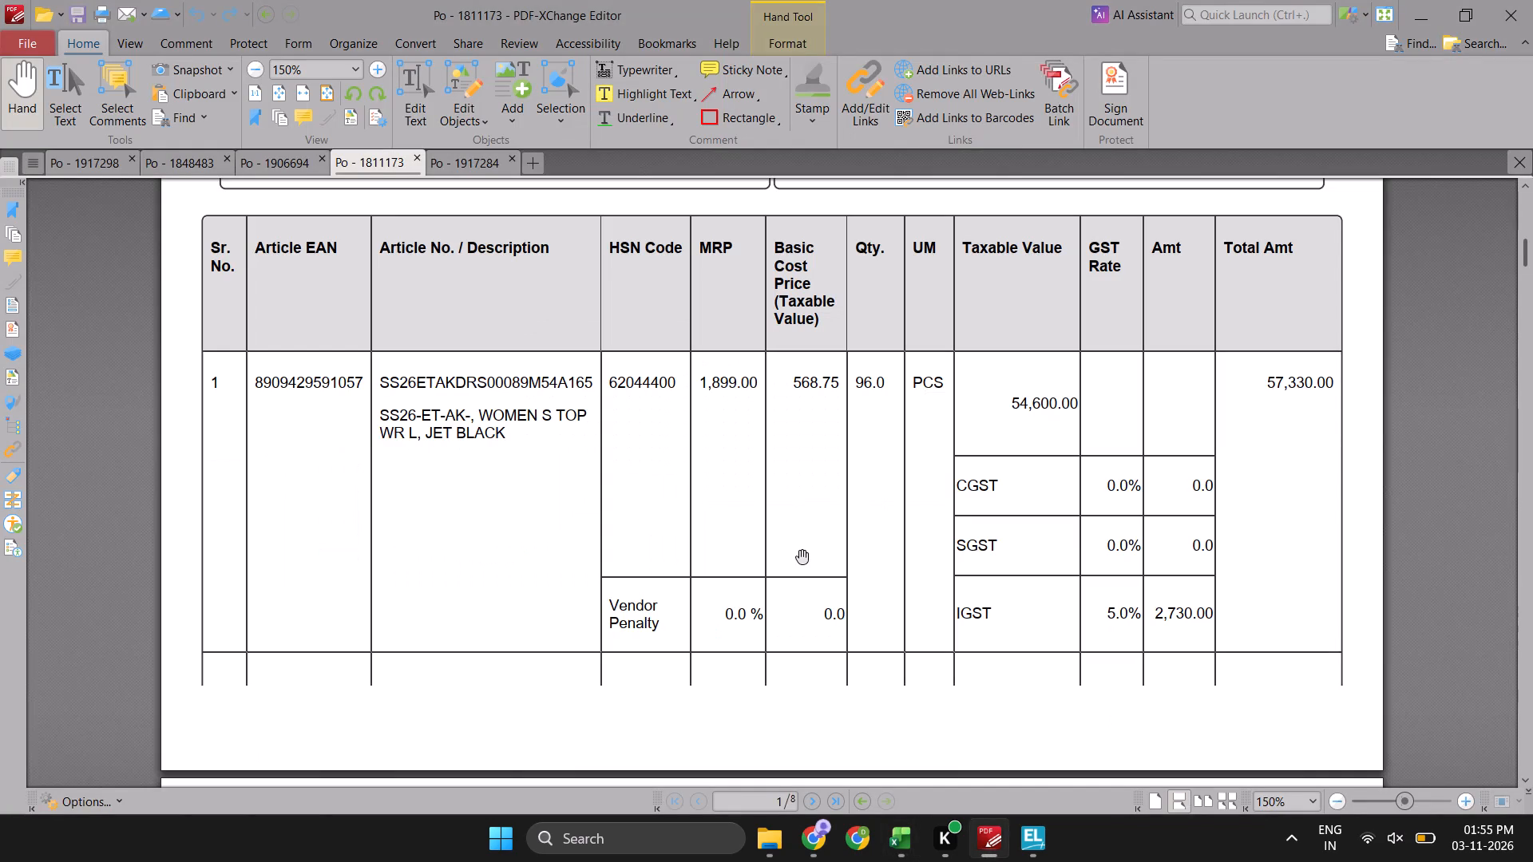
pyautogui.hotkey('alt', 'Tab')
pyautogui.hotkey('alt', 'Tab')
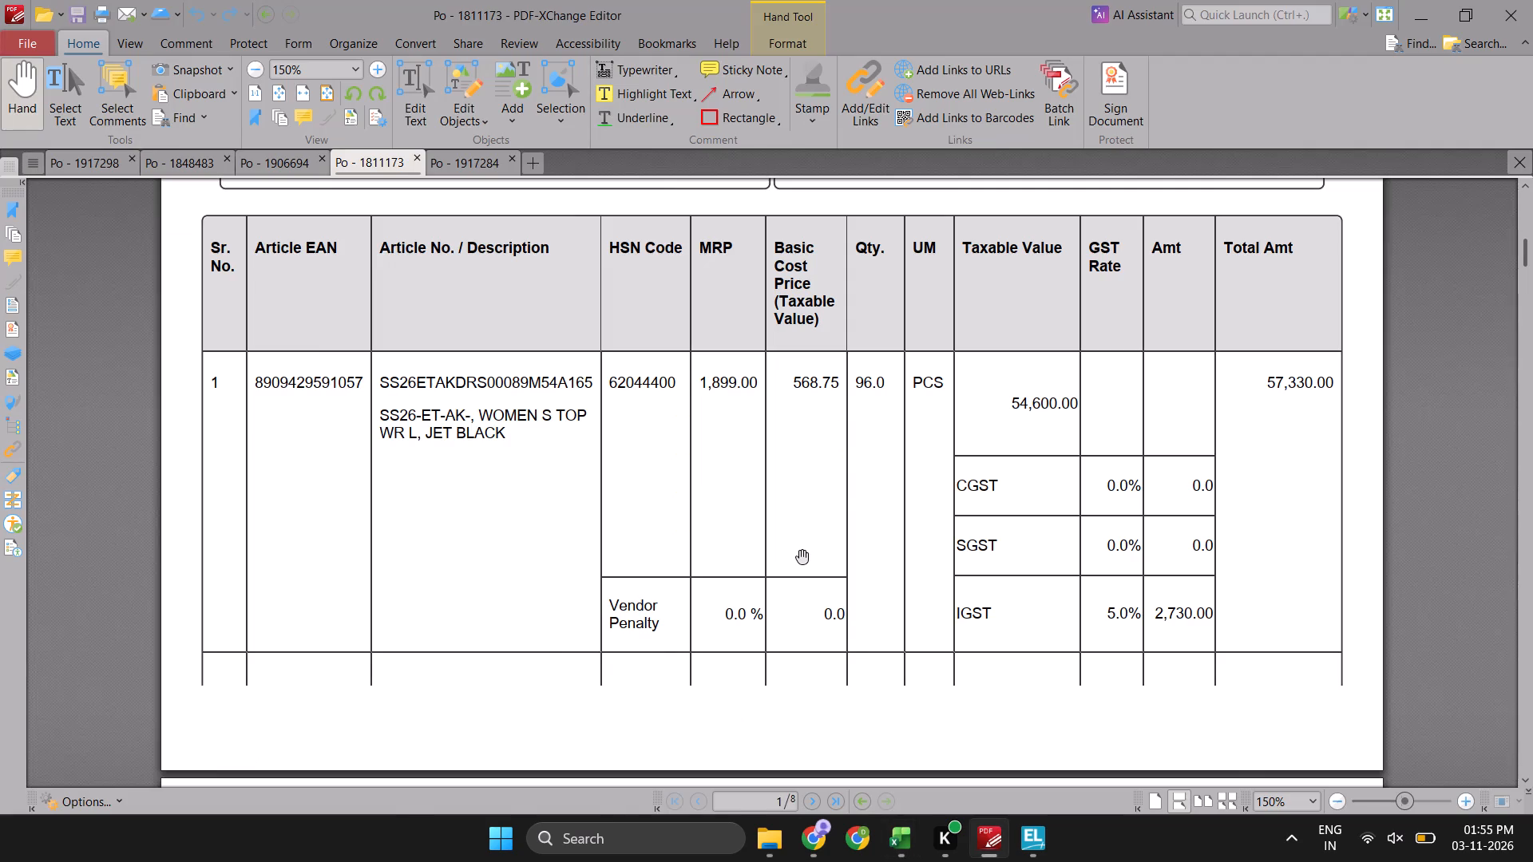
pyautogui.hotkey('alt', 'Tab')
pyautogui.scroll(1, 802, 556)
pyautogui.scroll(-1, 802, 556)
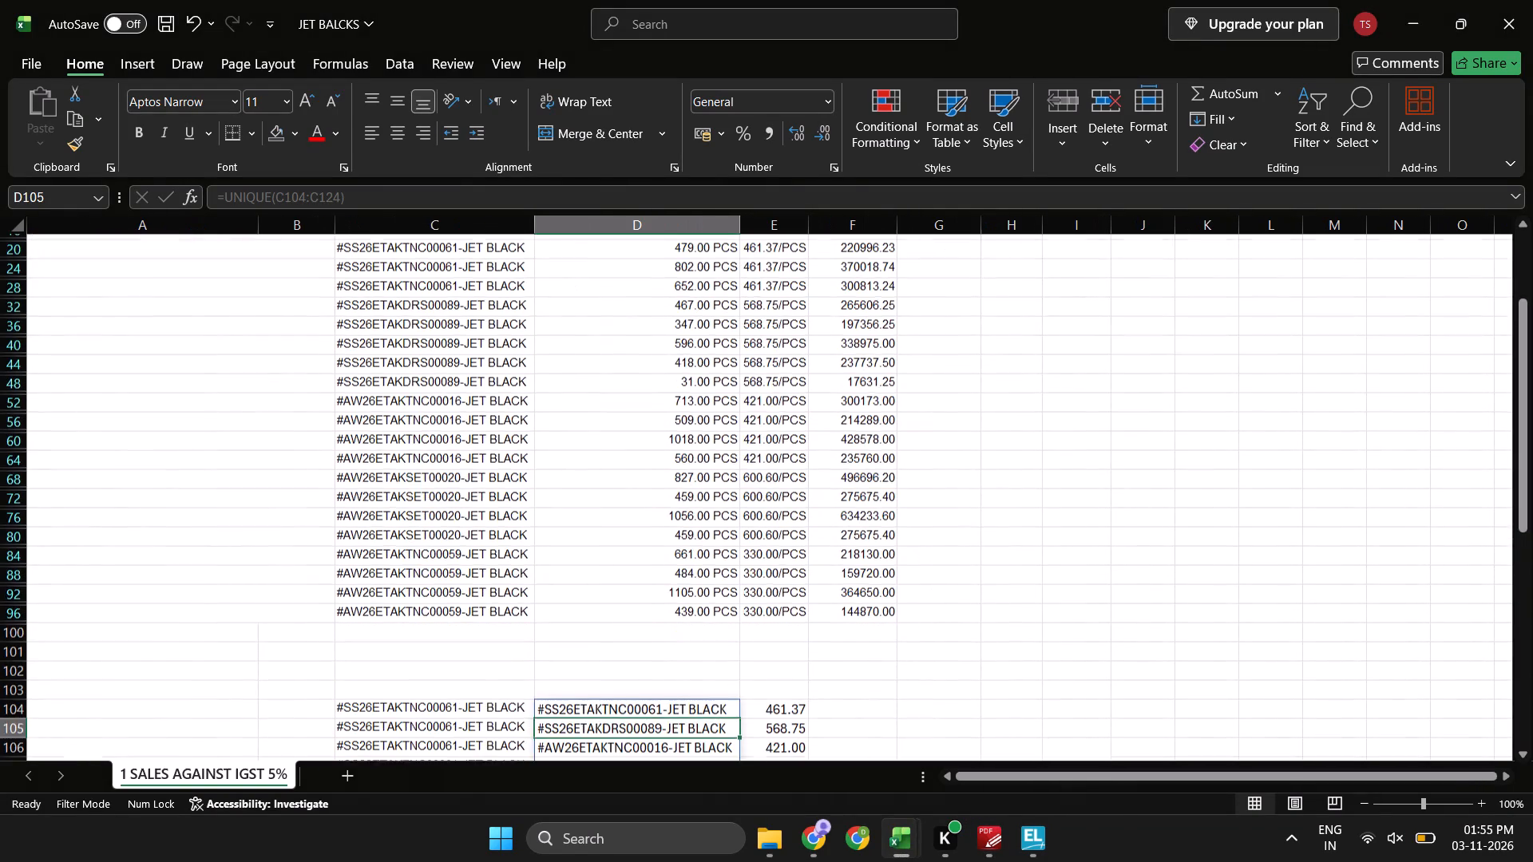
pyautogui.scroll(-1, 802, 556)
pyautogui.hotkey('alt', 'Tab')
pyautogui.hotkey('alt', 'Tab')
pyautogui.hotkey('alt', 'Tab')
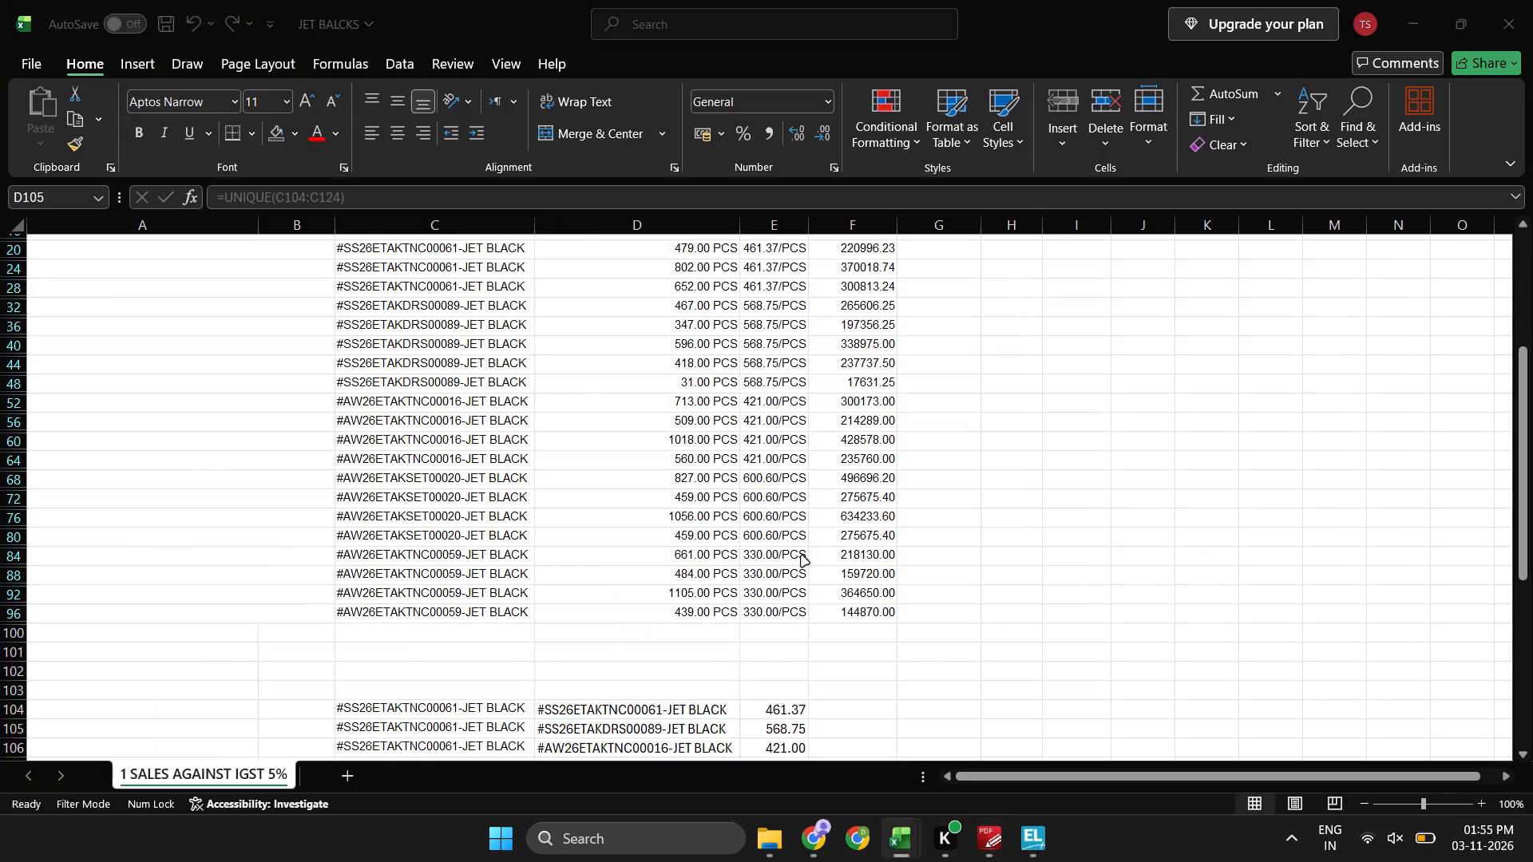
pyautogui.hotkey('alt', 'Tab')
pyautogui.hotkey('alt', 'Tab')
# Enter 568.75 as the actual rate of #SS26ETAKDRS00089-JET BLACK in C5 of Sheet1 in the Koelle e-way bill workbook.
pyautogui.press('Up')
pyautogui.press('Left')
pyautogui.press('Right')
pyautogui.press('Down')
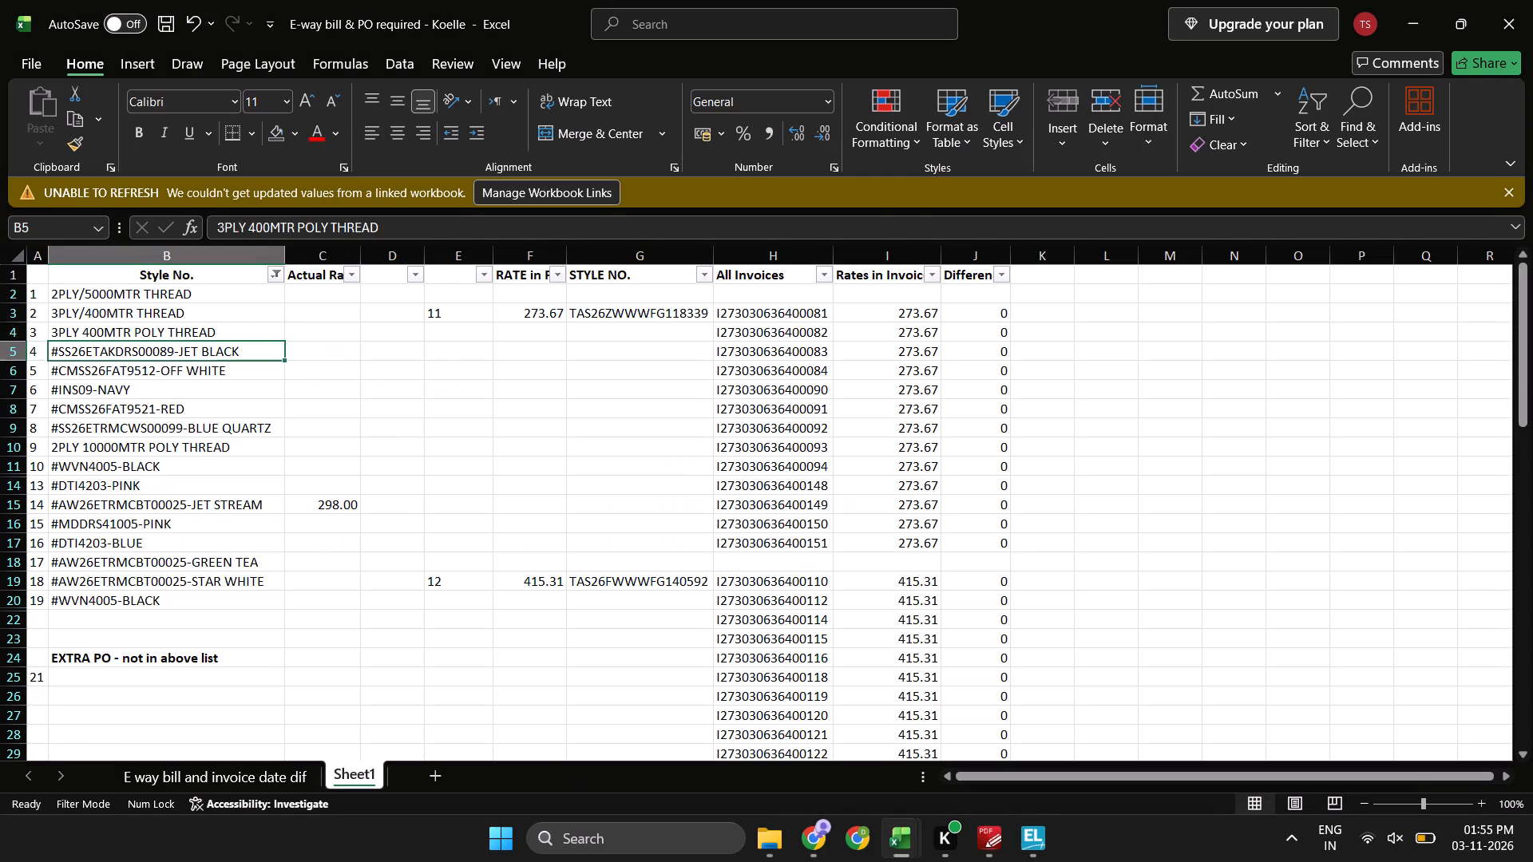
pyautogui.hotkey('shift', 'space')
pyautogui.hotkey('alt', 'Tab')
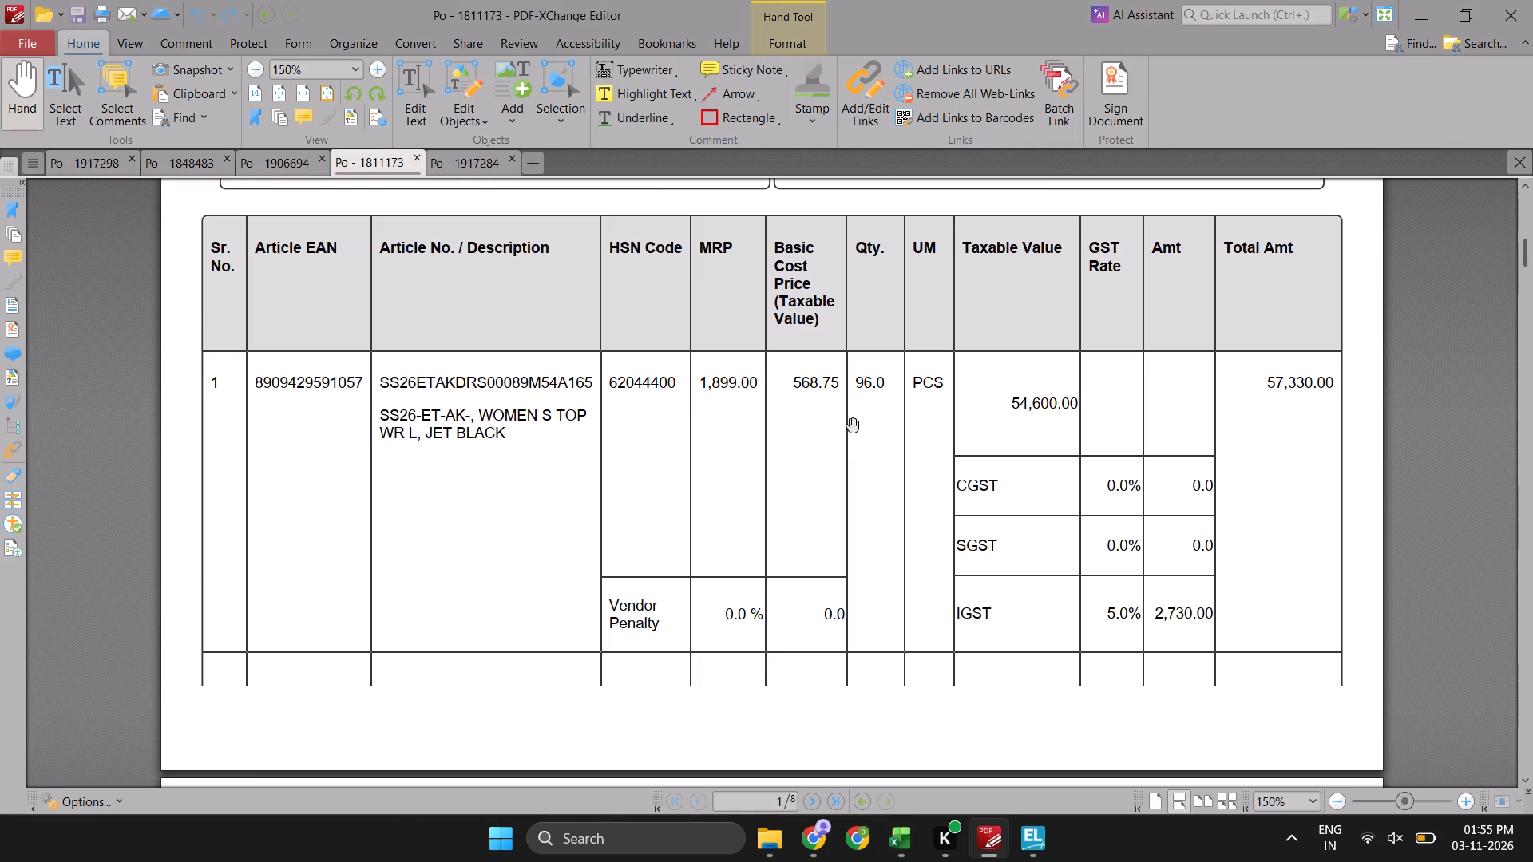
pyautogui.hotkey('alt', 'Tab')
pyautogui.press('Right')
pyautogui.write('568.70')
pyautogui.press('Return')
pyautogui.press('Up')
pyautogui.hotkey('alt', 'Tab')
pyautogui.press('space')
pyautogui.hotkey('alt', 'Tab')
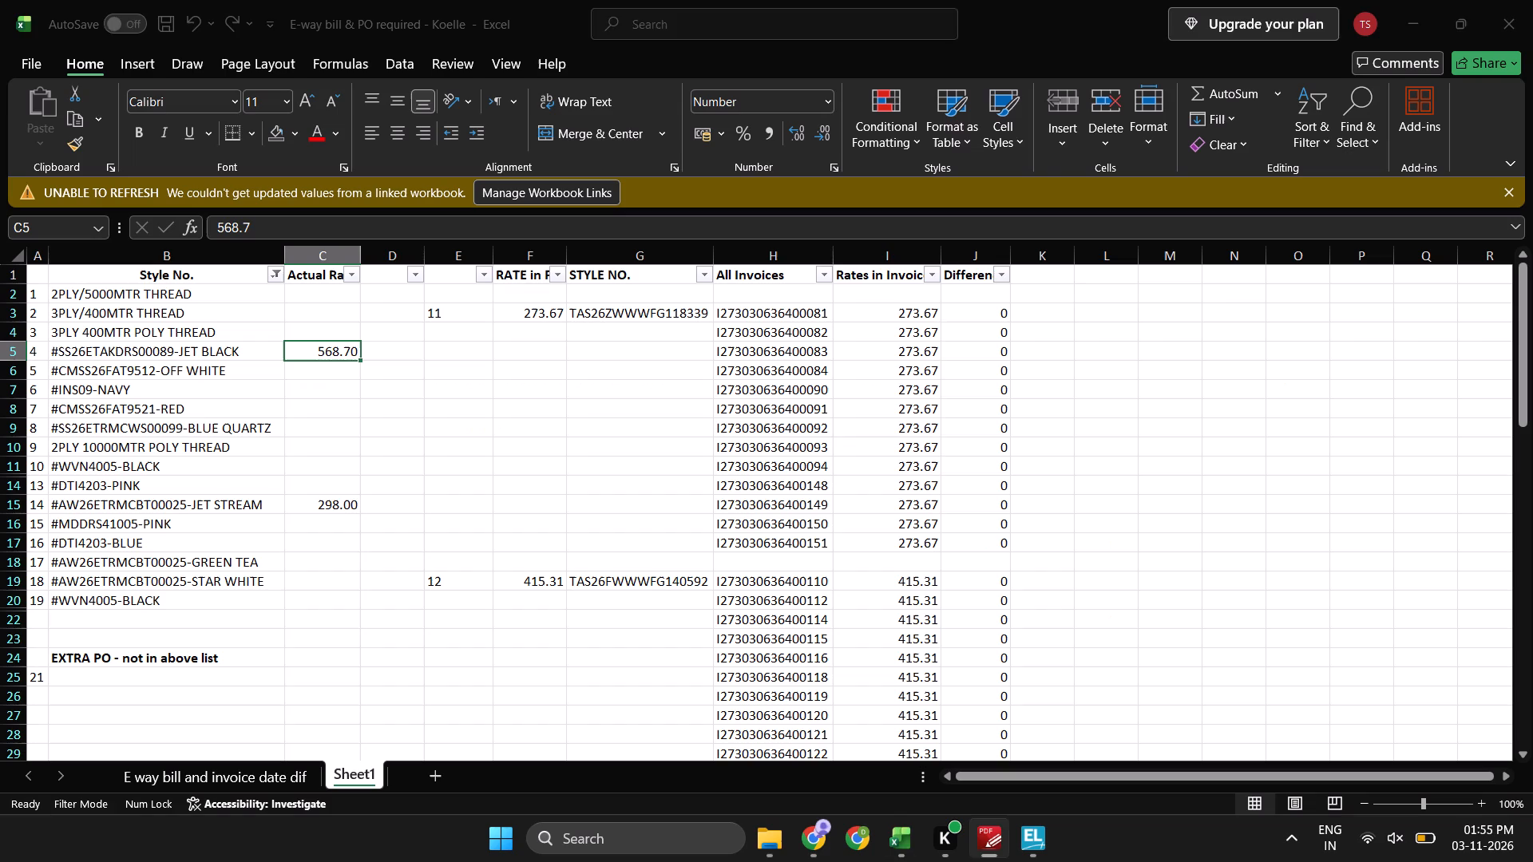
pyautogui.press('F2')
pyautogui.press('5')
pyautogui.press('Return')
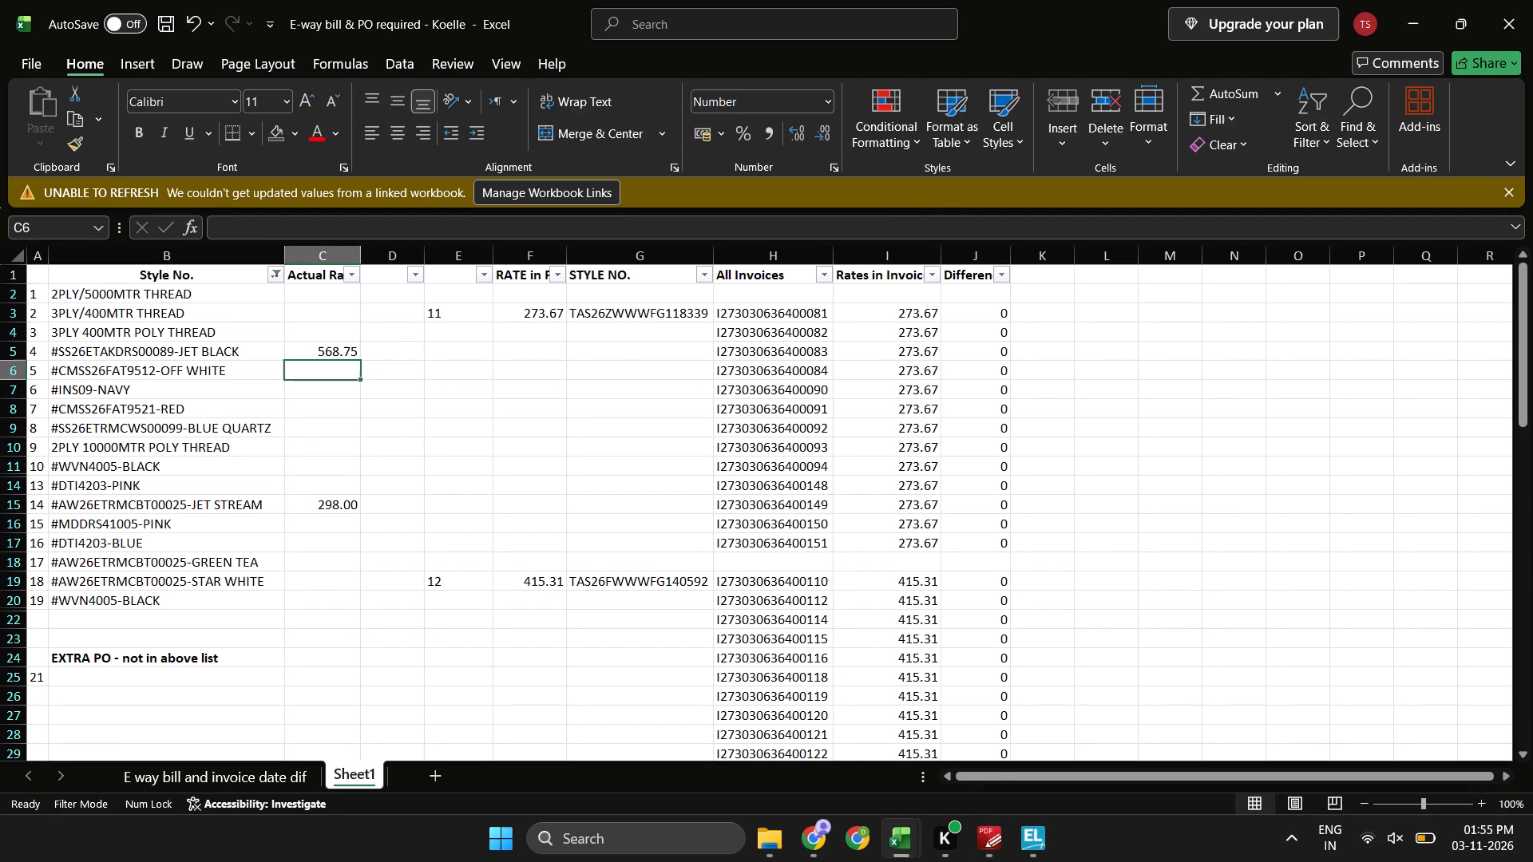
# Check the remaining line items, style wise summary and terms of Po - 1811173.
pyautogui.hotkey('alt', 'Tab')
pyautogui.hotkey('alt', 'Tab')
pyautogui.hotkey('alt', 'Tab')
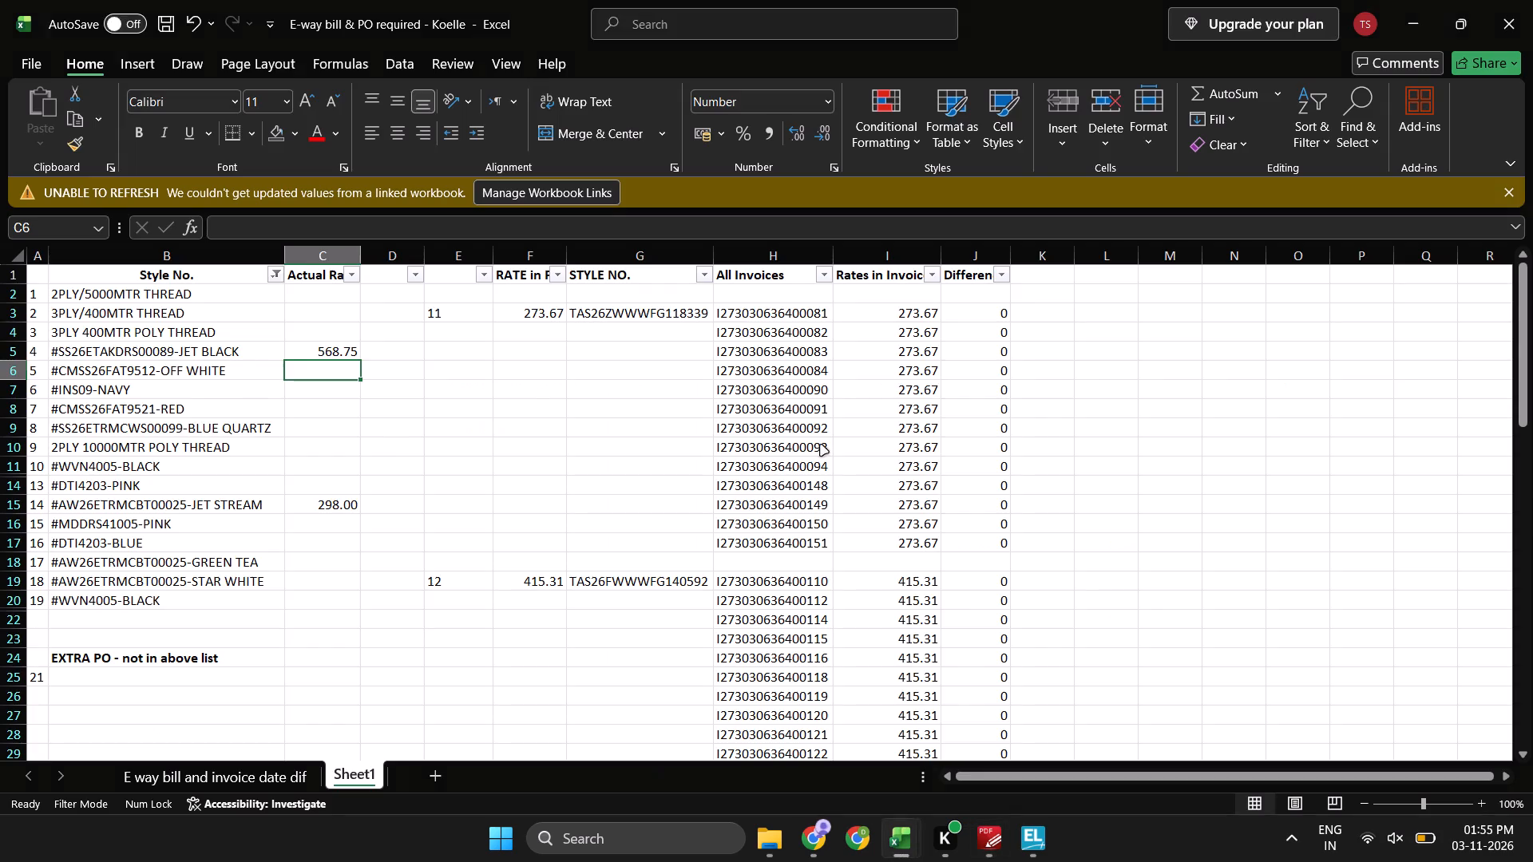
pyautogui.scroll(-2, 821, 445)
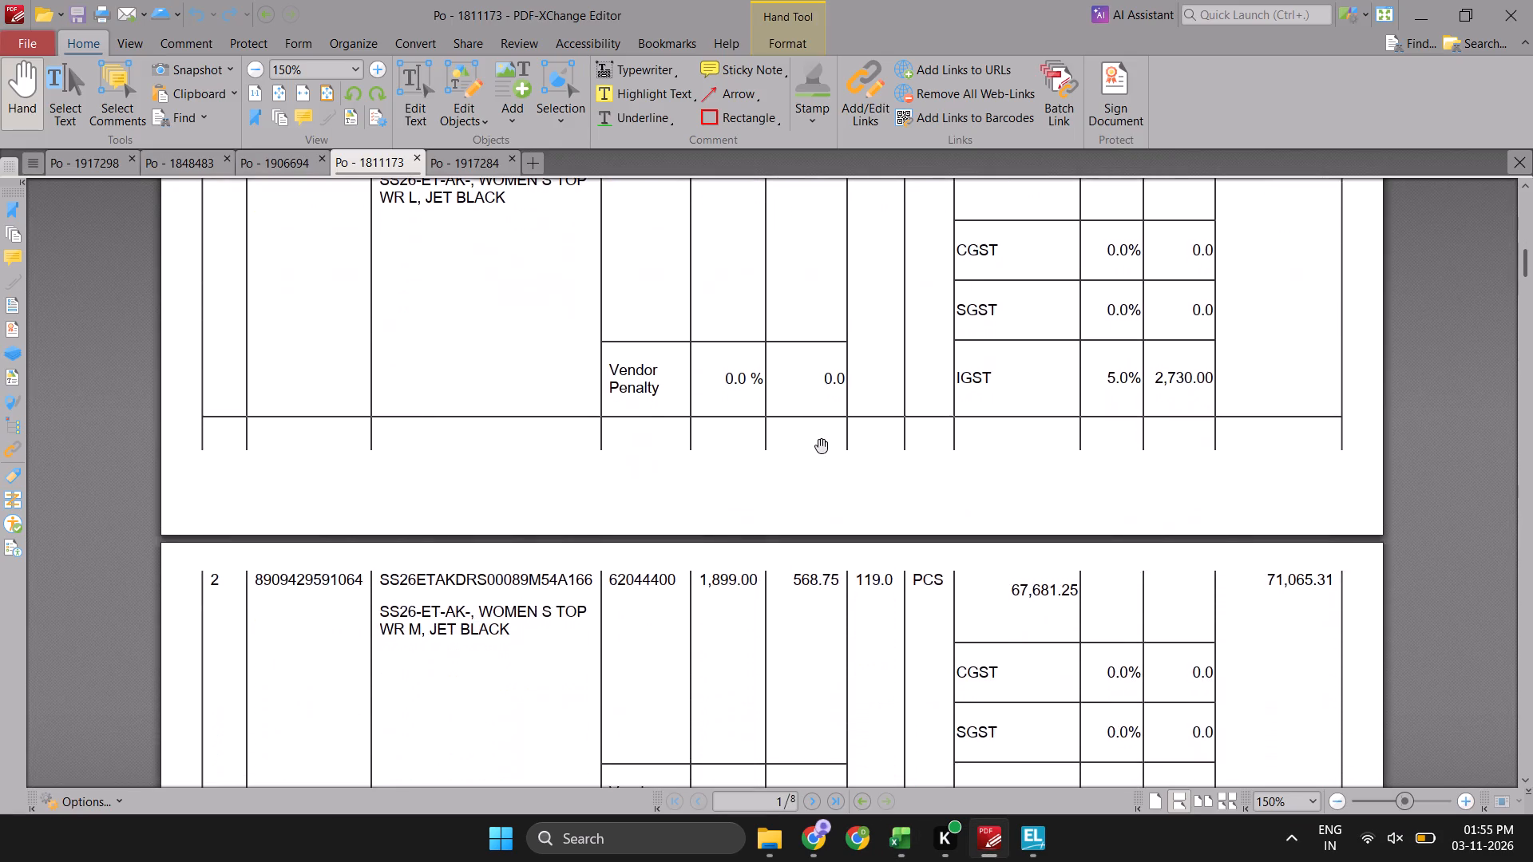
pyautogui.scroll(-3, 821, 445)
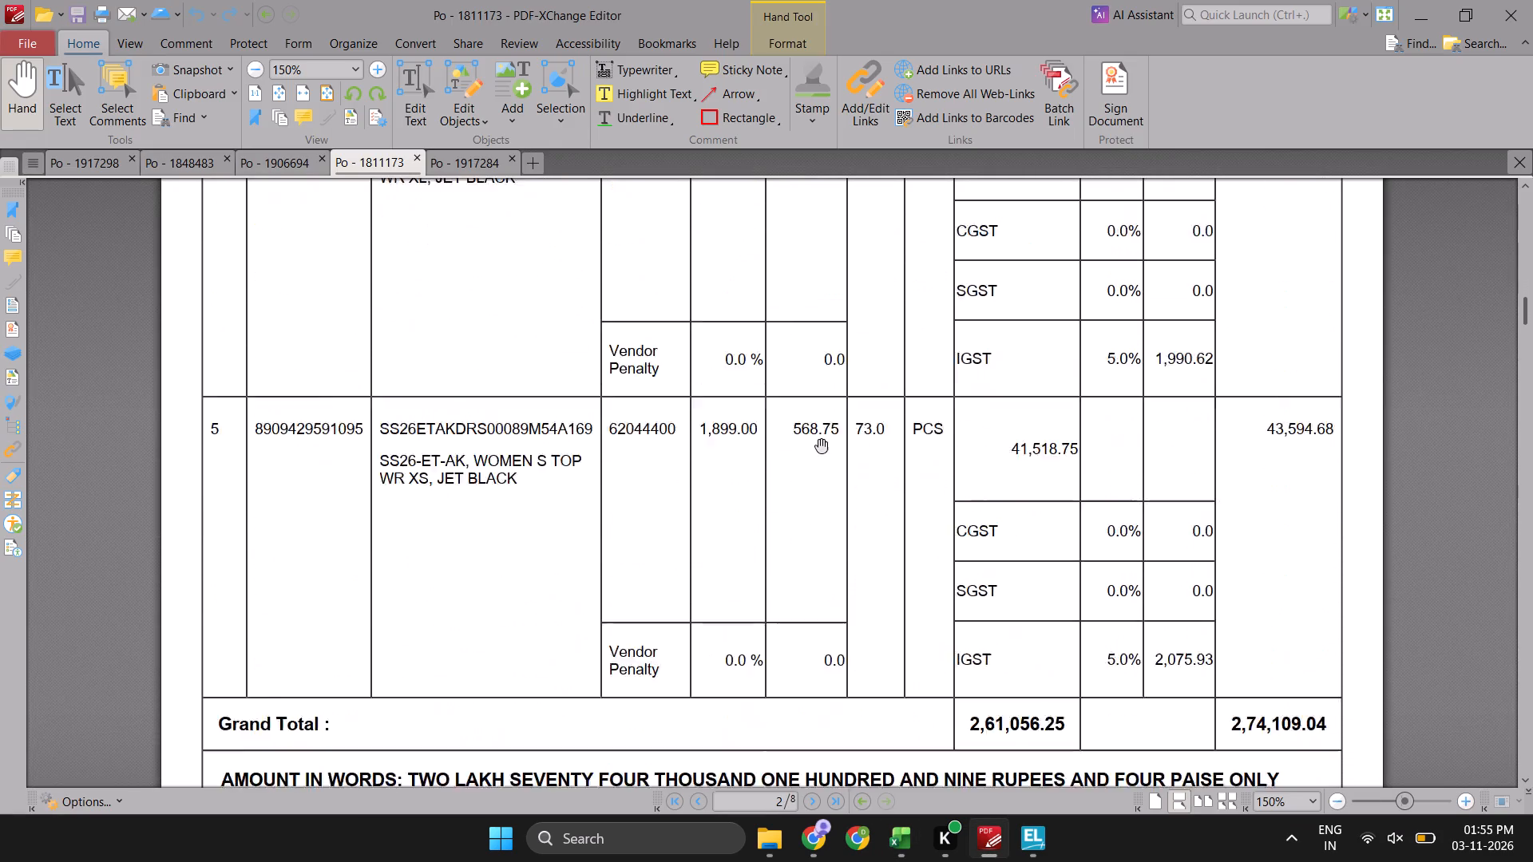
pyautogui.scroll(-4, 821, 445)
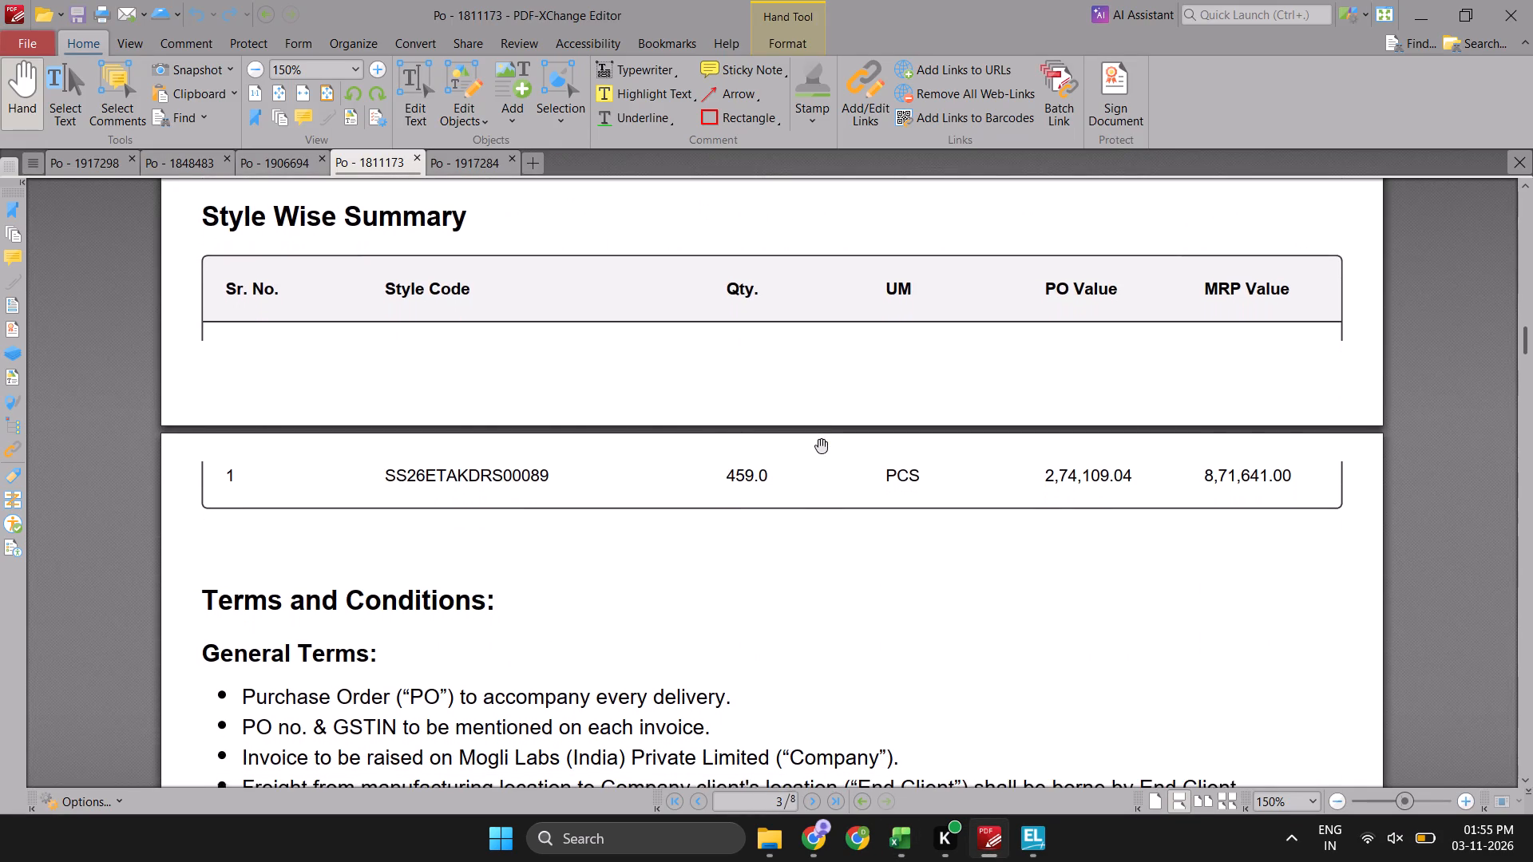
pyautogui.scroll(-1, 821, 445)
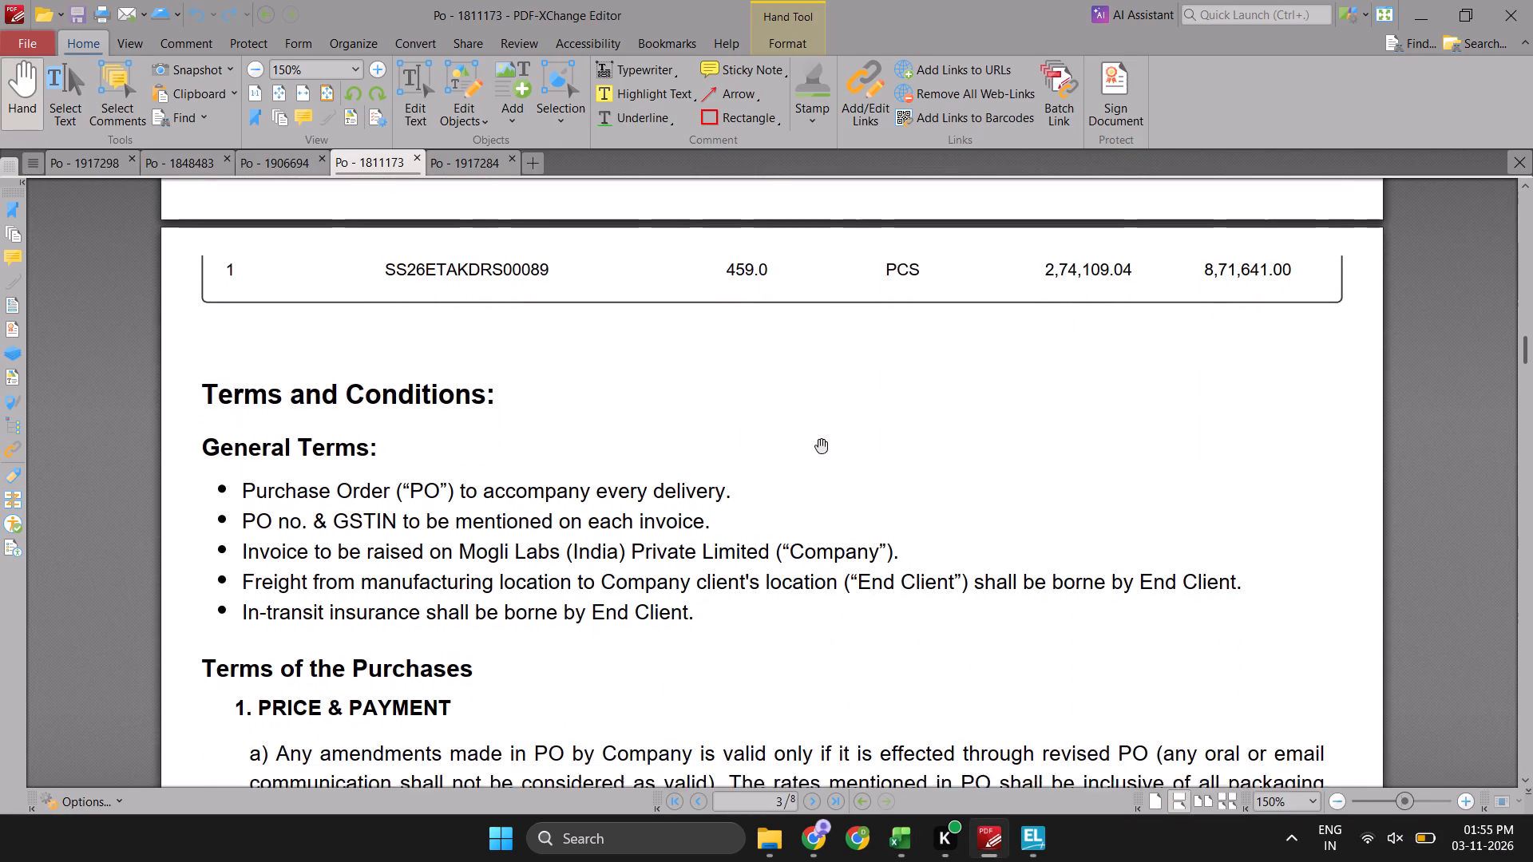
pyautogui.scroll(-1, 821, 445)
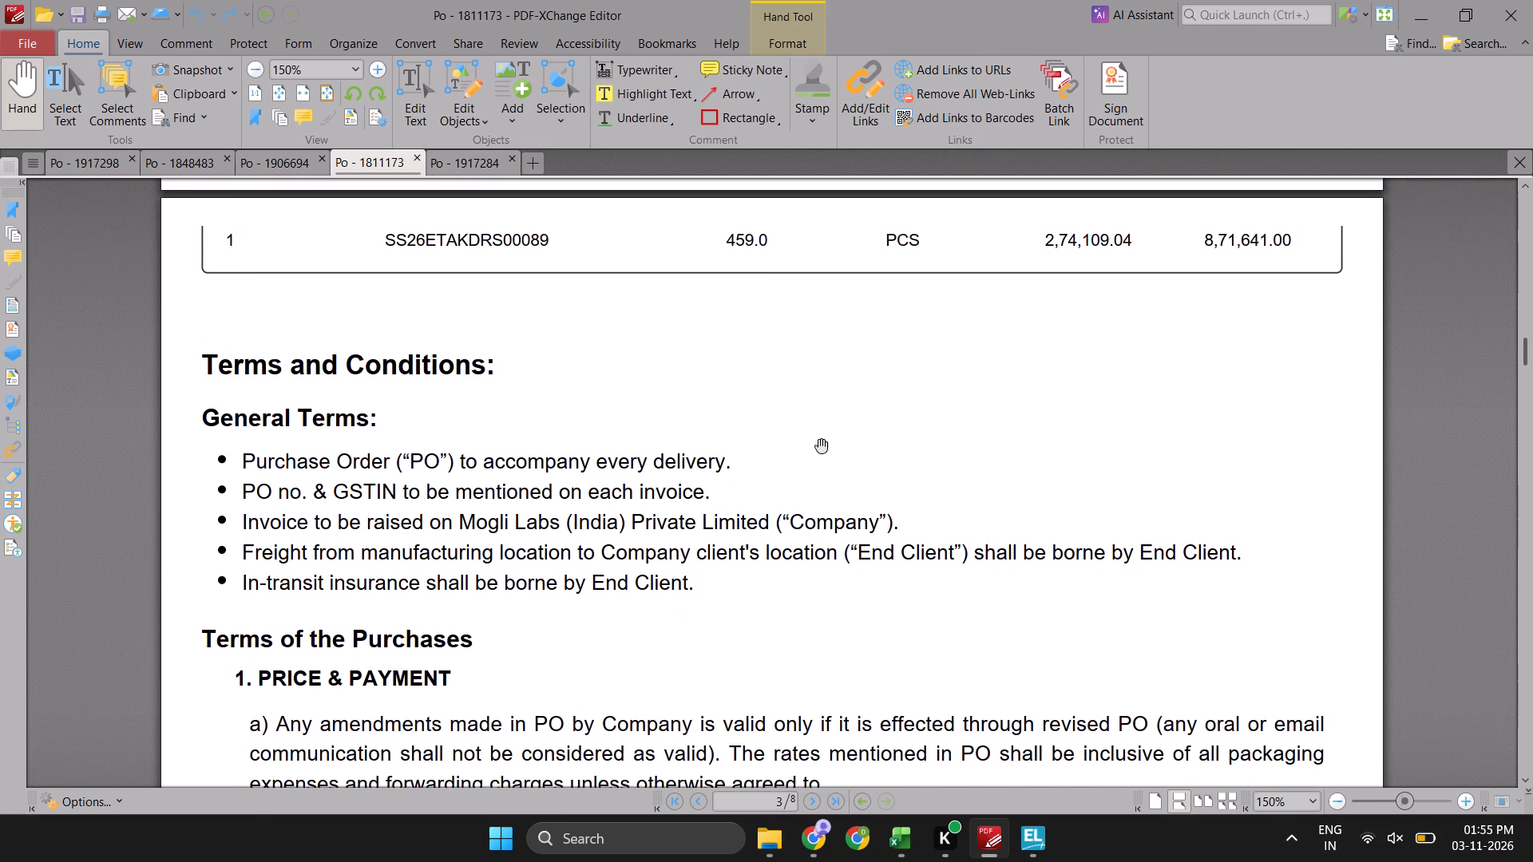
pyautogui.scroll(-1, 821, 445)
pyautogui.scroll(1, 821, 445)
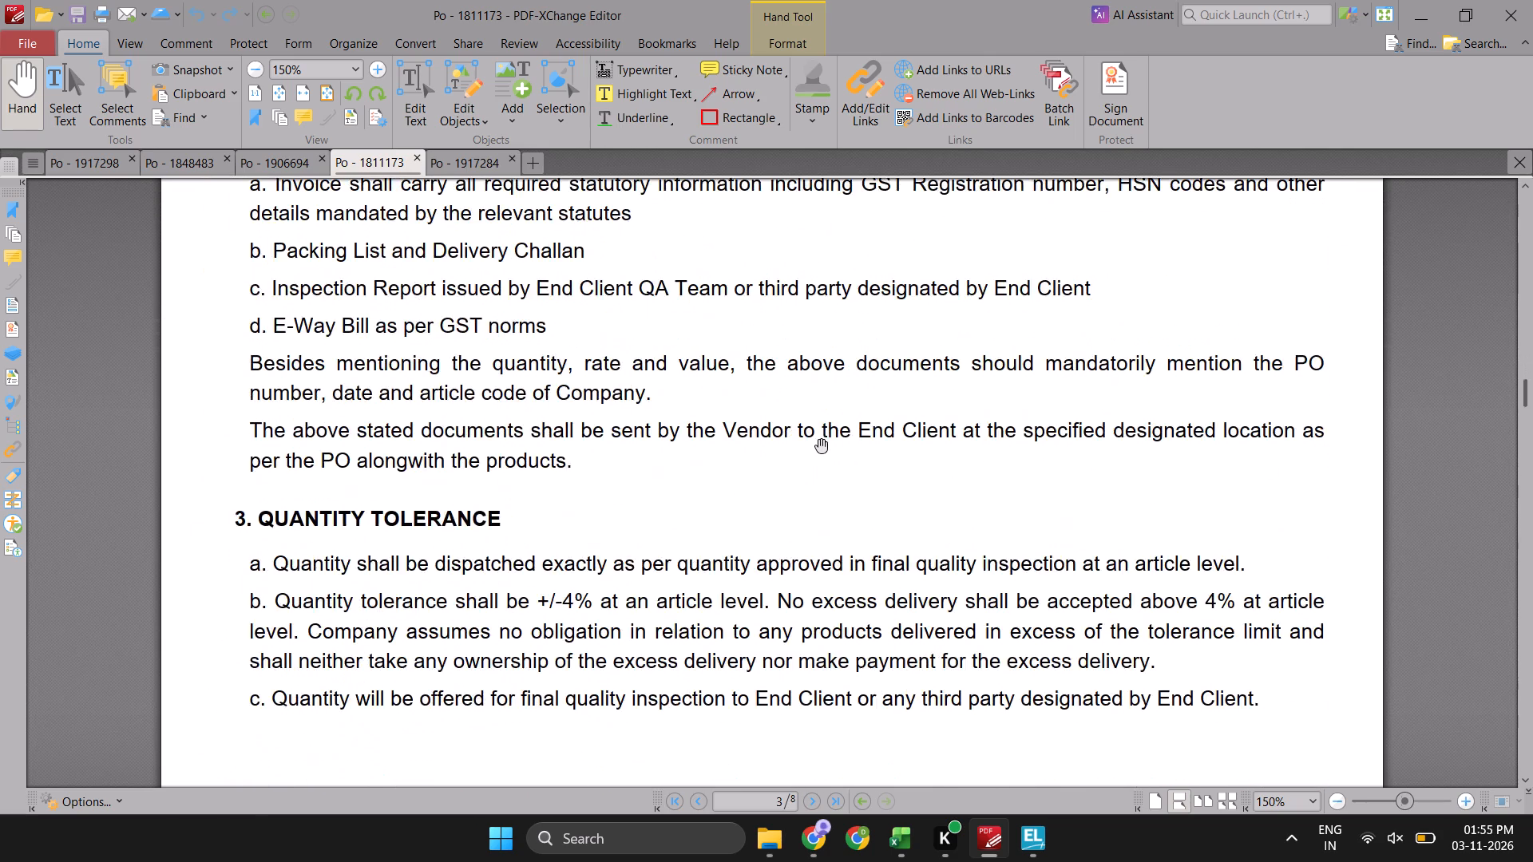
pyautogui.scroll(1, 821, 445)
# Move Po - 1811173 to the first place among the open purchase order documents.
pyautogui.moveTo(379, 167); pyautogui.dragTo(485, 160)
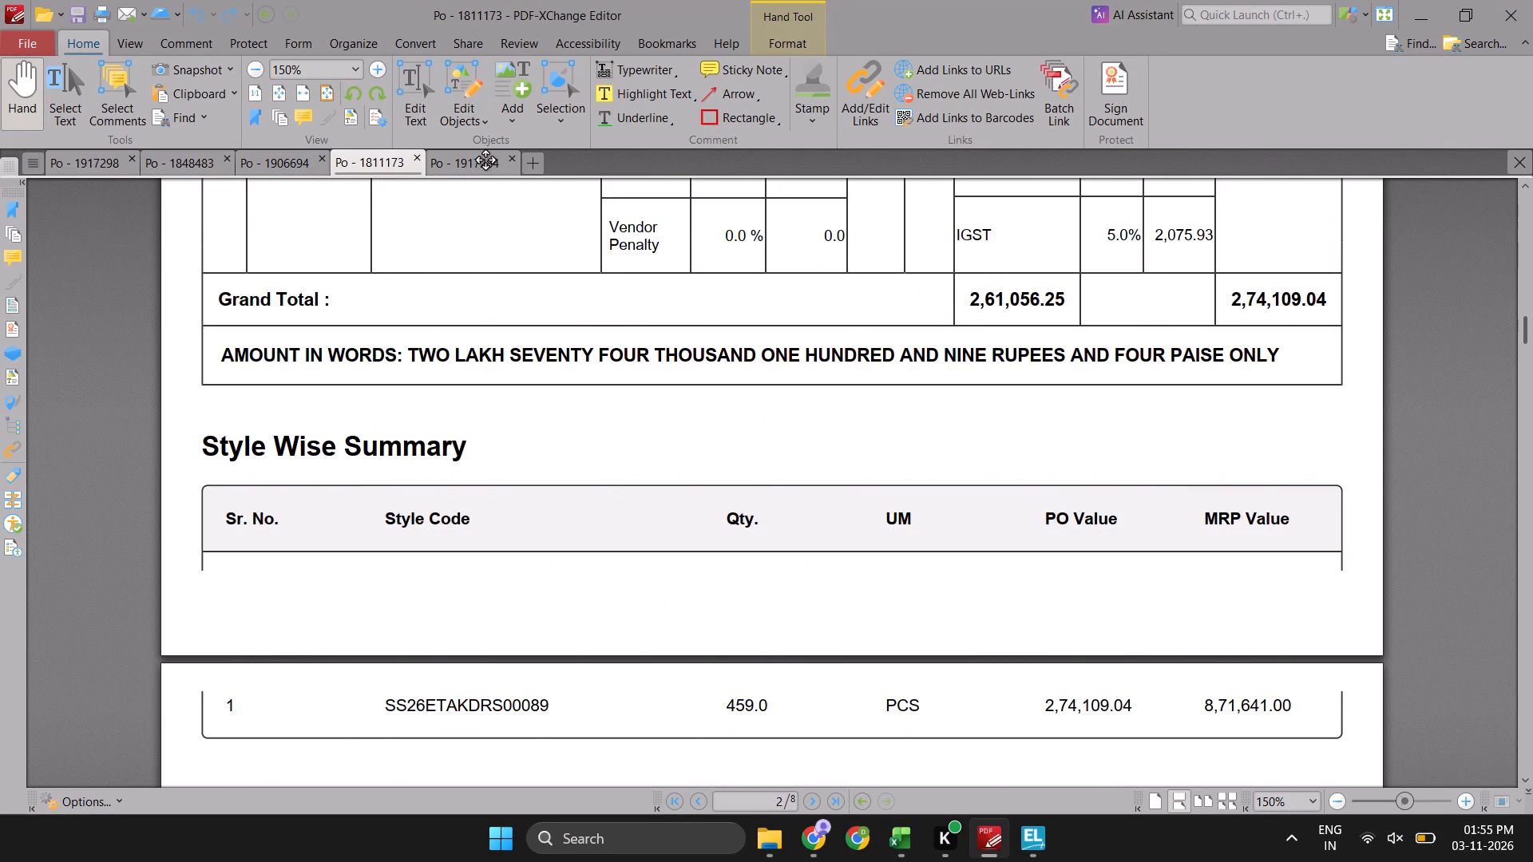
pyautogui.moveTo(485, 160); pyautogui.dragTo(105, 160)
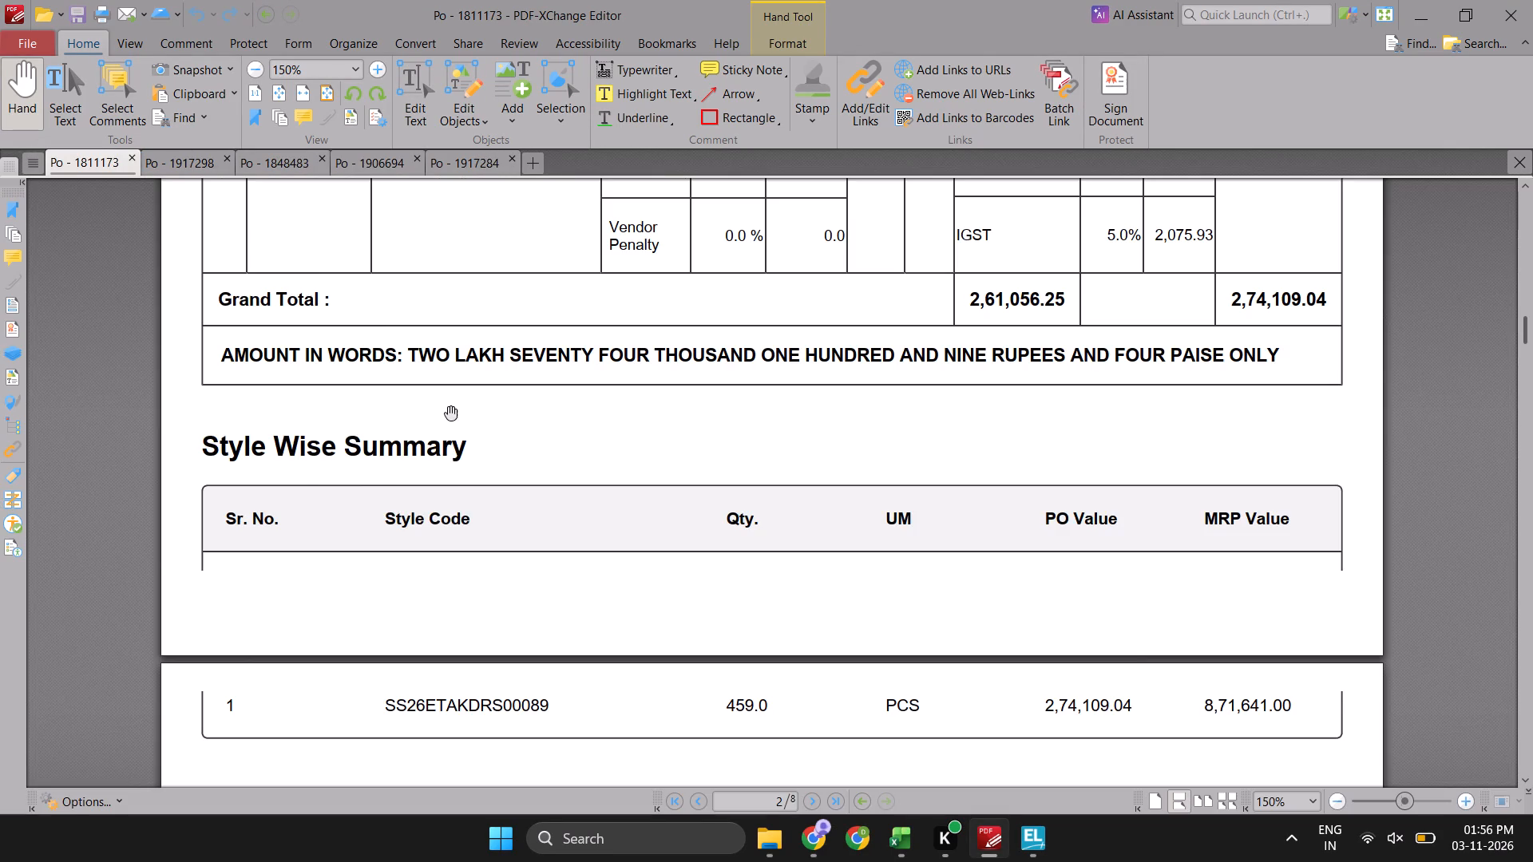
pyautogui.scroll(-7, 450, 413)
# Copy the style number #SS26ETAKDRS00089-JET BLACK from B5 into G76 of the STYLE NO. column in the Koelle workbook.
pyautogui.hotkey('alt', 'Tab')
pyautogui.press('Right')
pyautogui.press('Down')
pyautogui.press('Left')
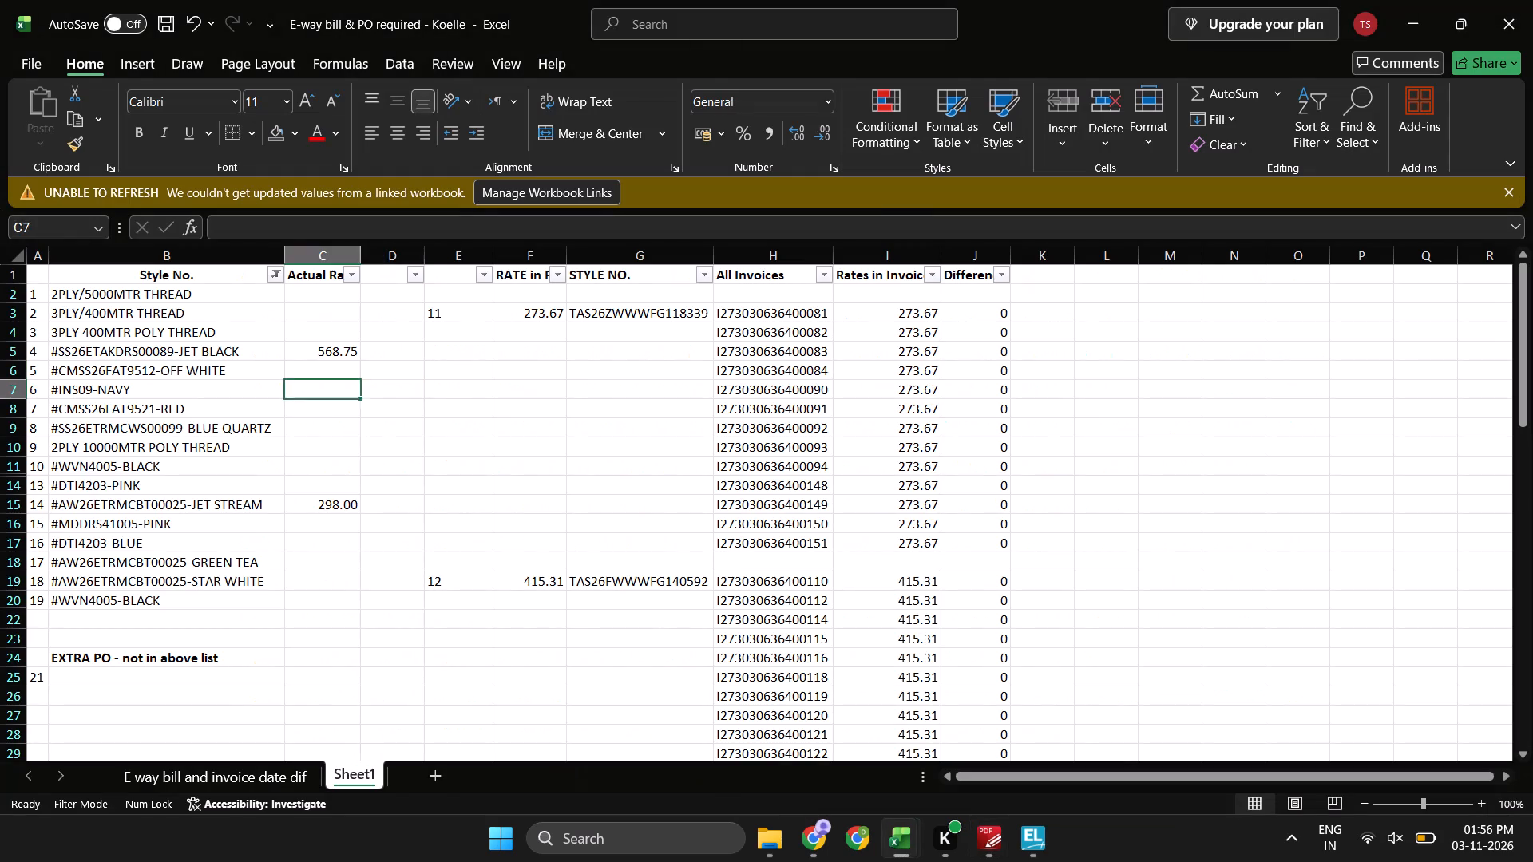
pyautogui.press('Up')
pyautogui.press('Up')
pyautogui.hotkey('alt', 'Tab')
pyautogui.hotkey('alt', 'Tab')
pyautogui.press('Left')
pyautogui.hotkey('ctrl', 'c')
pyautogui.press('Right')
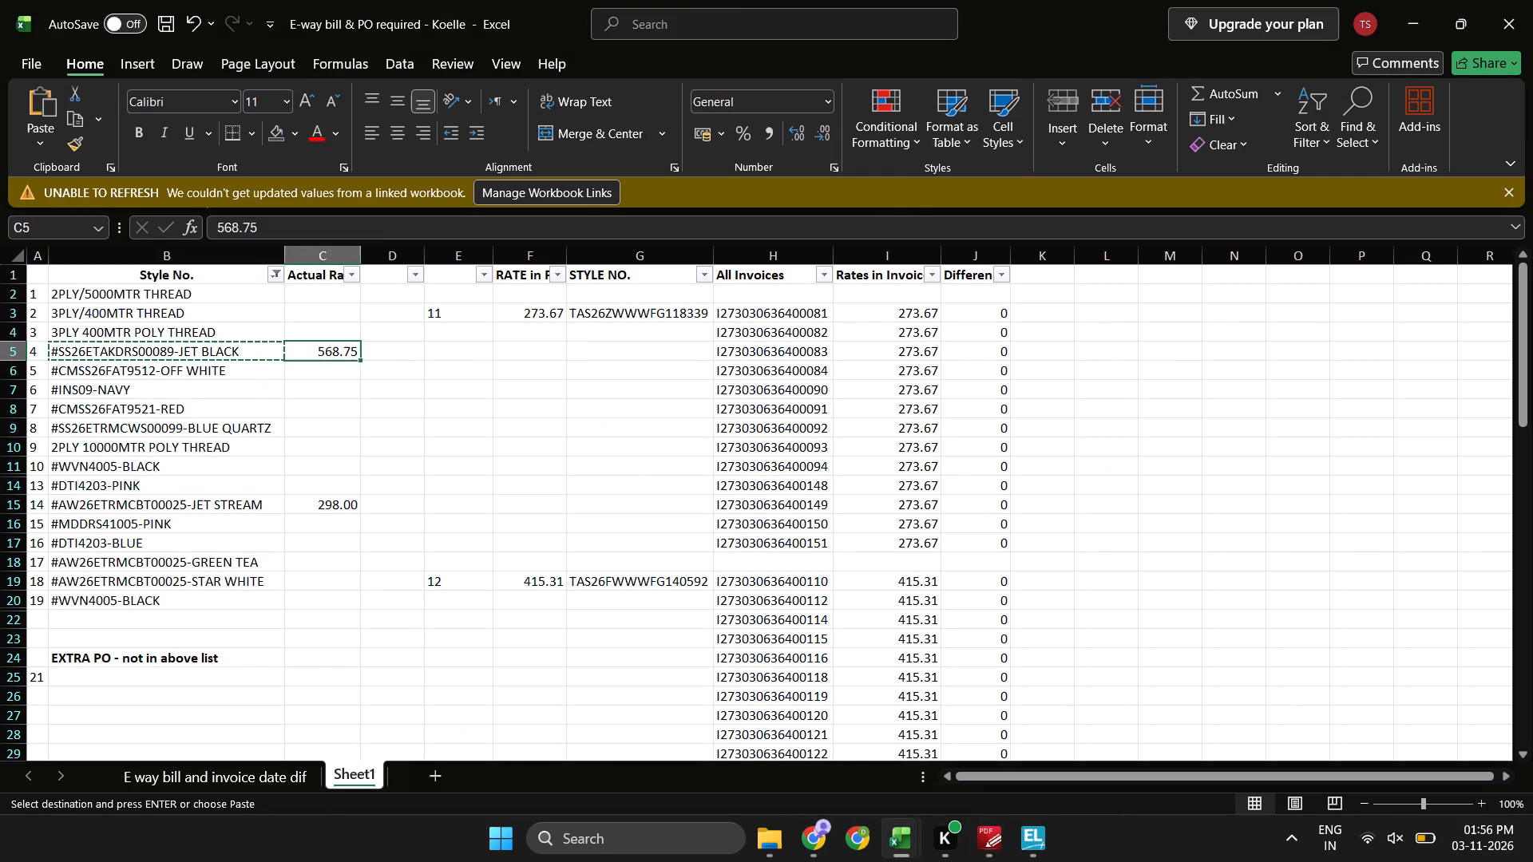
pyautogui.press('Right')
pyautogui.press('Right')
pyautogui.press('Right')
pyautogui.press('Down')
pyautogui.press('Right')
pyautogui.press('Down')
pyautogui.press('Down')
pyautogui.press('Right')
pyautogui.press('Down')
pyautogui.press('Down')
pyautogui.hotkey('ctrl', 'Down')
pyautogui.hotkey('ctrl', 'Down')
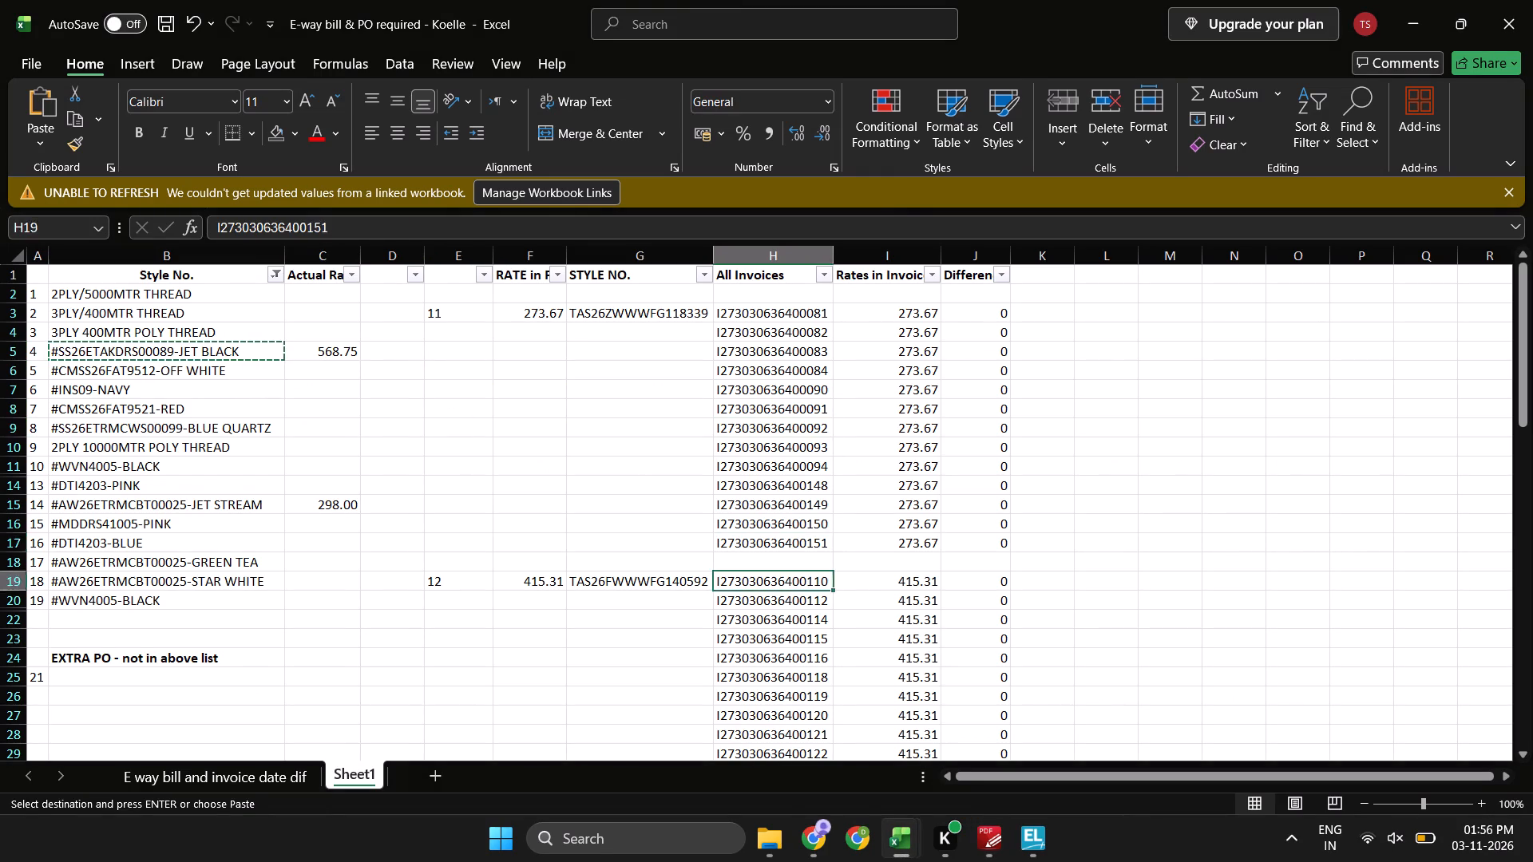
pyautogui.hotkey('ctrl', 'Down')
pyautogui.hotkey('ctrl', 'Down')
pyautogui.hotkey('ctrl', 'Down')
pyautogui.hotkey('ctrl', 'Down')
pyautogui.hotkey('ctrl', 'Up')
pyautogui.press('Down')
pyautogui.press('Left')
pyautogui.press('Down')
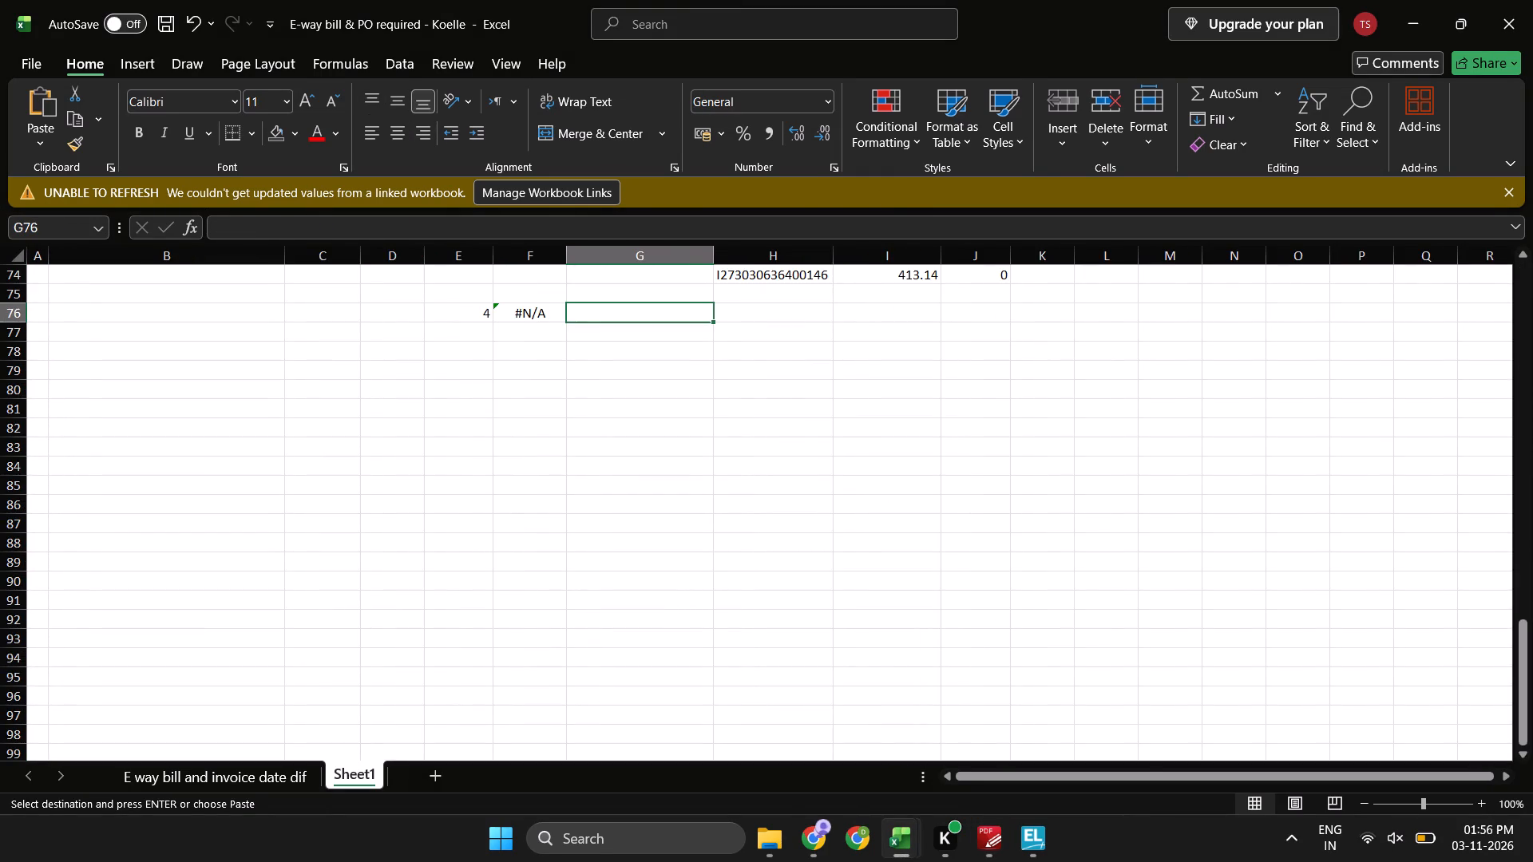
pyautogui.press('Return')
pyautogui.press('Up')
pyautogui.press('Right')
pyautogui.press('Down')
pyautogui.press('Left')
pyautogui.press('Left')
pyautogui.press('Right')
# Switch to the JET BALCKS workbook and copy the style number #SS26ETAKDRS00089-JET BLACK from D105.
pyautogui.hotkey('alt', 'Tab')
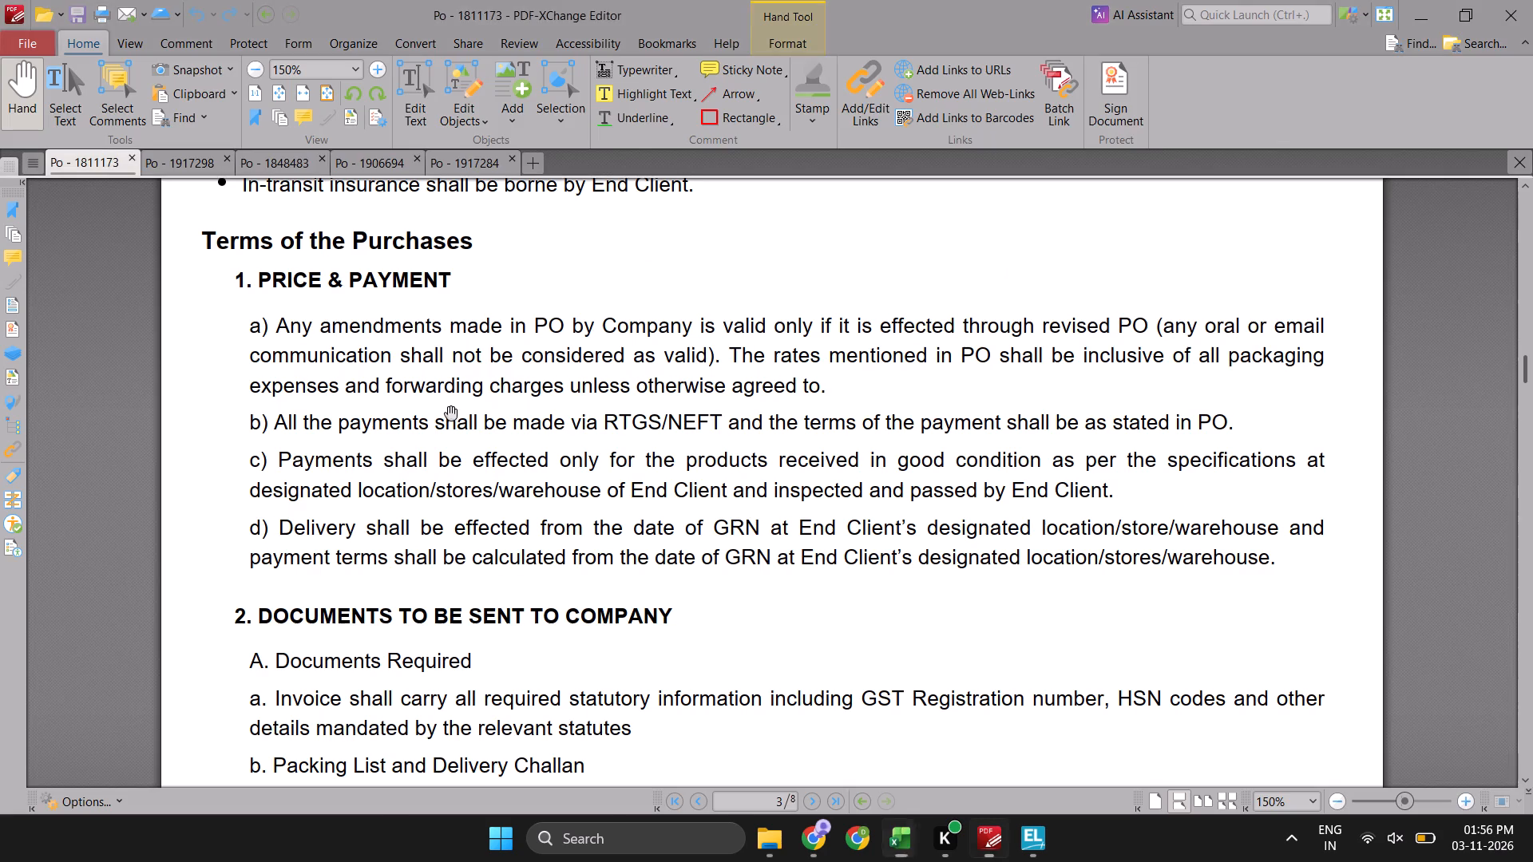
pyautogui.hotkey('alt', 'Tab')
pyautogui.hotkey('alt', 'Tab')
pyautogui.hotkey('alt', 'Tab')
pyautogui.press('Down')
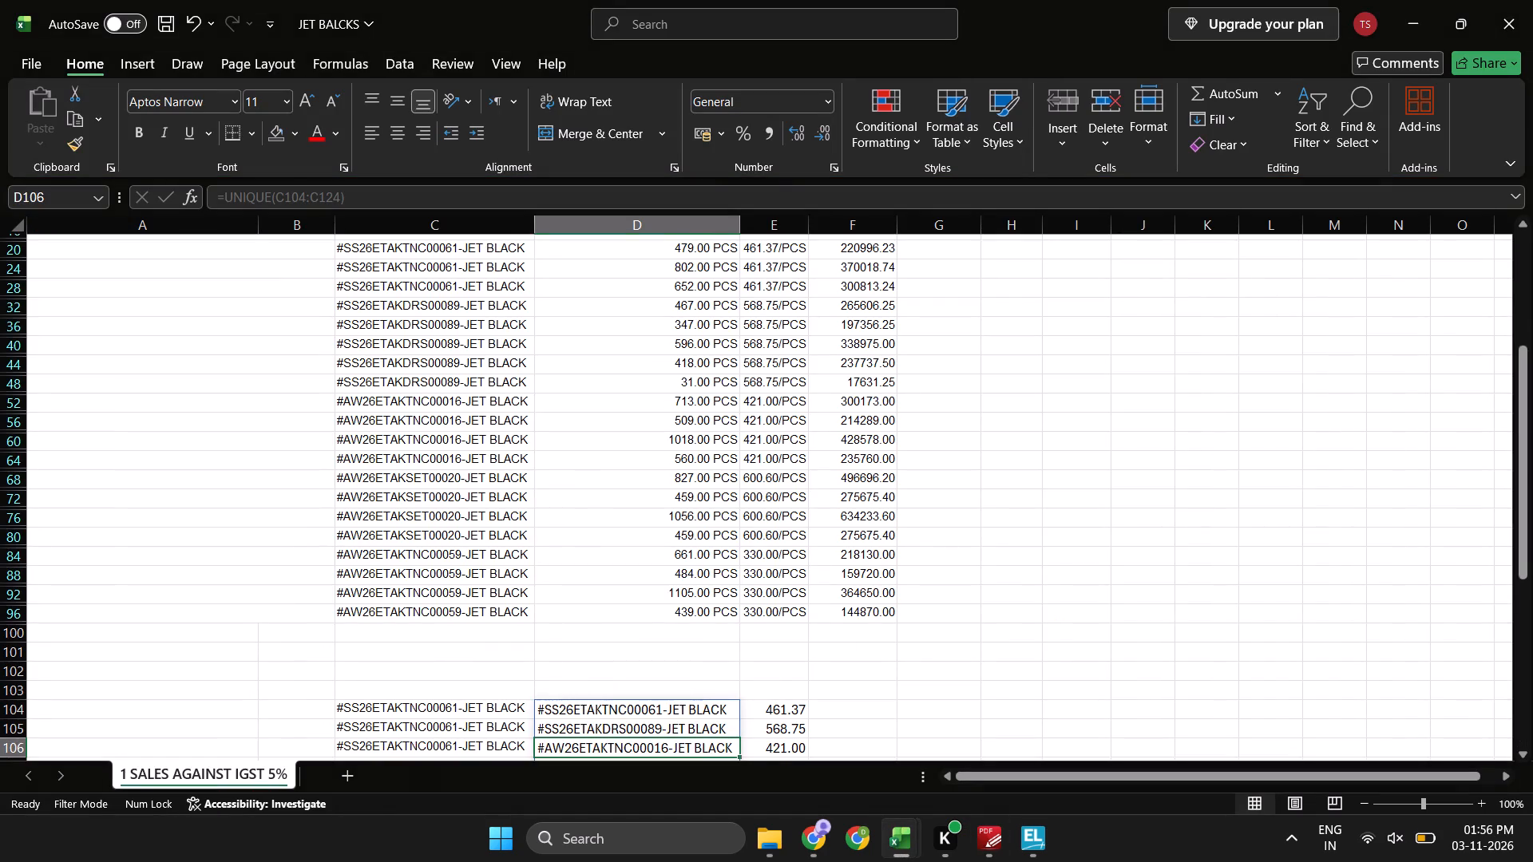
pyautogui.press('Down')
pyautogui.hotkey('ctrl', 'Down')
pyautogui.press('Up')
pyautogui.press('Up')
pyautogui.press('Up')
pyautogui.hotkey('shift', 'space')
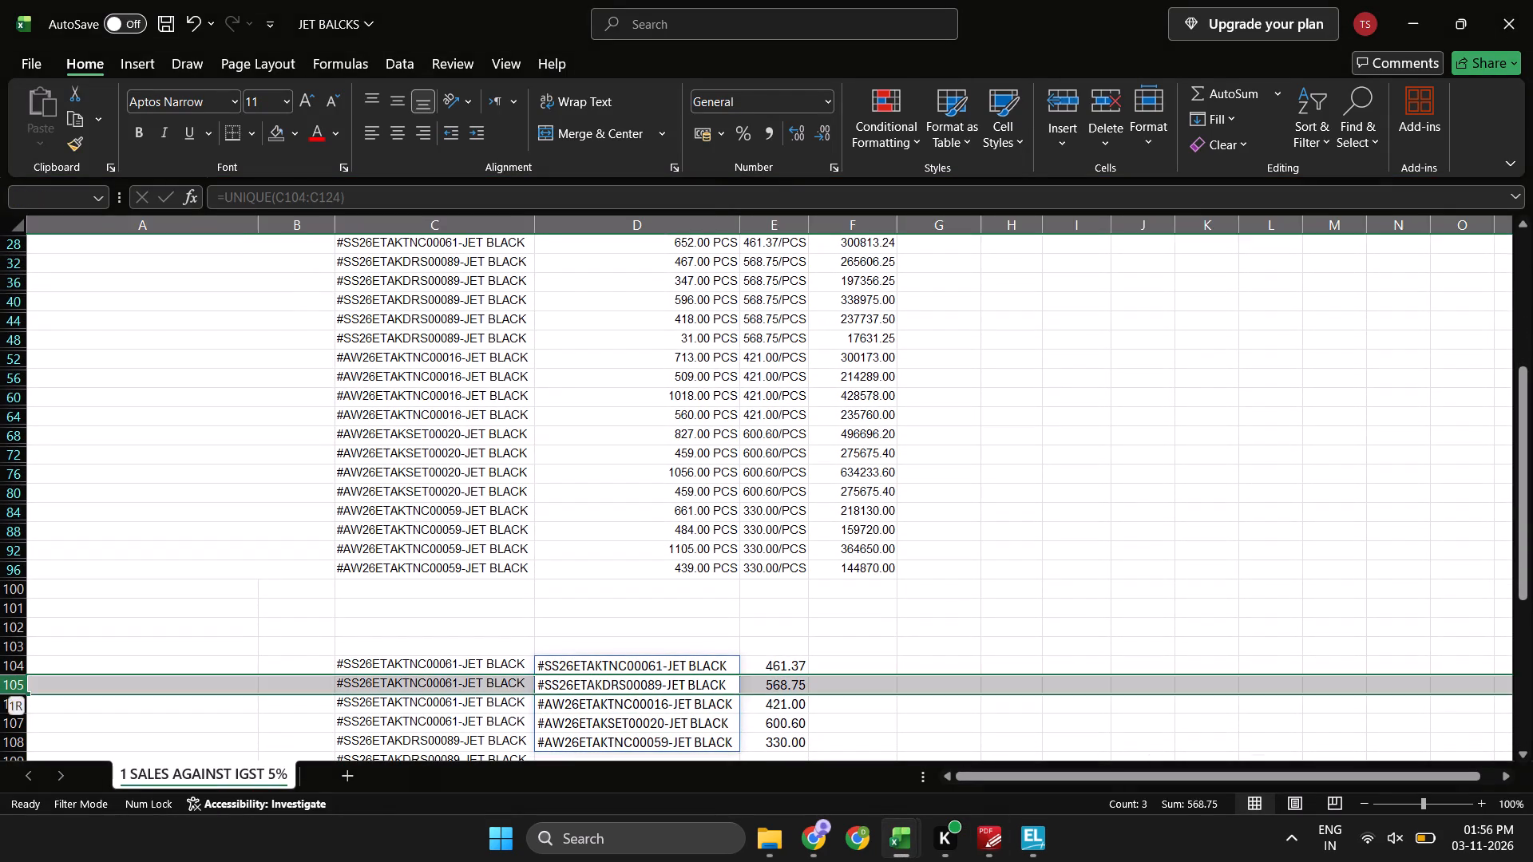
pyautogui.press('Right')
pyautogui.press('Left')
pyautogui.hotkey('ctrl', 'c')
# Filter column C of the sales register by the copied style number #SS26ETAKDRS00089-JET BLACK.
pyautogui.press('Left')
pyautogui.press('Up')
pyautogui.press('Up')
pyautogui.hotkey('ctrl', 'Up')
pyautogui.hotkey('ctrl', 'Up')
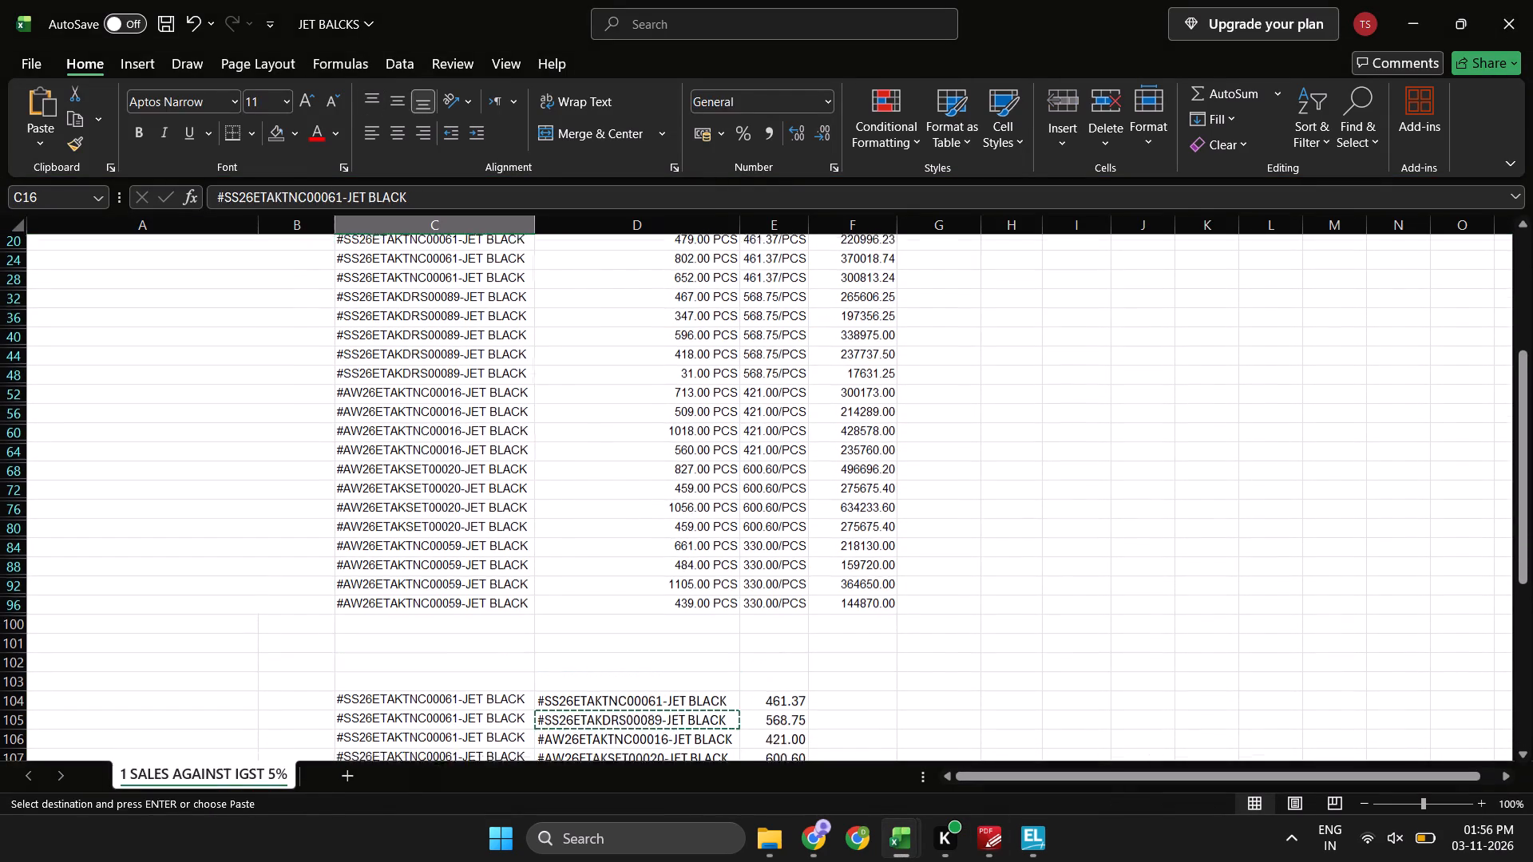
pyautogui.press('Up')
pyautogui.press('Up')
pyautogui.press('Down')
pyautogui.hotkey('alt', 'Down')
pyautogui.press('e')
pyautogui.hotkey('ctrl', 'v')
pyautogui.press('Return')
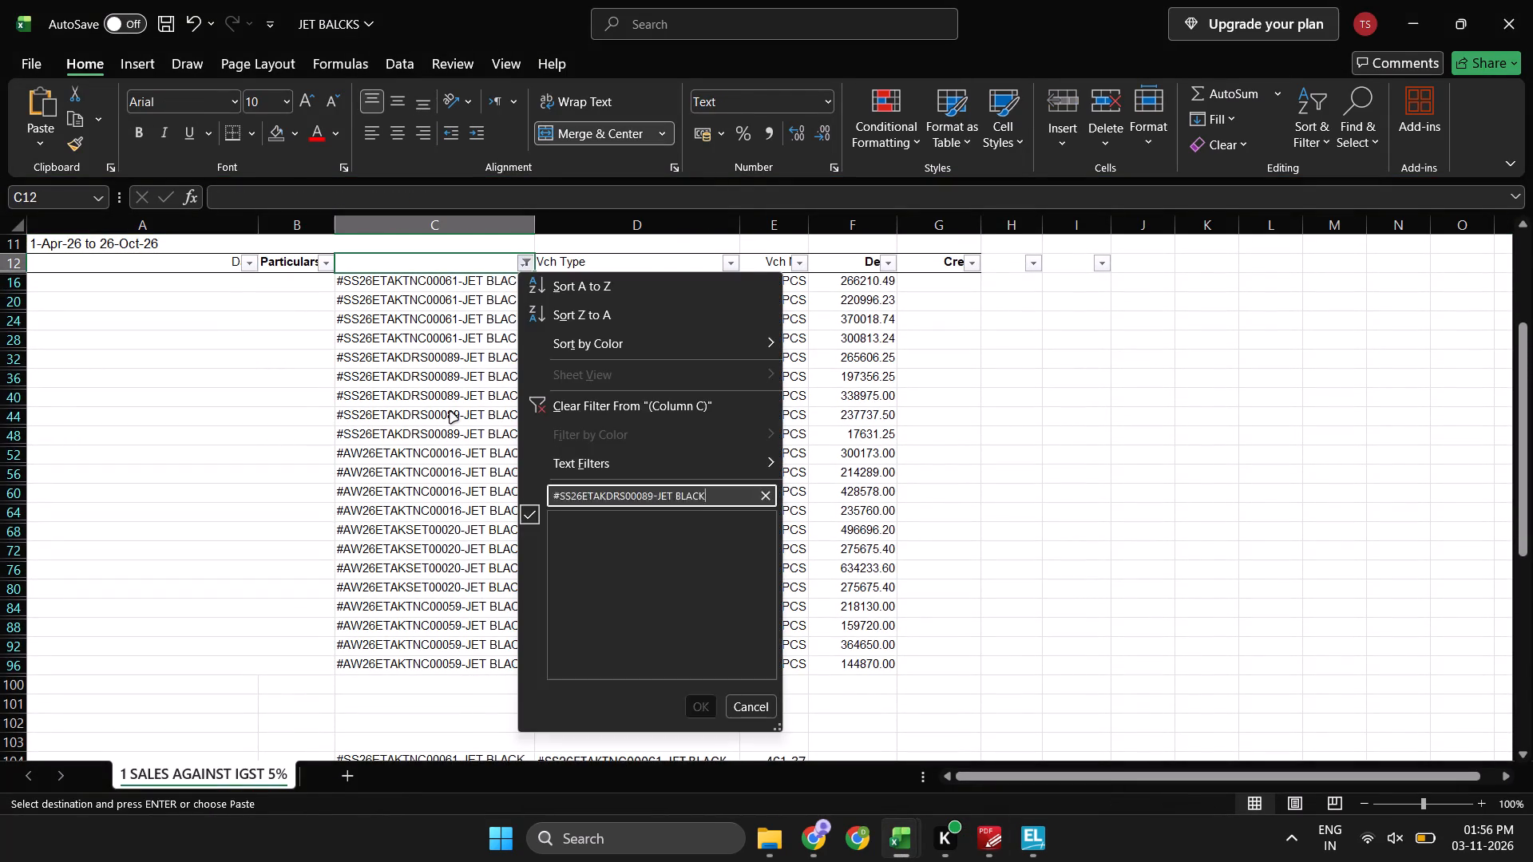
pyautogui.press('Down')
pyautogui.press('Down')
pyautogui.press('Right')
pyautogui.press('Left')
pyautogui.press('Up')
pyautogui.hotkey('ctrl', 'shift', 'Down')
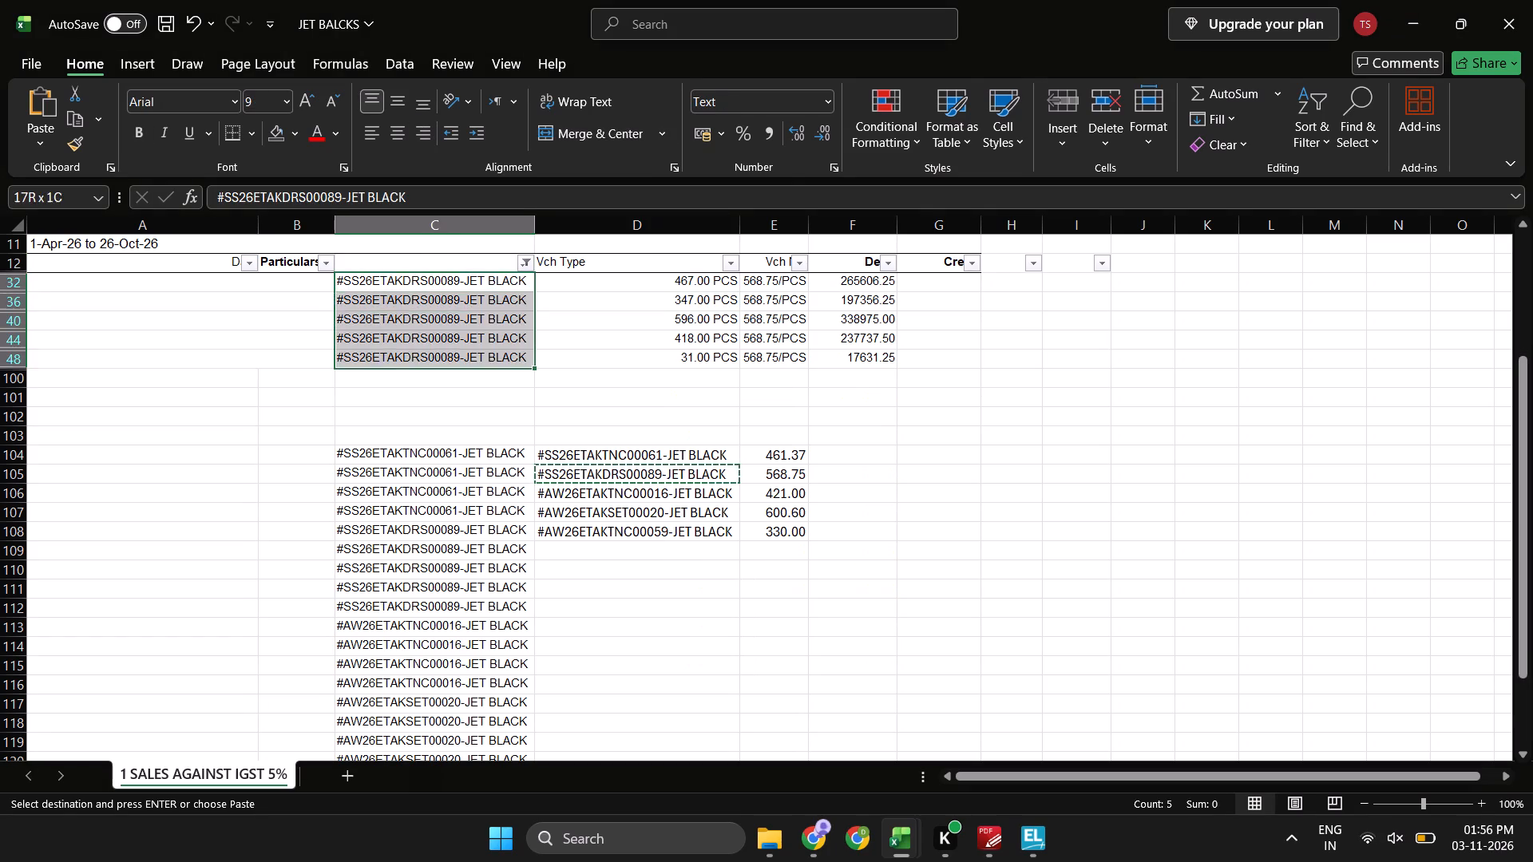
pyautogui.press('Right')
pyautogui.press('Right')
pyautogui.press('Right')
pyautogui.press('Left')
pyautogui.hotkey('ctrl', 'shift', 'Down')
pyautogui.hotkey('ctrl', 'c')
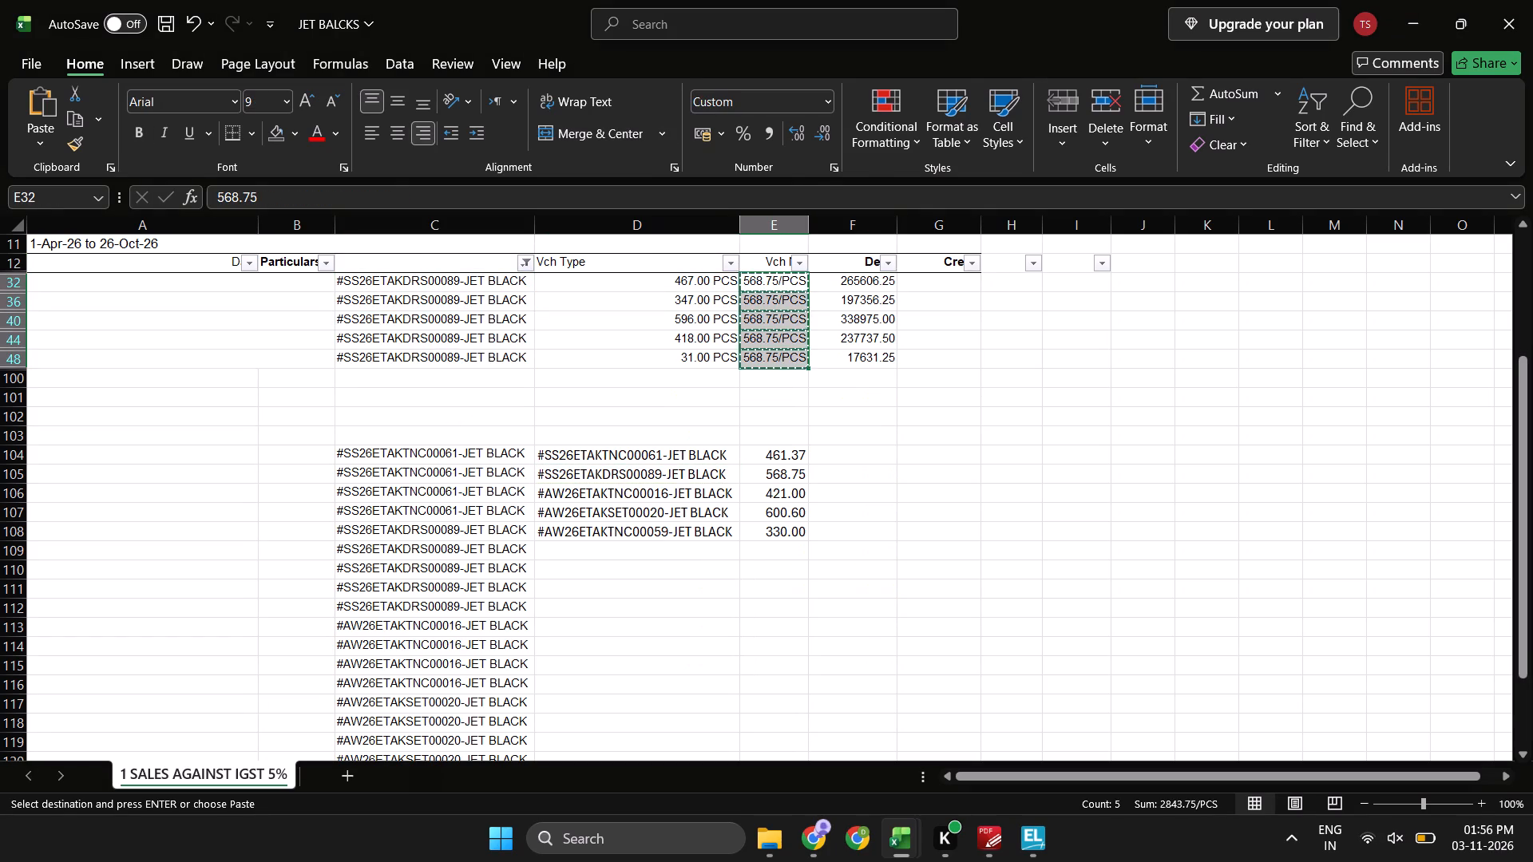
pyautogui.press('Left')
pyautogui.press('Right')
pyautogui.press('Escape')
# Fill the five filtered #SS26ETAKDRS00089-JET BLACK rows, 32 to 48, with standard yellow.
pyautogui.press('Left')
pyautogui.press('Left')
pyautogui.press('Up')
pyautogui.press('Down')
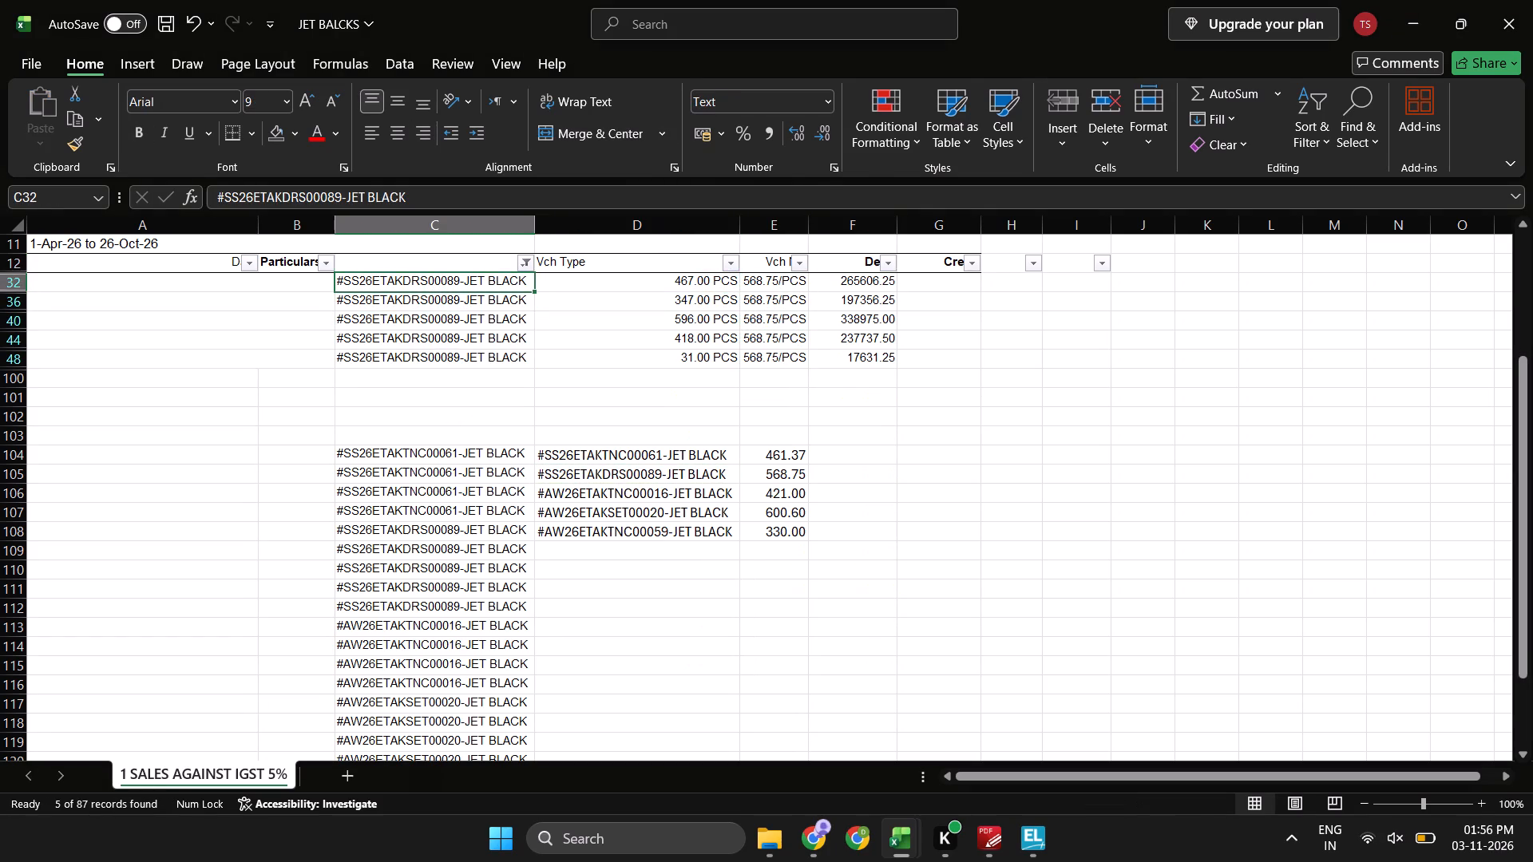
pyautogui.hotkey('shift', 'space')
pyautogui.press('Down')
pyautogui.press('Up')
pyautogui.hotkey('shift', 'space')
pyautogui.hotkey('shift', 'Down')
pyautogui.hotkey('shift', 'Down')
pyautogui.hotkey('shift', 'Down')
pyautogui.hotkey('shift', 'Down')
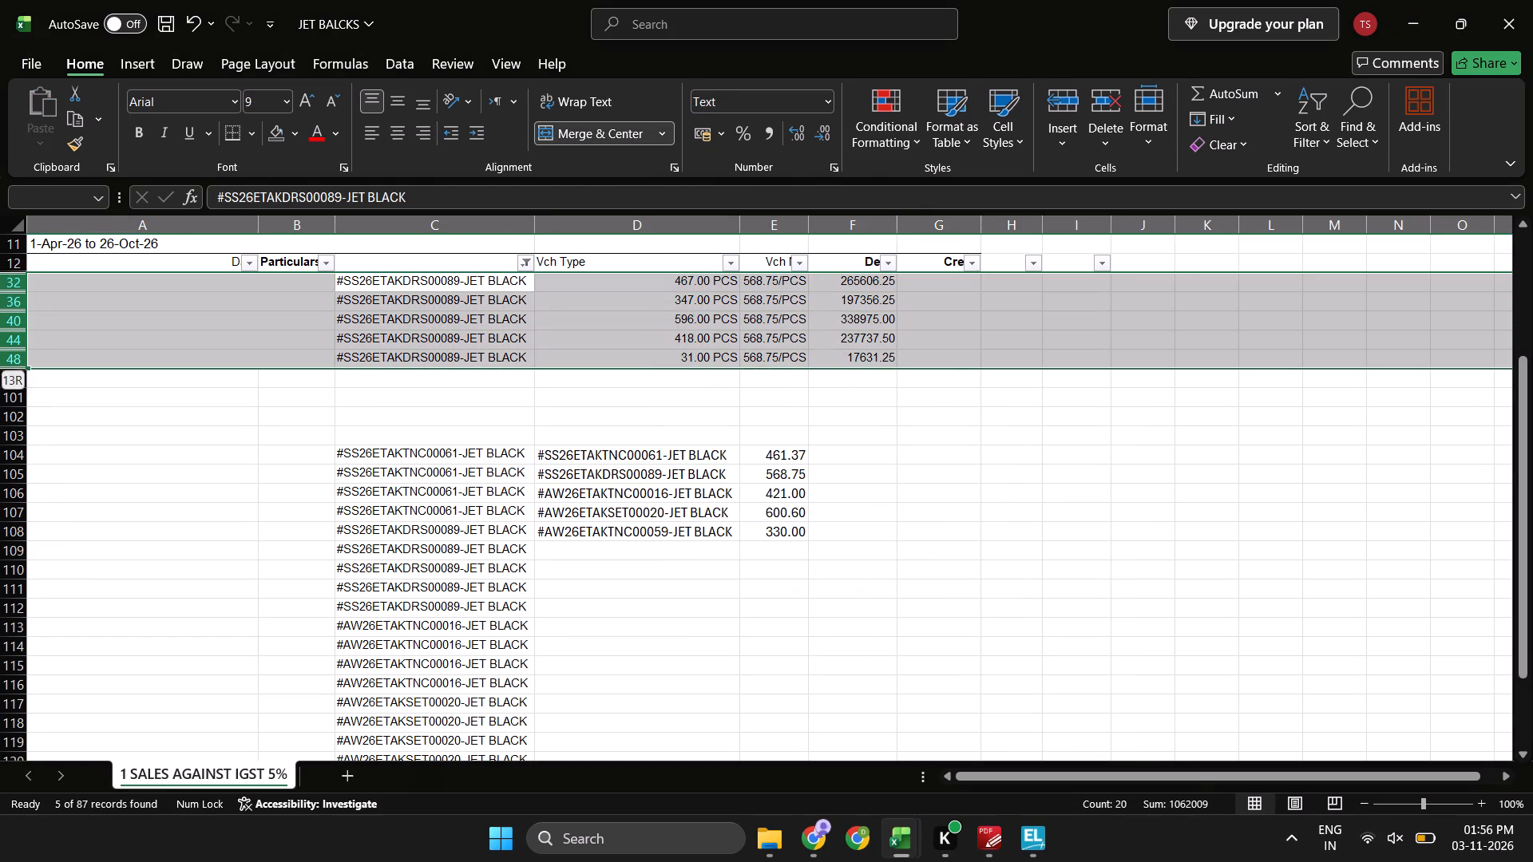
pyautogui.click(295, 136)
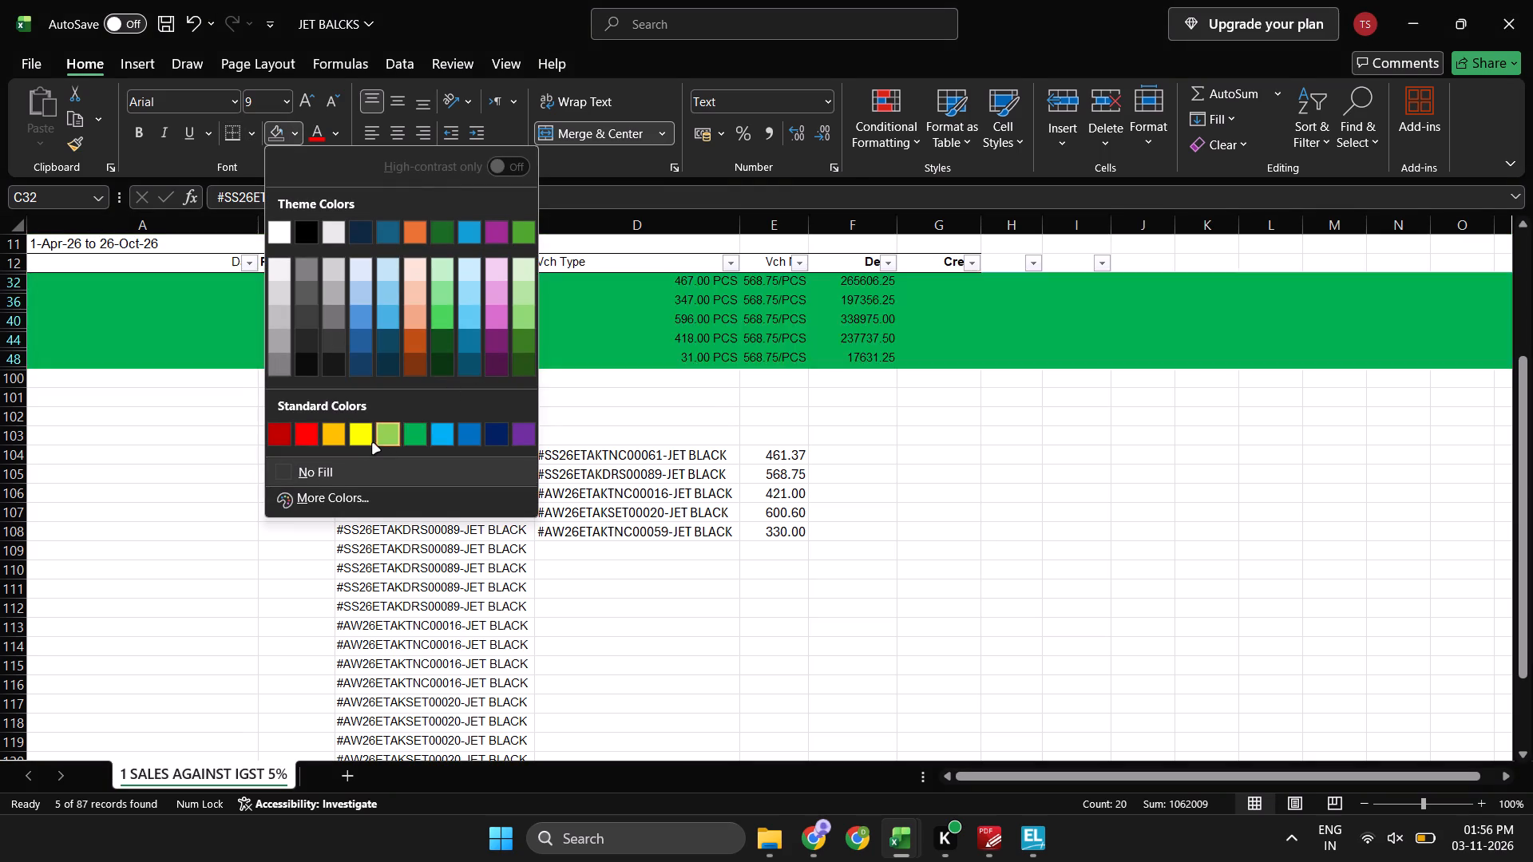
pyautogui.click(368, 444)
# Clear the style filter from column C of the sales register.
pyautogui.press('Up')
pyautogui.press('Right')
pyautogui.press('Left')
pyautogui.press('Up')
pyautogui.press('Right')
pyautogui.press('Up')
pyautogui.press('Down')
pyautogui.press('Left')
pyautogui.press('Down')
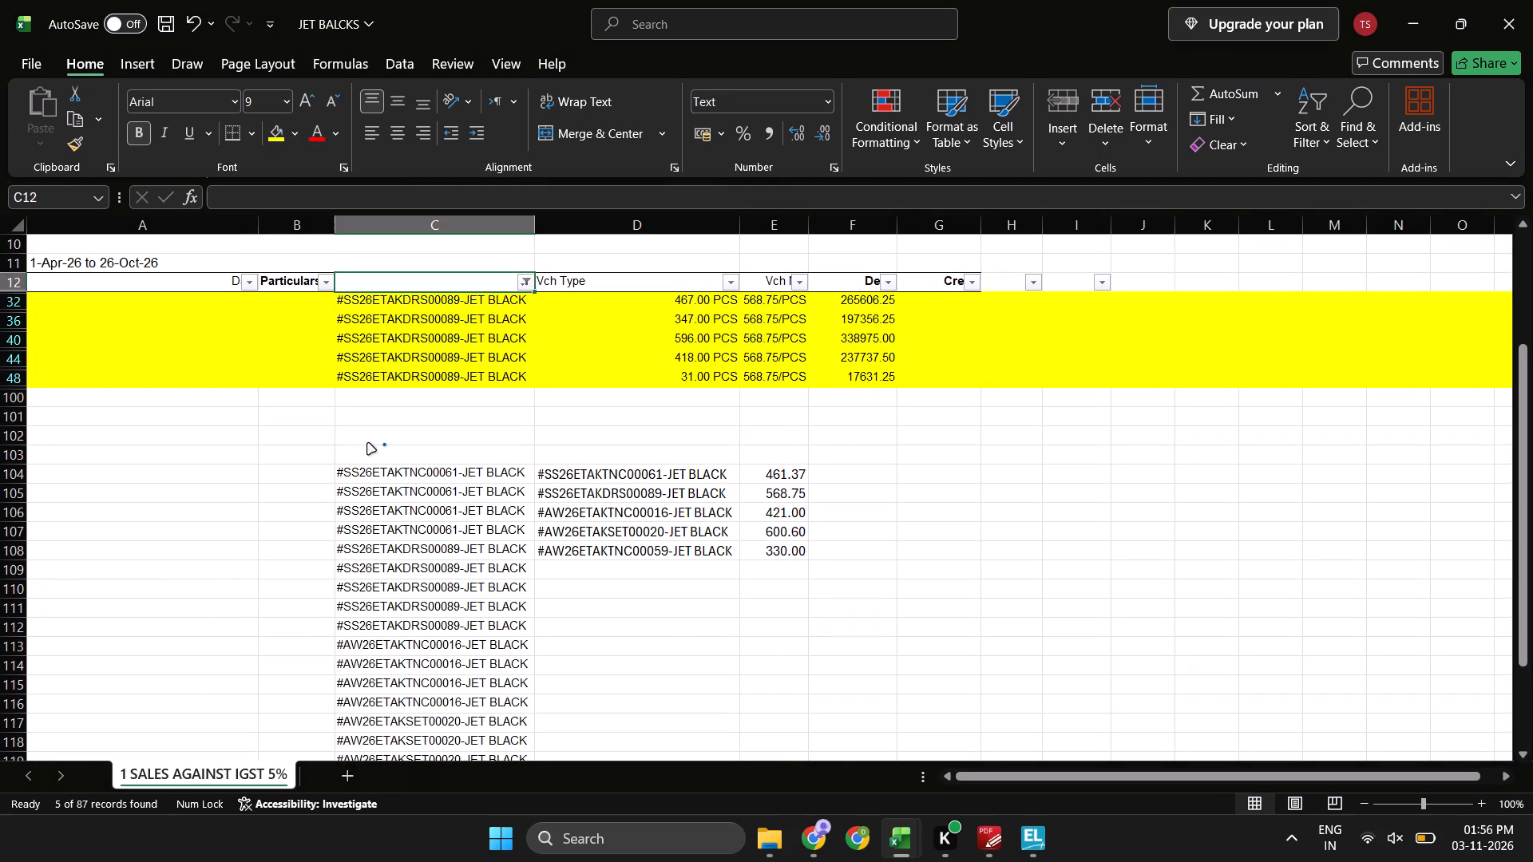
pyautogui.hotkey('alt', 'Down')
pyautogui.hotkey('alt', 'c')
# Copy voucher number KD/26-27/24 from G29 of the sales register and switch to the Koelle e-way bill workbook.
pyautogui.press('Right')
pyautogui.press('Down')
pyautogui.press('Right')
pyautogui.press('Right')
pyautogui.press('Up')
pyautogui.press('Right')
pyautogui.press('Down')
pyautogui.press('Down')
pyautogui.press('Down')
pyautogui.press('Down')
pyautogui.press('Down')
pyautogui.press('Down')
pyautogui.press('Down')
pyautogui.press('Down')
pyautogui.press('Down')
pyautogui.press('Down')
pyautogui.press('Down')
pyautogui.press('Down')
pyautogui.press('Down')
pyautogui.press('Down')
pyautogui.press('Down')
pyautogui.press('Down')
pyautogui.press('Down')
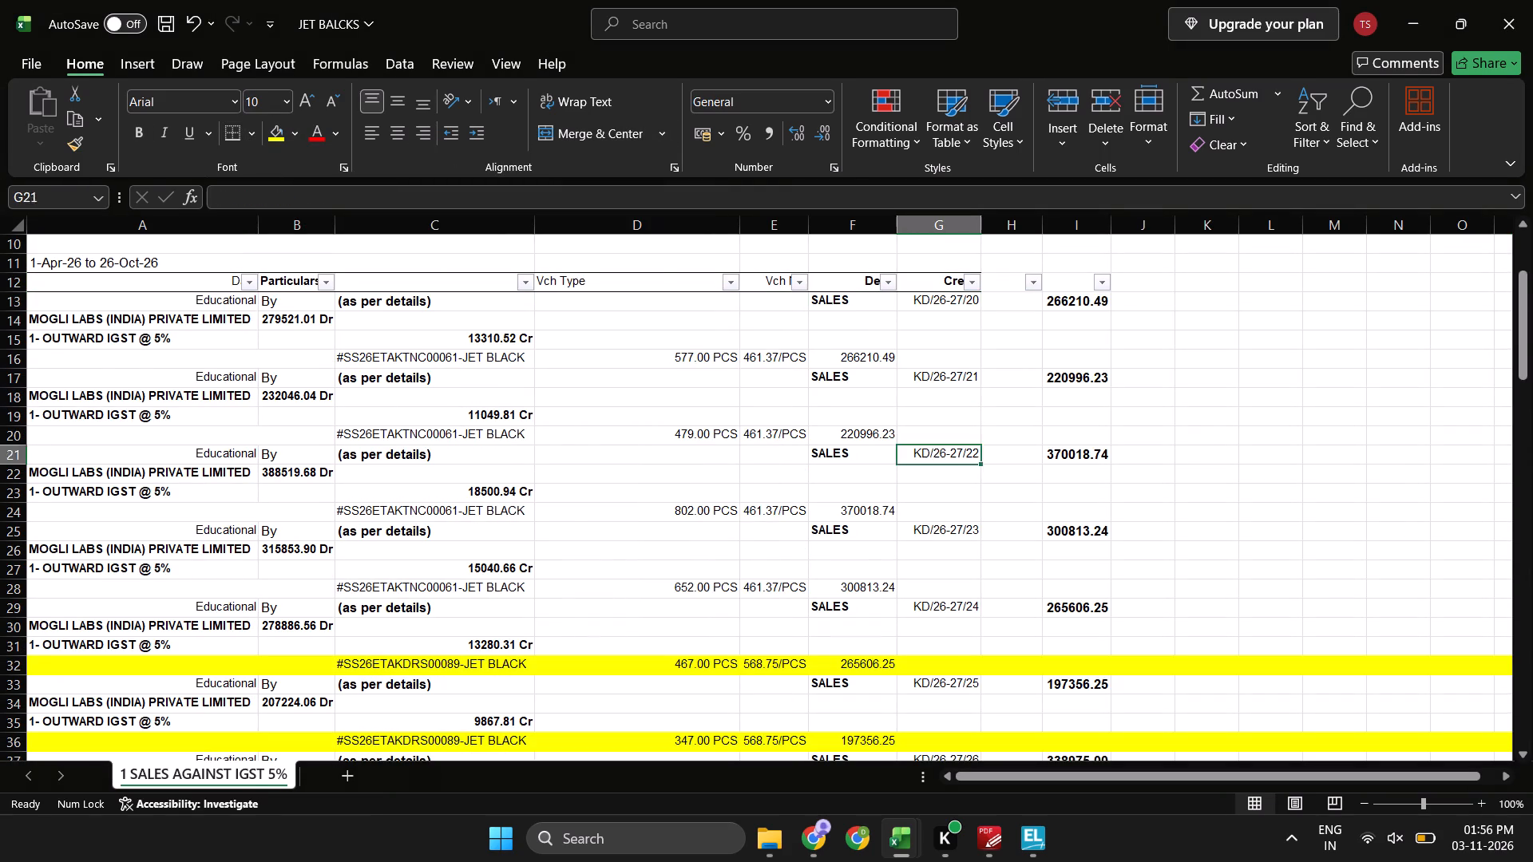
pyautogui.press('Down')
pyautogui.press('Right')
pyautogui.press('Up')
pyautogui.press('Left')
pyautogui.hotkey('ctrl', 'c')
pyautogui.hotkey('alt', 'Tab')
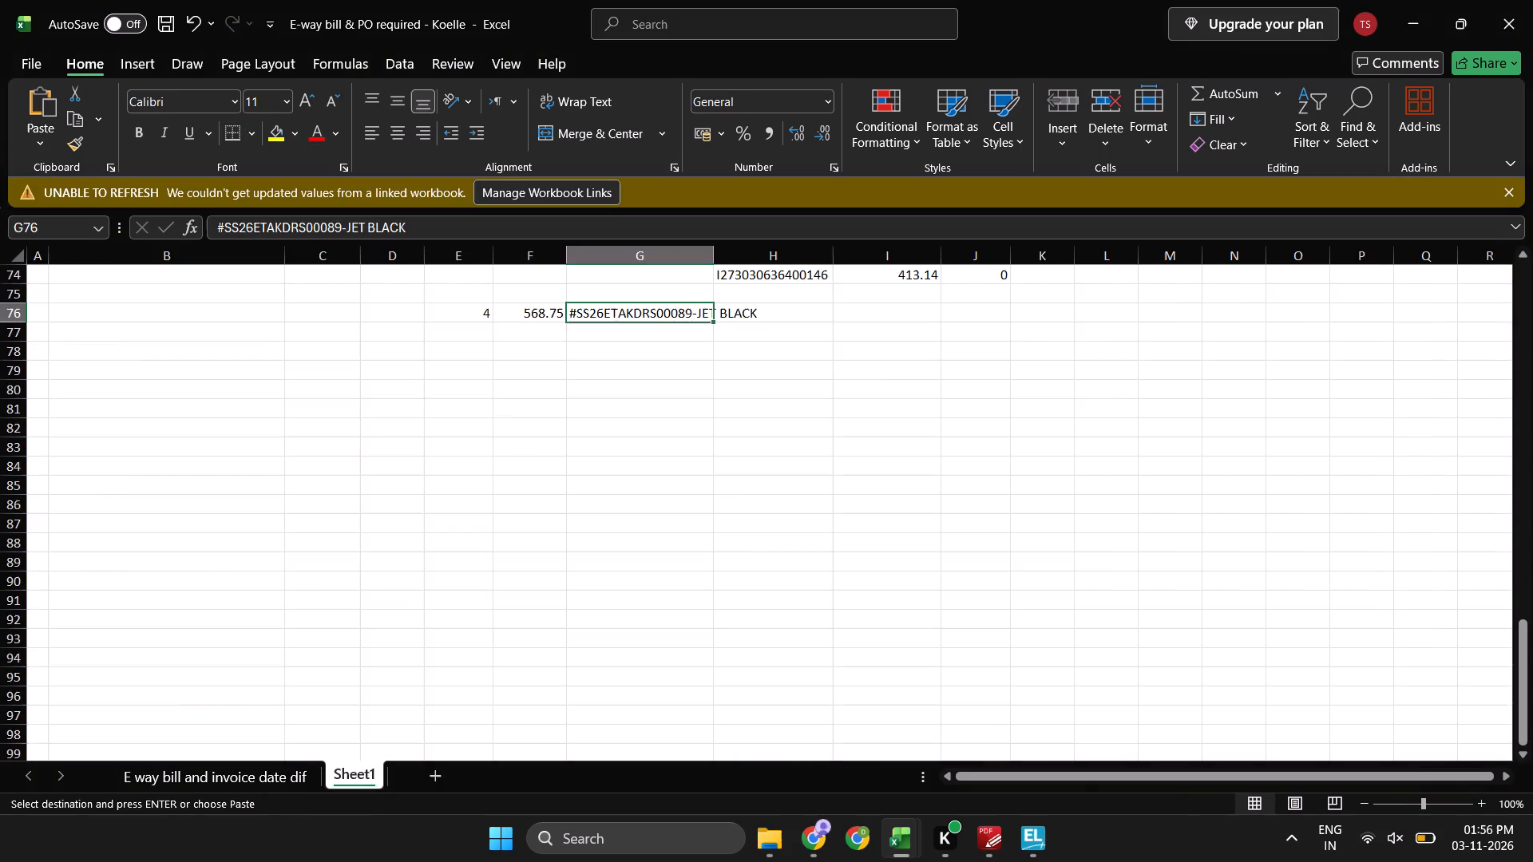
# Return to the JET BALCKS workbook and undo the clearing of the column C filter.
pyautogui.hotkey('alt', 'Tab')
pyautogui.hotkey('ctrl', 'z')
# Copy the filtered 568.75 rates from E32:E48 and paste them as values into I76:I80 of the Koelle workbook's Sheet1.
pyautogui.press('Left')
pyautogui.press('Right')
pyautogui.press('Down')
pyautogui.press('Left')
pyautogui.press('Left')
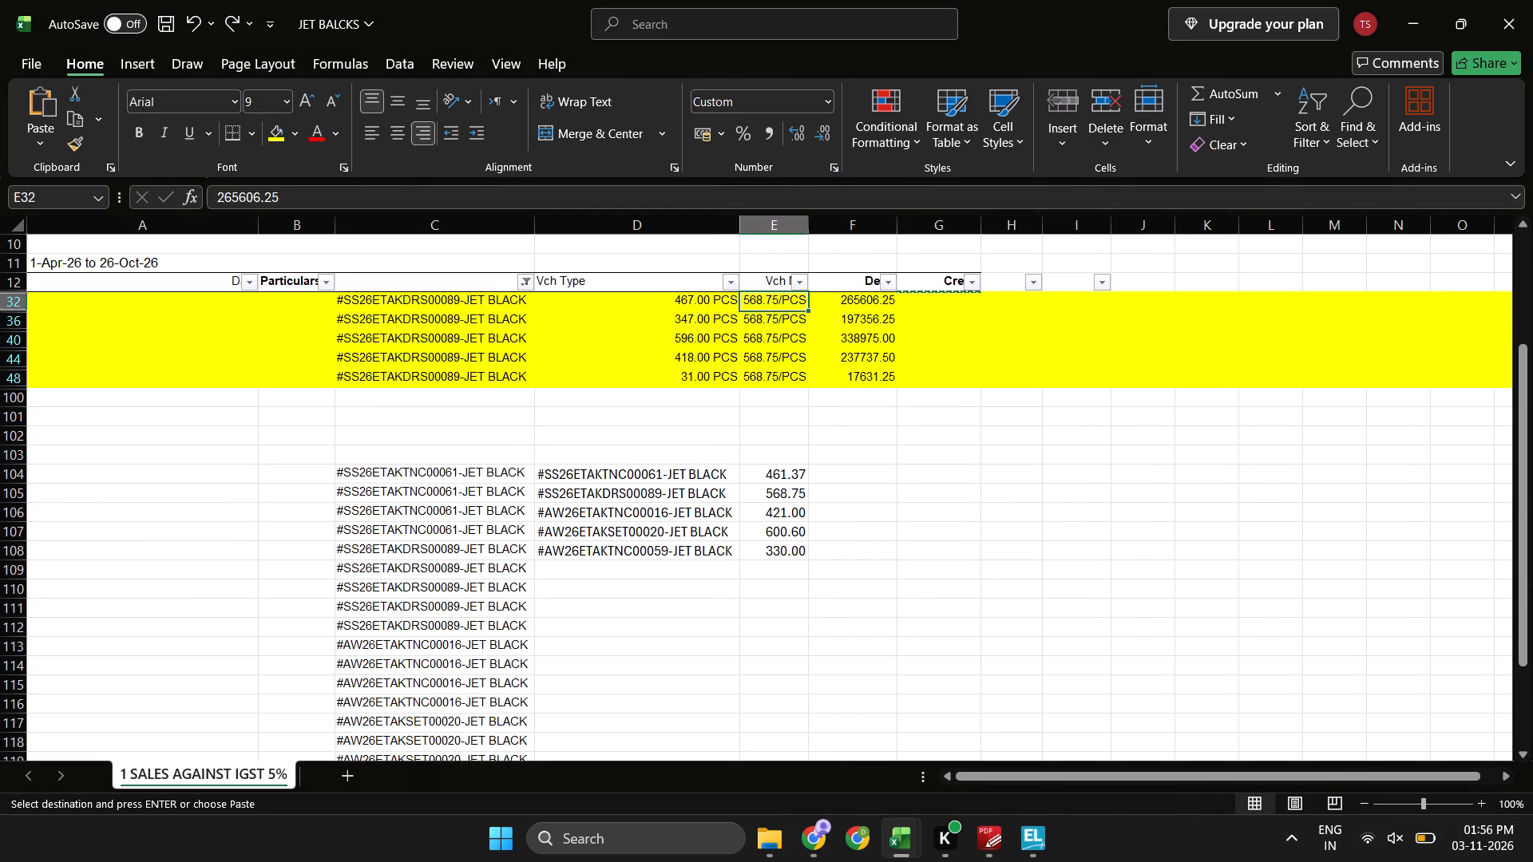
pyautogui.hotkey('ctrl', 'shift', 'Down')
pyautogui.hotkey('ctrl', 'c')
pyautogui.hotkey('alt', 'Tab')
pyautogui.press('Right')
pyautogui.press('Right')
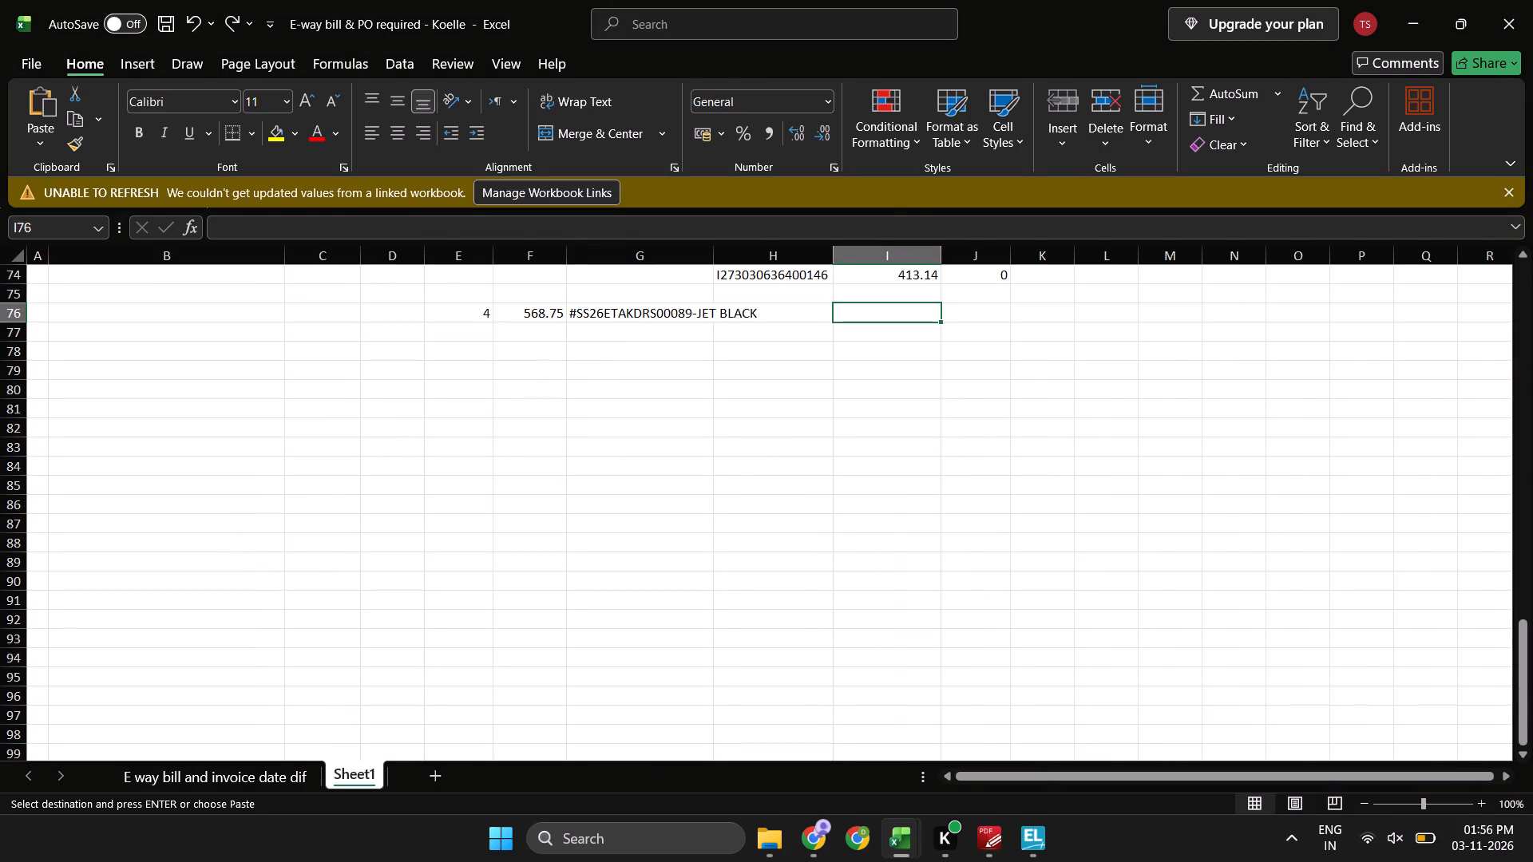
pyautogui.hotkey('ctrl', 'alt', 'v')
pyautogui.write('vv')
pyautogui.press('Return')
# Enter the rate difference formula =$F$76-I76 in J76.
pyautogui.press('Right')
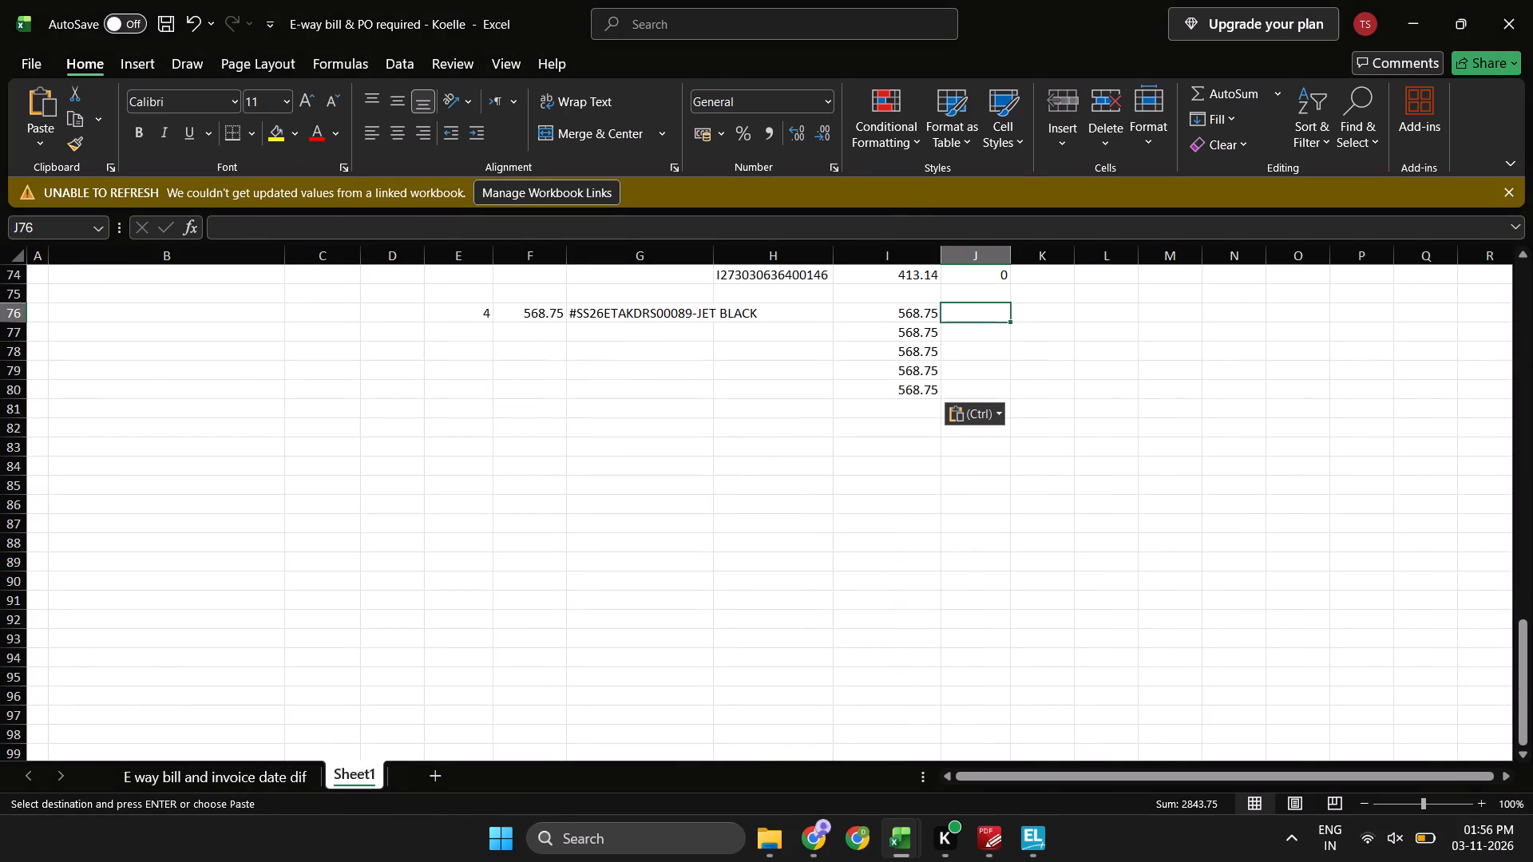
pyautogui.press('=')
pyautogui.press('Left')
pyautogui.press('Left')
pyautogui.press('Left')
pyautogui.press('Left')
pyautogui.press('F4')
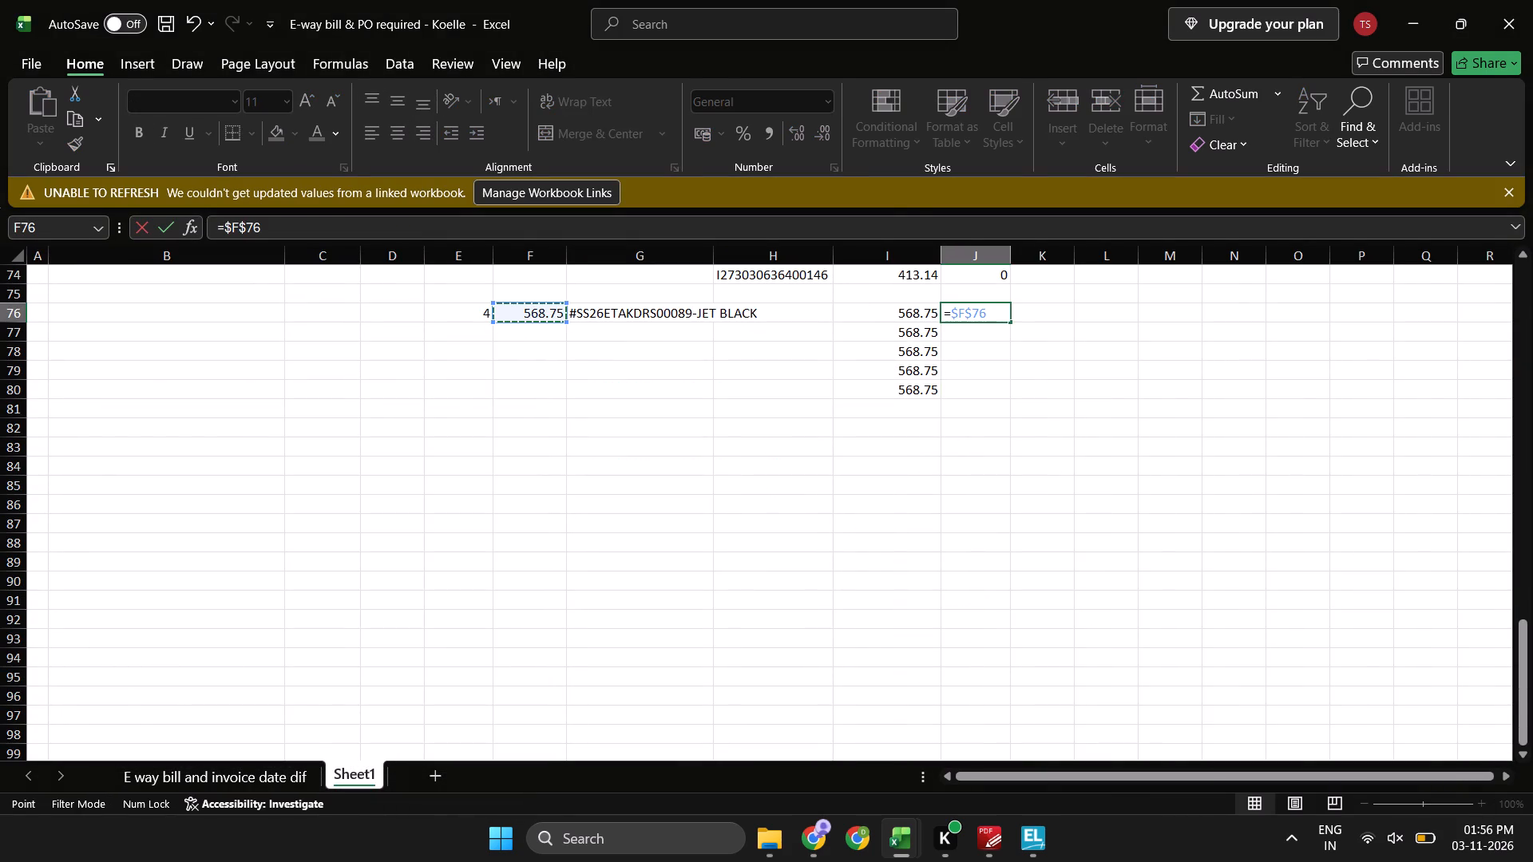
pyautogui.press('-')
pyautogui.press('Left')
pyautogui.press('Left')
pyautogui.press('Right')
pyautogui.press('Return')
pyautogui.press('Up')
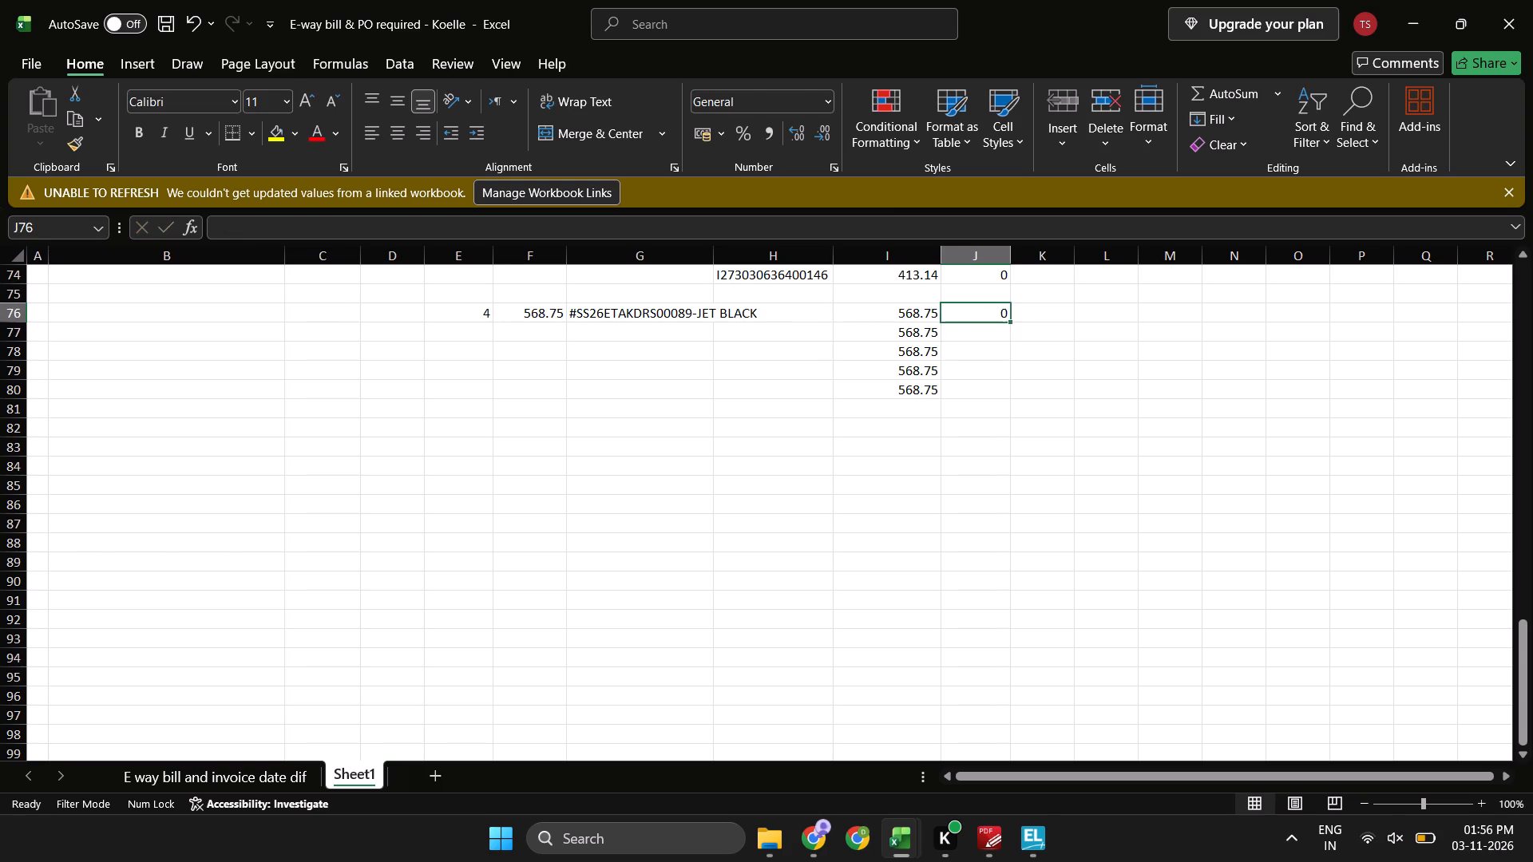
# Fill the rate difference formula from J76 down to J80, and select H76.
pyautogui.hotkey('ctrl', 'Left')
pyautogui.hotkey('ctrl', 'Down')
pyautogui.hotkey('ctrl', 'Right')
pyautogui.press('Left')
pyautogui.hotkey('ctrl', 'Left')
pyautogui.hotkey('ctrl', 'Left')
pyautogui.hotkey('ctrl', 'Left')
pyautogui.press('Right')
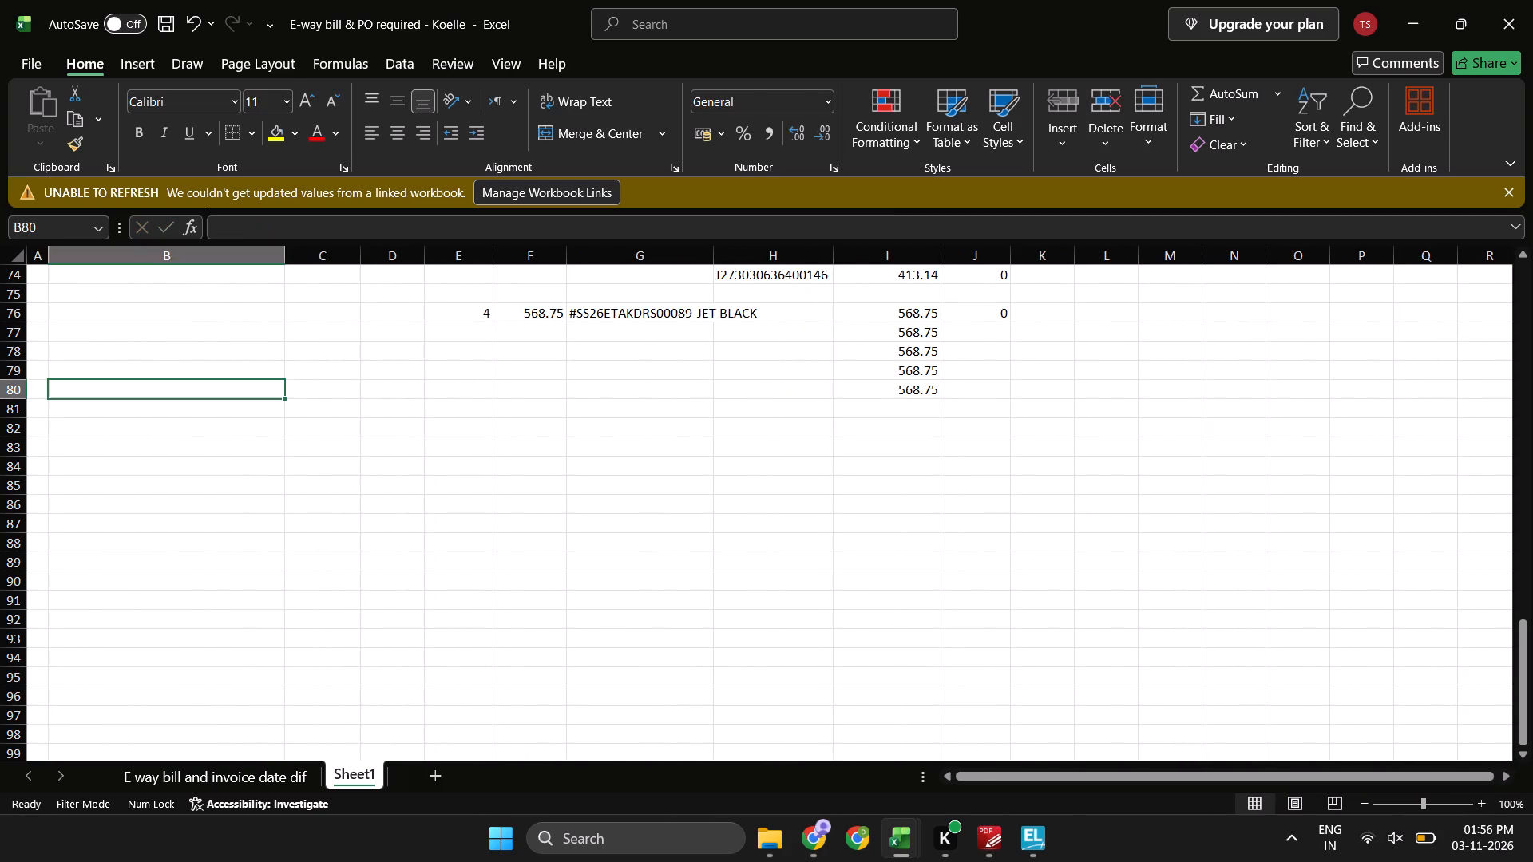
pyautogui.hotkey('ctrl', 'Right')
pyautogui.press('Right')
pyautogui.hotkey('ctrl', 'shift', 'Up')
pyautogui.hotkey('ctrl', 'd')
pyautogui.press('Up')
pyautogui.press('Left')
pyautogui.press('Up')
pyautogui.press('Up')
pyautogui.press('Left')
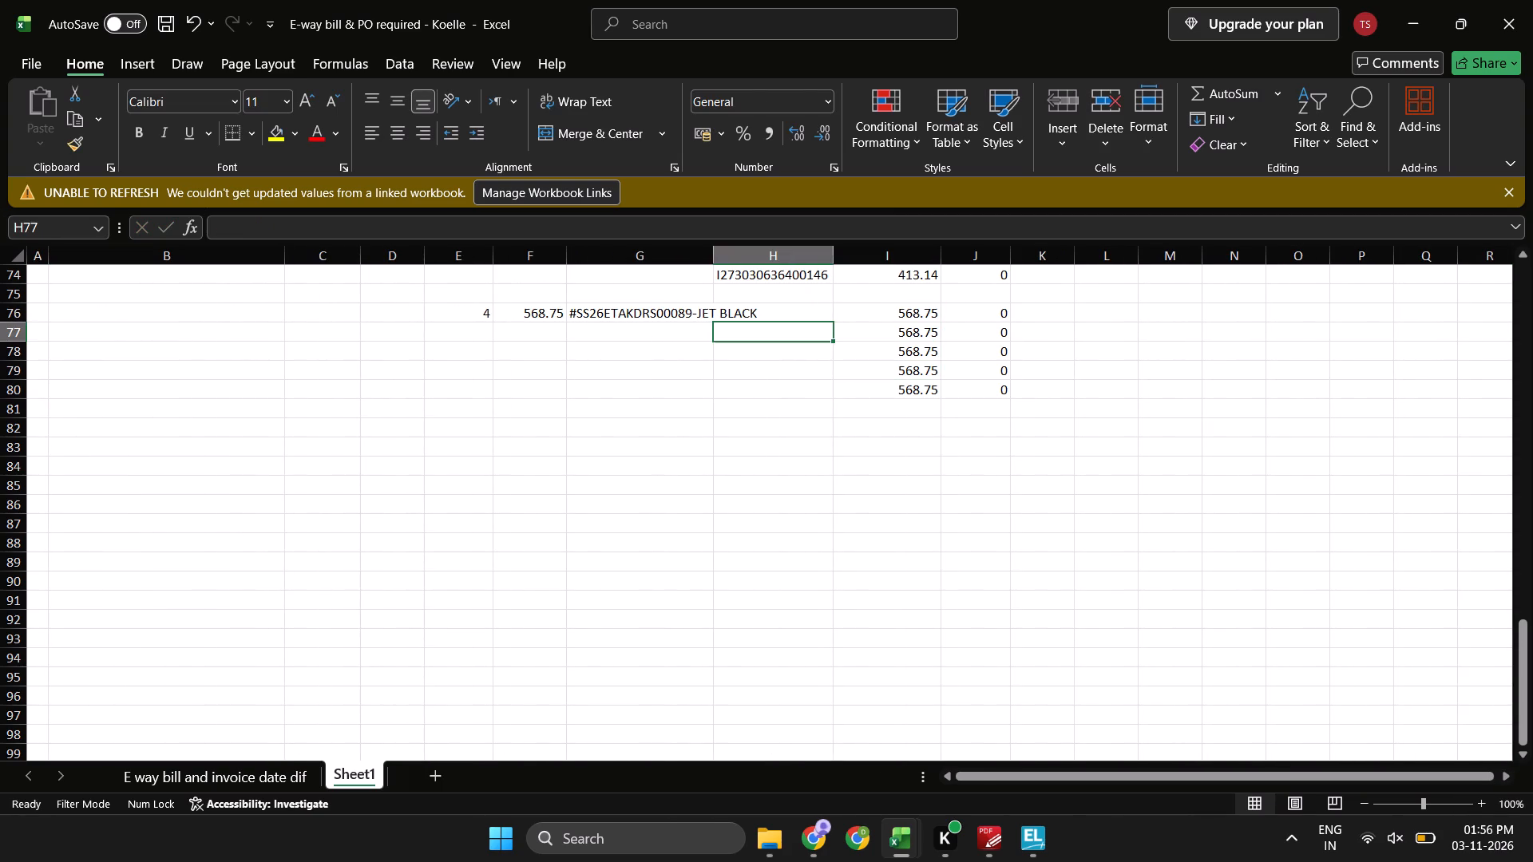
pyautogui.press('Up')
# Switch to the JET BALCKS workbook and clear the style filter from column C of the sales register.
pyautogui.hotkey('alt', 'Tab')
pyautogui.press('Up')
pyautogui.press('Left')
pyautogui.press('Left')
pyautogui.hotkey('alt', 'Down')
pyautogui.hotkey('alt', 'c')
pyautogui.press('Right')
pyautogui.press('Right')
pyautogui.press('Down')
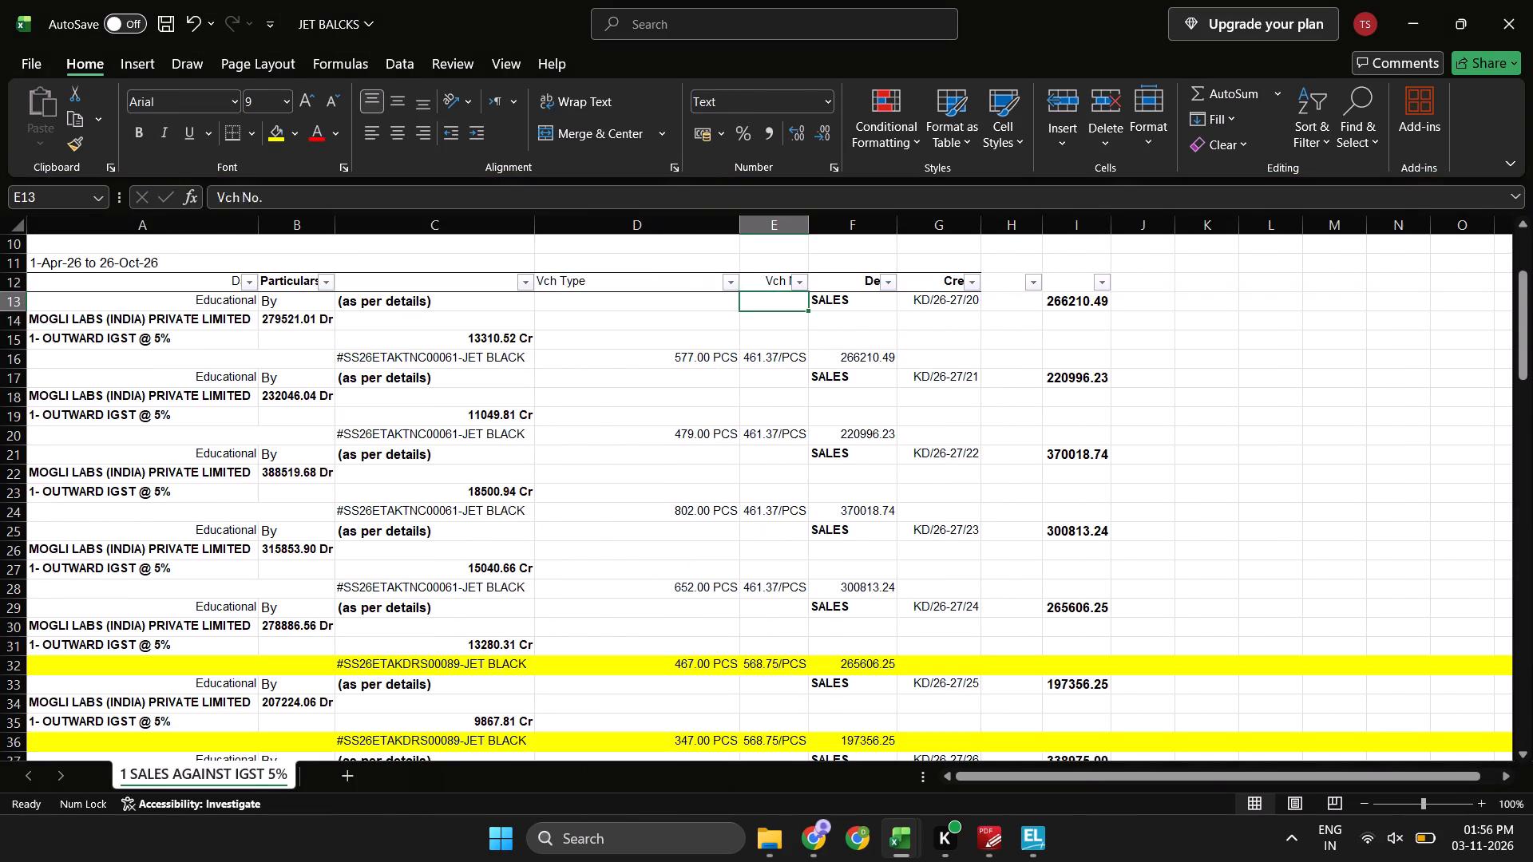
# Examine the unfiltered JET BALCKS sales register for the highlighted #SS26ETAKDRS00089-JET BLACK rows and the voucher numbers they belong to.
pyautogui.press('Down')
pyautogui.press('Right')
pyautogui.press('Down')
pyautogui.press('Down')
pyautogui.press('Down')
pyautogui.press('Down')
pyautogui.press('Down')
pyautogui.press('Down')
pyautogui.press('Down')
pyautogui.press('Down')
pyautogui.press('Down')
pyautogui.press('Down')
pyautogui.press('Down')
pyautogui.press('Down')
pyautogui.press('Down')
pyautogui.press('Down')
pyautogui.press('Down')
pyautogui.press('Down')
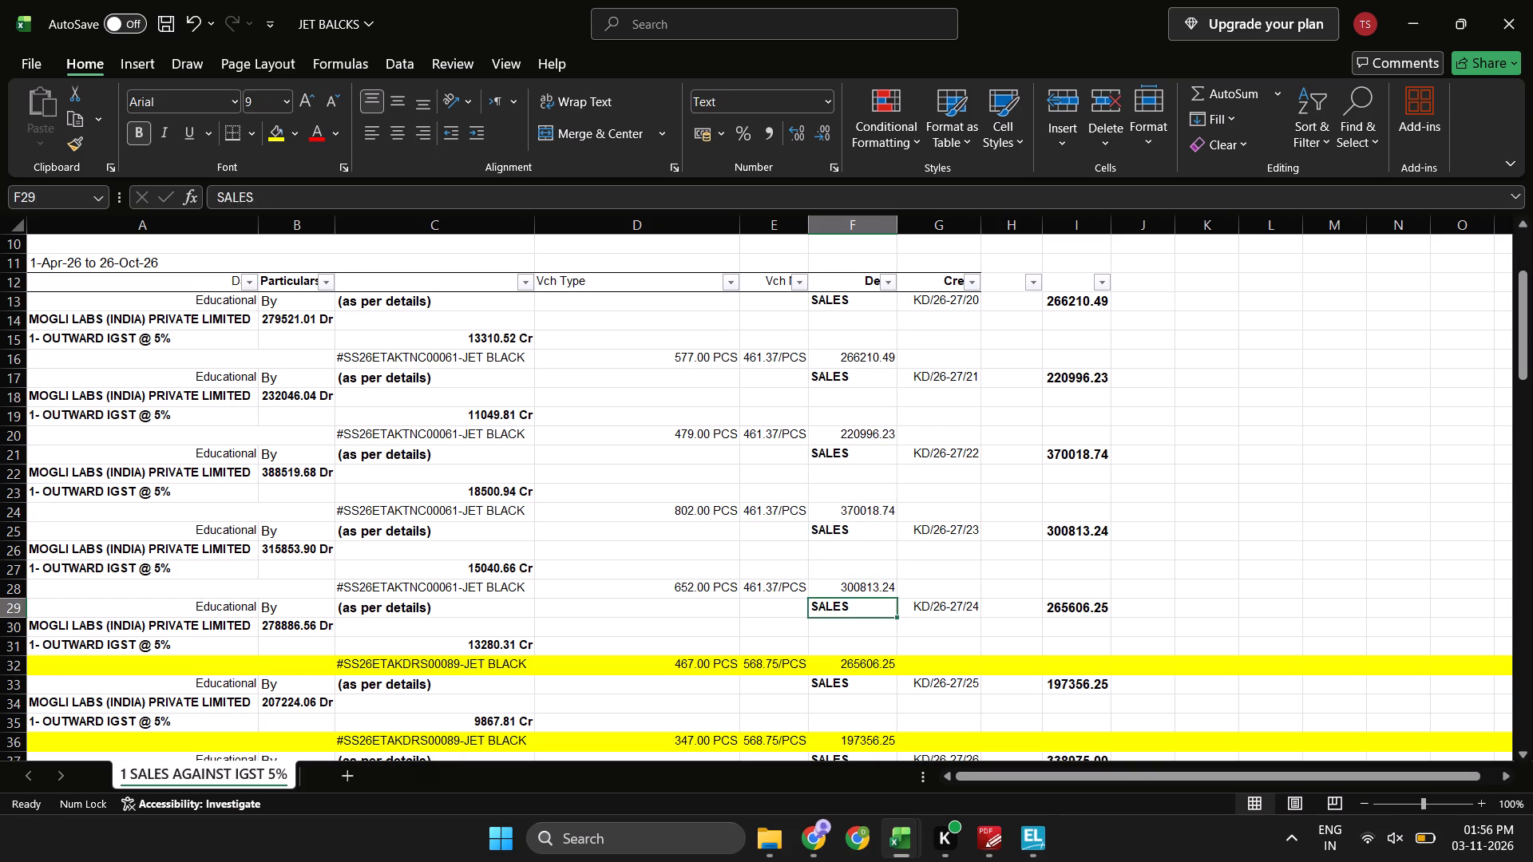
pyautogui.press('Down')
pyautogui.press('Down')
pyautogui.press('Up')
pyautogui.press('Up')
pyautogui.press('Down')
pyautogui.press('Down')
pyautogui.press('Down')
pyautogui.press('Down')
pyautogui.press('Down')
pyautogui.press('Down')
pyautogui.press('Down')
pyautogui.press('Down')
pyautogui.press('Down')
pyautogui.press('Down')
pyautogui.press('Down')
pyautogui.press('Down')
pyautogui.press('Down')
pyautogui.press('Down')
pyautogui.press('Down')
pyautogui.press('Down')
pyautogui.press('Down')
pyautogui.press('Down')
pyautogui.press('Down')
pyautogui.press('Down')
pyautogui.press('Down')
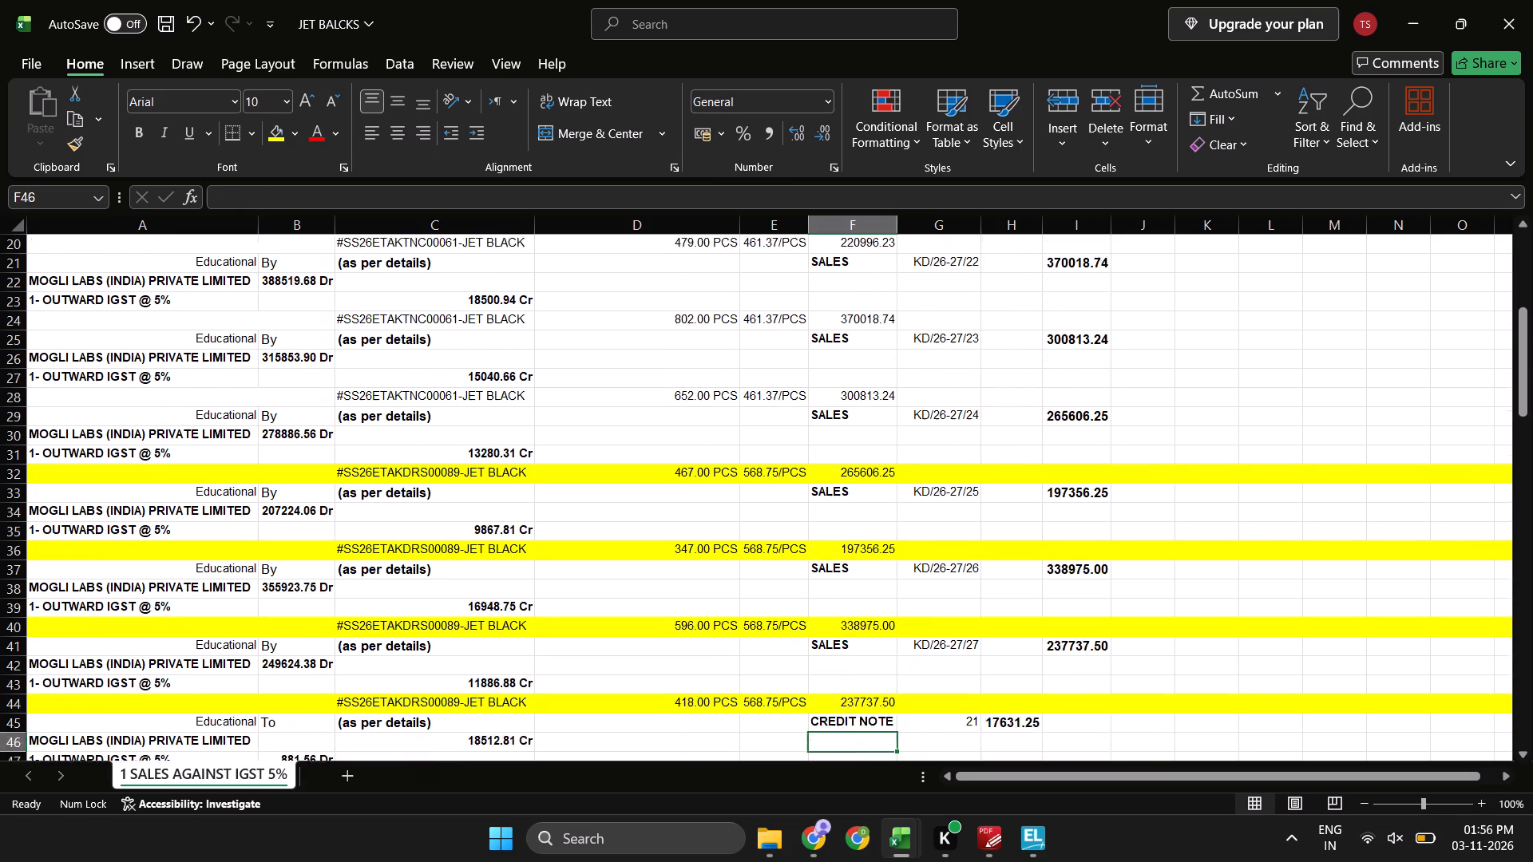
pyautogui.press('Down')
pyautogui.press('Down')
pyautogui.press('Down')
pyautogui.press('Down')
pyautogui.press('Down')
pyautogui.press('Down')
pyautogui.press('Down')
pyautogui.press('Down')
pyautogui.press('Down')
pyautogui.press('Down')
pyautogui.press('Down')
pyautogui.press('Down')
pyautogui.press('Down')
pyautogui.press('Down')
pyautogui.press('Down')
pyautogui.press('Down')
pyautogui.press('Down')
pyautogui.press('Down')
pyautogui.press('Down')
pyautogui.press('Down')
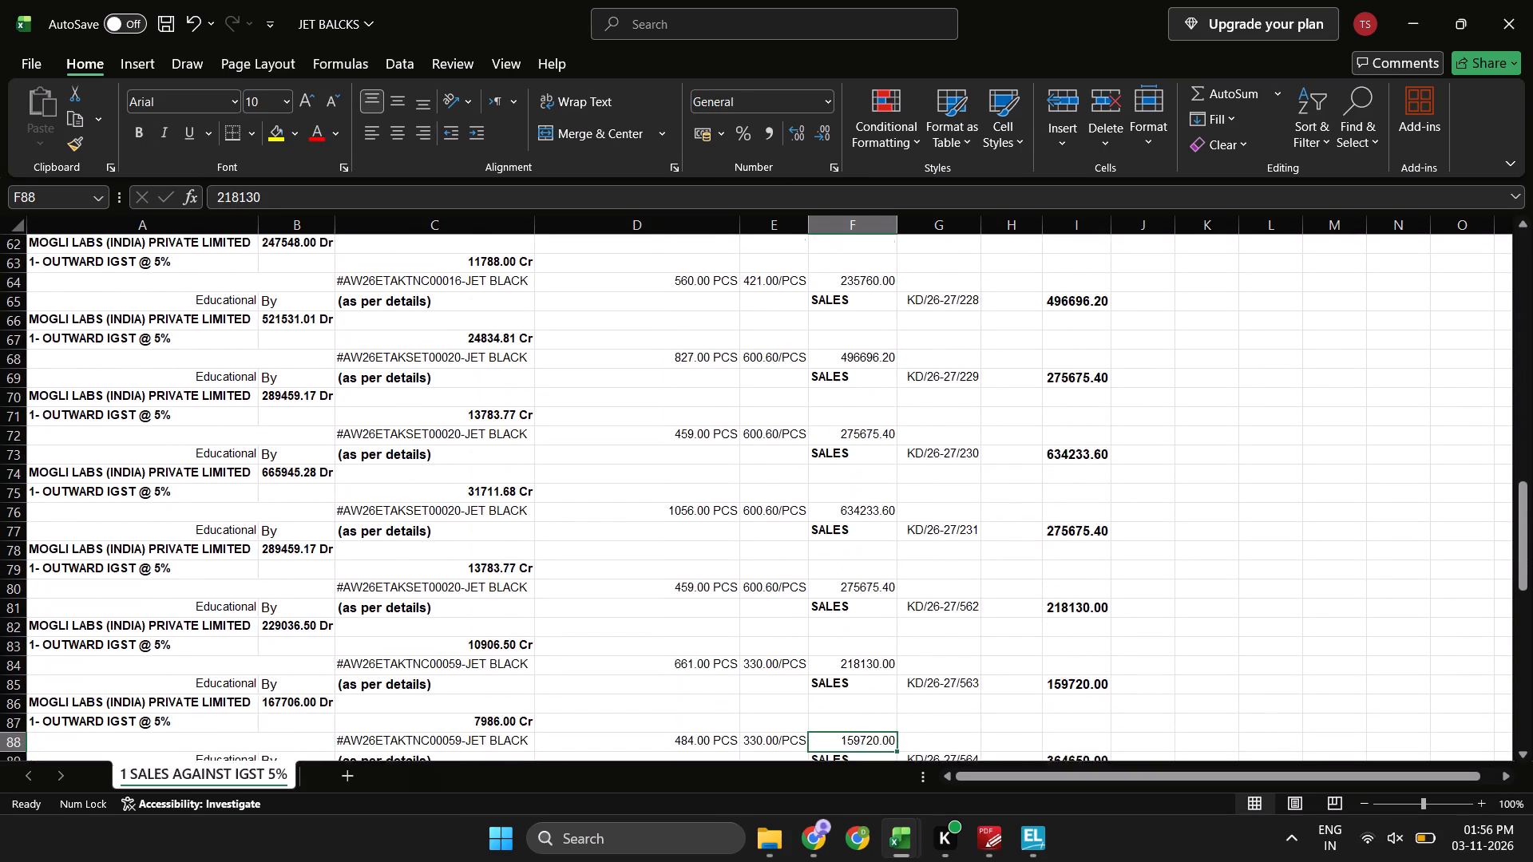
pyautogui.press('pageup')
pyautogui.press('pageup')
pyautogui.press('pageup')
pyautogui.press('pageup')
pyautogui.press('pageup')
# Copy voucher number KD/26-27/24 from G29 of the sales register and paste it into H76 of the Koelle workbook's Sheet1.
pyautogui.press('Down')
pyautogui.press('Down')
pyautogui.press('Down')
pyautogui.press('Down')
pyautogui.press('Down')
pyautogui.press('Down')
pyautogui.press('Down')
pyautogui.press('Down')
pyautogui.press('Down')
pyautogui.press('Down')
pyautogui.press('Down')
pyautogui.press('Down')
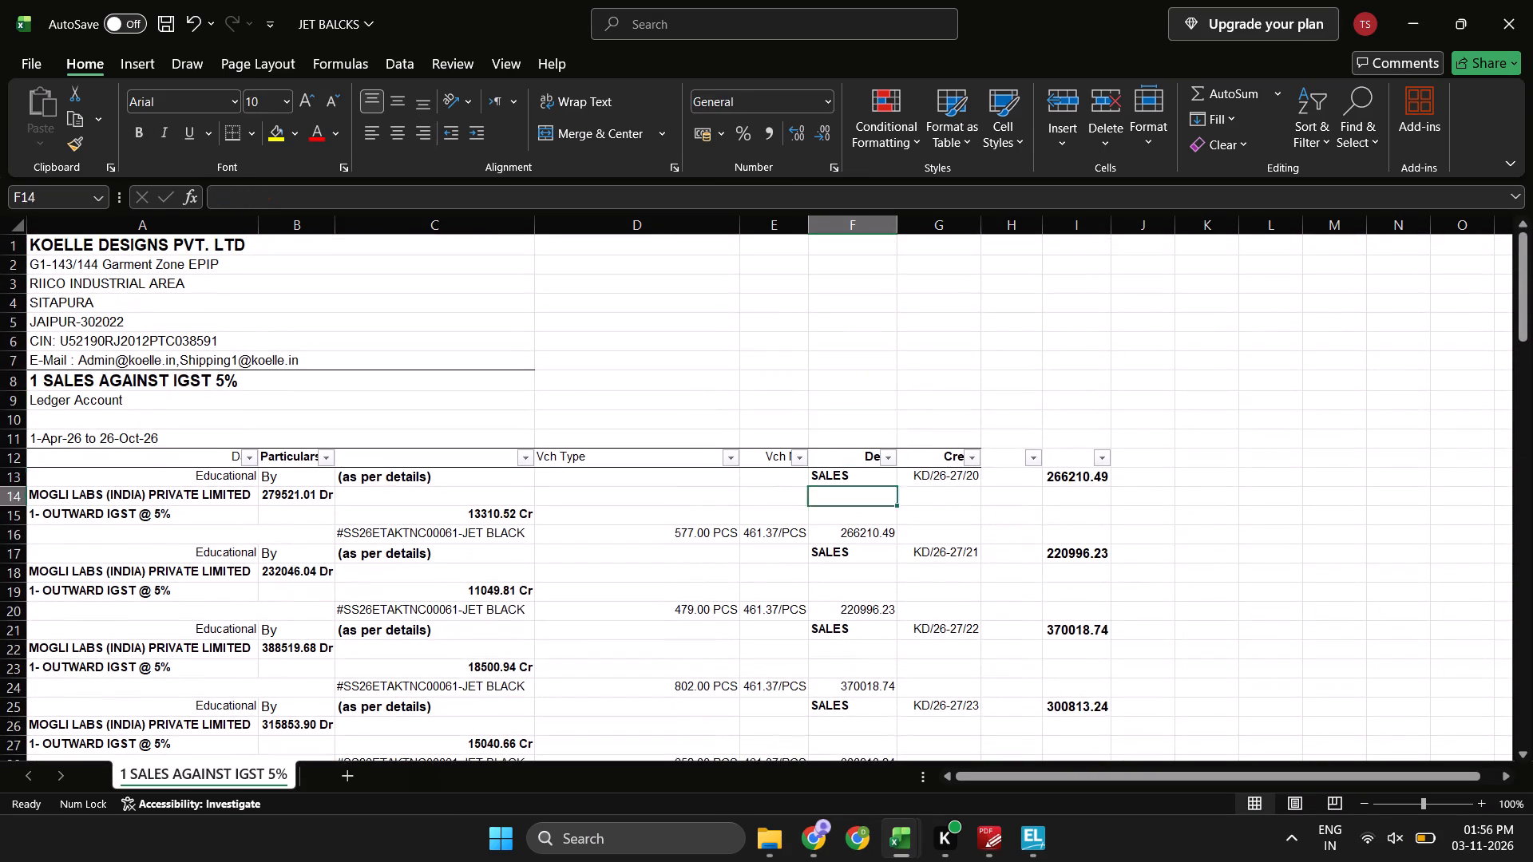
pyautogui.press('Down')
pyautogui.press('Down')
pyautogui.press('Down')
pyautogui.press('Down')
pyautogui.press('Down')
pyautogui.press('Down')
pyautogui.press('Down')
pyautogui.press('Down')
pyautogui.press('Down')
pyautogui.press('Down')
pyautogui.press('Down')
pyautogui.press('Down')
pyautogui.press('Down')
pyautogui.press('Down')
pyautogui.press('Down')
pyautogui.press('Down')
pyautogui.press('Down')
pyautogui.press('Down')
pyautogui.press('Down')
pyautogui.press('Down')
pyautogui.press('Up')
pyautogui.press('Up')
pyautogui.press('Up')
pyautogui.press('Up')
pyautogui.press('Up')
pyautogui.press('Up')
pyautogui.press('Up')
pyautogui.press('Up')
pyautogui.press('Up')
pyautogui.press('Up')
pyautogui.press('Up')
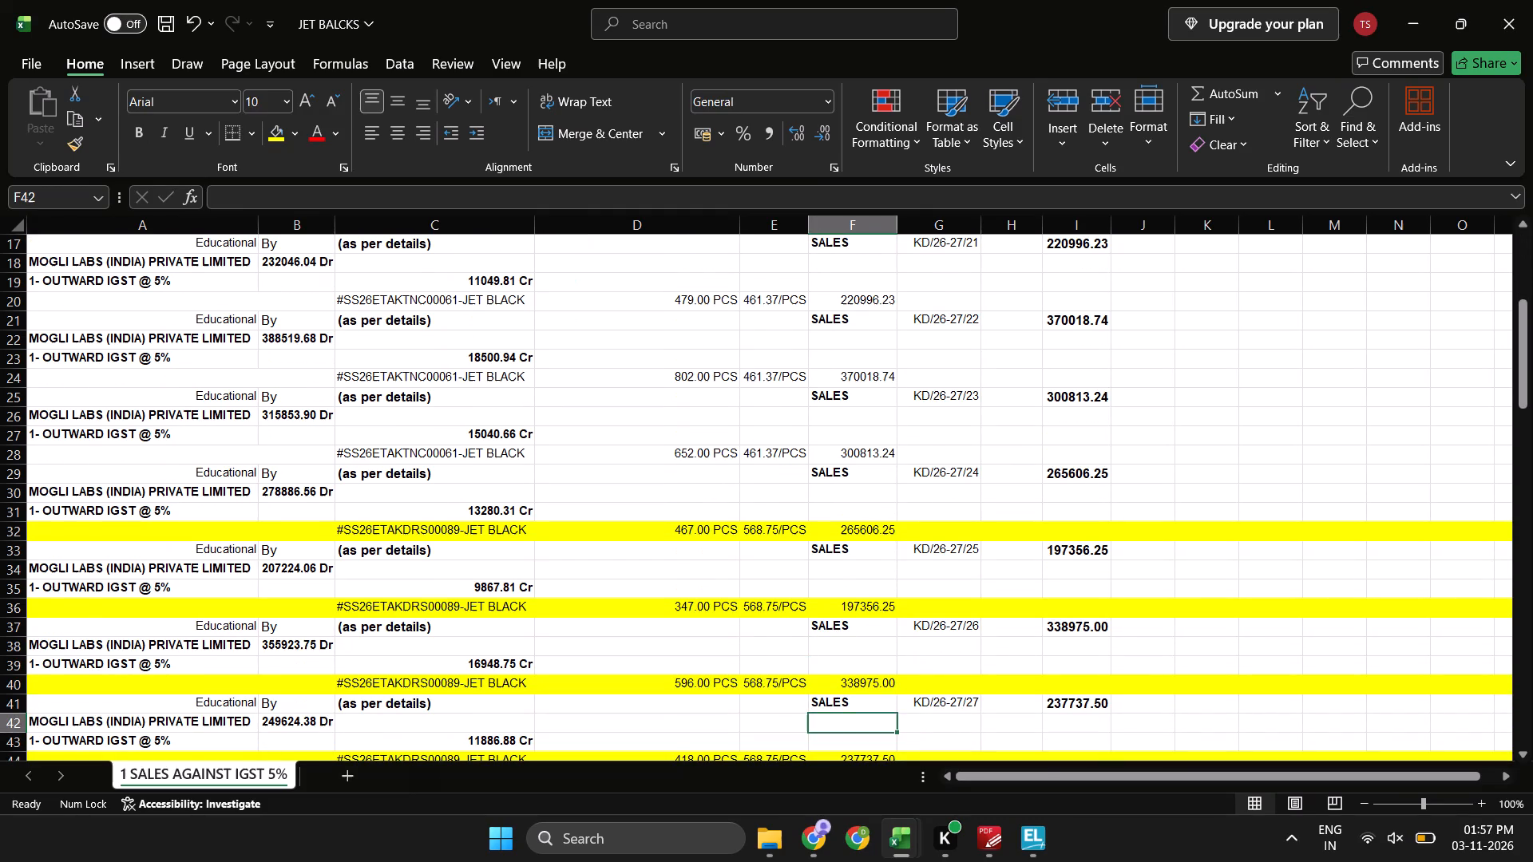
pyautogui.press('Up')
pyautogui.press('Right')
pyautogui.press('Up')
pyautogui.press('Up')
pyautogui.hotkey('ctrl', 'c')
pyautogui.hotkey('alt', 'Tab')
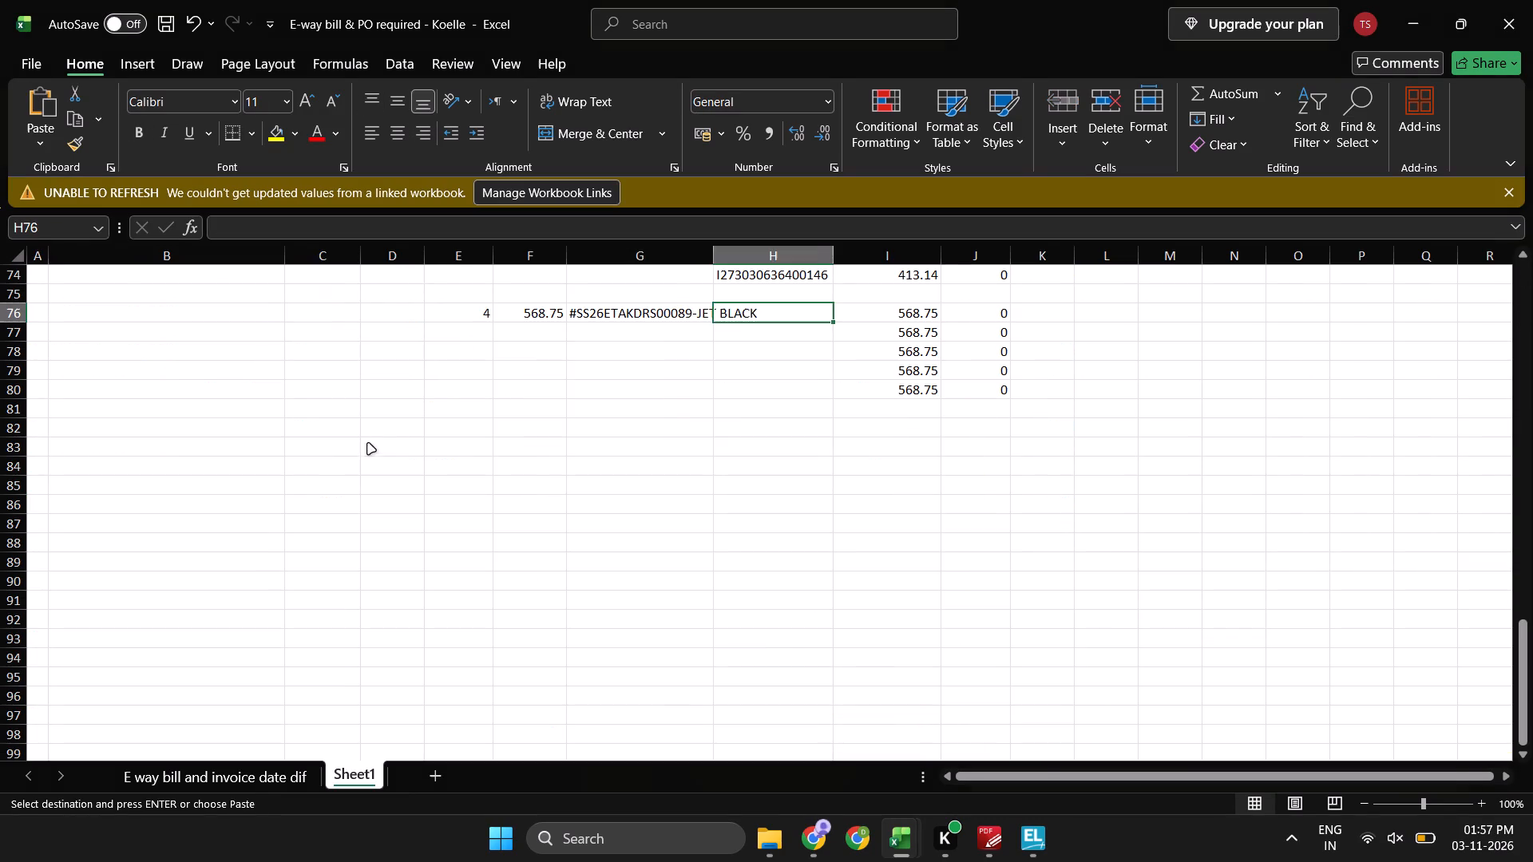
pyautogui.press('Right')
pyautogui.press('Left')
pyautogui.press('Return')
# Copy voucher number KD/26-27/25 from G33 of the JET BALCKS register and paste it into H77 of the Koelle workbook's Sheet1.
pyautogui.hotkey('alt', 'Tab')
pyautogui.press('Down')
pyautogui.press('Down')
pyautogui.press('Down')
pyautogui.press('Down')
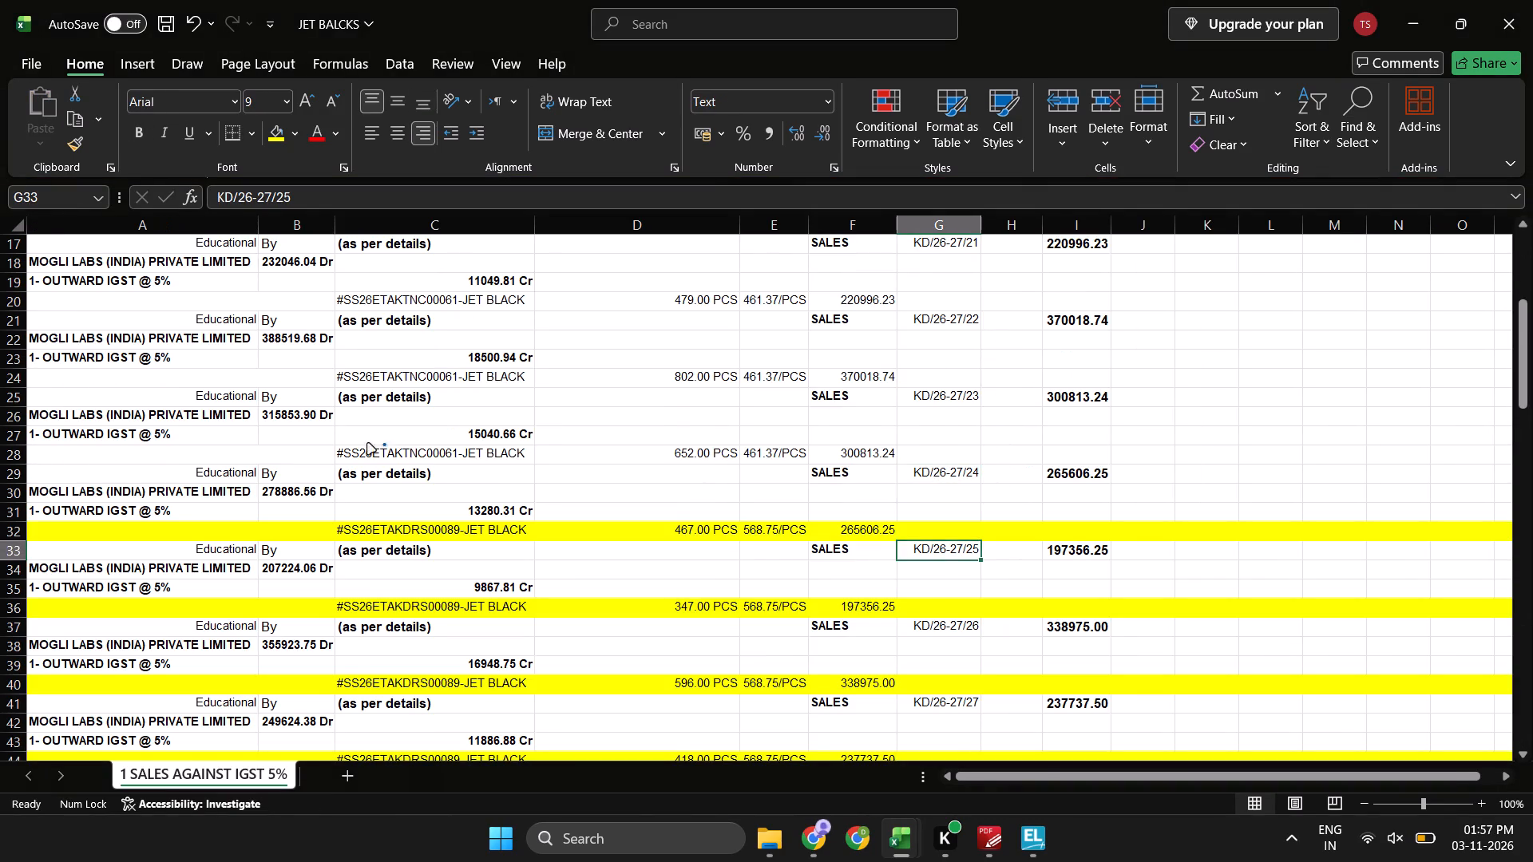
pyautogui.hotkey('ctrl', 'c')
pyautogui.hotkey('alt', 'Tab')
pyautogui.press('Down')
pyautogui.press('Return')
# Copy voucher number KD/26-27/26 from G37 of the JET BALCKS register and paste it into H78 of the Koelle workbook's Sheet1.
pyautogui.hotkey('alt', 'Tab')
pyautogui.press('Down')
pyautogui.press('Down')
pyautogui.press('Down')
pyautogui.press('Down')
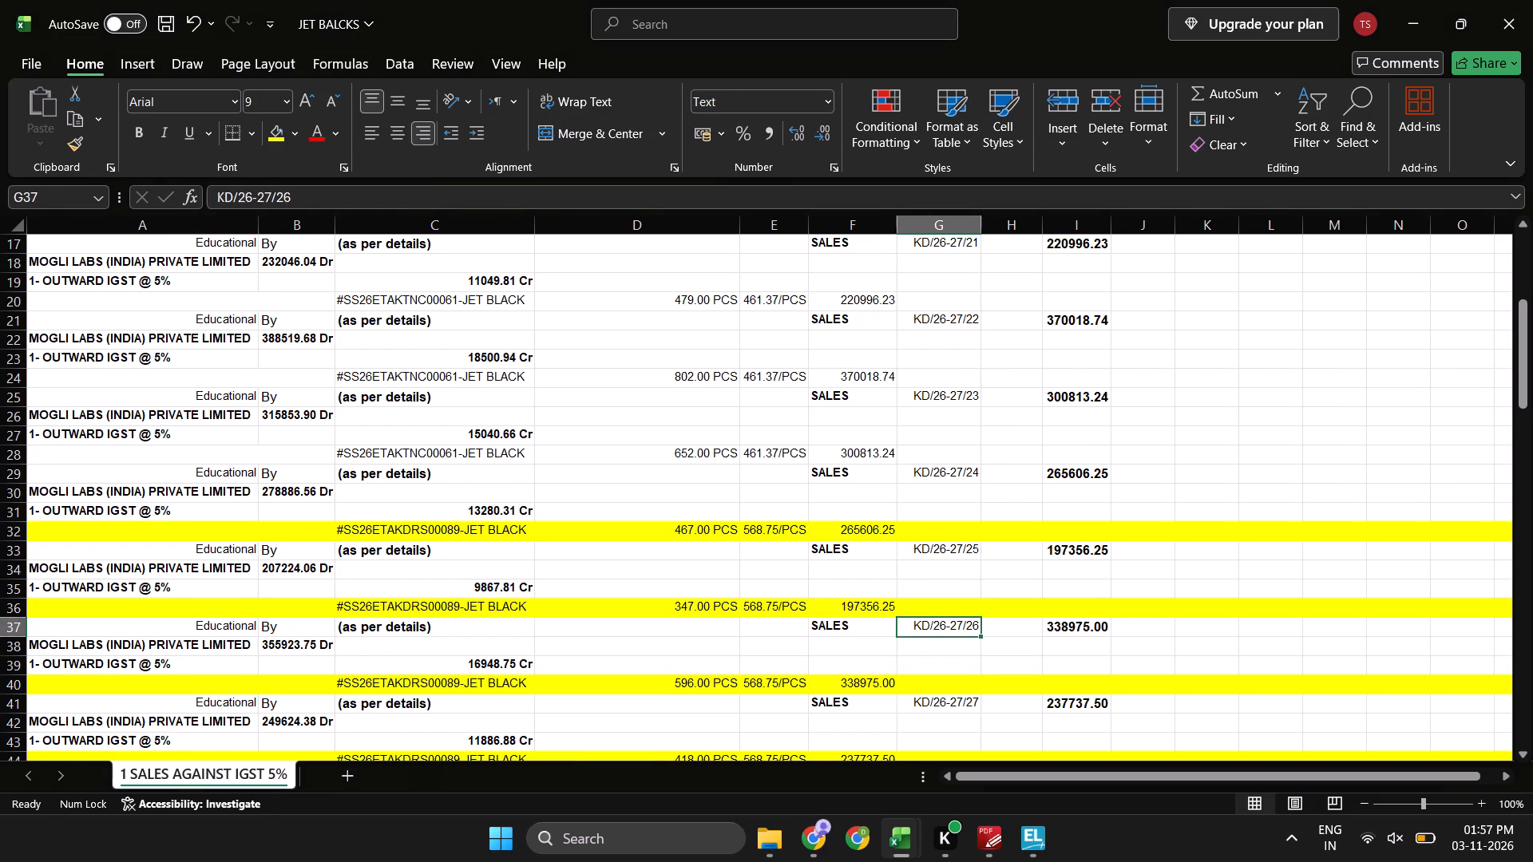
pyautogui.hotkey('ctrl', 'c')
pyautogui.hotkey('alt', 'Tab')
pyautogui.press('Down')
pyautogui.press('Return')
# Copy voucher number KD/26-27/27 from G41 of the JET BALCKS register and paste it into H79 of the Koelle workbook's Sheet1.
pyautogui.hotkey('alt', 'Tab')
pyautogui.press('Down')
pyautogui.press('Down')
pyautogui.press('Down')
pyautogui.press('Down')
pyautogui.press('Down')
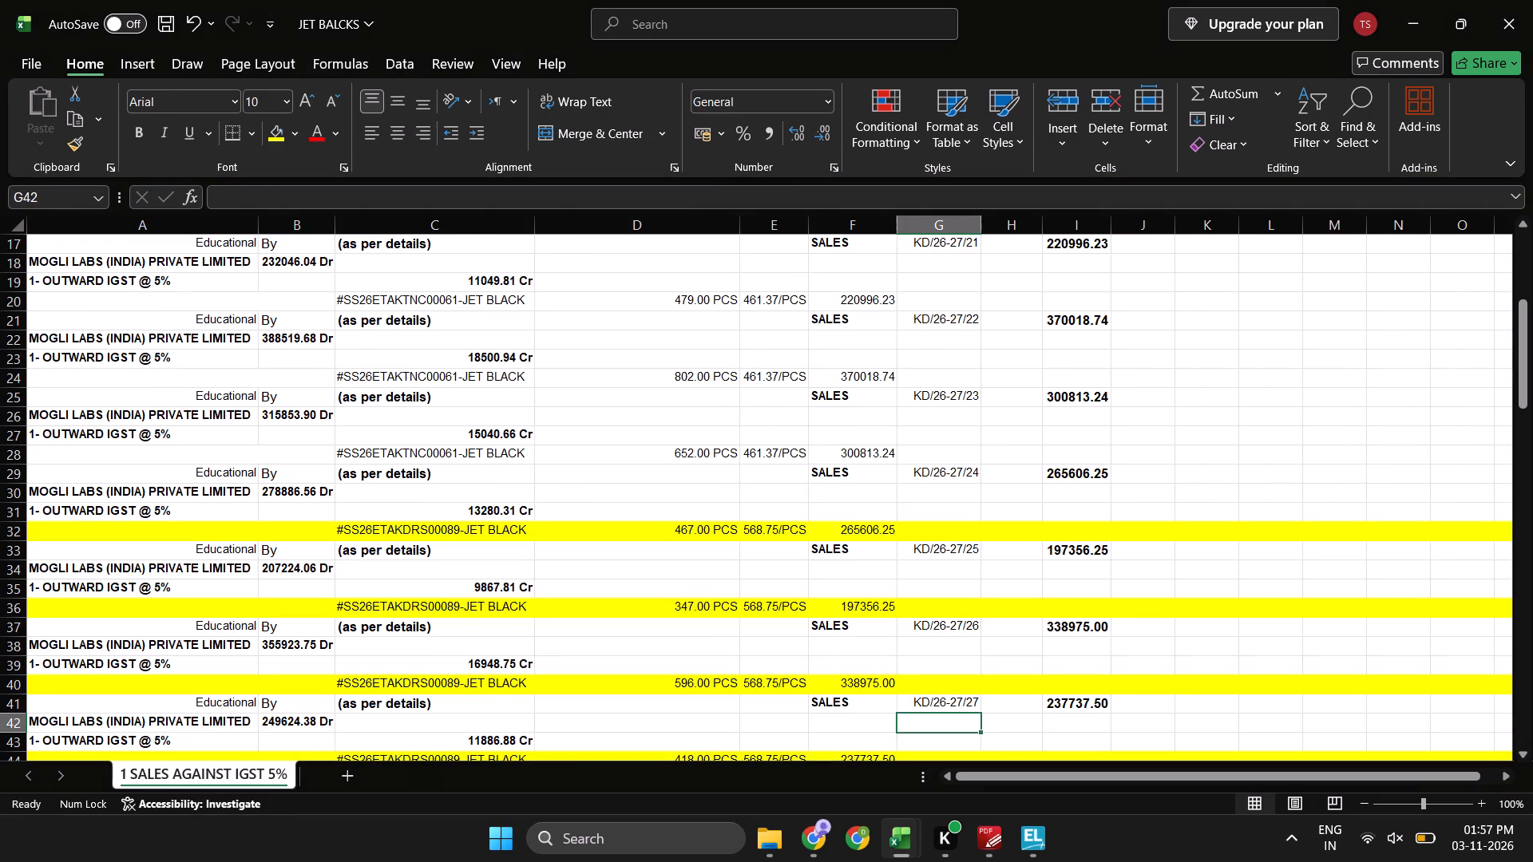
pyautogui.press('Up')
pyautogui.hotkey('ctrl', 'c')
pyautogui.hotkey('alt', 'Tab')
pyautogui.press('Down')
pyautogui.press('Return')
# Copy credit note number 21 from G45 of the JET BALCKS register and paste it into H80 of the Koelle workbook's Sheet1.
pyautogui.hotkey('alt', 'Tab')
pyautogui.press('Down')
pyautogui.press('Down')
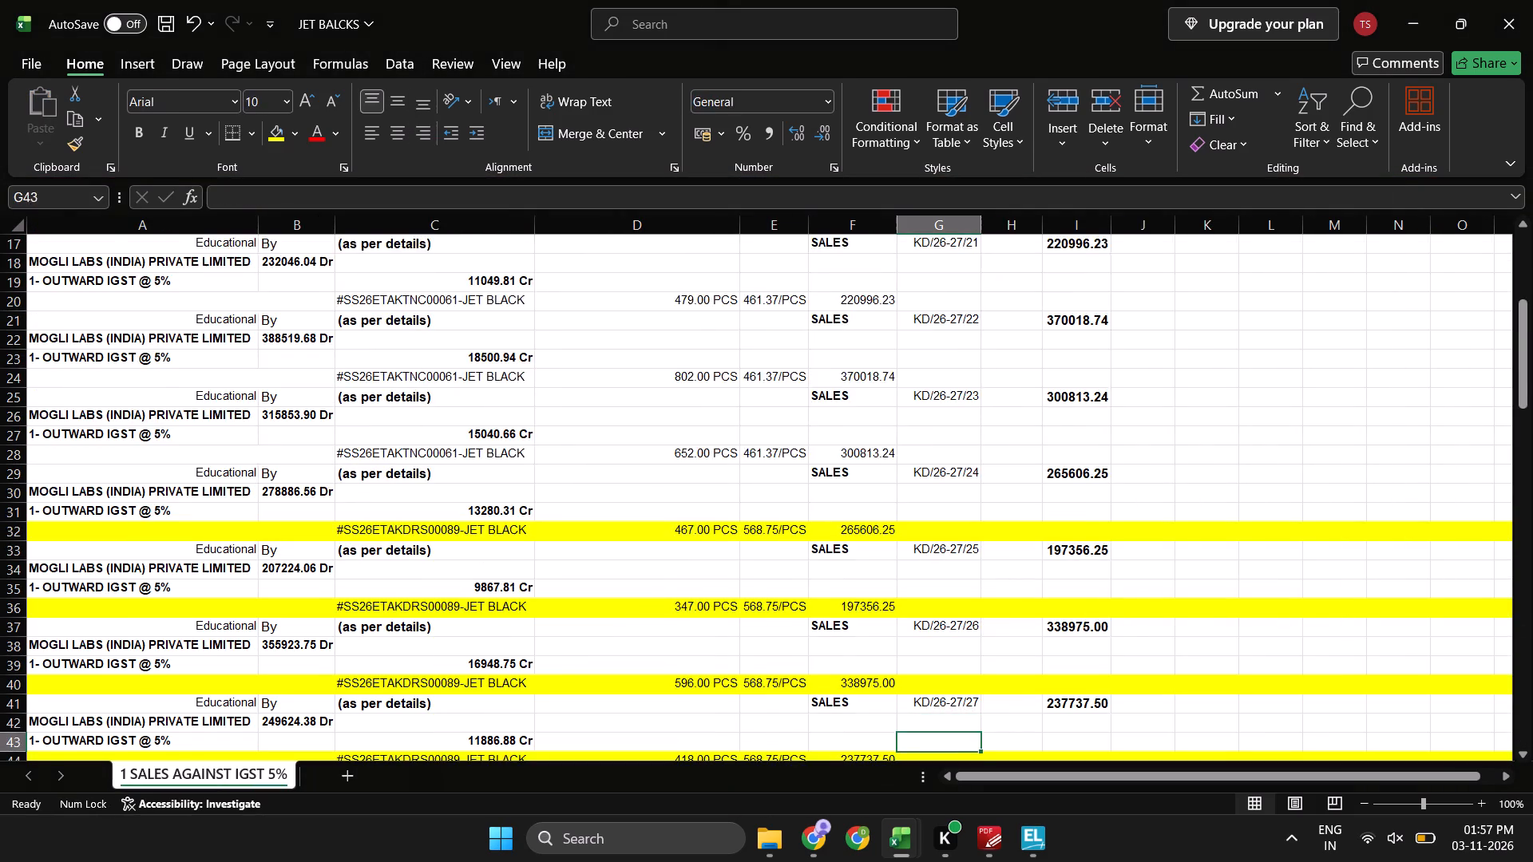
pyautogui.press('Down')
pyautogui.press('Down')
pyautogui.press('Down')
pyautogui.press('Down')
pyautogui.press('Down')
pyautogui.press('Down')
pyautogui.press('Down')
pyautogui.press('Down')
pyautogui.press('Up')
pyautogui.press('Up')
pyautogui.hotkey('ctrl', 'c')
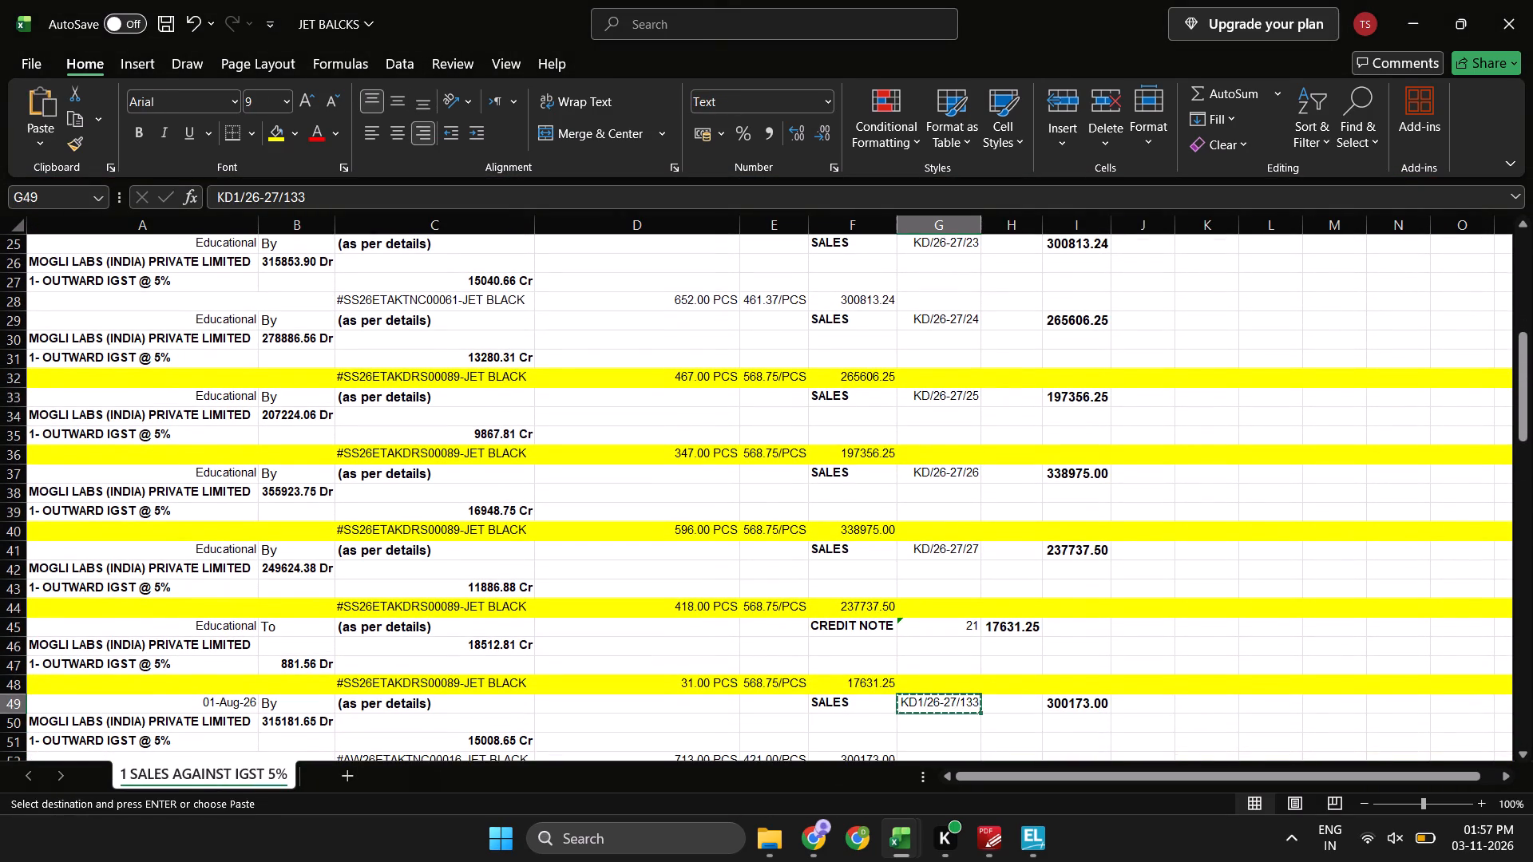
pyautogui.press('Up')
pyautogui.press('Up')
pyautogui.press('Up')
pyautogui.press('Up')
pyautogui.press('Up')
pyautogui.press('Down')
pyautogui.press('Down')
pyautogui.press('Up')
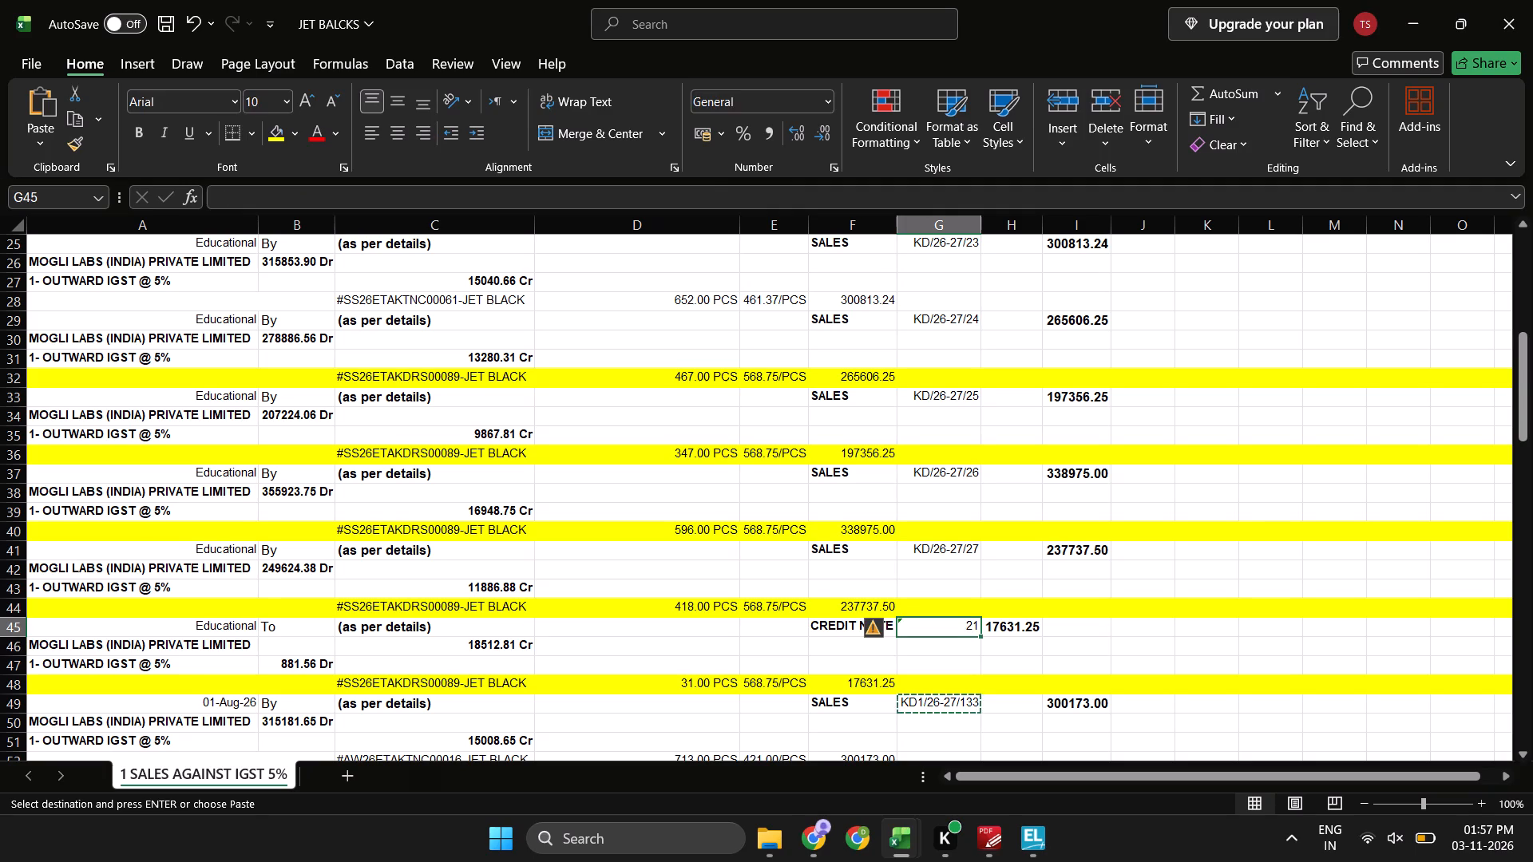
pyautogui.hotkey('ctrl', 'c')
pyautogui.hotkey('alt', 'Tab')
pyautogui.press('Down')
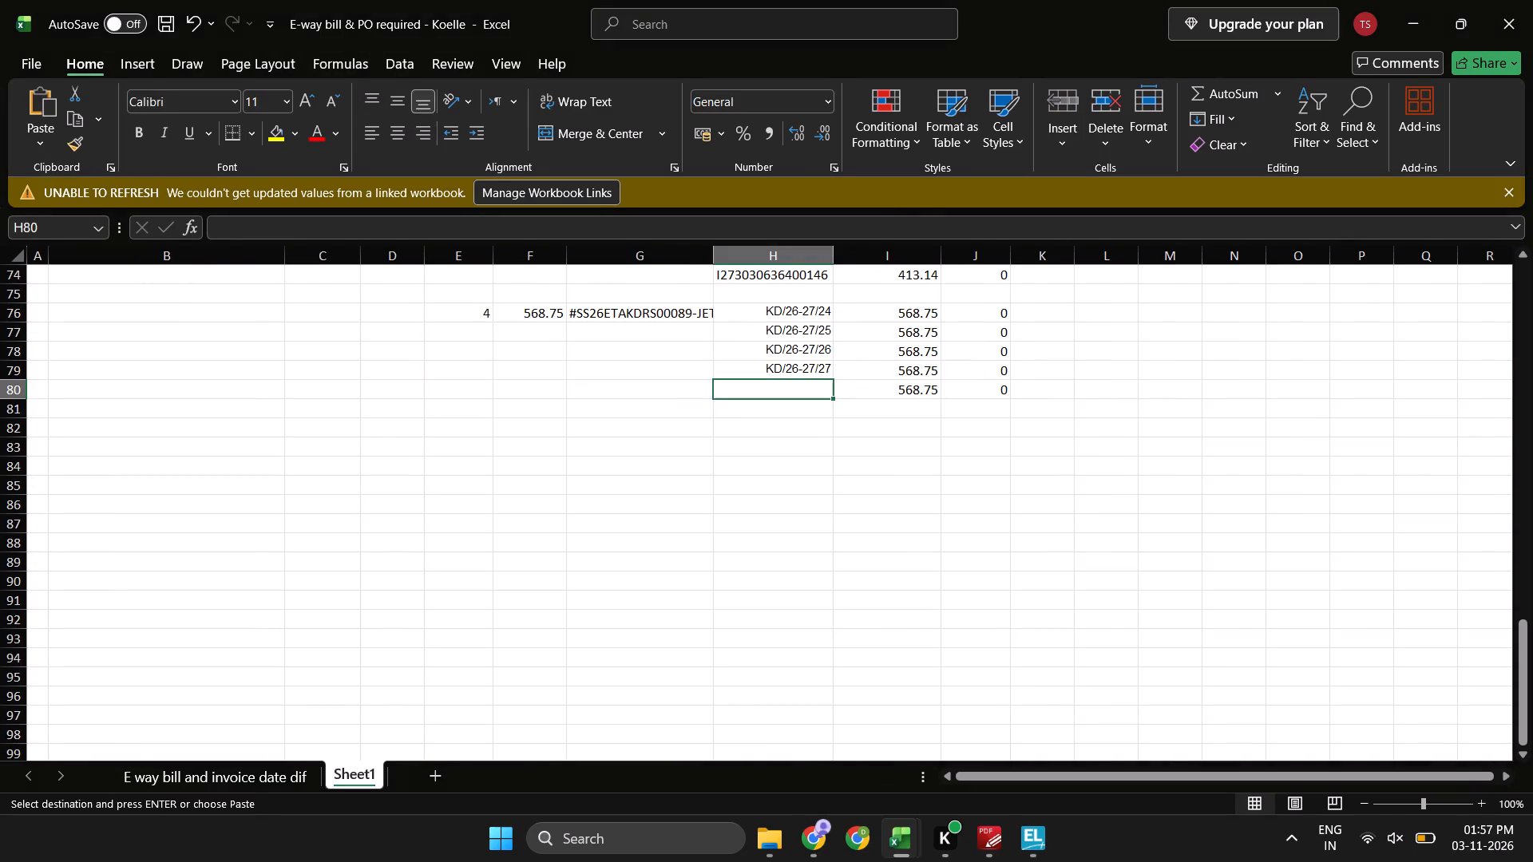
pyautogui.press('Return')
# Examine the JET BALCKS register around rows 44 to 54 for any further #SS26ETAKDRS00089-JET BLACK entries.
pyautogui.hotkey('alt', 'Tab')
pyautogui.press('Down')
pyautogui.press('Down')
pyautogui.press('Down')
pyautogui.press('Down')
pyautogui.press('Down')
pyautogui.press('Down')
pyautogui.press('Down')
pyautogui.press('Down')
pyautogui.press('Down')
pyautogui.press('Down')
pyautogui.press('Down')
pyautogui.press('Down')
pyautogui.press('Down')
pyautogui.press('Down')
pyautogui.press('Down')
pyautogui.press('Down')
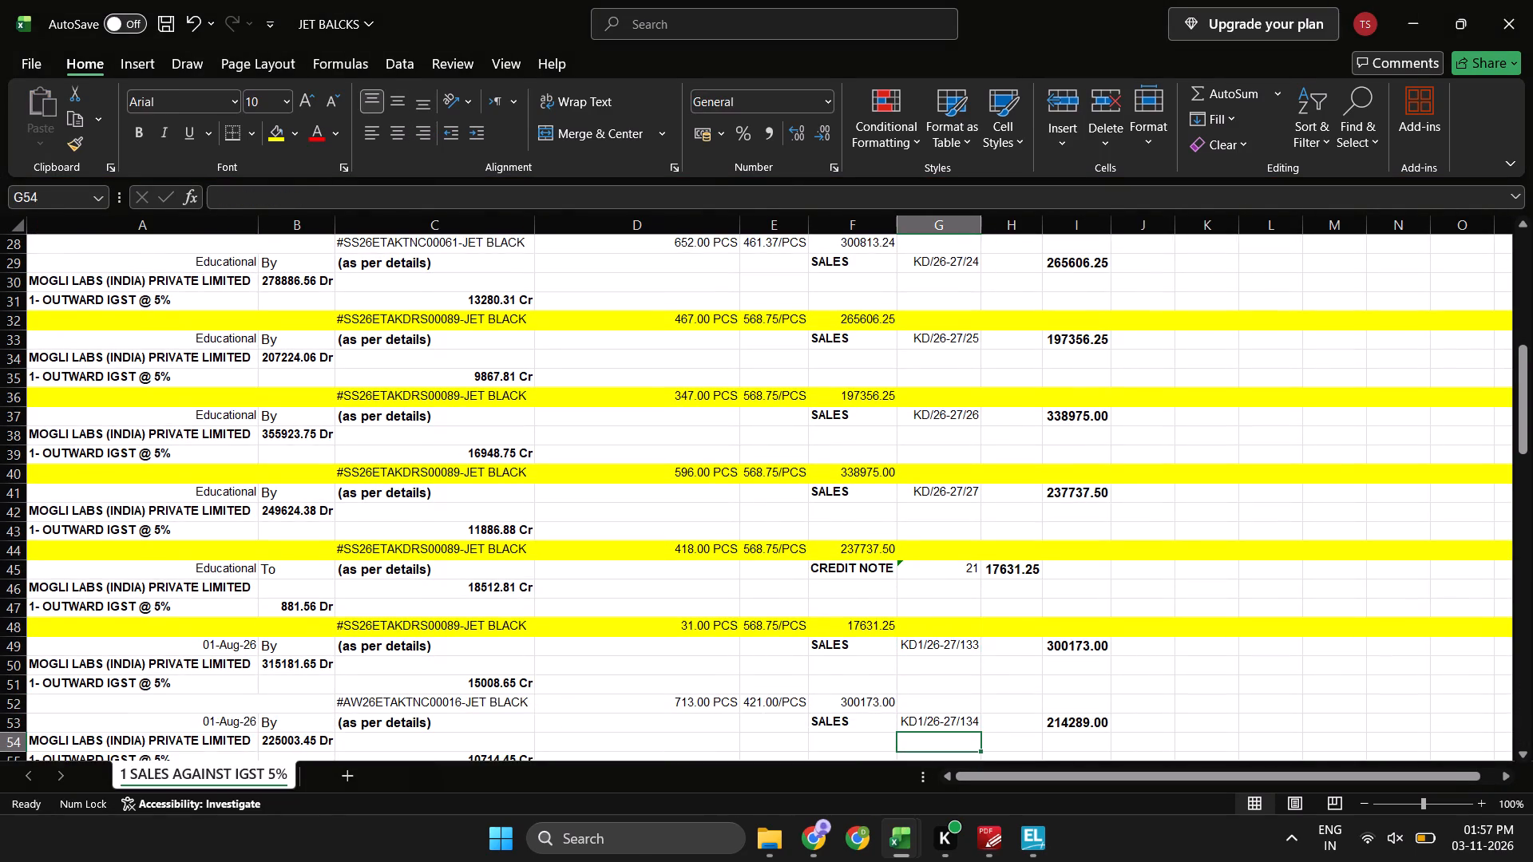
pyautogui.press('Up')
pyautogui.press('Up')
pyautogui.press('Up')
pyautogui.press('Up')
pyautogui.press('Up')
pyautogui.press('Up')
pyautogui.press('Up')
pyautogui.press('Up')
pyautogui.press('Up')
pyautogui.press('Up')
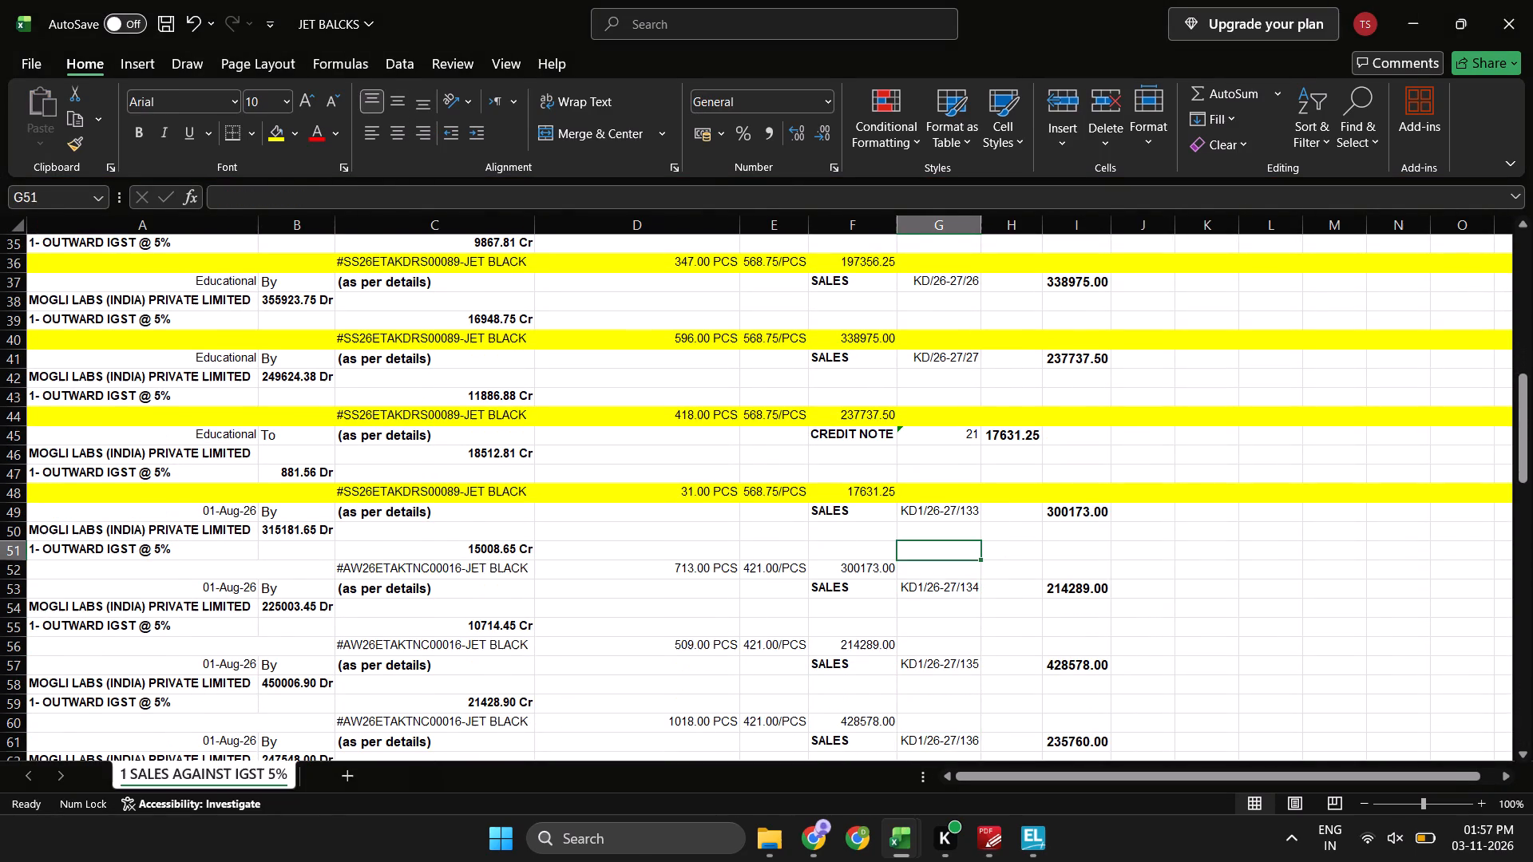
pyautogui.press('Up')
pyautogui.press('Up')
pyautogui.press('Up')
pyautogui.press('Left')
pyautogui.press('Right')
pyautogui.press('Up')
pyautogui.press('Up')
pyautogui.press('Up')
pyautogui.press('Up')
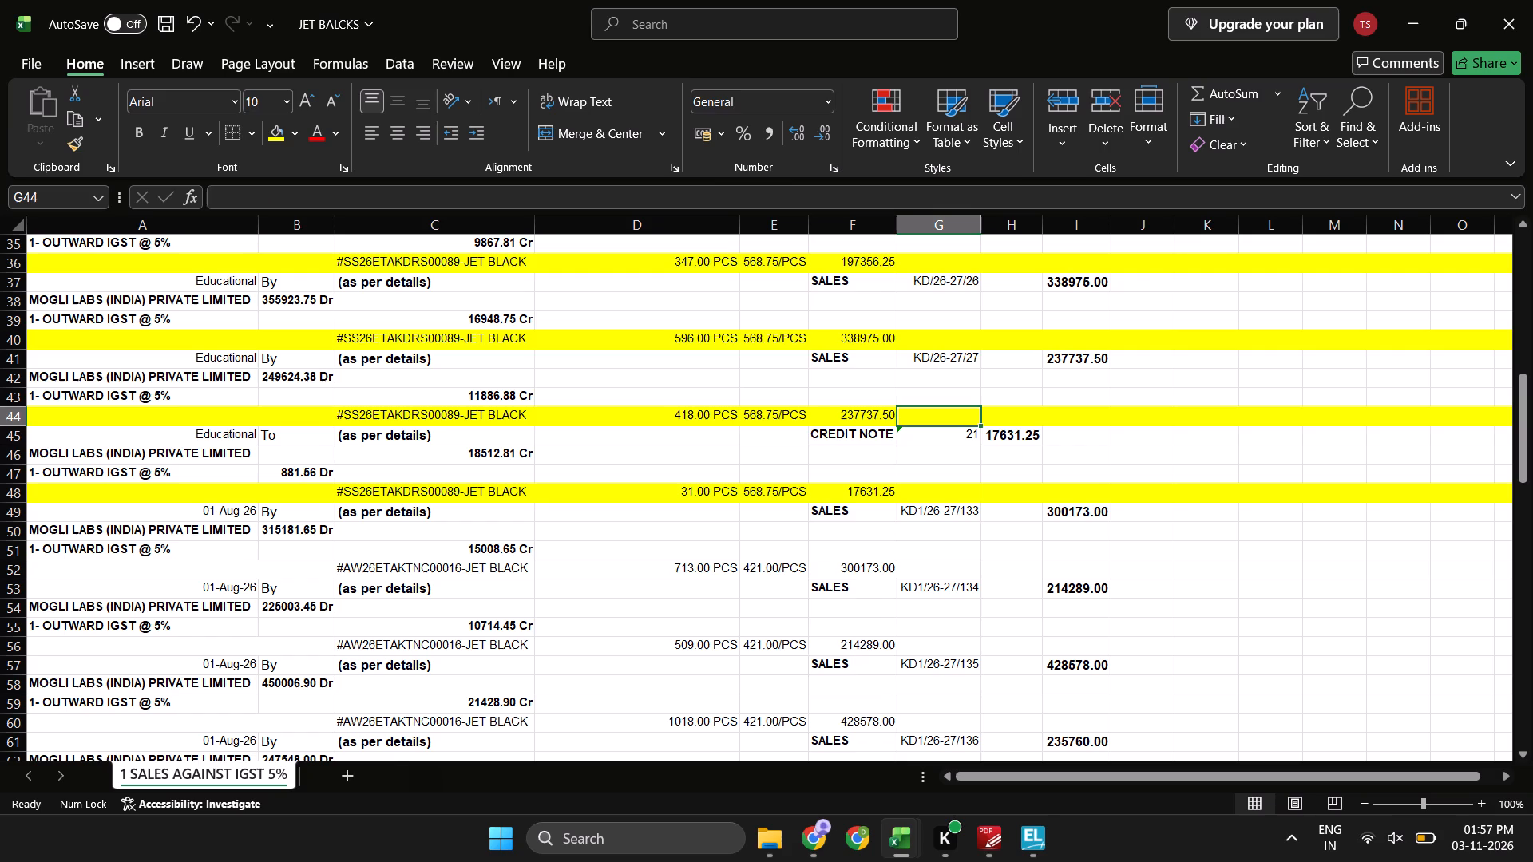
pyautogui.press('Down')
pyautogui.press('Down')
pyautogui.press('Down')
pyautogui.press('Down')
pyautogui.press('Left')
pyautogui.press('Right')
pyautogui.press('Left')
pyautogui.press('Right')
pyautogui.press('Left')
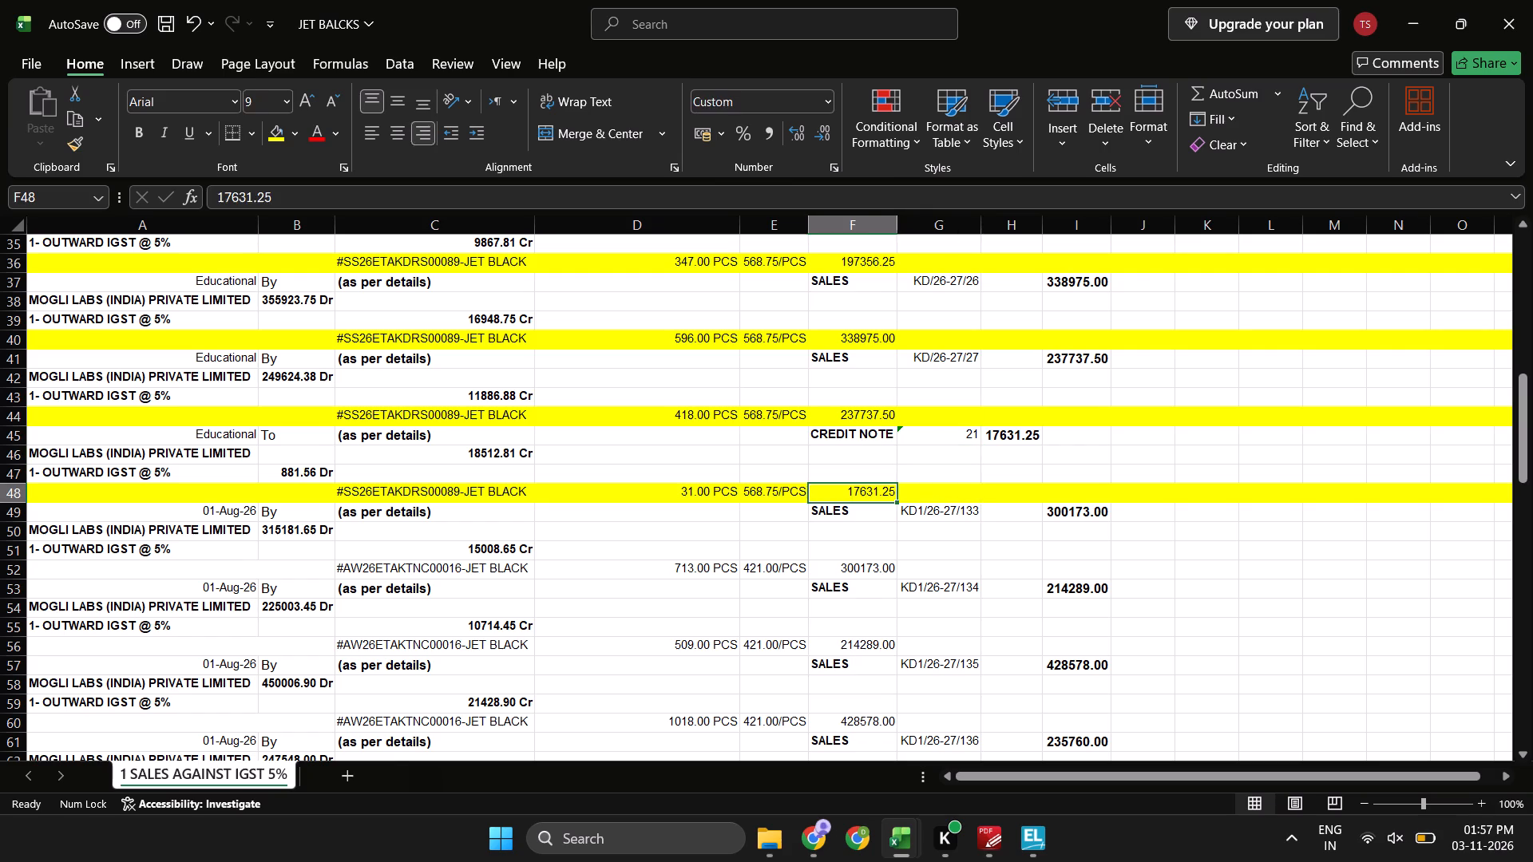
pyautogui.press('Right')
pyautogui.press('Left')
pyautogui.press('Right')
pyautogui.press('Left')
pyautogui.press('Right')
pyautogui.press('Left')
pyautogui.press('Right')
# Review the recorded voucher rows 76 to 80 and the style list at the top of the Koelle workbook's Sheet1.
pyautogui.hotkey('alt', 'Tab')
pyautogui.press('Right')
pyautogui.press('Left')
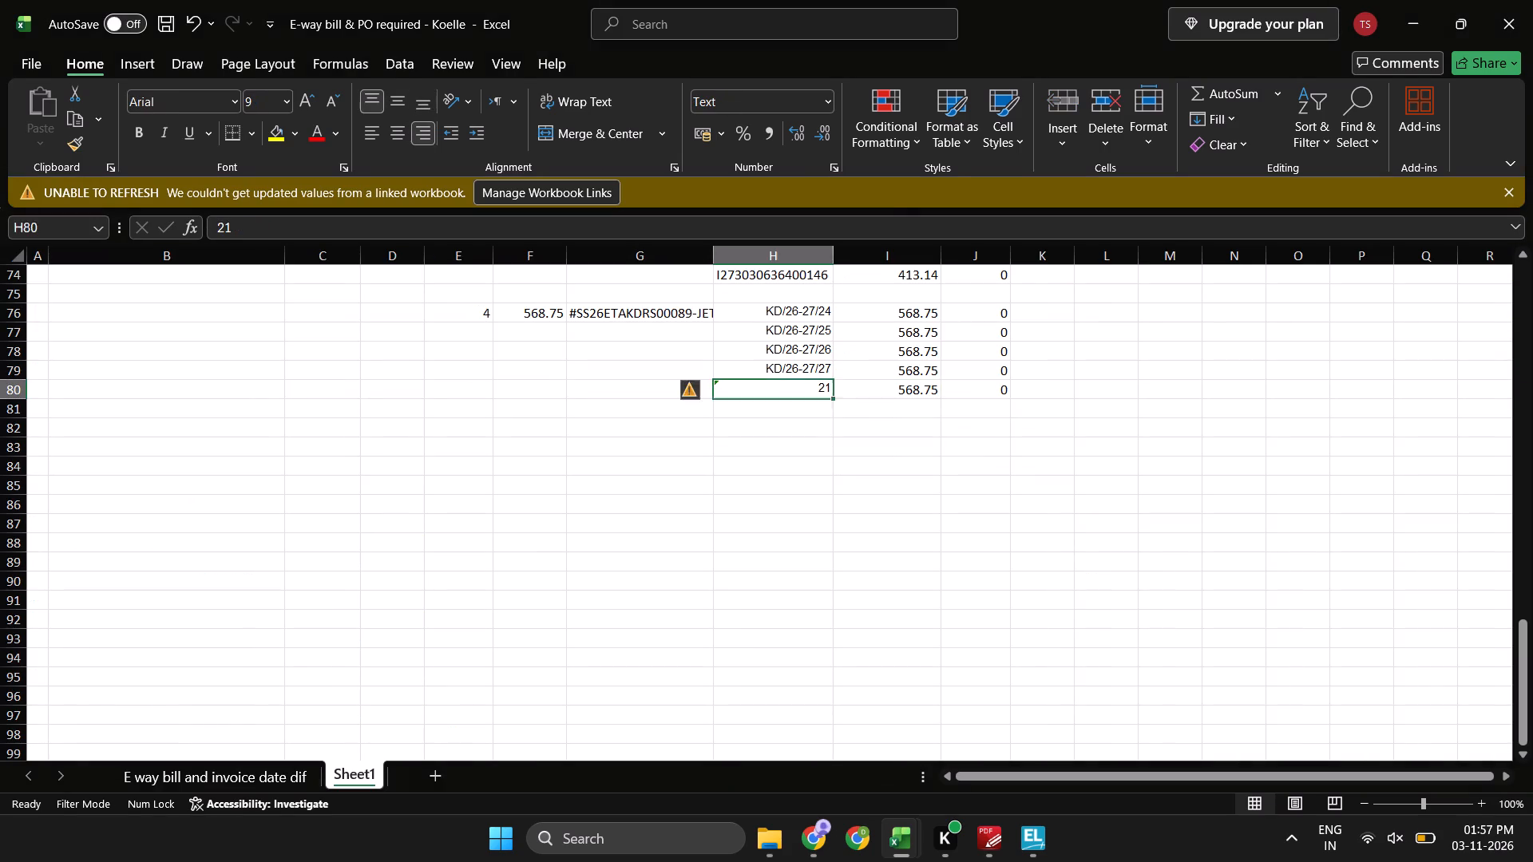
pyautogui.press('Up')
pyautogui.press('Up')
pyautogui.press('Up')
pyautogui.press('Up')
pyautogui.press('Down')
pyautogui.press('Down')
pyautogui.press('Down')
pyautogui.press('Down')
pyautogui.press('Right')
pyautogui.press('Up')
pyautogui.press('Left')
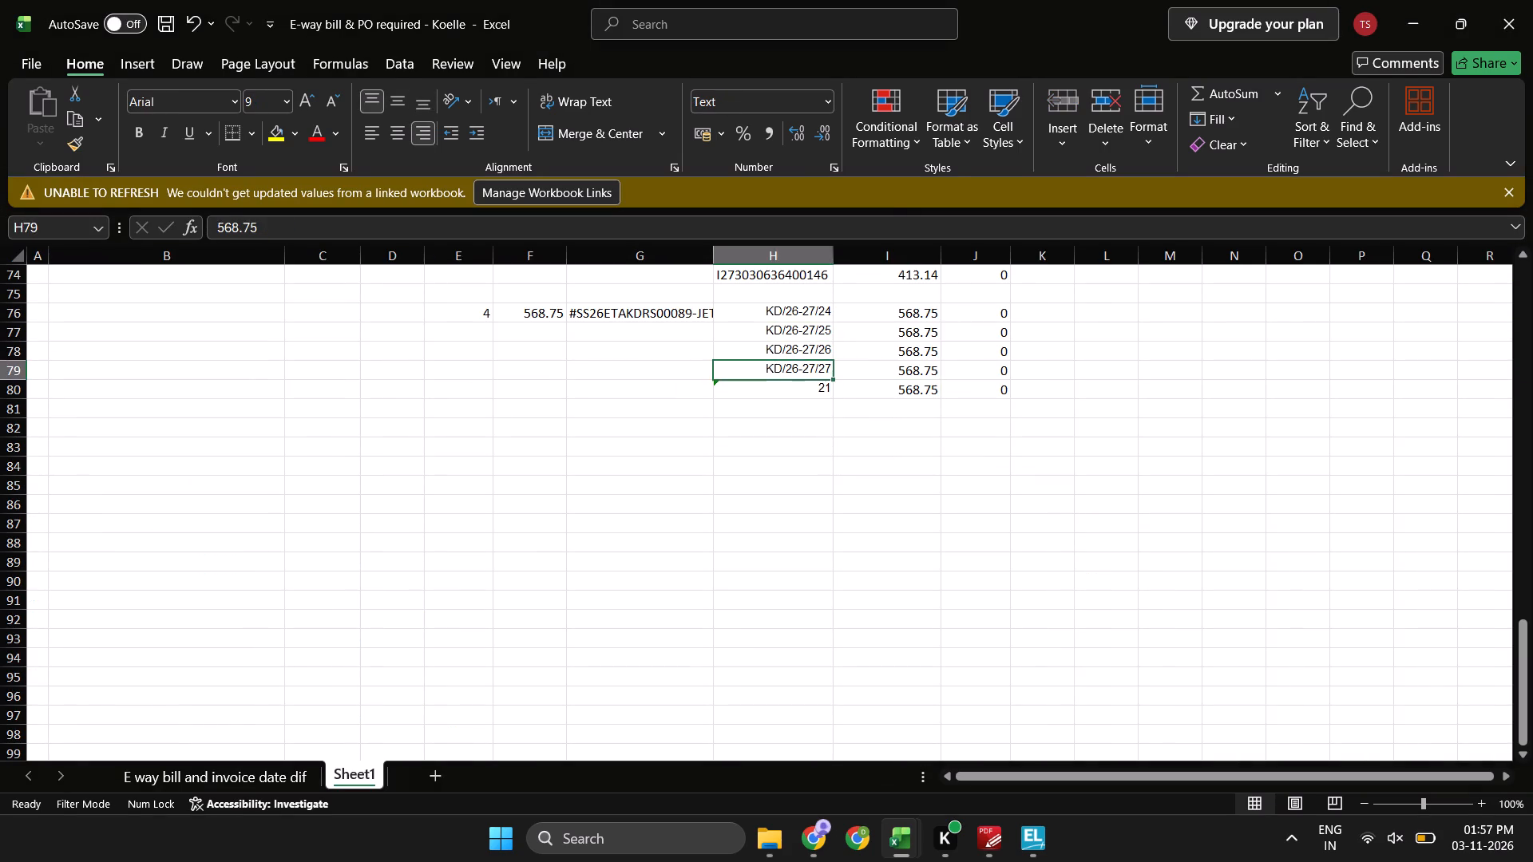
pyautogui.press('Up')
pyautogui.press('Left')
pyautogui.press('Up')
pyautogui.press('Right')
pyautogui.press('Up')
pyautogui.press('Up')
pyautogui.press('Down')
pyautogui.press('Left')
pyautogui.press('Up')
pyautogui.press('Left')
pyautogui.press('Up')
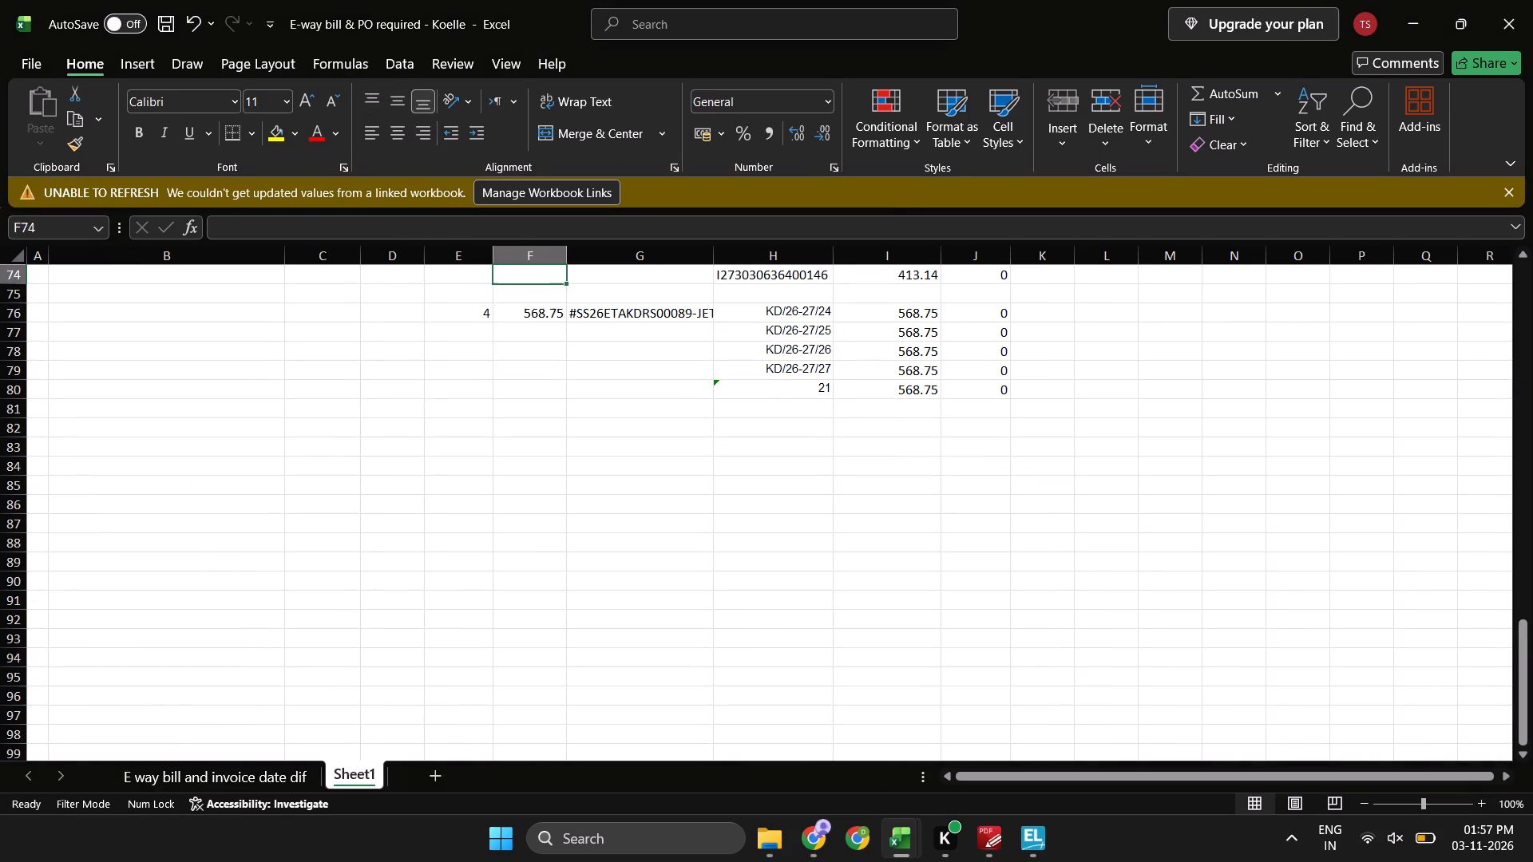
pyautogui.hotkey('ctrl', 'Up')
pyautogui.hotkey('ctrl', 'Up')
pyautogui.hotkey('ctrl', 'Up')
pyautogui.press('Down')
pyautogui.press('Right')
pyautogui.press('Up')
pyautogui.press('Right')
pyautogui.press('Down')
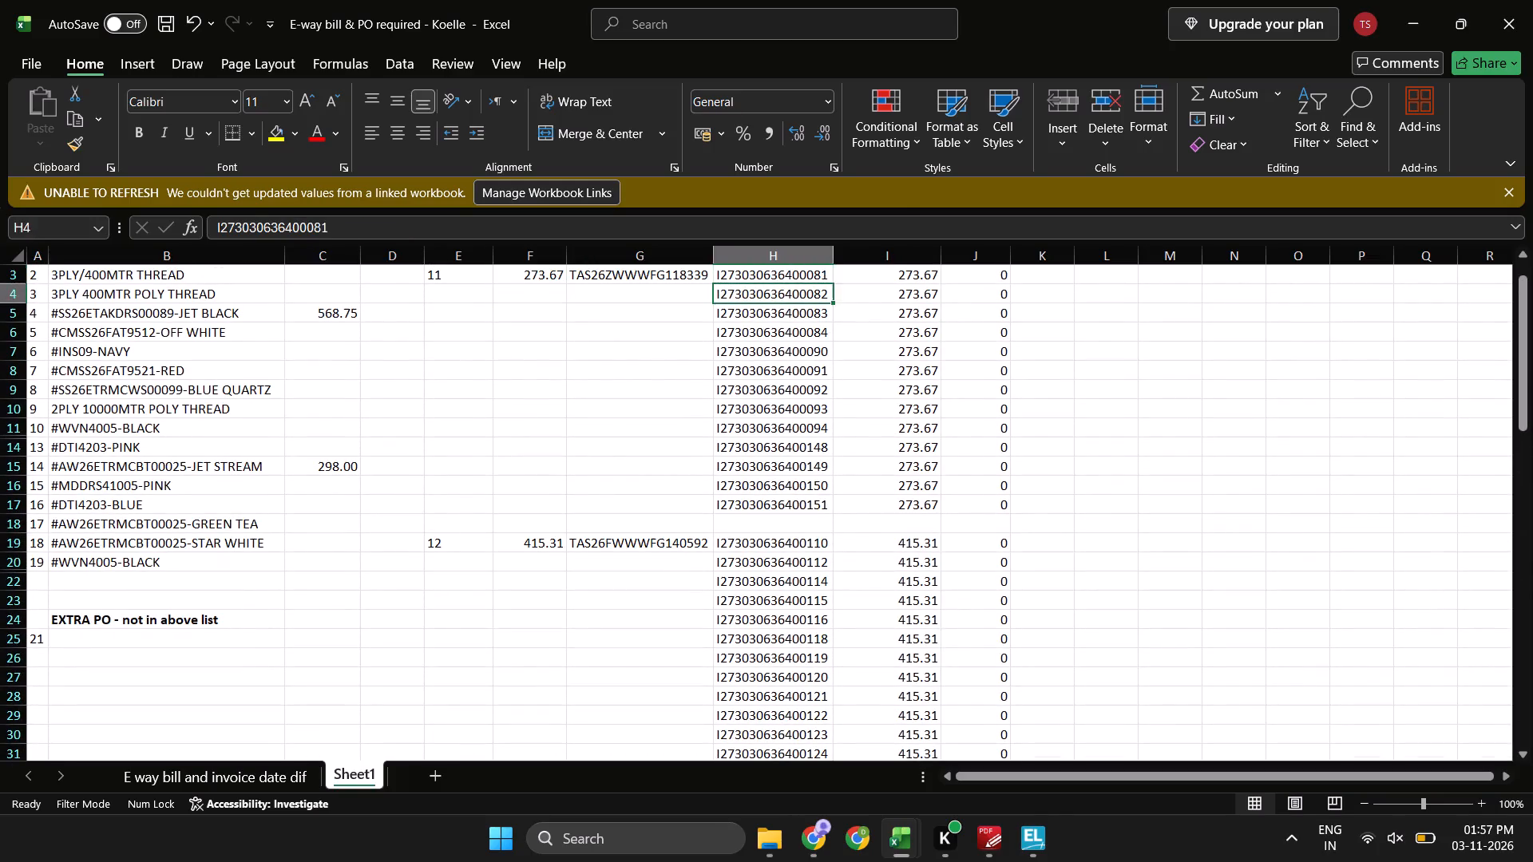
pyautogui.press('Down')
pyautogui.press('Down')
pyautogui.press('Down')
# Save the JET BALCKS workbook and close it.
pyautogui.hotkey('alt', 'Tab')
pyautogui.hotkey('ctrl', 's')
pyautogui.click(1377, 0)
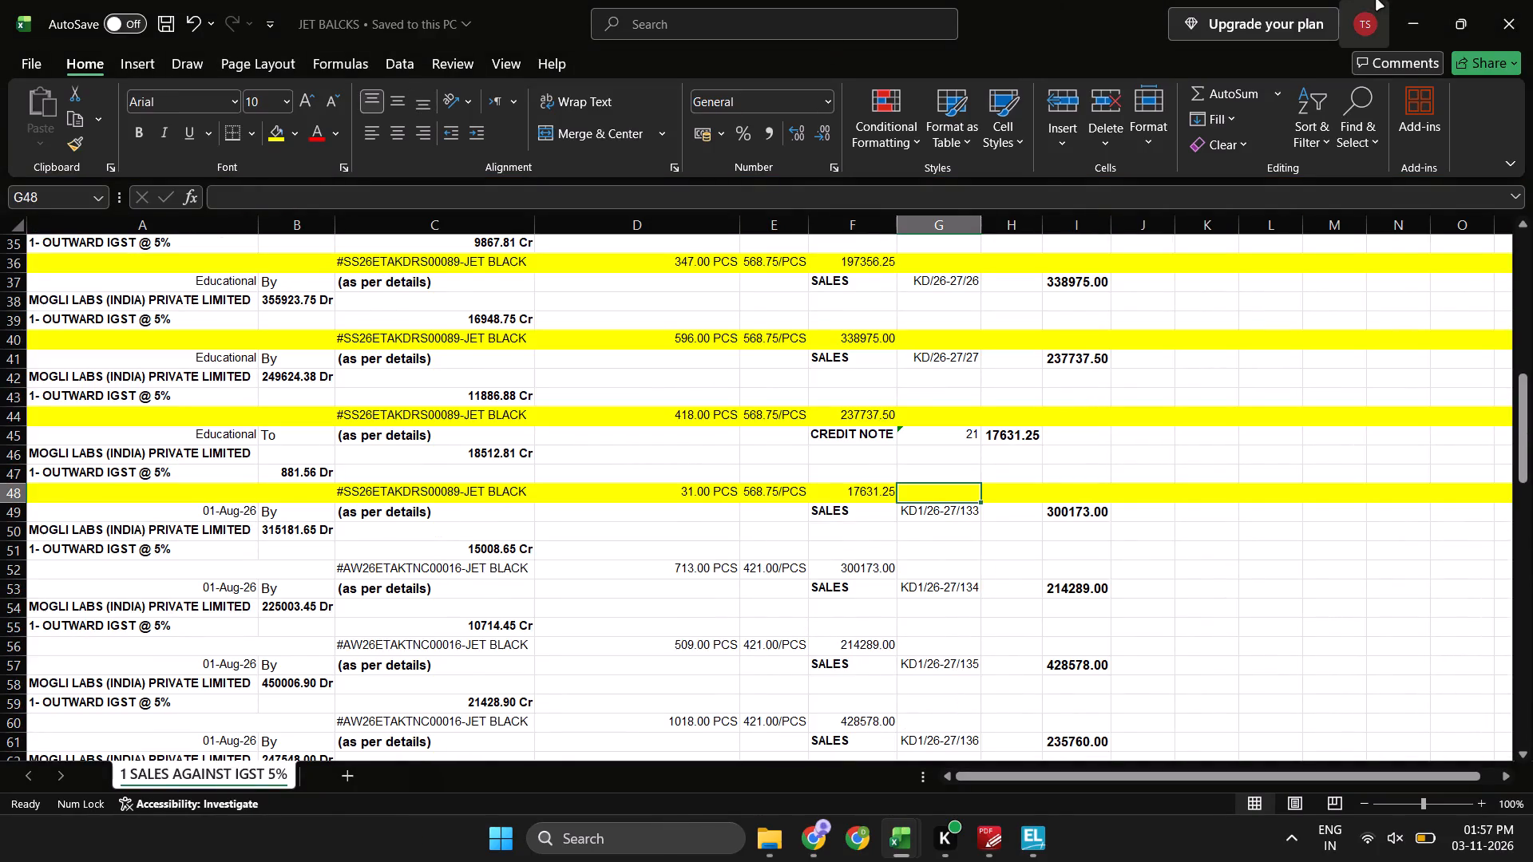
pyautogui.click(1466, 0)
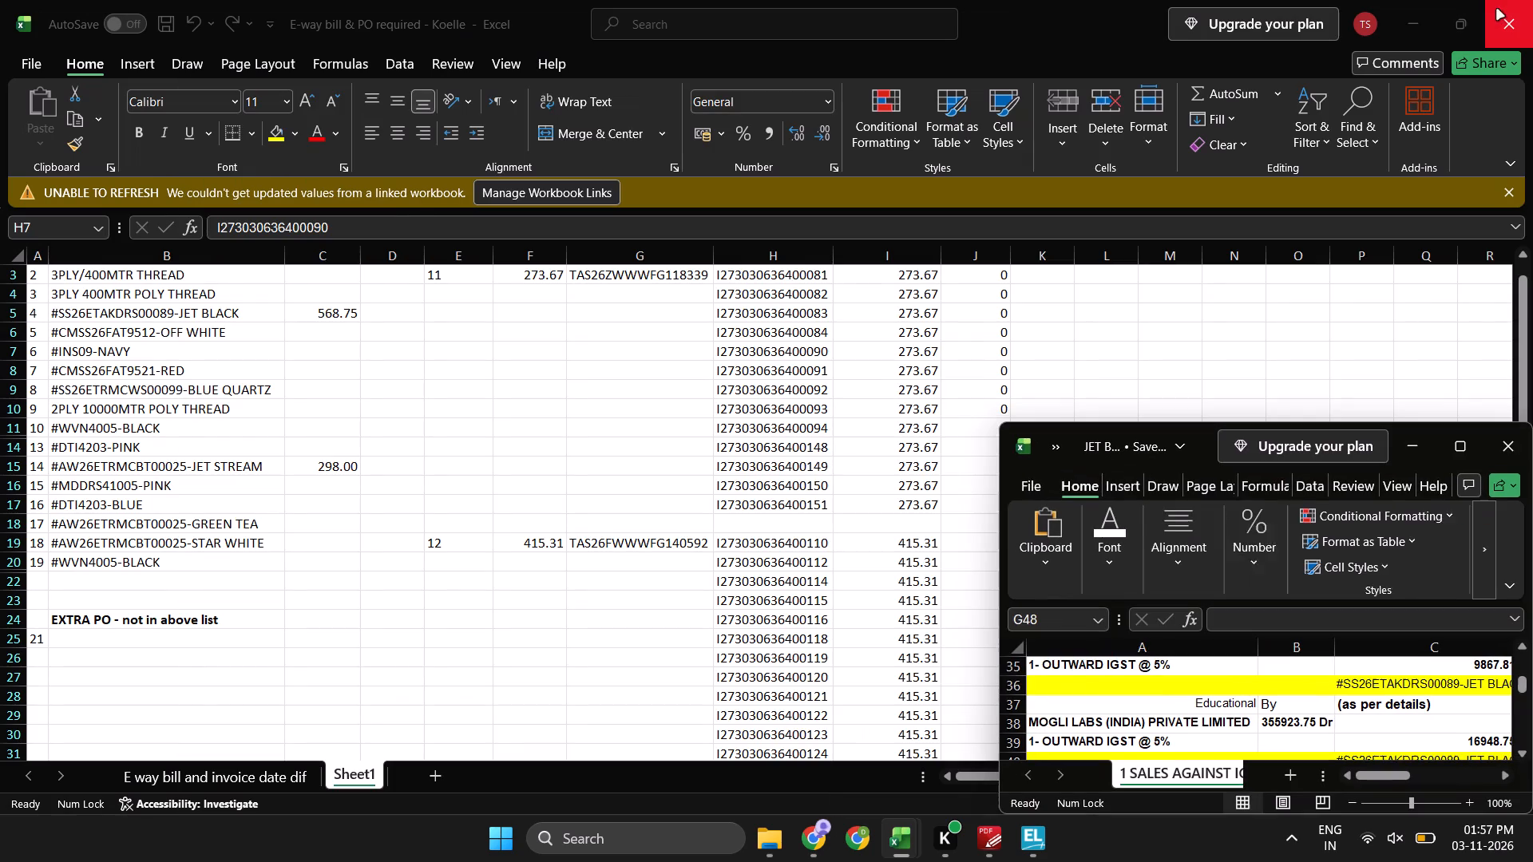
pyautogui.click(1466, 431)
pyautogui.click(1532, 0)
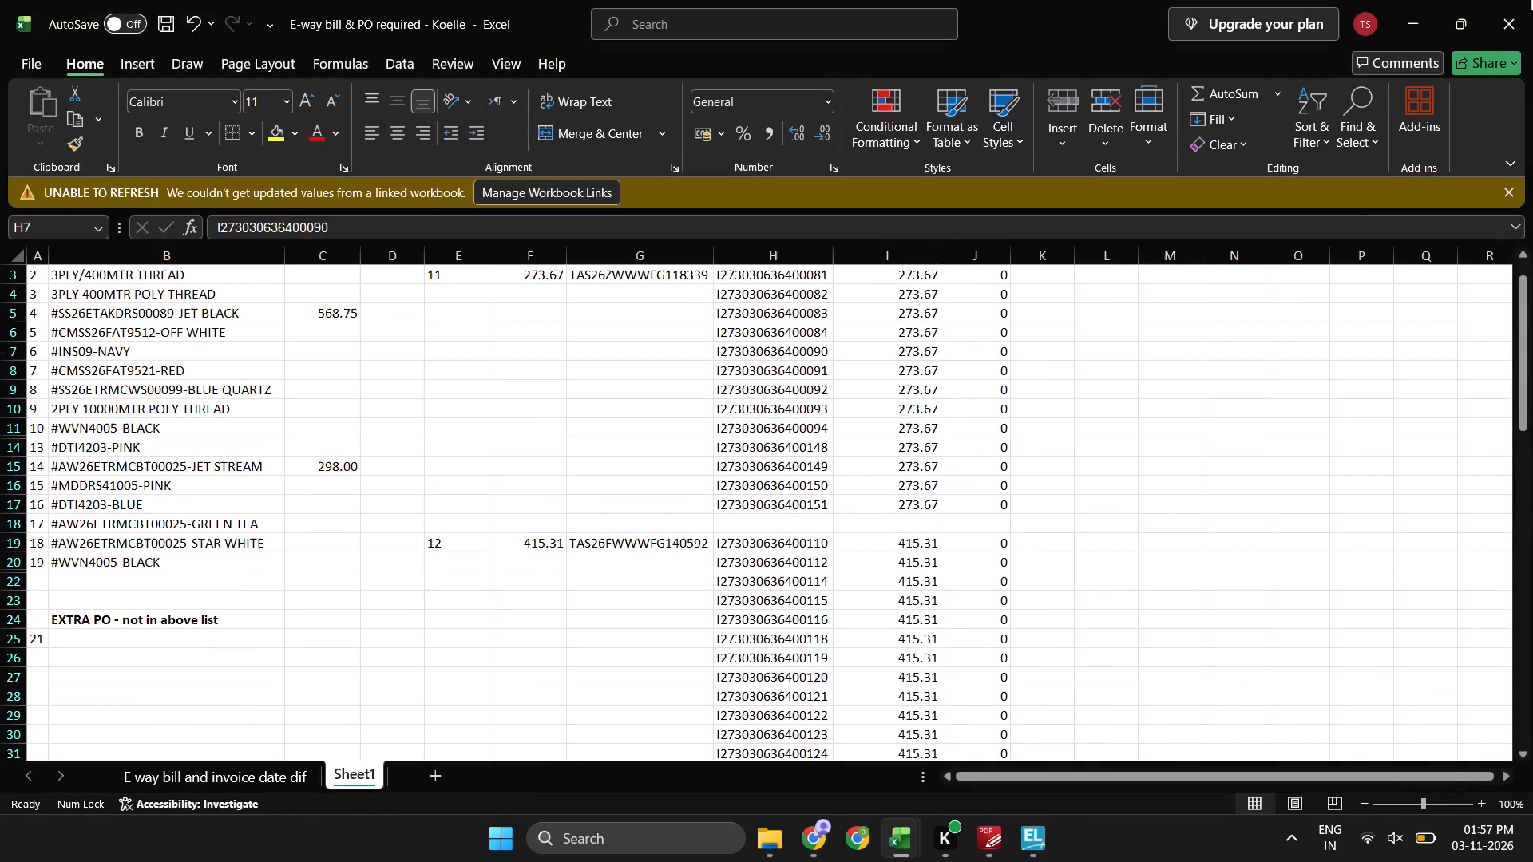
# Open the E way bills folder inside the desktop's KDMD folder and look through its folders and workbooks.
pyautogui.press('Up')
pyautogui.press('Down')
pyautogui.press('Up')
pyautogui.press('Right')
pyautogui.press('Up')
pyautogui.press('Up')
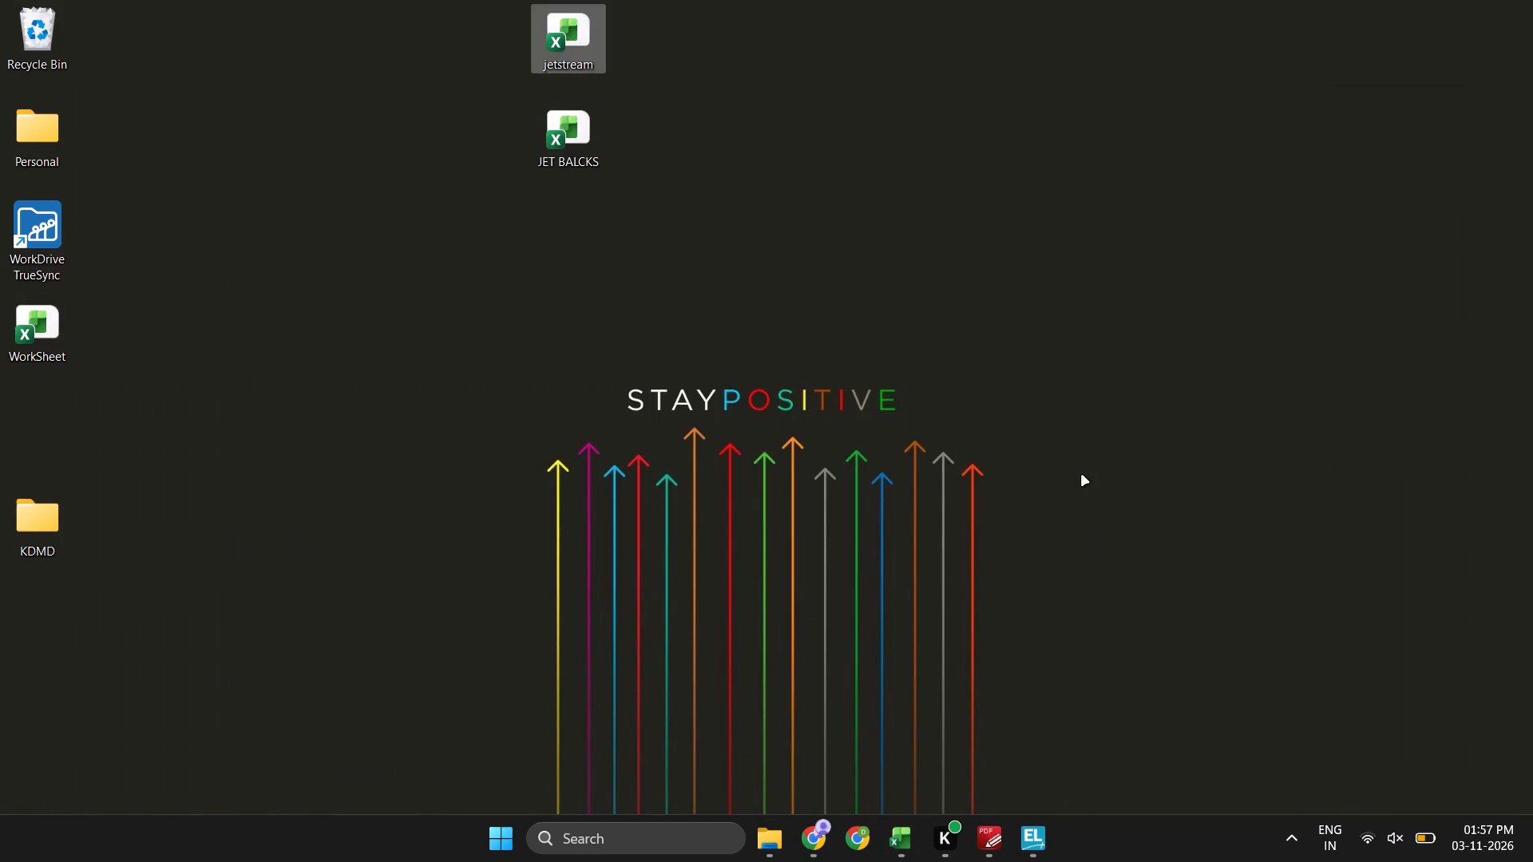
pyautogui.press('Left')
pyautogui.press('Down')
pyautogui.press('Down')
pyautogui.press('Down')
pyautogui.press('Down')
pyautogui.press('Return')
pyautogui.press('Down')
pyautogui.press('Down')
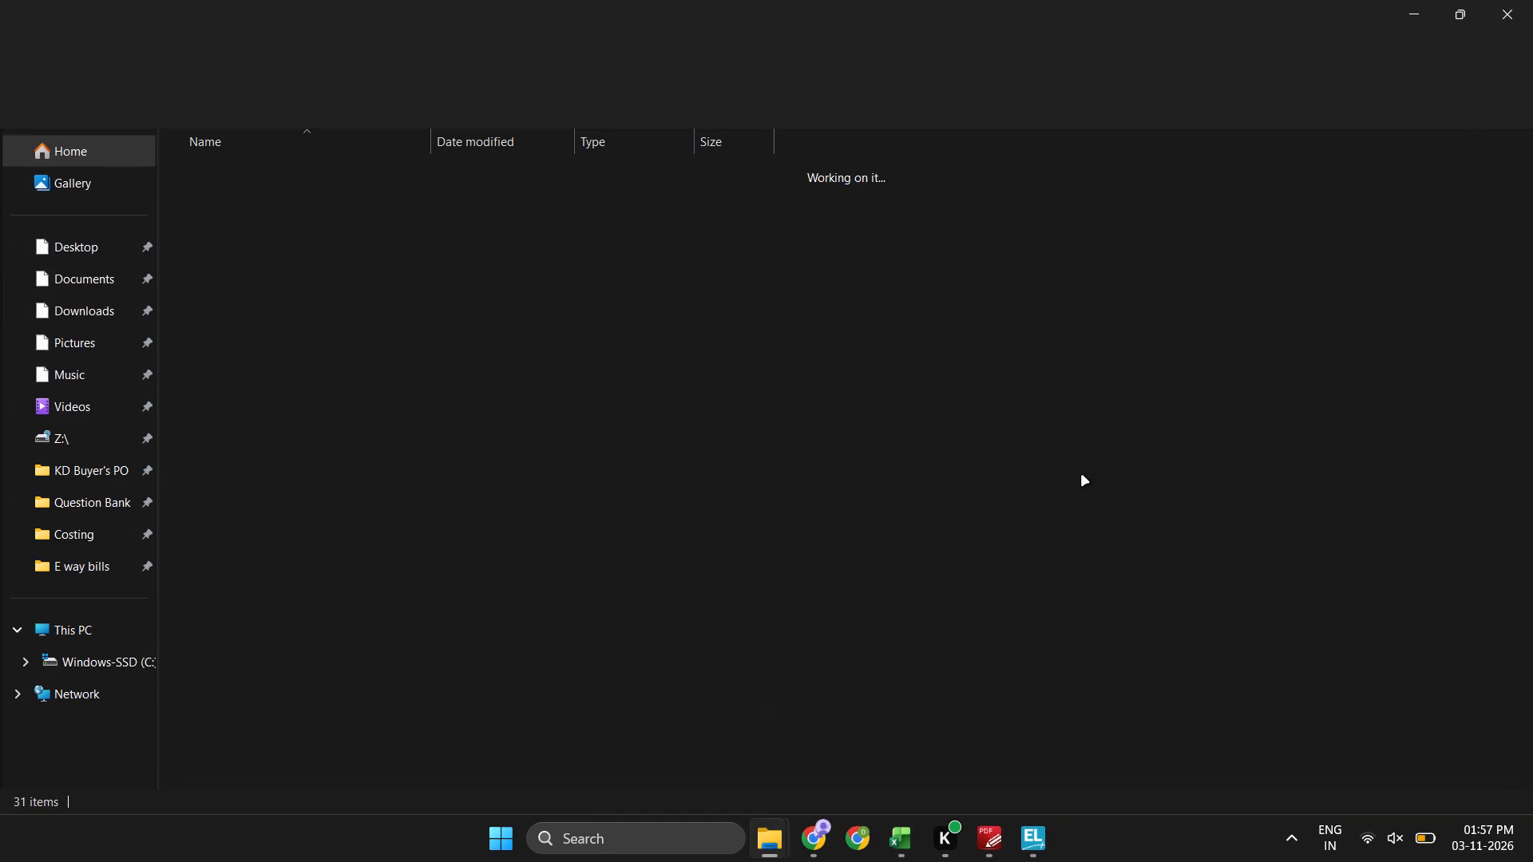
pyautogui.press('Up')
pyautogui.press('Return')
pyautogui.press('Down')
pyautogui.press('Down')
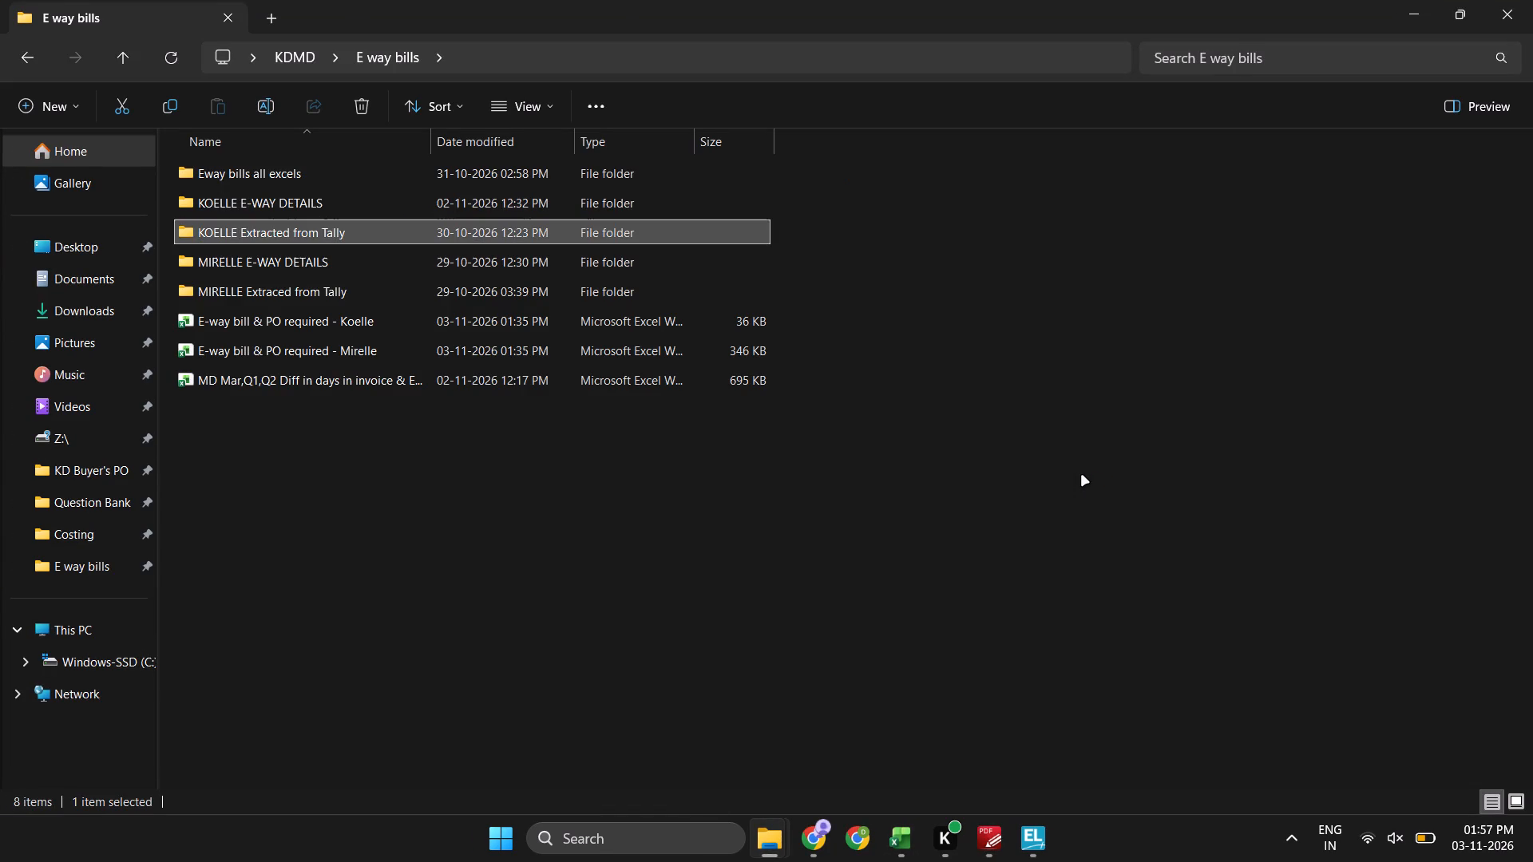
pyautogui.press('Down')
pyautogui.press('Down')
pyautogui.press('Up')
pyautogui.press('Up')
pyautogui.press('Down')
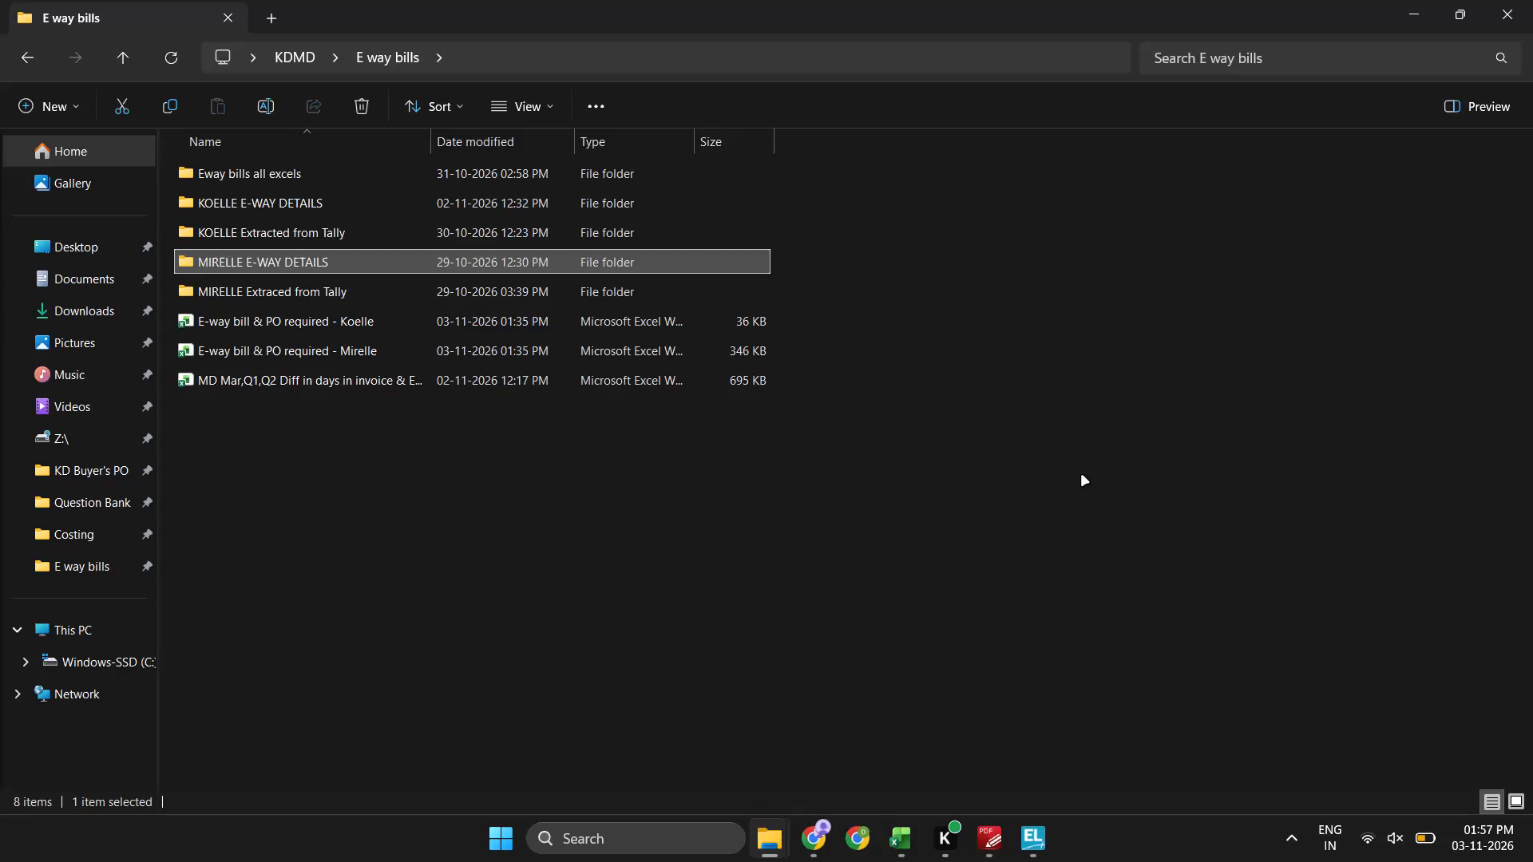
pyautogui.press('Up')
pyautogui.press('Down')
# Delete the JET BALCKS workbook from the desktop.
pyautogui.moveTo(815, 0); pyautogui.dragTo(727, 185)
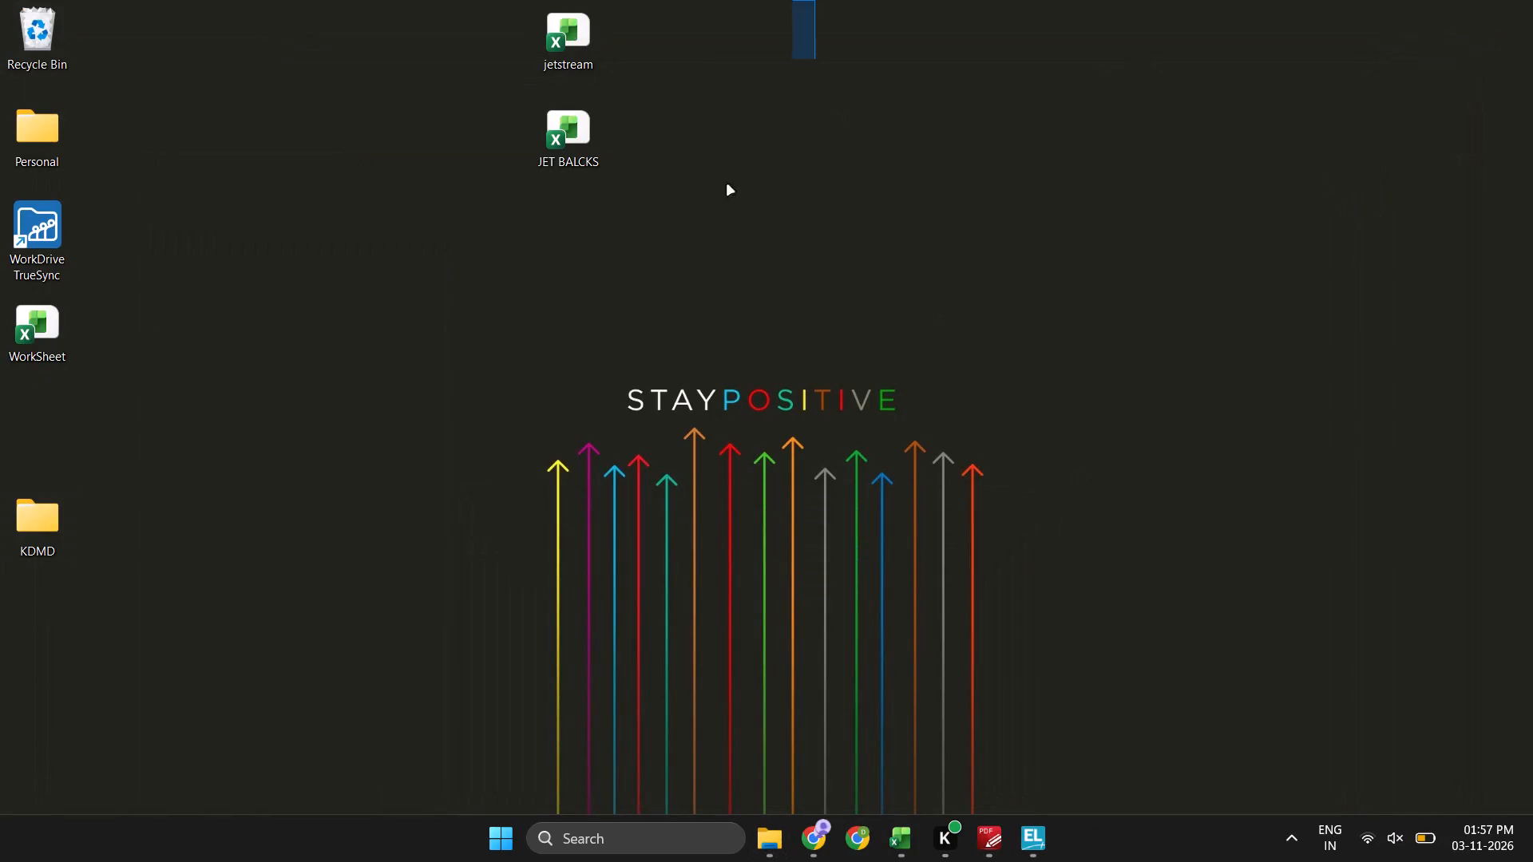
pyautogui.moveTo(727, 185); pyautogui.dragTo(542, 207)
pyautogui.moveTo(609, 231); pyautogui.dragTo(496, 149)
pyautogui.press('Delete')
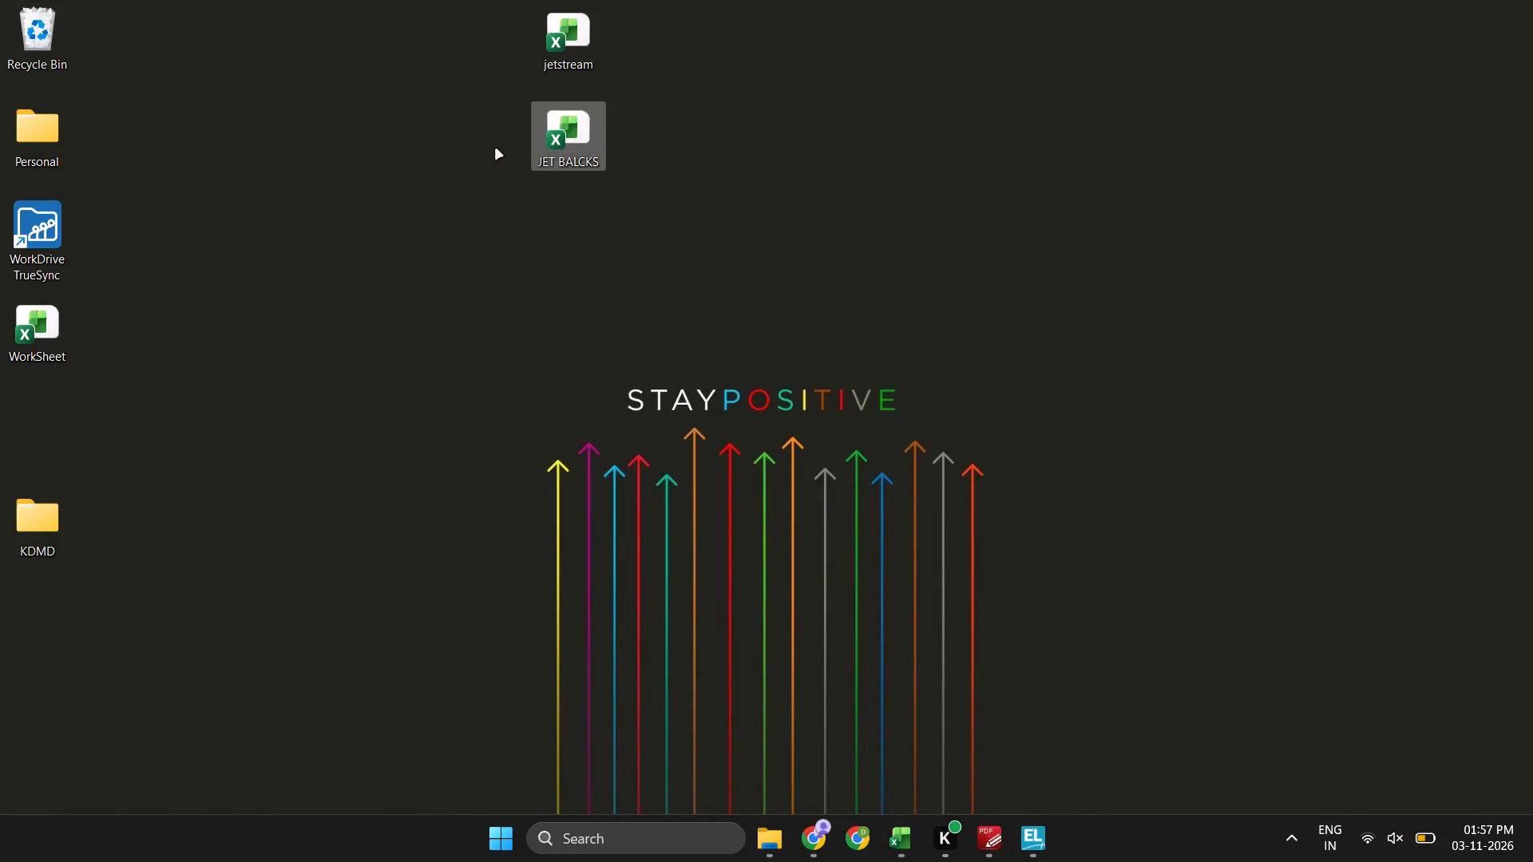
# Open the jetstream workbook from the desktop.
pyautogui.press('Up')
pyautogui.press('Left')
pyautogui.press('Right')
pyautogui.press('Return')
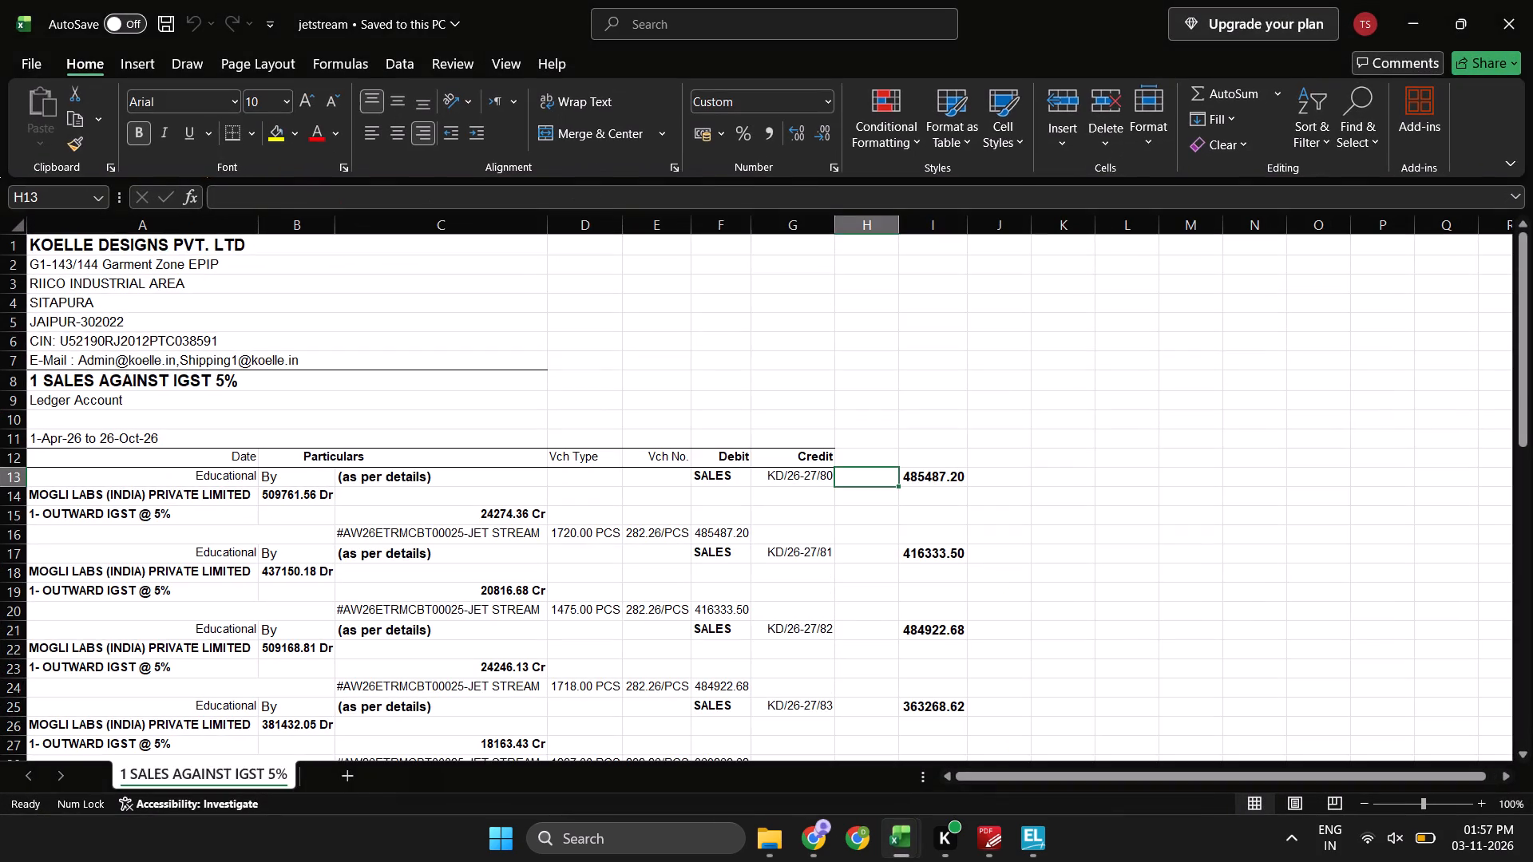
pyautogui.press('Up')
pyautogui.press('Left')
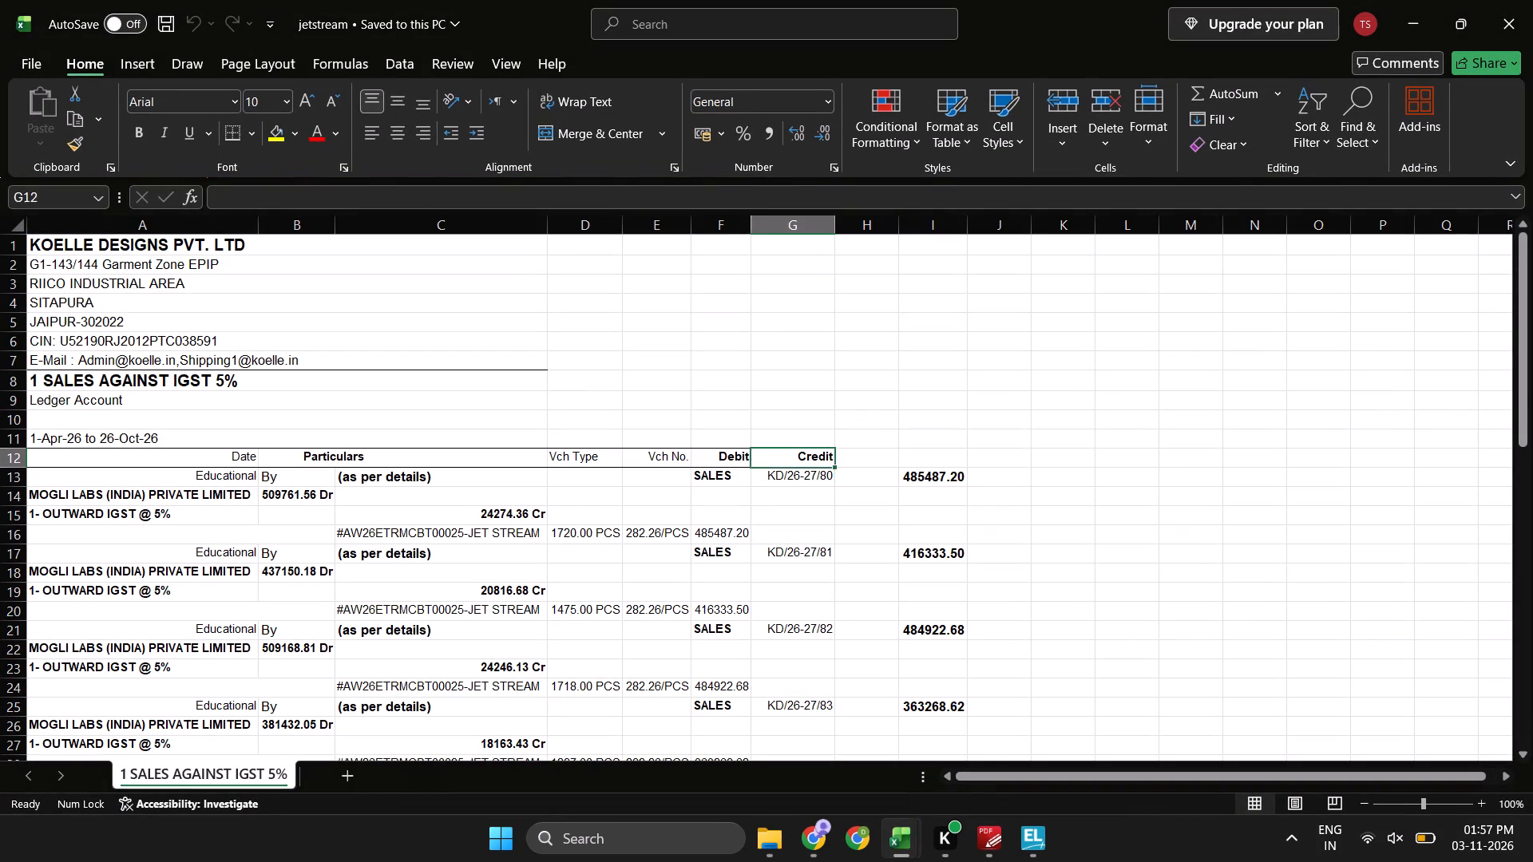
# Add a filter to the ledger table from the Date header in row 12 across columns A to I.
pyautogui.press('Left')
pyautogui.press('Left')
pyautogui.press('Left')
pyautogui.press('Left')
pyautogui.press('Left')
pyautogui.press('Left')
pyautogui.hotkey('shift', 'Right')
pyautogui.hotkey('shift', 'Right')
pyautogui.hotkey('shift', 'Right')
pyautogui.hotkey('shift', 'Right')
pyautogui.hotkey('shift', 'Right')
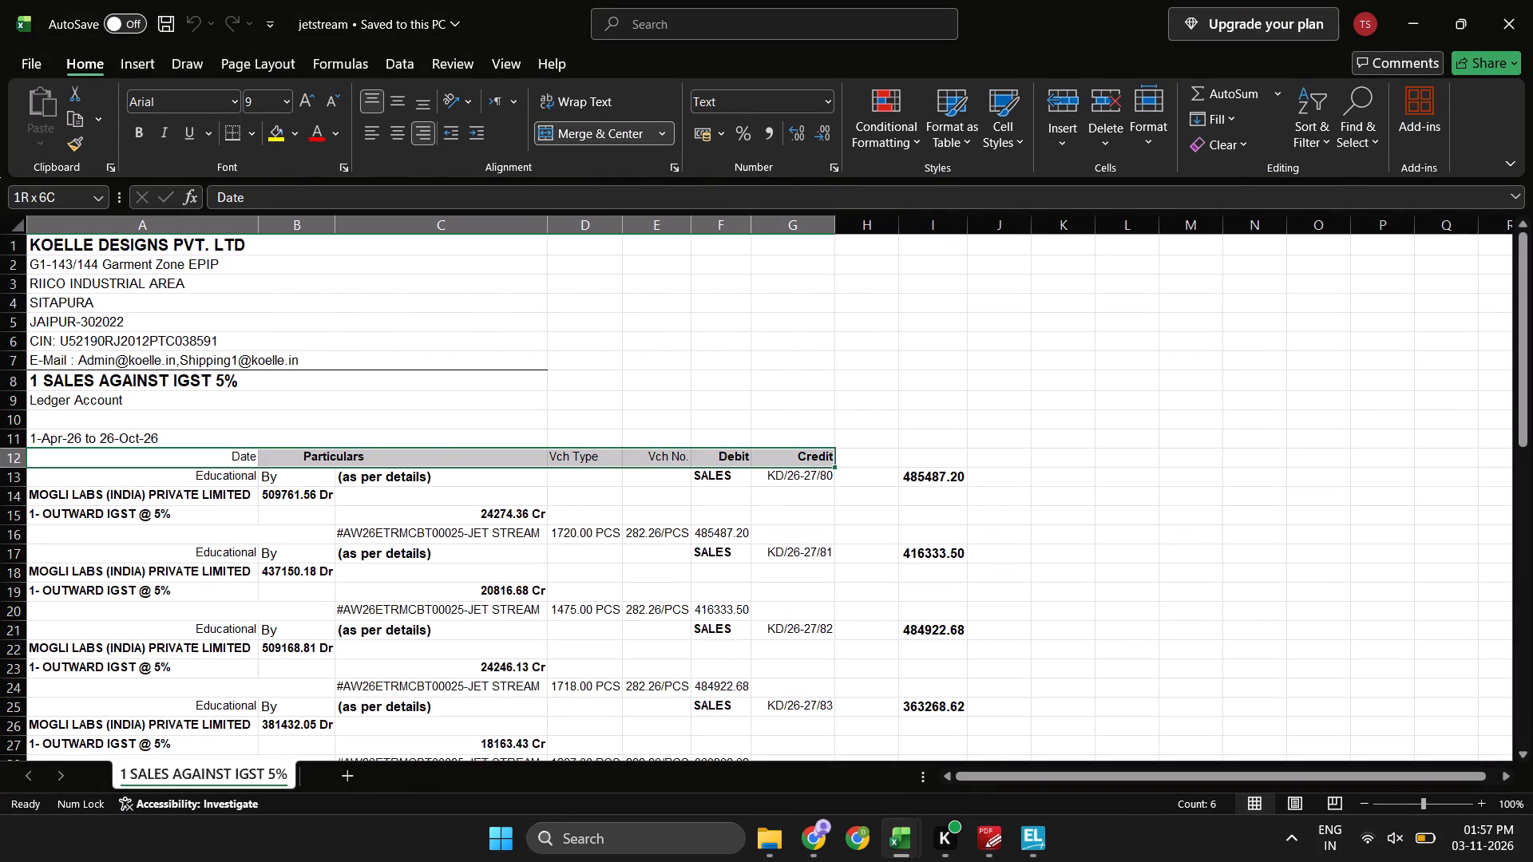
pyautogui.hotkey('shift', 'Right')
pyautogui.hotkey('shift', 'Right')
pyautogui.hotkey('shift', 'pagedown')
pyautogui.hotkey('shift', 'pagedown')
pyautogui.hotkey('shift', 'pagedown')
pyautogui.write('at')
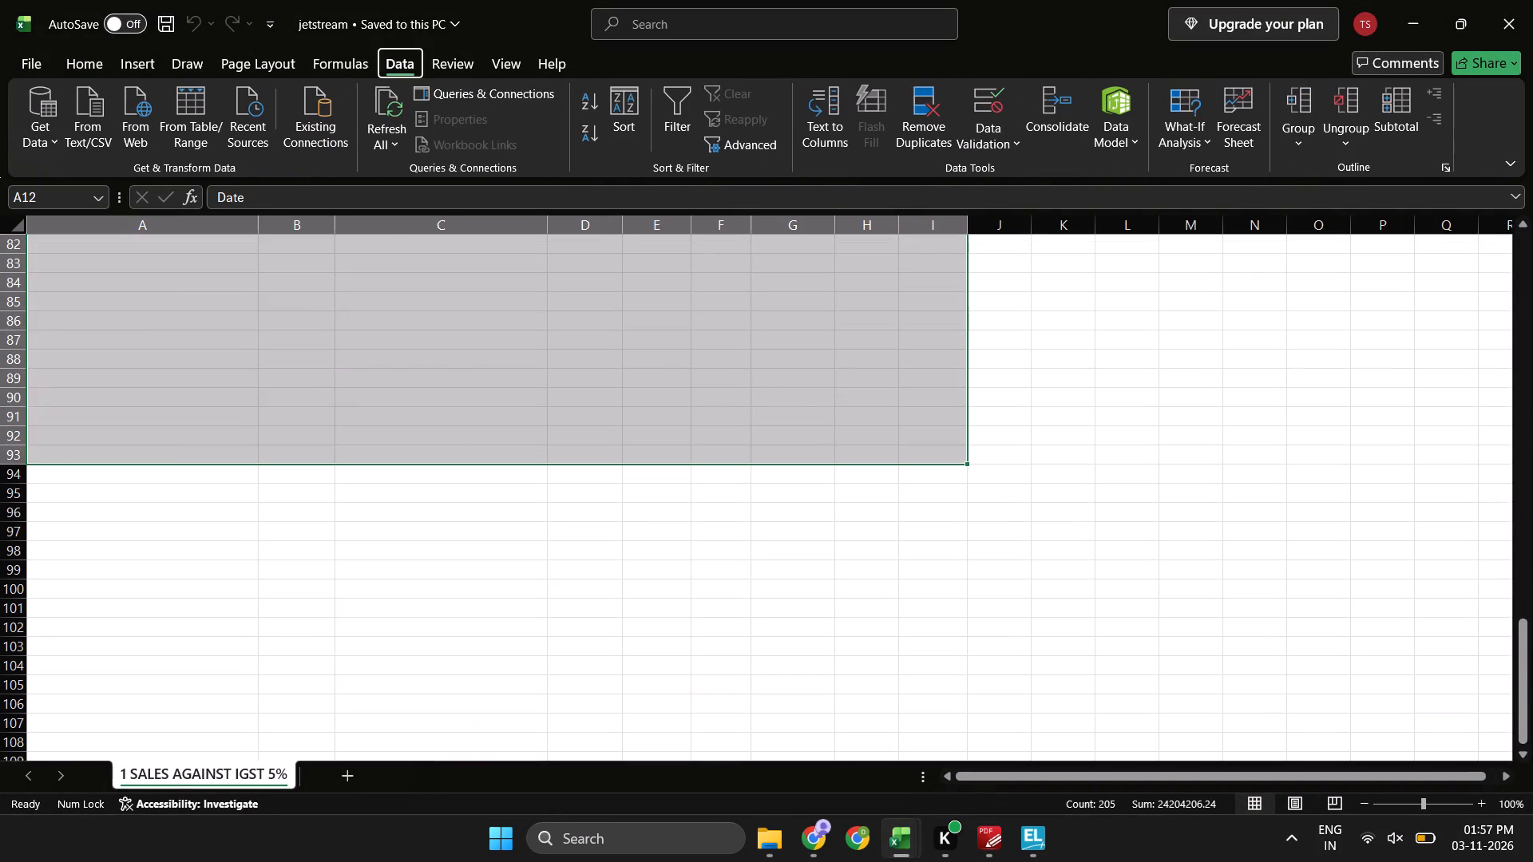
# Unmerge the Particulars header cell spanning columns B and C in row 12.
pyautogui.press('Escape')
pyautogui.press('Up')
pyautogui.press('Right')
pyautogui.press('Left')
pyautogui.press('Up')
pyautogui.press('Left')
pyautogui.press('Right')
pyautogui.press('Down')
pyautogui.press('Left')
pyautogui.press('Down')
pyautogui.press('Left')
pyautogui.press('Right')
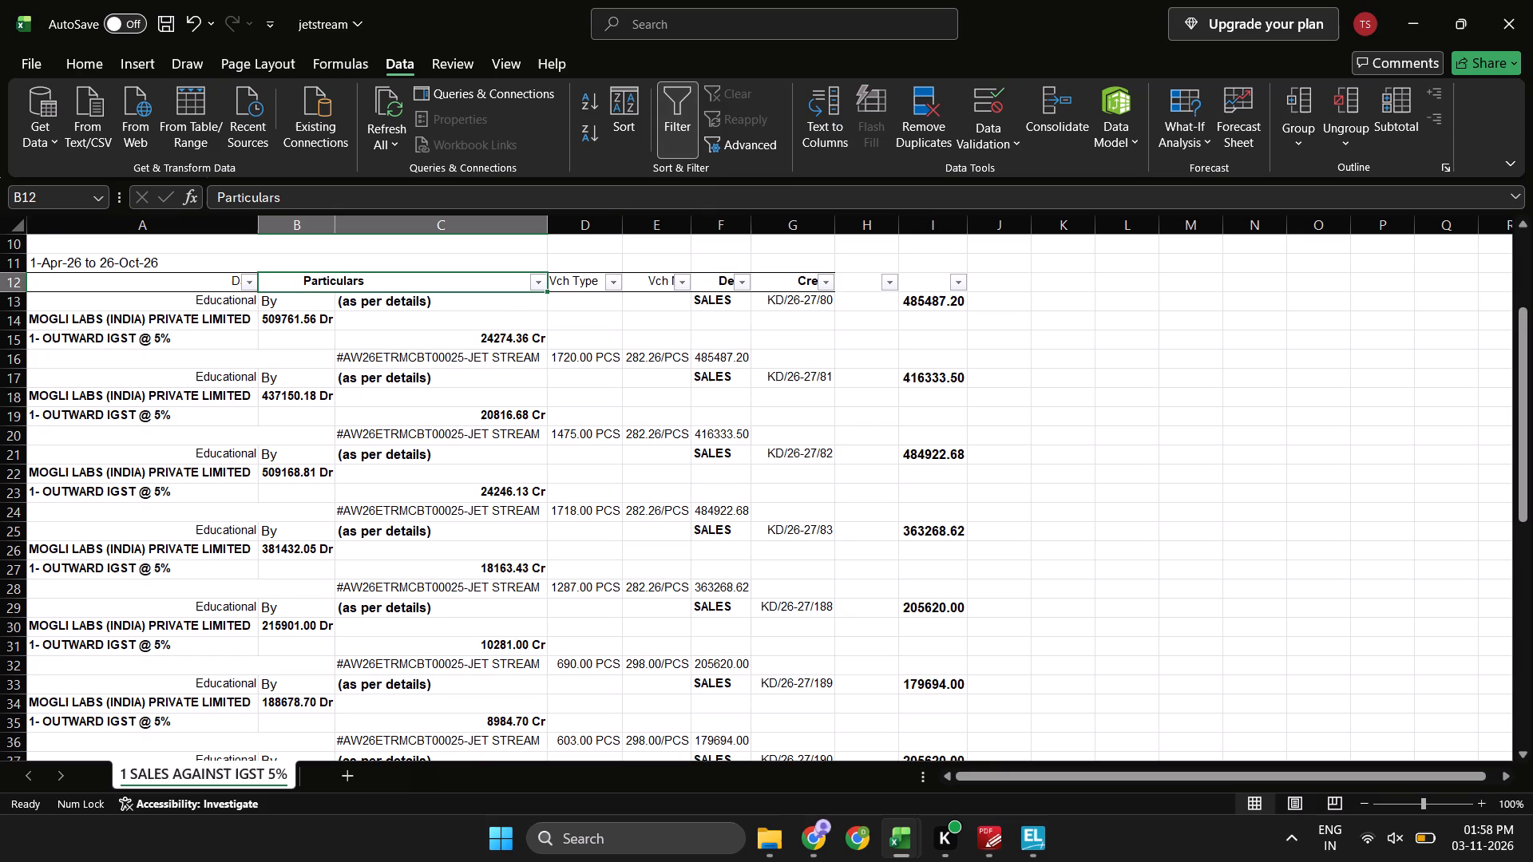
pyautogui.click(107, 64)
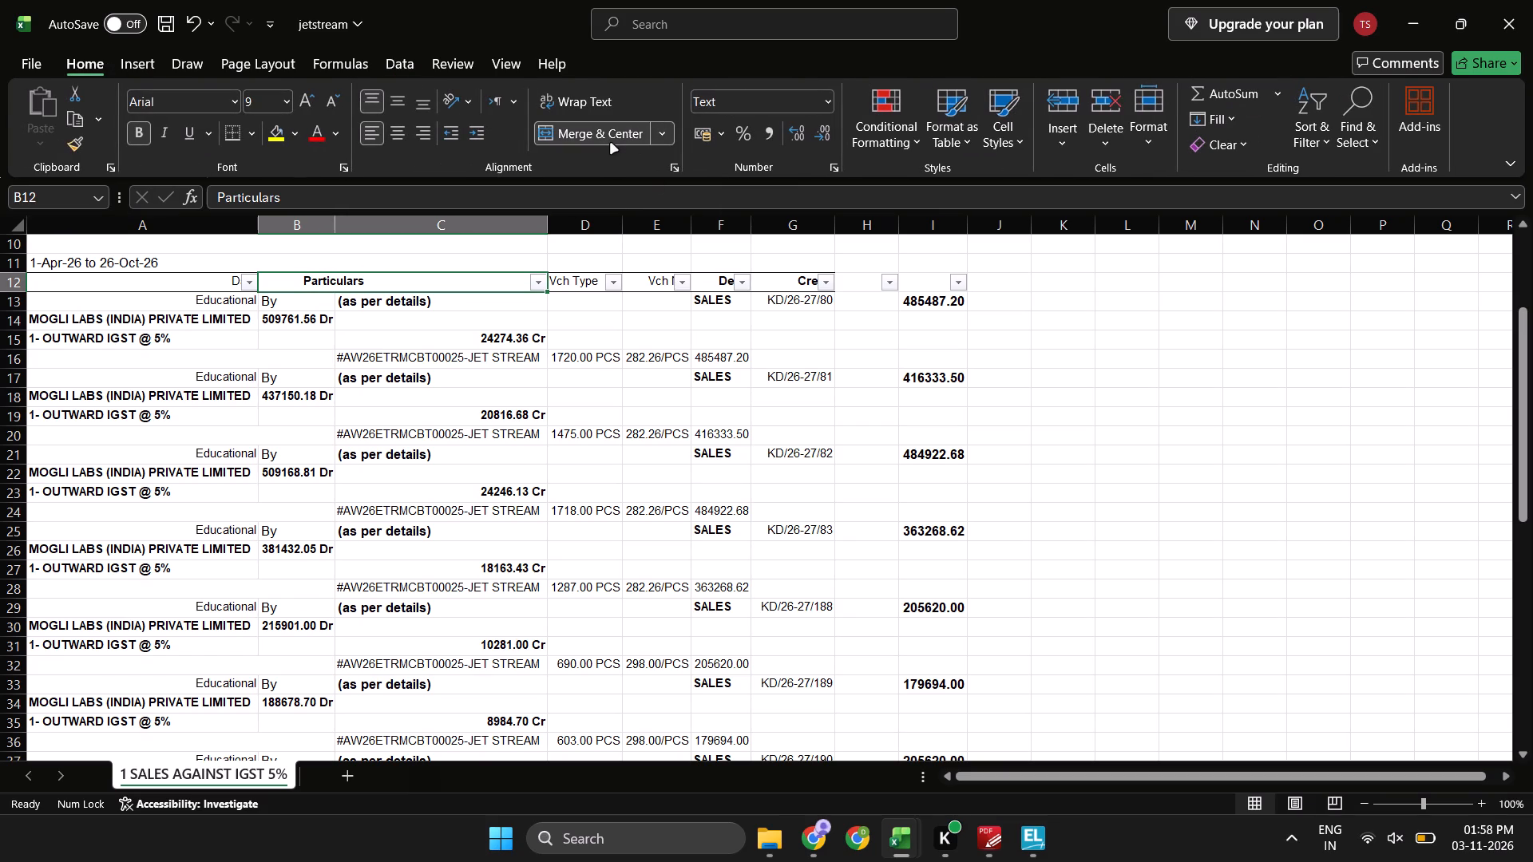
pyautogui.click(611, 143)
# Filter column C to the #AW26ETRMCBT00025-JET STREAM rows only and select the filtered styles.
pyautogui.press('Right')
pyautogui.hotkey('alt', 'Down')
pyautogui.hotkey('alt', 'Down')
pyautogui.hotkey('alt', 'Down')
pyautogui.hotkey('alt', 'Down')
pyautogui.hotkey('alt', 'Down')
pyautogui.hotkey('alt', 'Down')
pyautogui.hotkey('alt', 'Down')
pyautogui.hotkey('alt', 'Down')
pyautogui.hotkey('alt', 'Down')
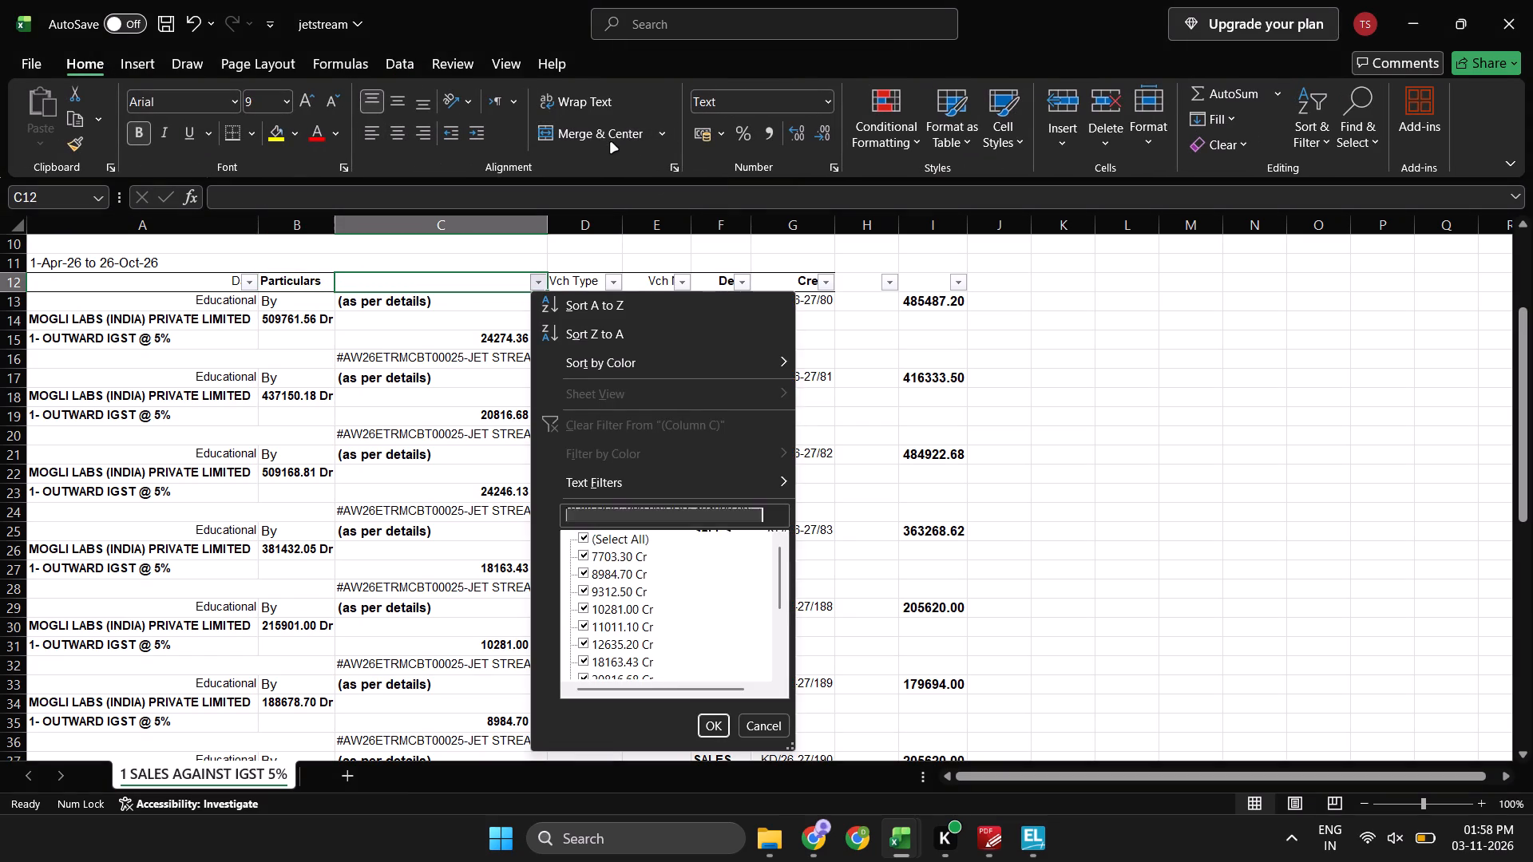
pyautogui.press('Down')
pyautogui.press('space')
pyautogui.press('End')
pyautogui.press('Up')
pyautogui.press('Up')
pyautogui.press('space')
pyautogui.press('Up')
pyautogui.press('space')
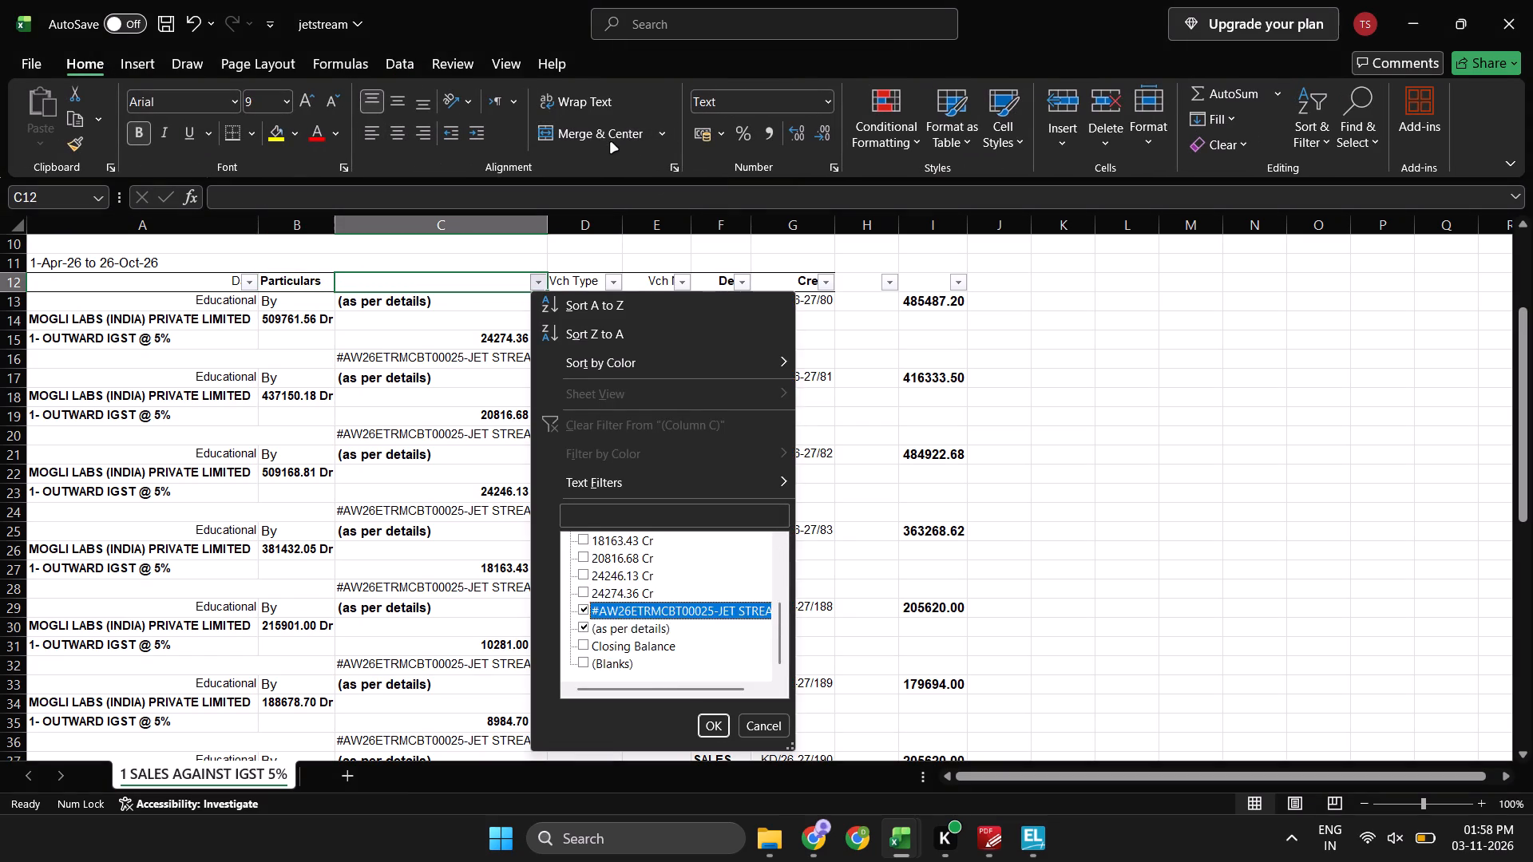
pyautogui.press('Down')
pyautogui.press('space')
pyautogui.press('Return')
pyautogui.press('Down')
pyautogui.press('Up')
pyautogui.press('Down')
pyautogui.hotkey('ctrl', 'shift', 'Down')
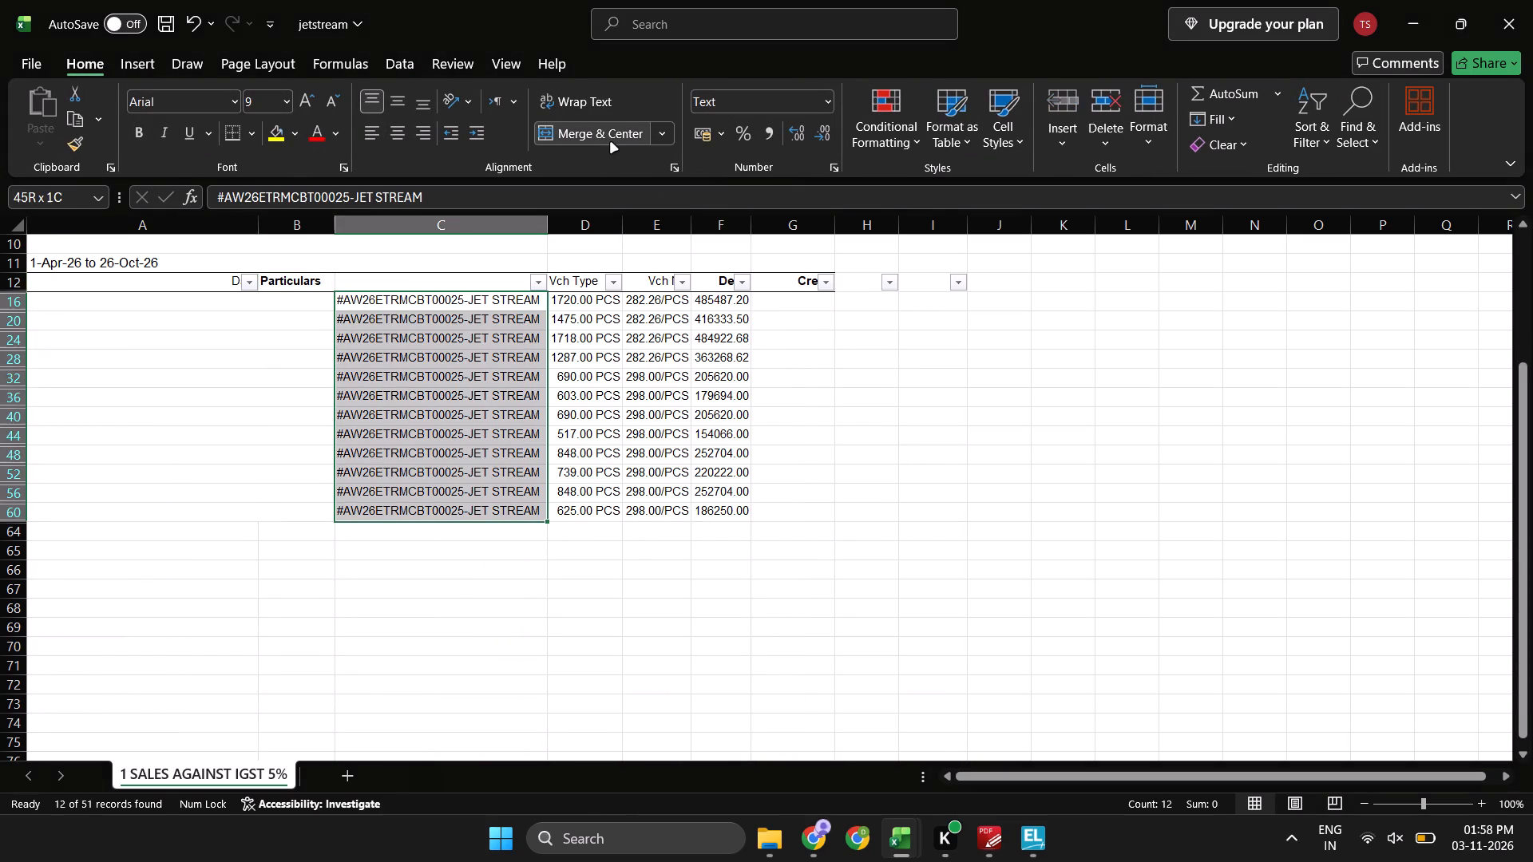
# Filter column C again by searching for "jet".
pyautogui.press('Up')
pyautogui.press('Up')
pyautogui.press('Down')
pyautogui.hotkey('alt', 'Down')
pyautogui.press('e')
pyautogui.write('jet')
pyautogui.press('Return')
pyautogui.press('Down')
pyautogui.hotkey('ctrl', 'shift', 'Down')
pyautogui.press('Up')
pyautogui.press('Right')
pyautogui.press('Left')
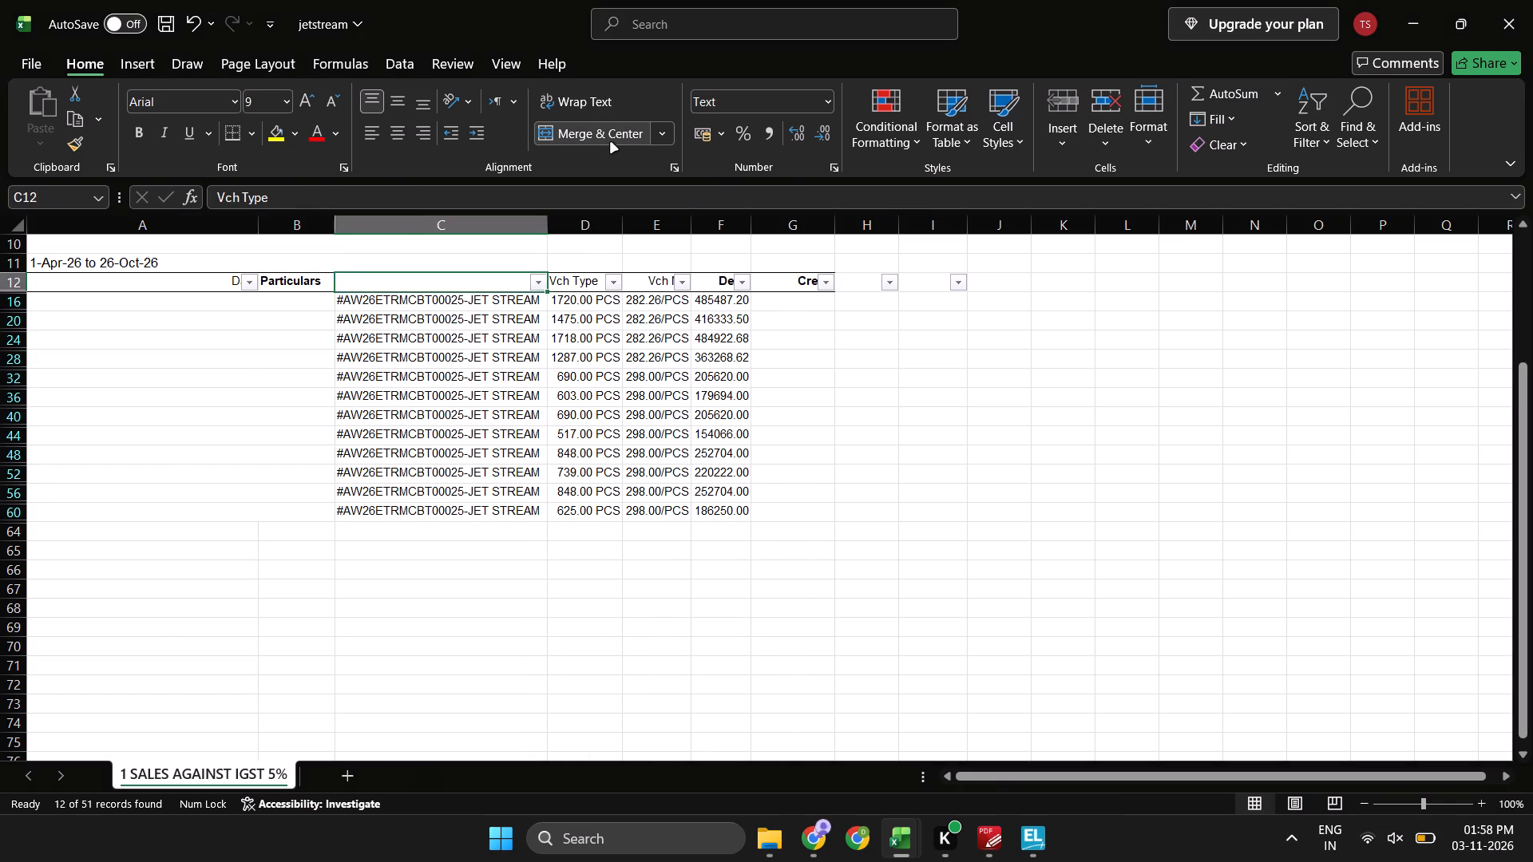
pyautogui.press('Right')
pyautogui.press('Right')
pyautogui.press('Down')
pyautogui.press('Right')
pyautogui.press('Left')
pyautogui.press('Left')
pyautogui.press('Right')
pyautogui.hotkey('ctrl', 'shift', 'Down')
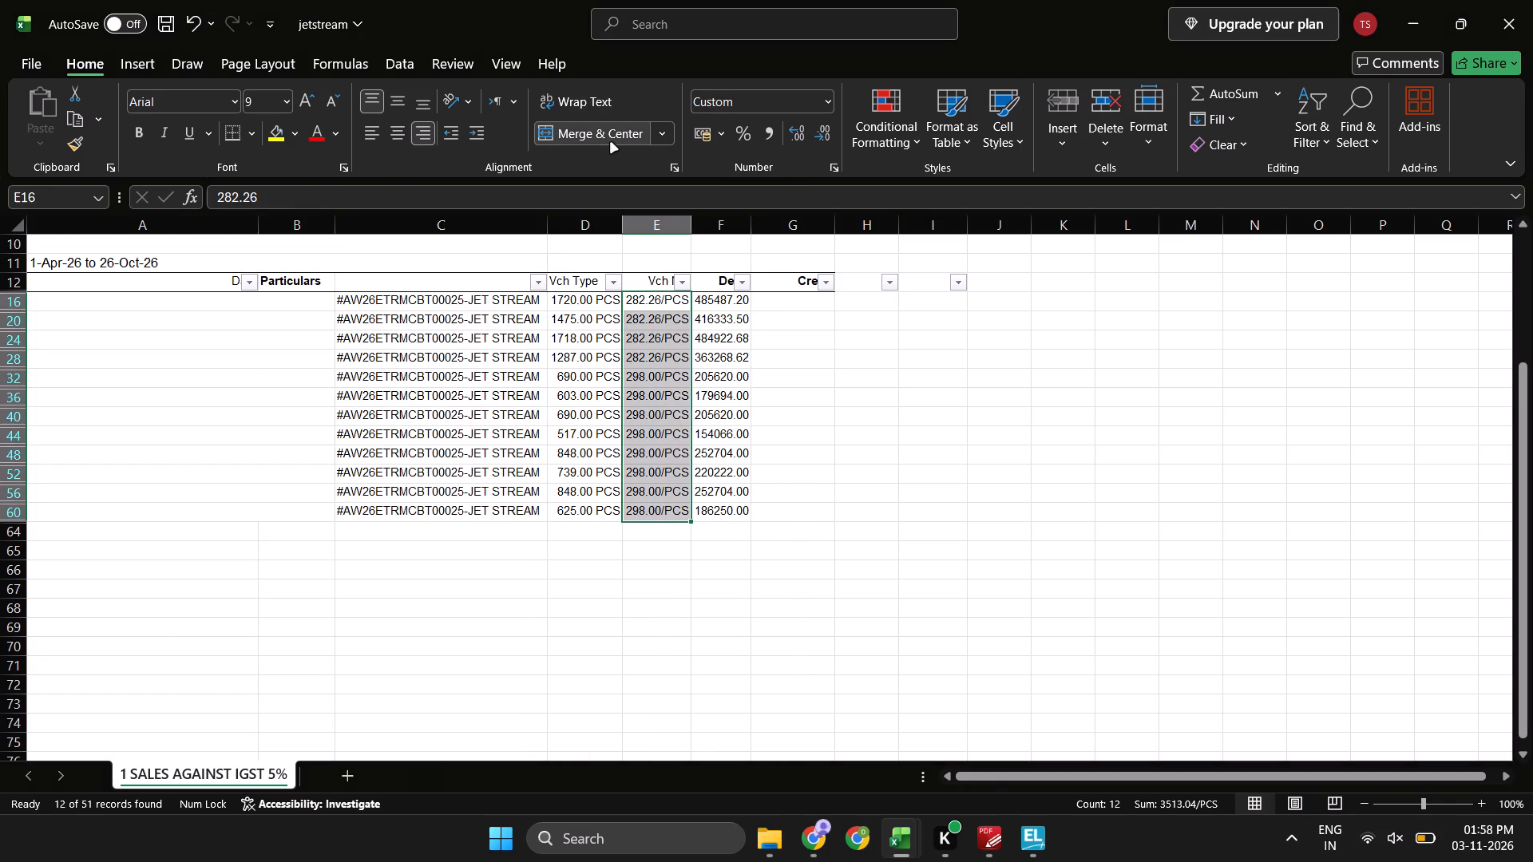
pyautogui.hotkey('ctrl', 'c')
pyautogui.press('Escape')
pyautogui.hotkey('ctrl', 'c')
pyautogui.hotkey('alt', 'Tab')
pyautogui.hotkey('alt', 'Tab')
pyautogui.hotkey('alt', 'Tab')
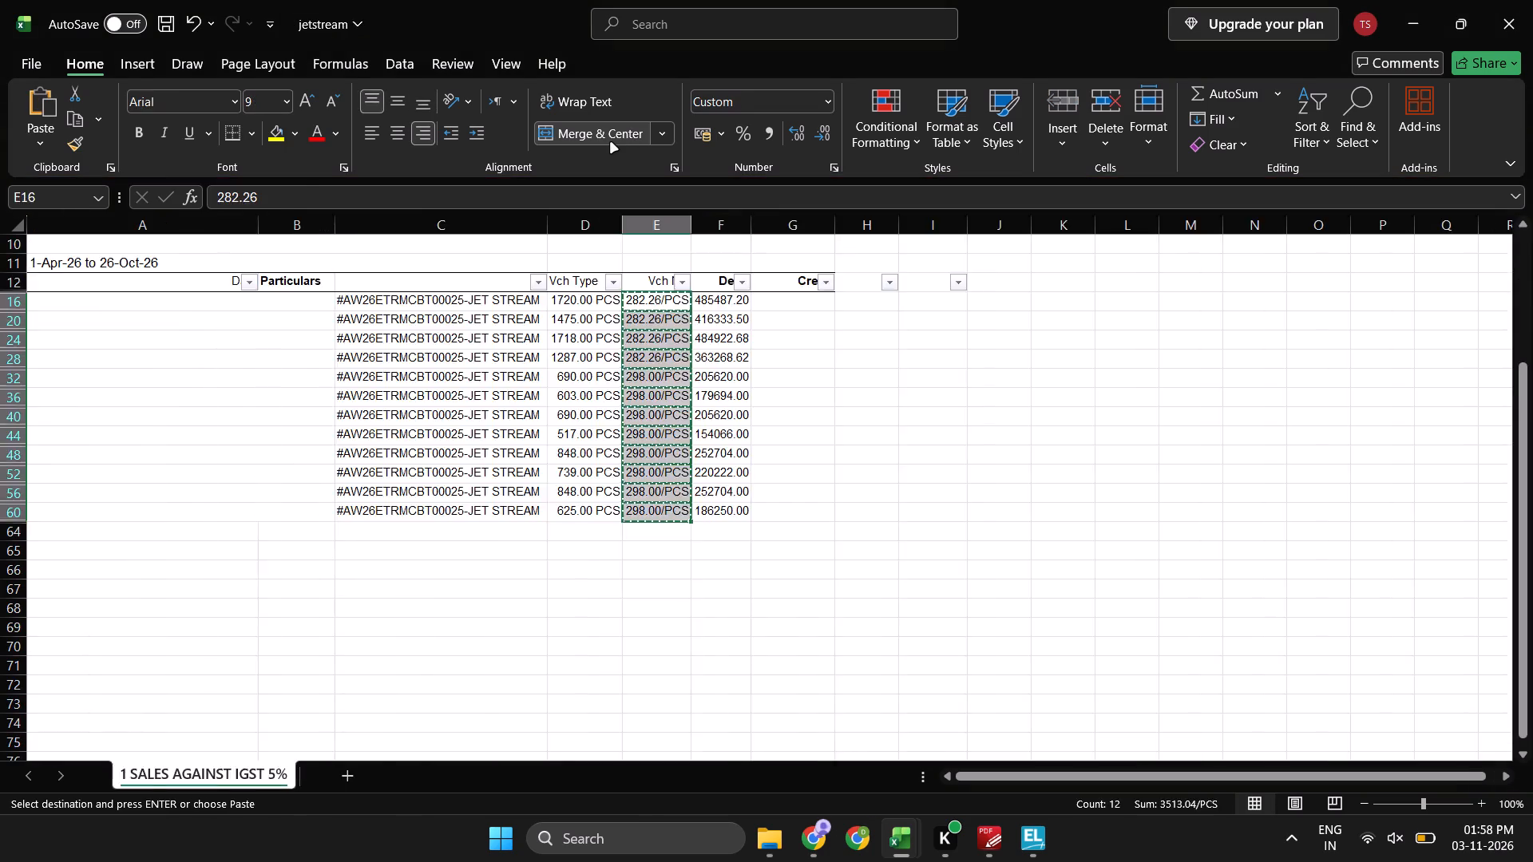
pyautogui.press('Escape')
# Check the JET STREAM row's rate in Sheet1 of the Koelle e-way bill workbook against the filtered ledger rates.
pyautogui.press('Left')
pyautogui.press('Left')
pyautogui.press('Up')
pyautogui.press('Left')
pyautogui.press('Left')
pyautogui.press('Down')
pyautogui.press('Left')
pyautogui.press('Down')
pyautogui.press('Down')
pyautogui.press('Down')
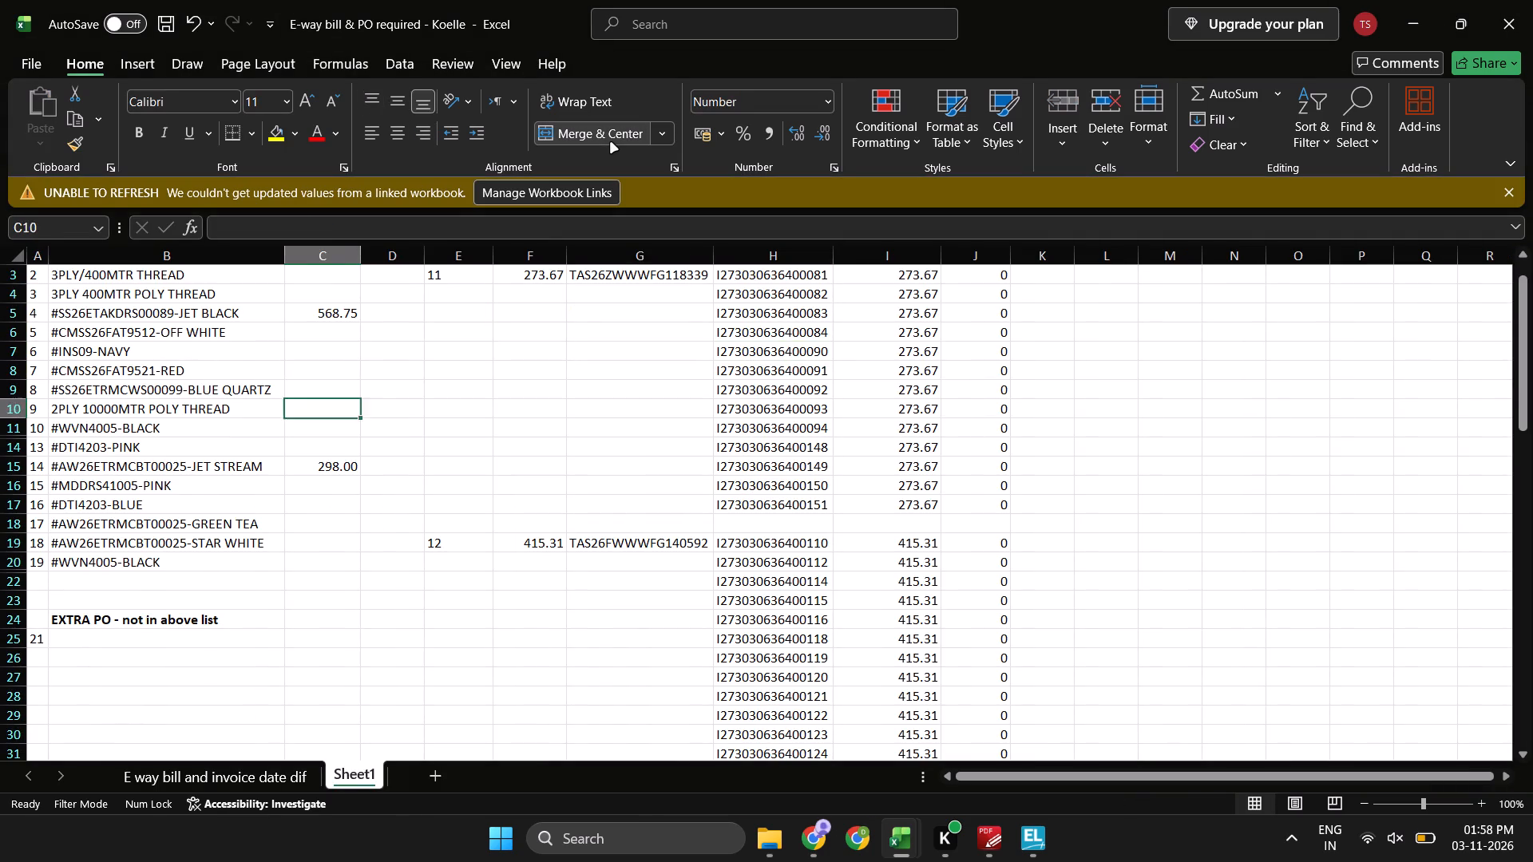
pyautogui.press('Down')
pyautogui.press('Down')
pyautogui.press('Down')
pyautogui.press('Down')
pyautogui.hotkey('alt', 'Tab')
pyautogui.hotkey('alt', 'Tab')
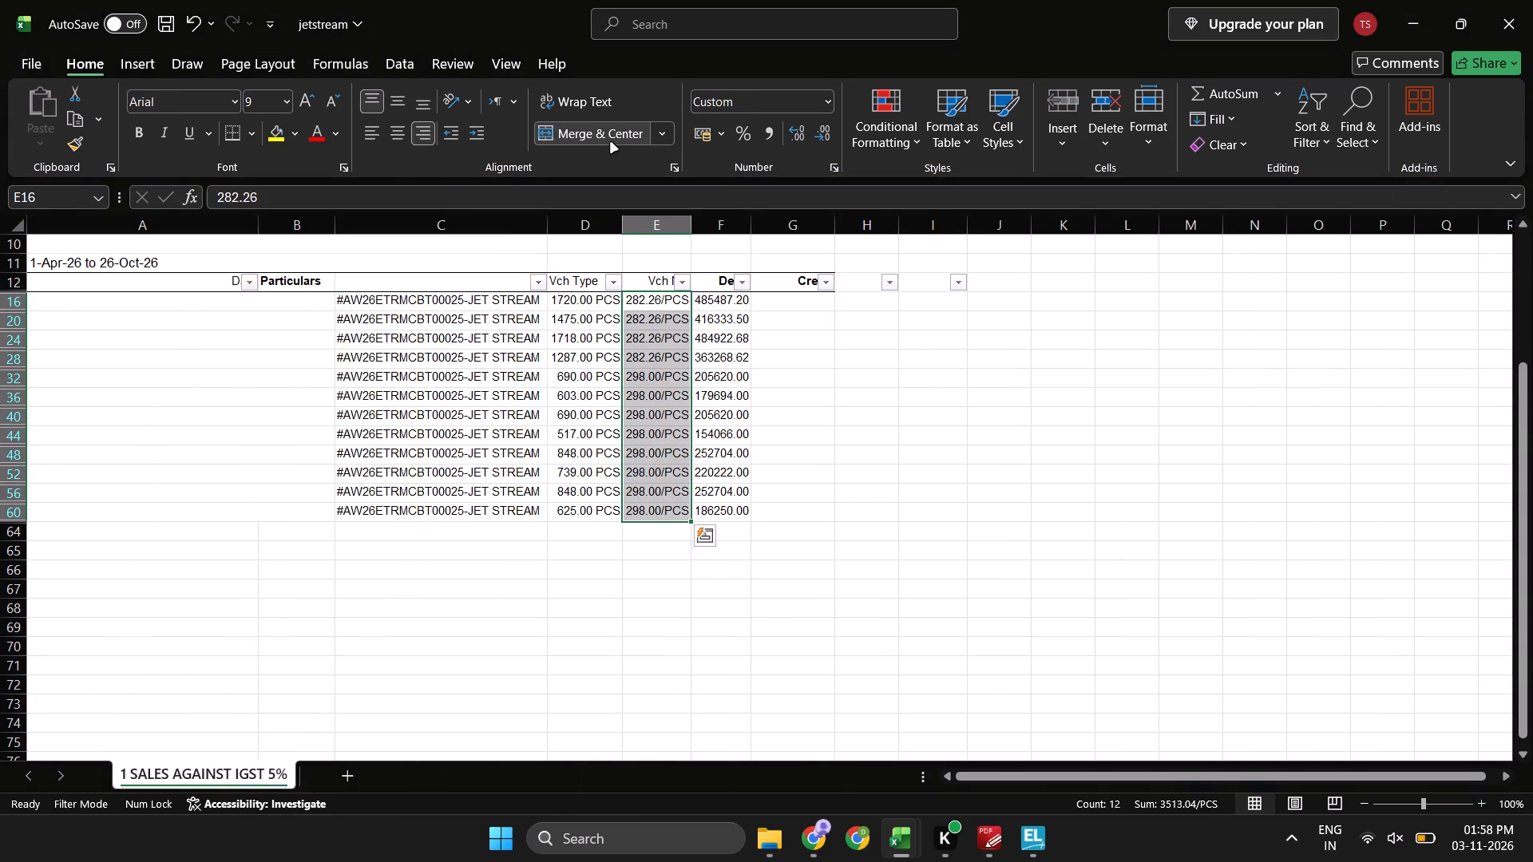
pyautogui.press('Up')
# Switch to the purchase order PDFs and examine the JET STREAM item rates in Po - 1917298.
pyautogui.hotkey('alt', 'Tab')
pyautogui.hotkey('alt', 'Tab')
pyautogui.hotkey('alt', 'Tab')
pyautogui.hotkey('alt', 'Tab')
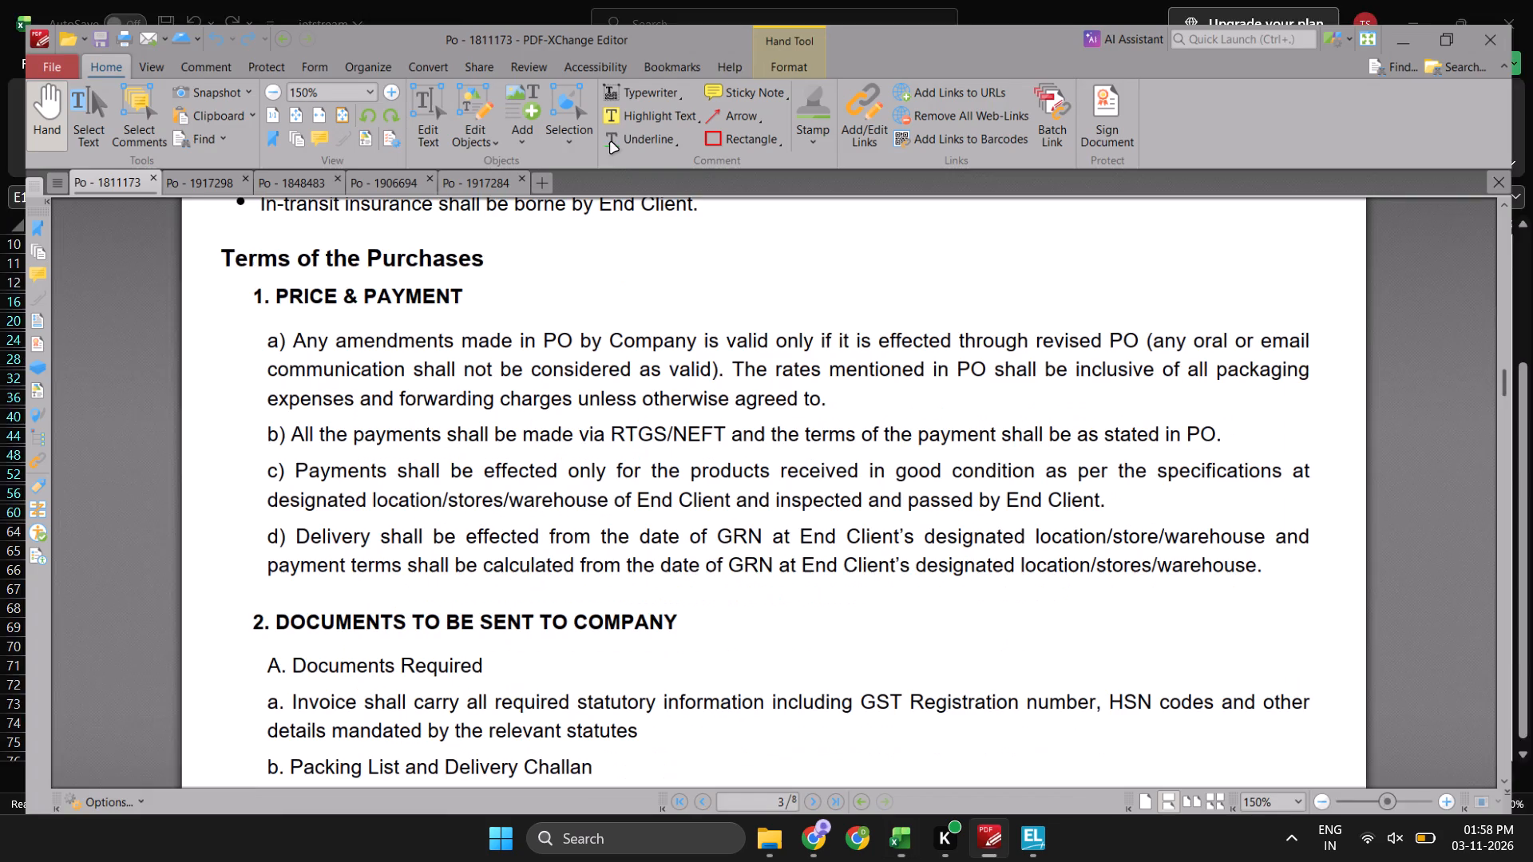
pyautogui.hotkey('ctrl', 'Tab')
pyautogui.scroll(-2, 668, 313)
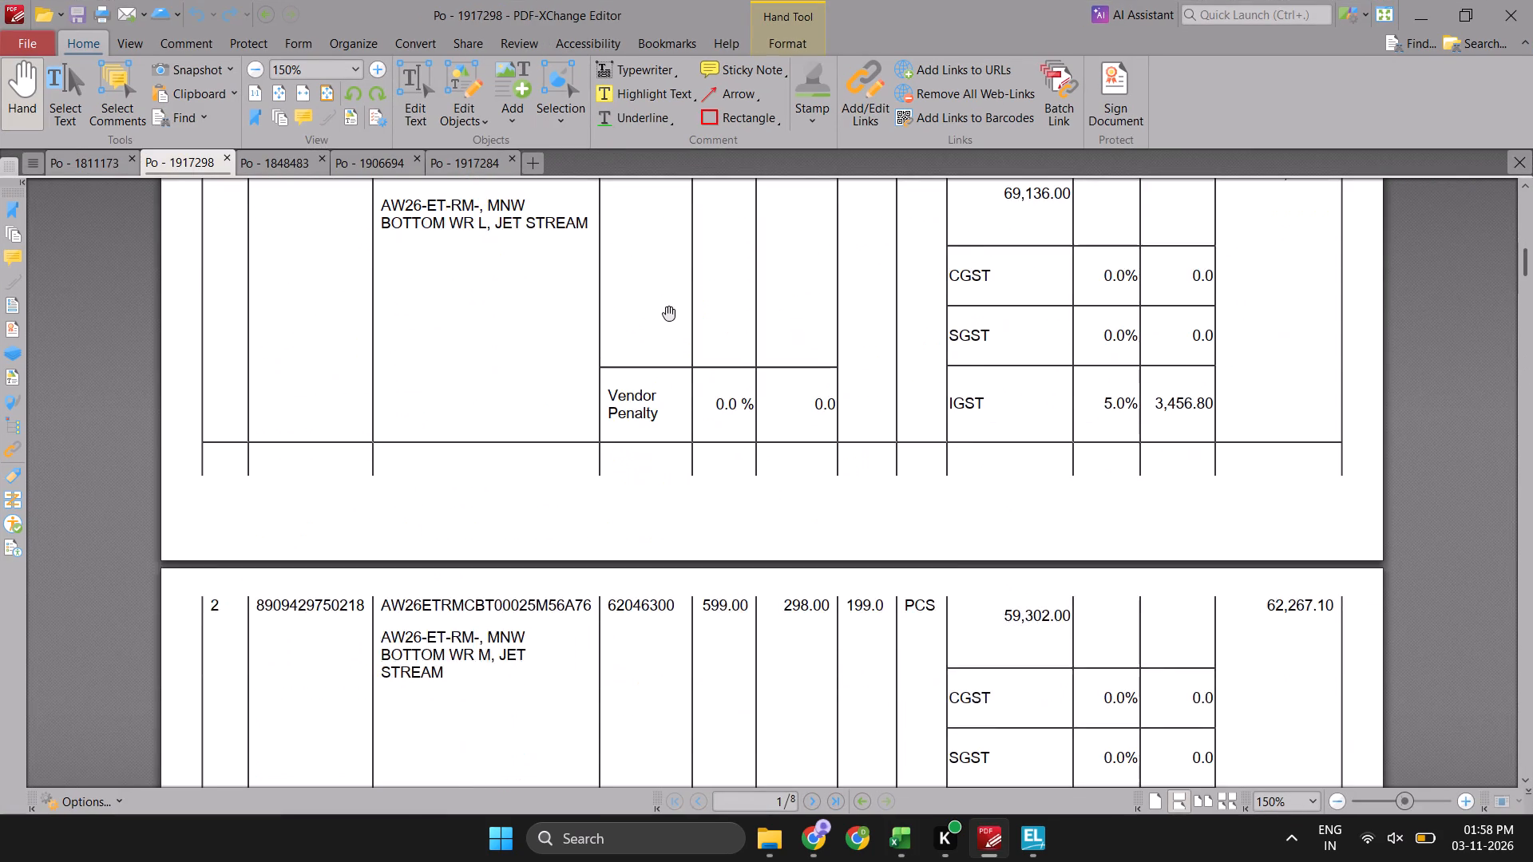
pyautogui.scroll(-6, 668, 313)
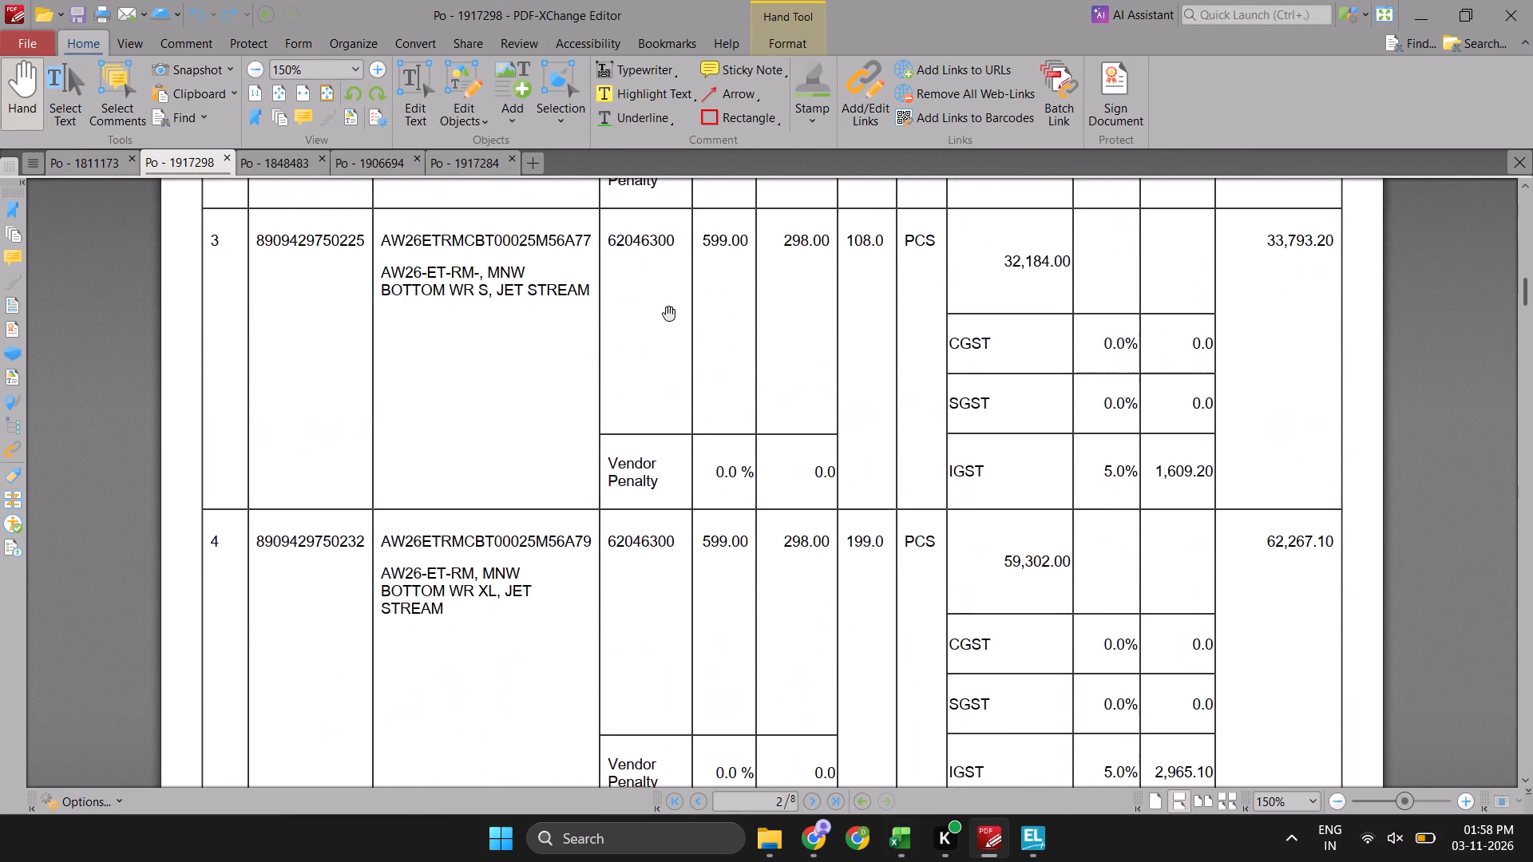
pyautogui.scroll(-5, 668, 313)
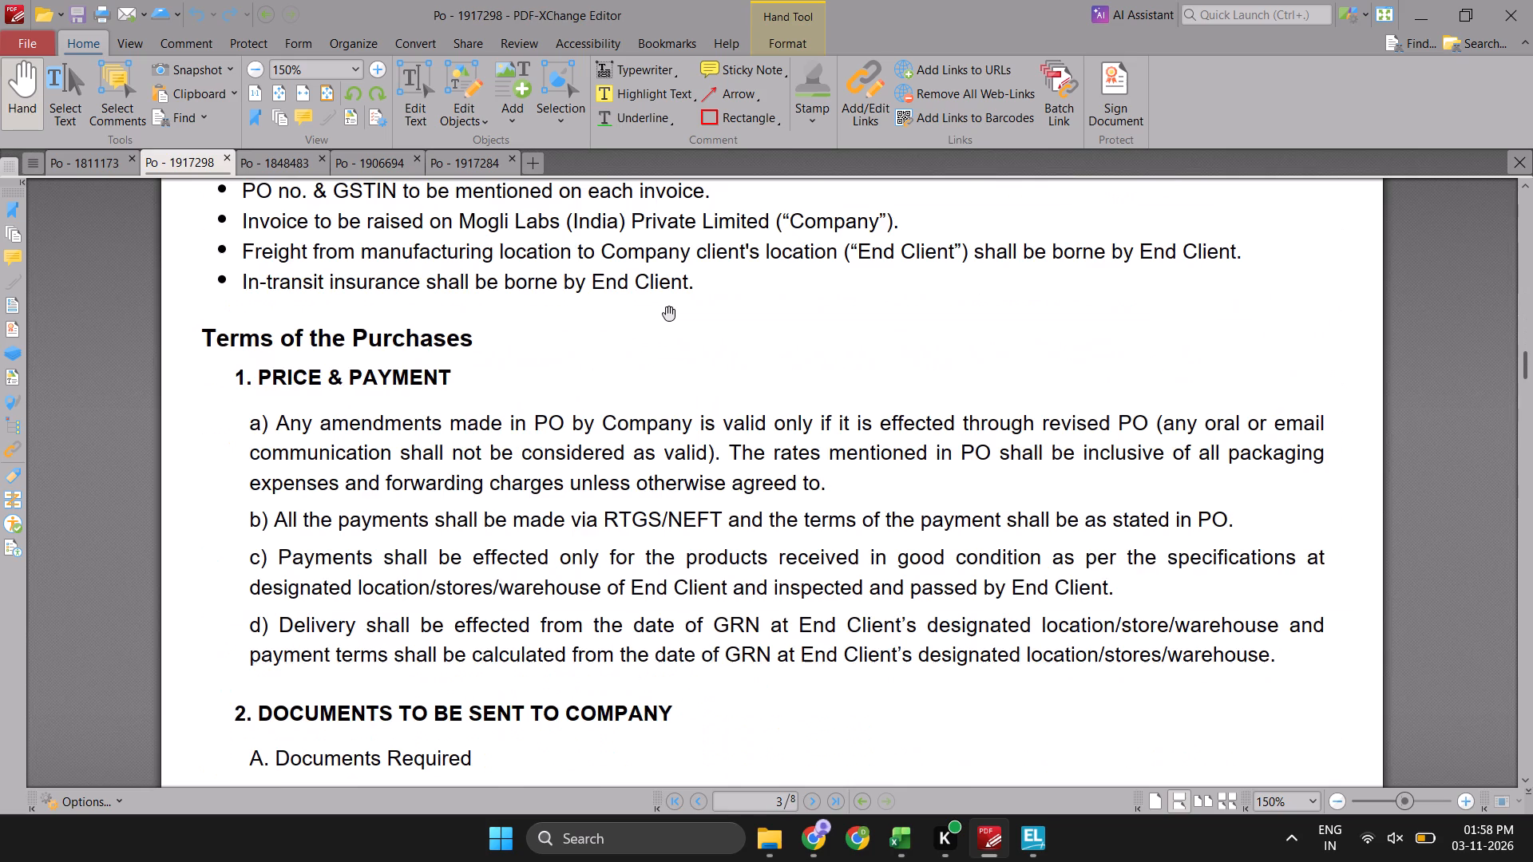
pyautogui.scroll(8, 668, 313)
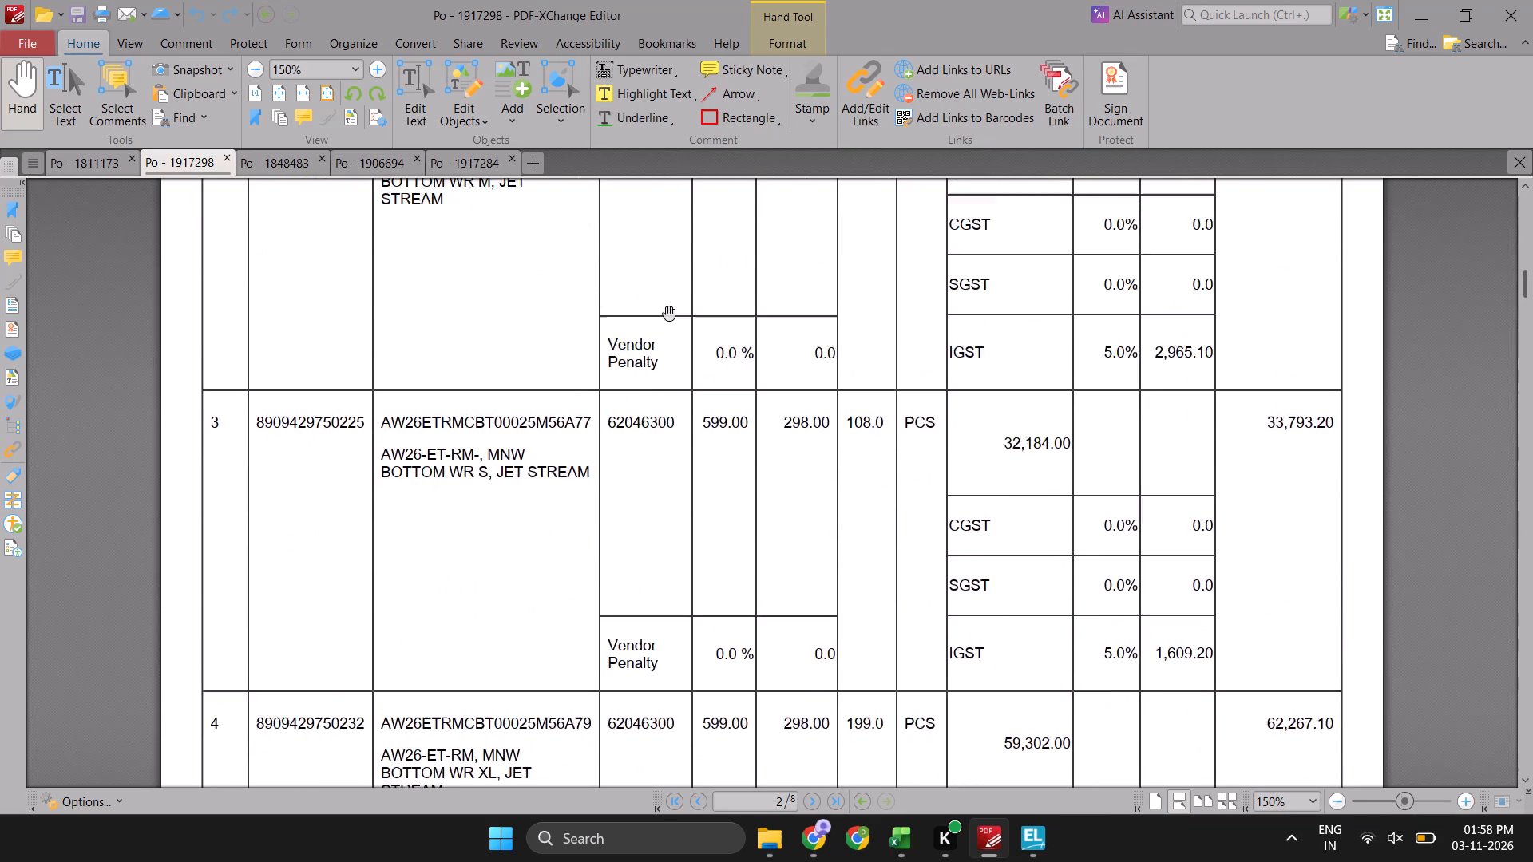
pyautogui.scroll(3, 668, 313)
# Compare the JET STREAM row in the Koelle workbook's Sheet1 with the item rates in Po - 1917298.
pyautogui.hotkey('alt', 'Tab')
pyautogui.hotkey('alt', 'Tab')
pyautogui.hotkey('alt', 'Tab')
pyautogui.hotkey('alt', 'Tab')
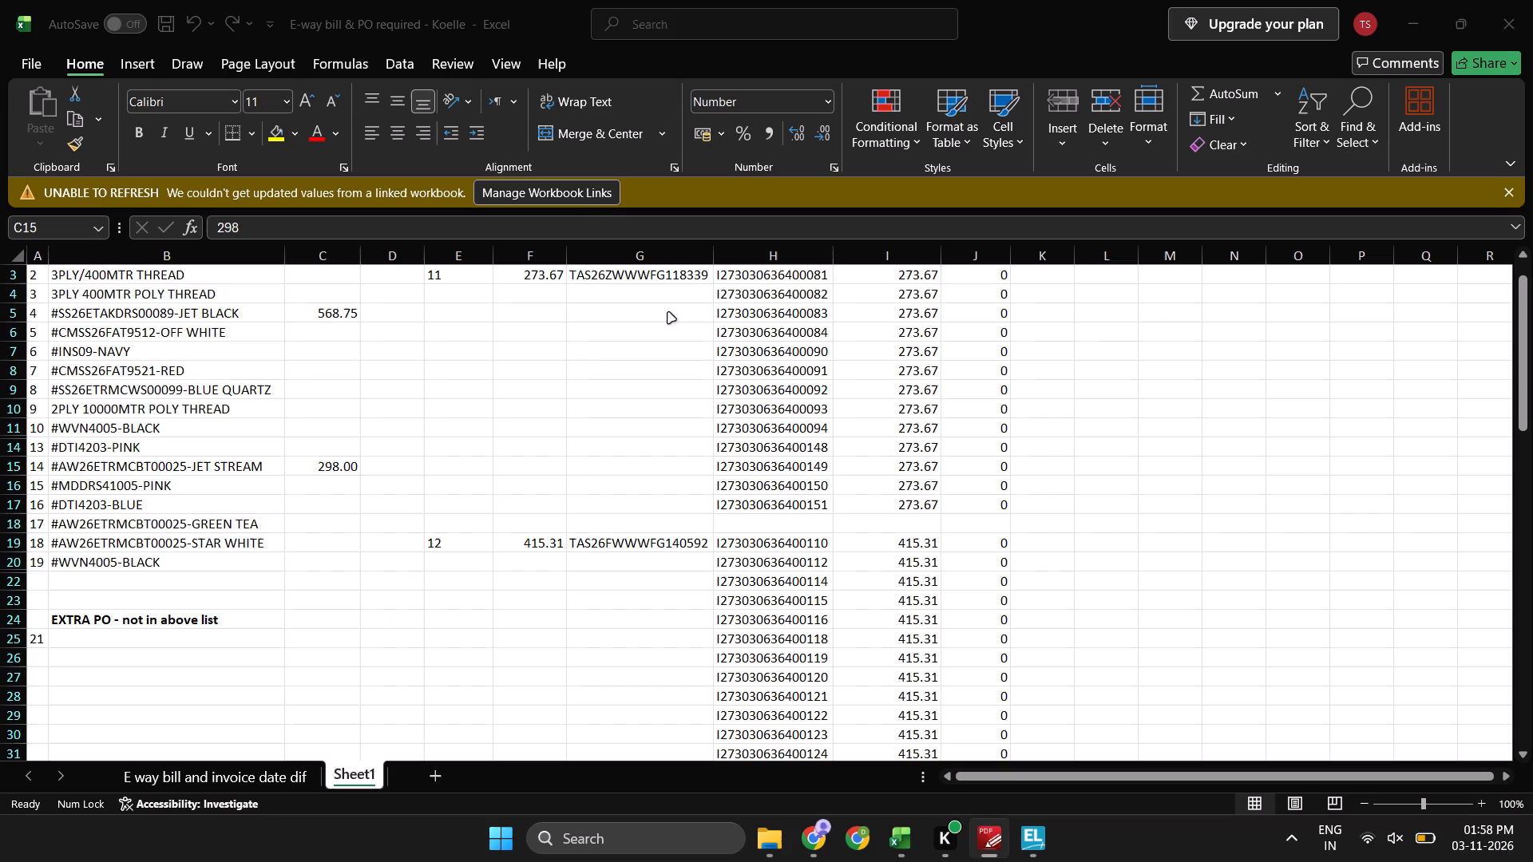
pyautogui.press('Left')
pyautogui.press('Right')
pyautogui.hotkey('shift', 'space')
pyautogui.hotkey('alt', 'Tab')
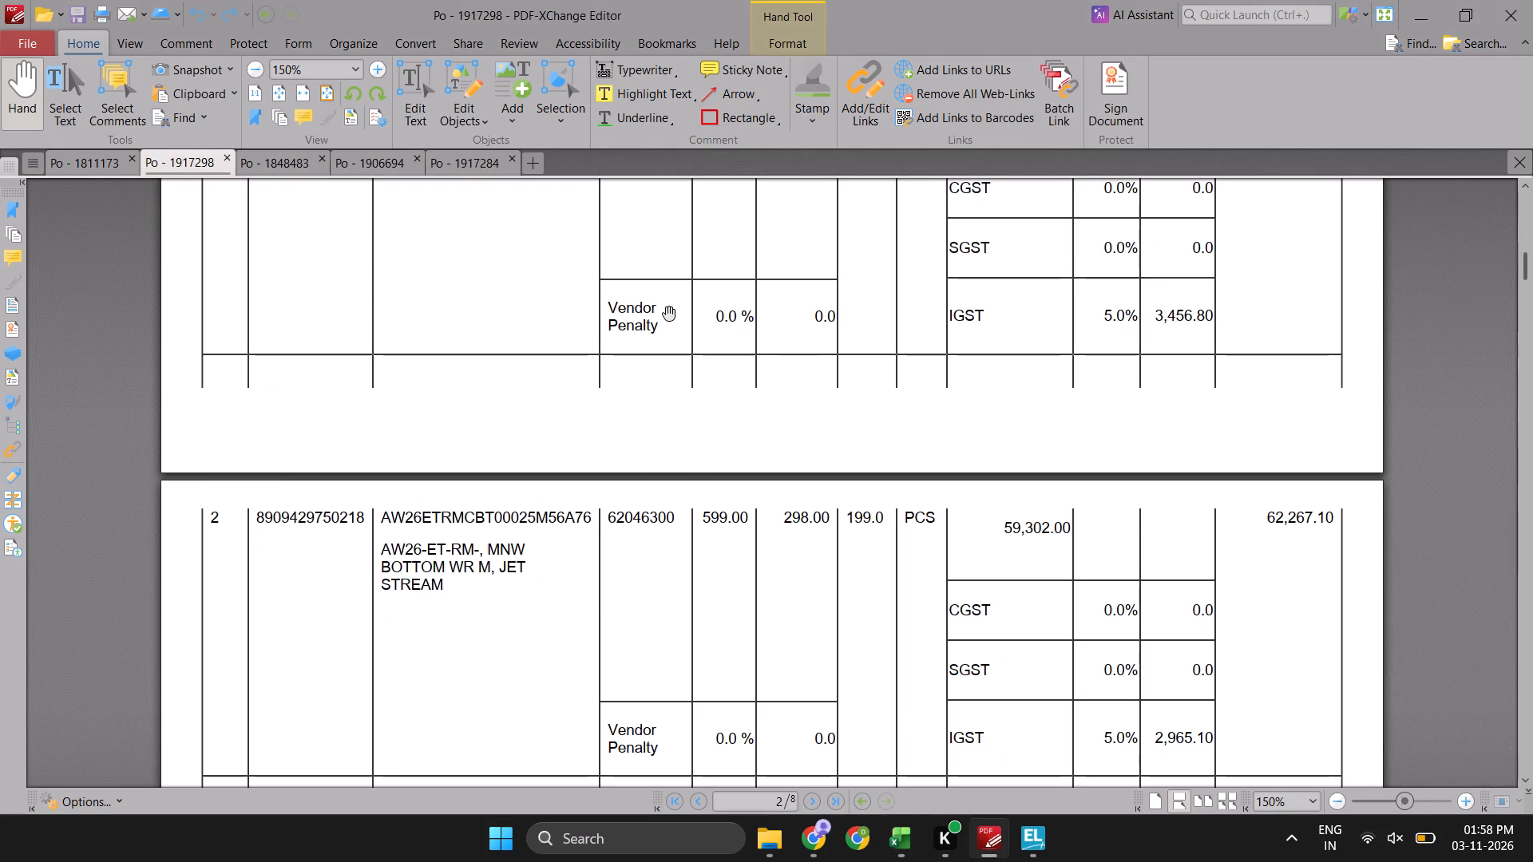
pyautogui.scroll(1, 668, 313)
# Switch back to the jetstream workbook and copy the filtered JET STREAM rates in column E.
pyautogui.hotkey('alt', 'Tab')
pyautogui.hotkey('alt', 'Tab')
pyautogui.hotkey('alt', 'Tab')
pyautogui.press('Right')
pyautogui.press('Left')
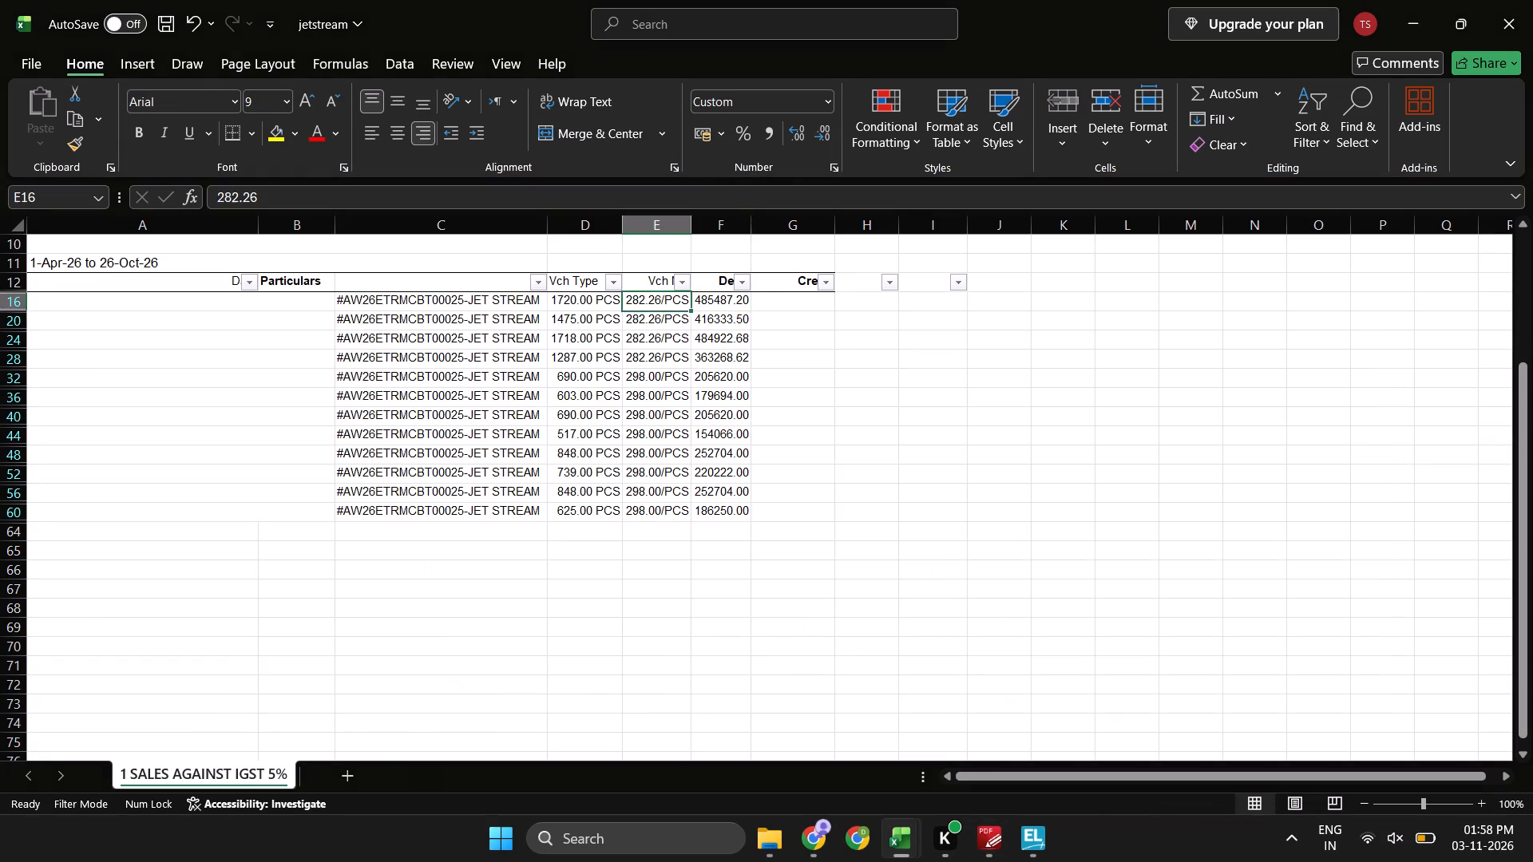
pyautogui.press('Down')
pyautogui.press('Up')
pyautogui.hotkey('ctrl', 'shift', 'Down')
pyautogui.hotkey('ctrl', 'c')
# Switch to the Koelle e-way bill workbook and paste the copied JET STREAM rates as values from I82 in Sheet1, below the JET BLACK block.
pyautogui.hotkey('alt', 'Tab')
pyautogui.hotkey('alt', 'Tab')
pyautogui.hotkey('alt', 'Tab')
pyautogui.press('Right')
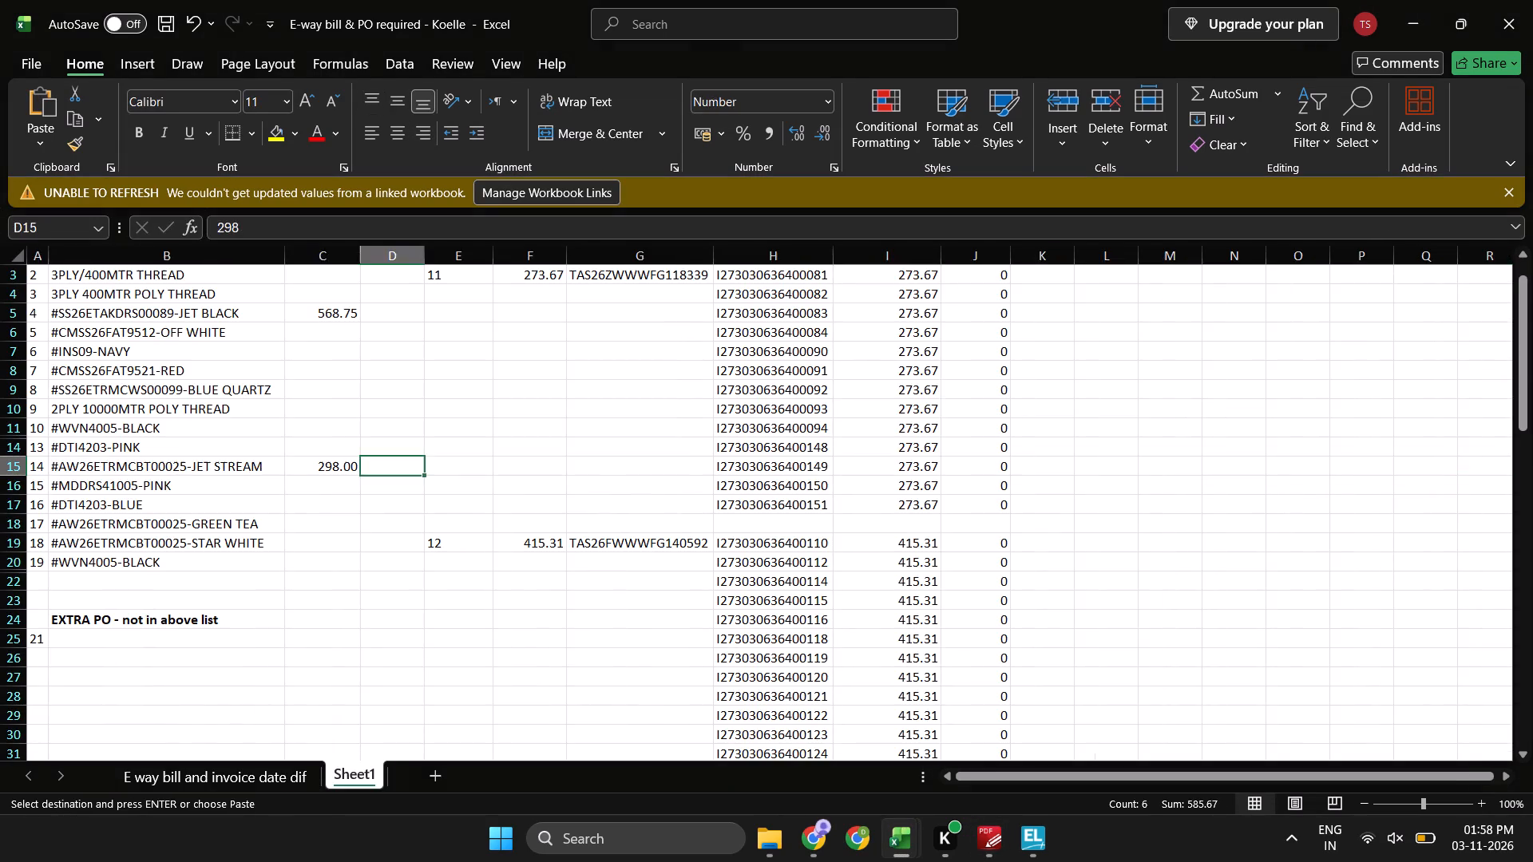
pyautogui.press('Left')
pyautogui.press('Left')
pyautogui.press('Right')
pyautogui.press('Right')
pyautogui.press('Right')
pyautogui.press('Left')
pyautogui.press('Left')
pyautogui.press('Right')
pyautogui.press('Right')
pyautogui.press('Right')
pyautogui.press('Right')
pyautogui.press('Down')
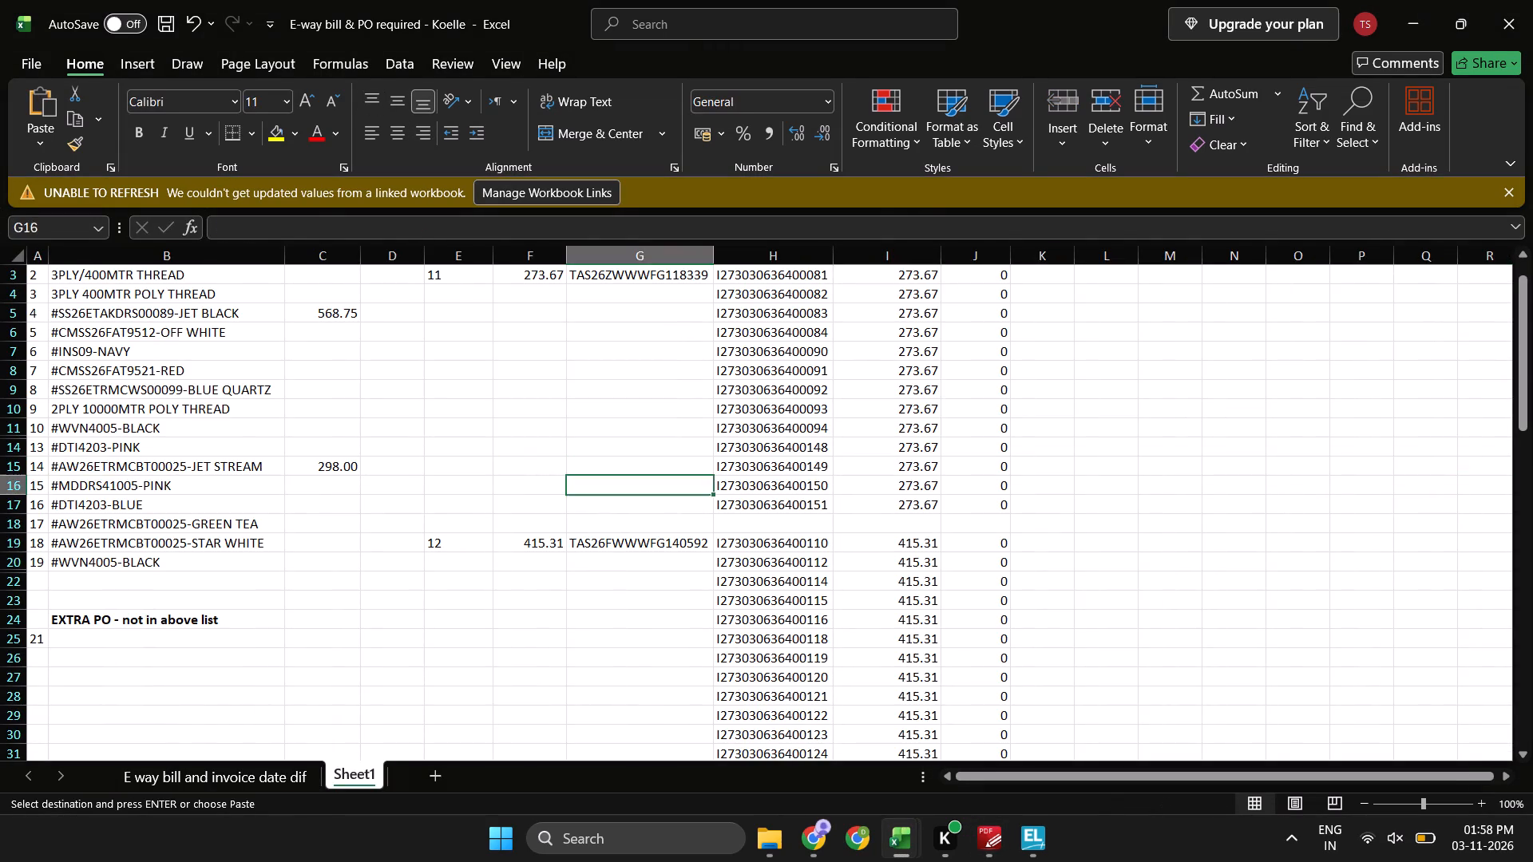
pyautogui.press('Right')
pyautogui.press('Down')
pyautogui.press('Down')
pyautogui.hotkey('ctrl', 'Down')
pyautogui.hotkey('ctrl', 'Down')
pyautogui.hotkey('ctrl', 'Down')
pyautogui.hotkey('ctrl', 'Down')
pyautogui.press('Down')
pyautogui.press('Down')
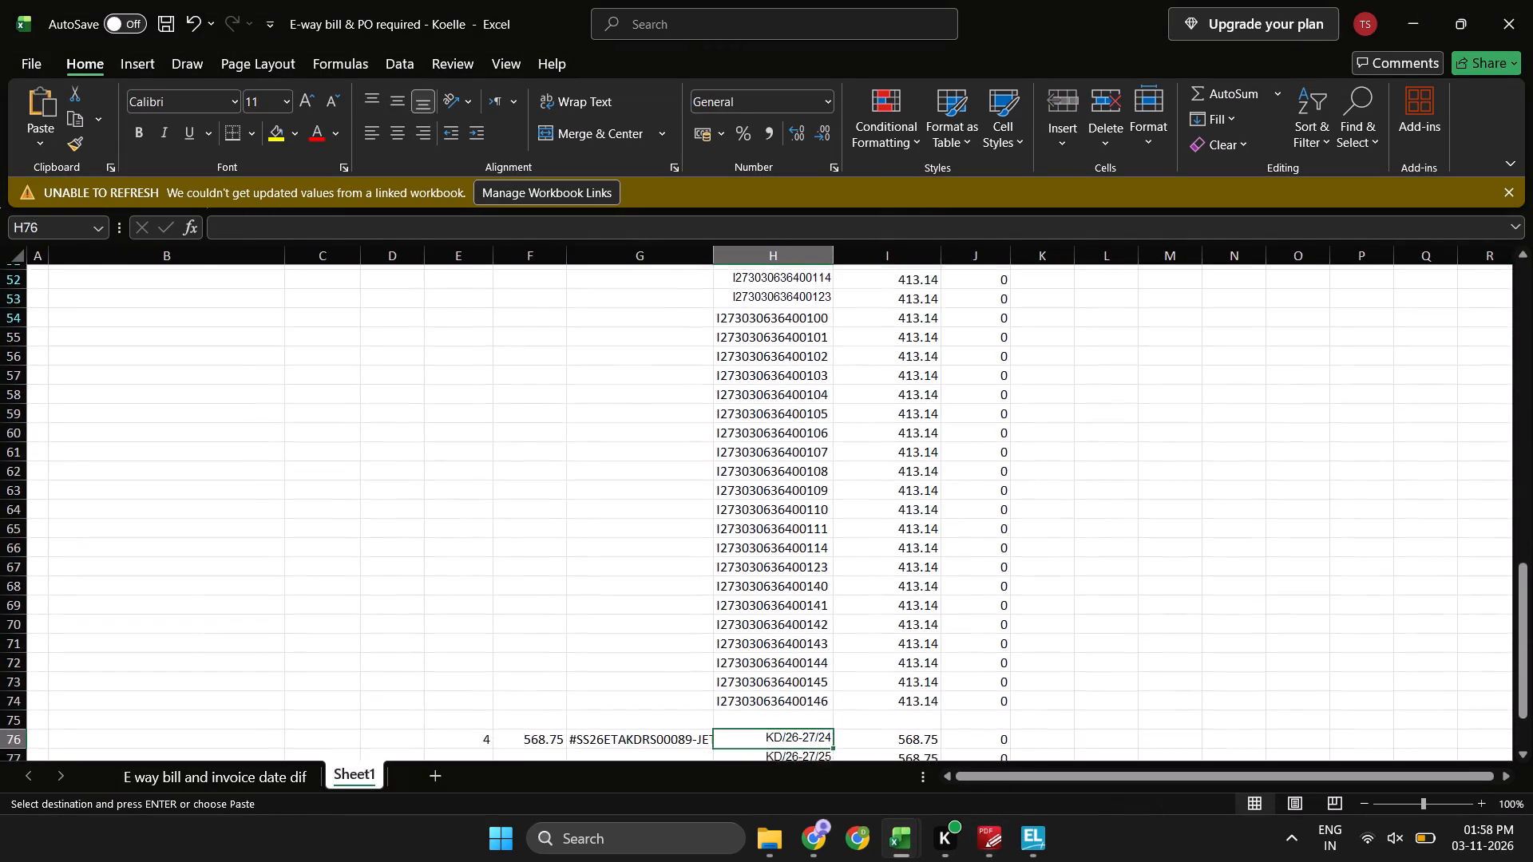
pyautogui.press('Down')
pyautogui.hotkey('ctrl', 'Down')
pyautogui.press('Down')
pyautogui.press('Right')
pyautogui.press('Down')
pyautogui.hotkey('ctrl', 'alt', 'v')
pyautogui.press('v')
pyautogui.press('Return')
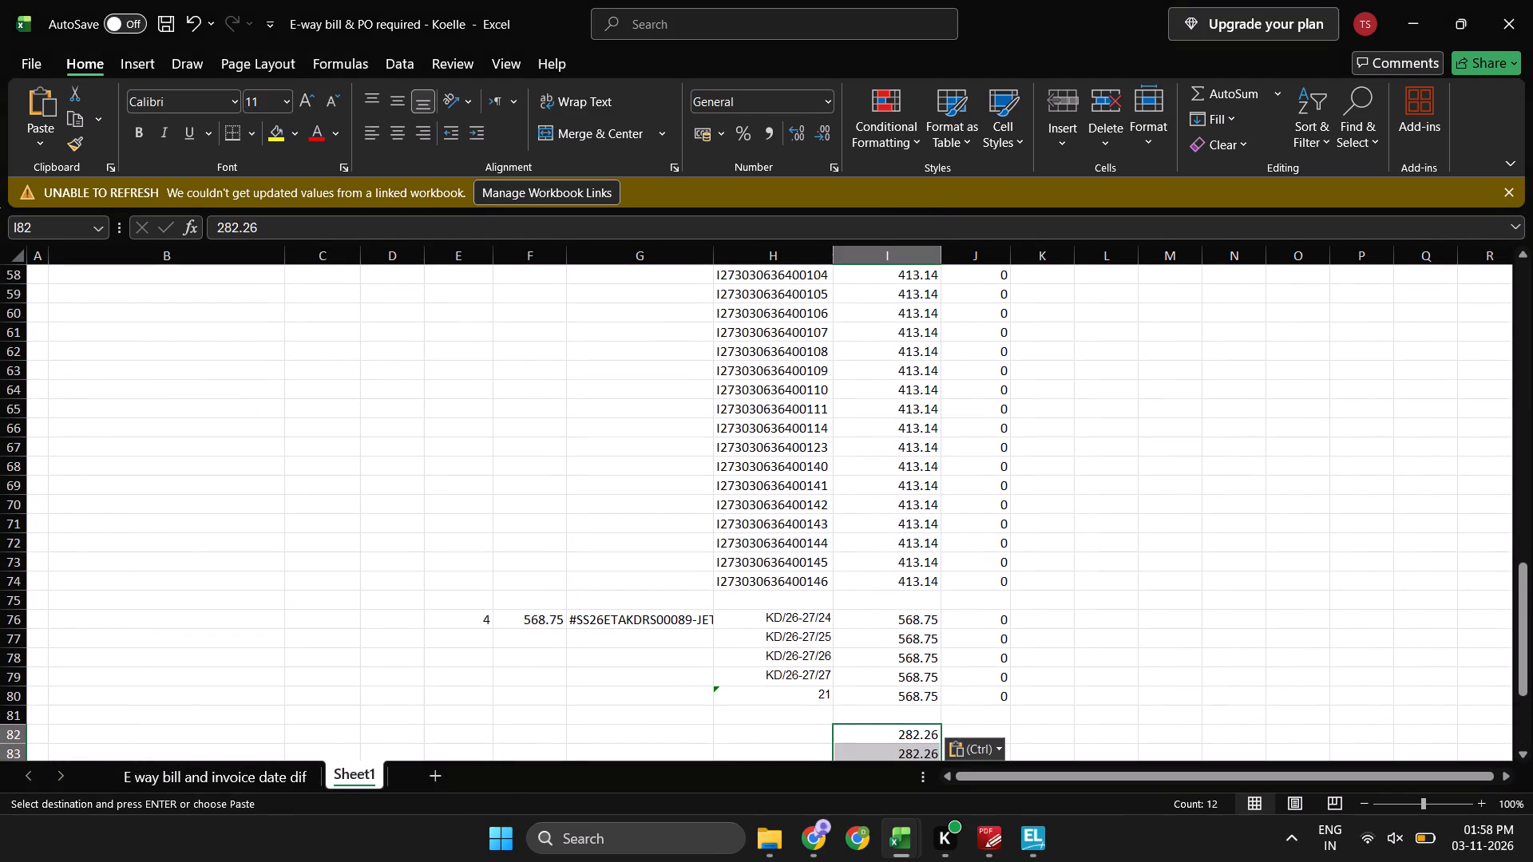
# Enter the difference formula =$F$82-I82 in J82, beside the first JET STREAM rate.
pyautogui.press('Left')
pyautogui.press('Left')
pyautogui.press('Right')
pyautogui.press('Right')
pyautogui.press('Right')
pyautogui.press('Right')
pyautogui.press('Left')
pyautogui.press('=')
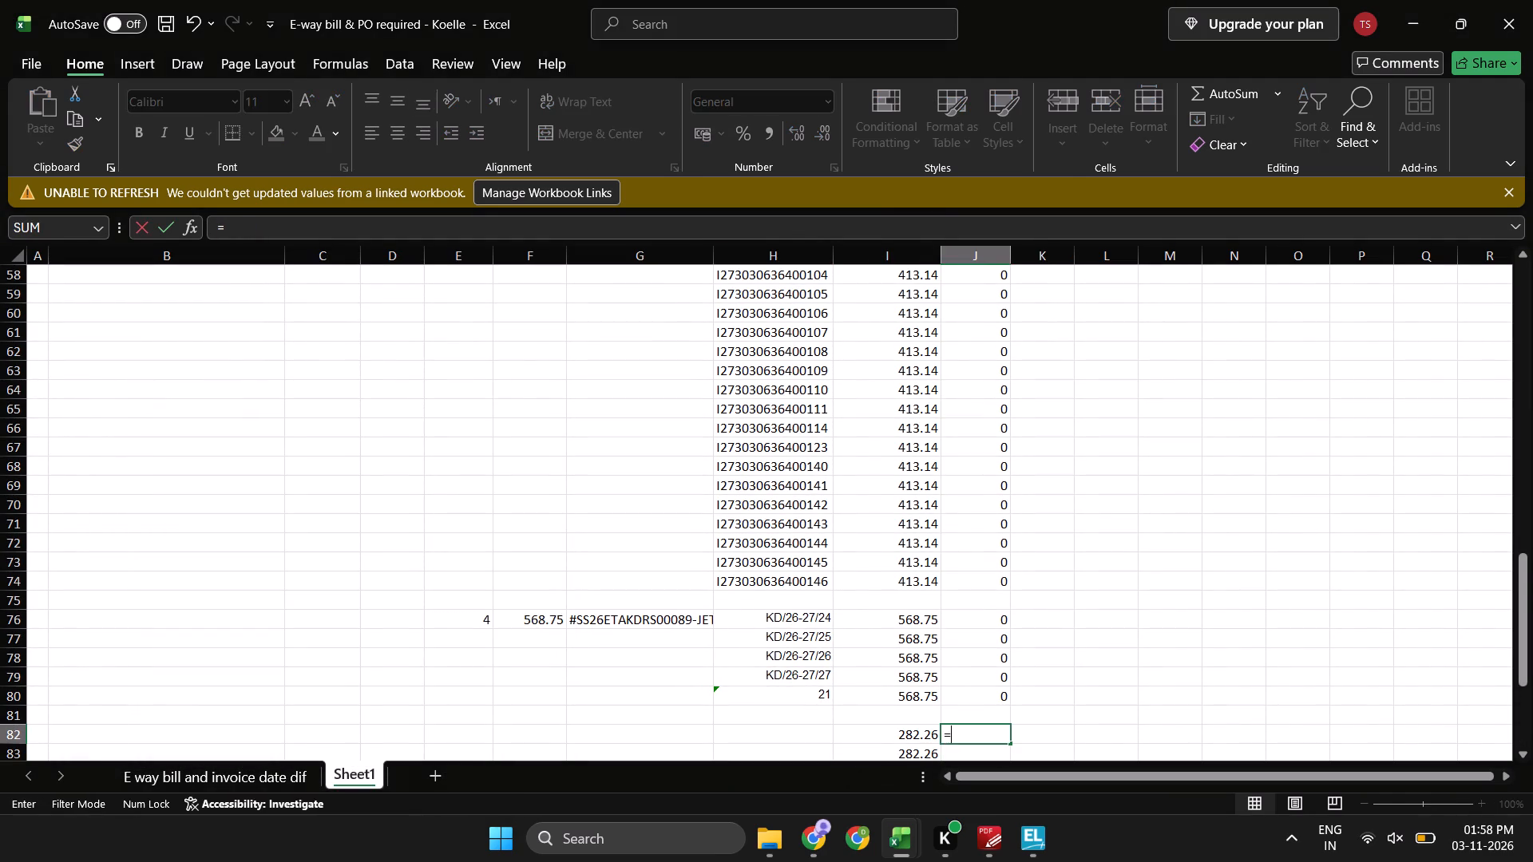
pyautogui.press('Left')
pyautogui.press('Left')
pyautogui.press('Left')
pyautogui.press('Left')
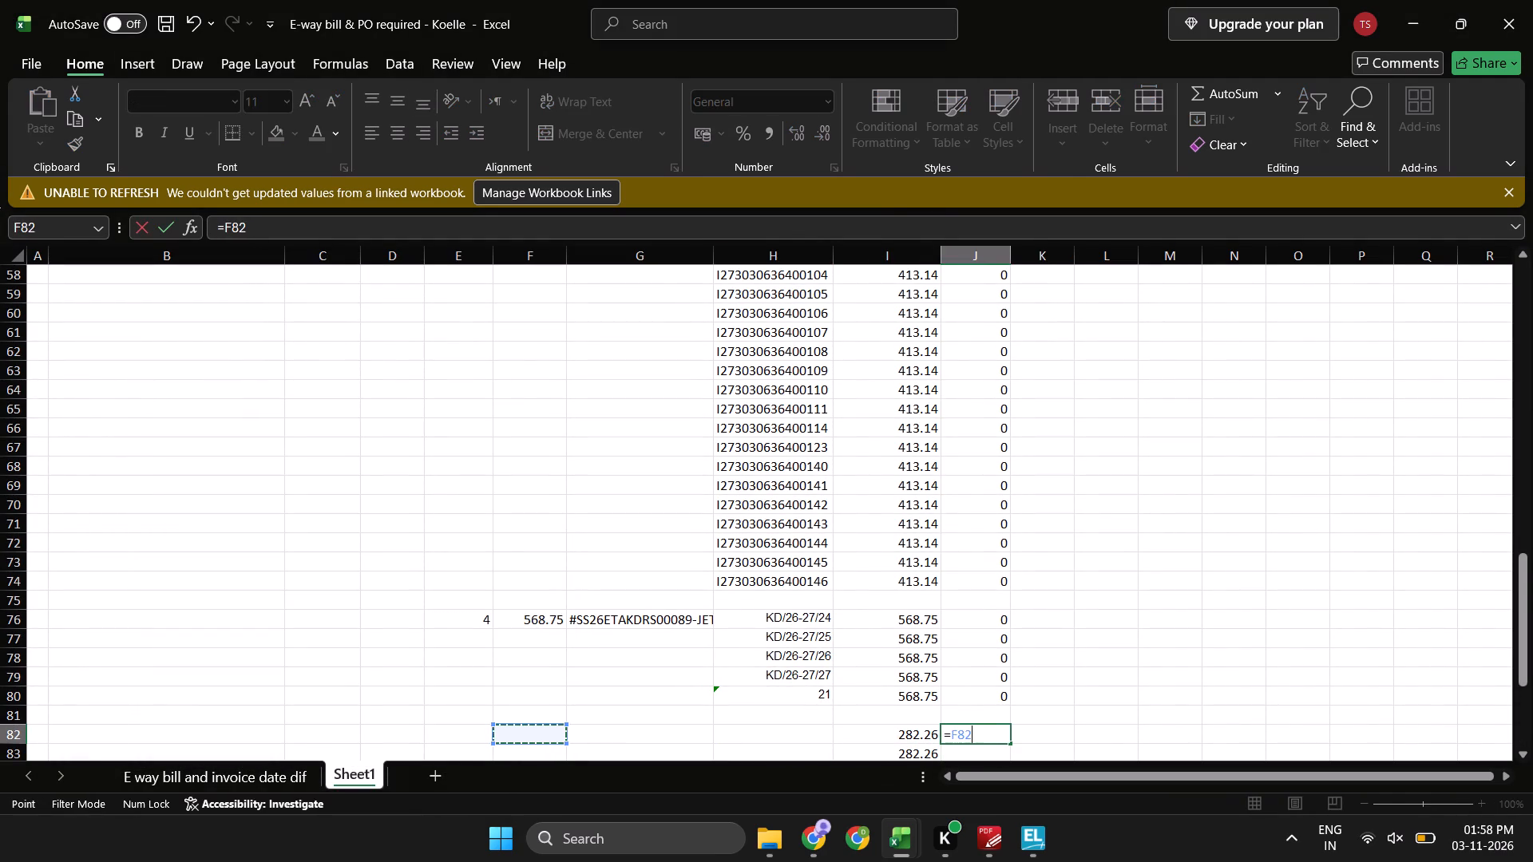
pyautogui.press('F4')
pyautogui.press('-')
pyautogui.press('Left')
pyautogui.press('Return')
# Fill the difference formula from J82 through J93, the last JET STREAM rate row.
pyautogui.press('Down')
pyautogui.press('Left')
pyautogui.press('Left')
pyautogui.press('Up')
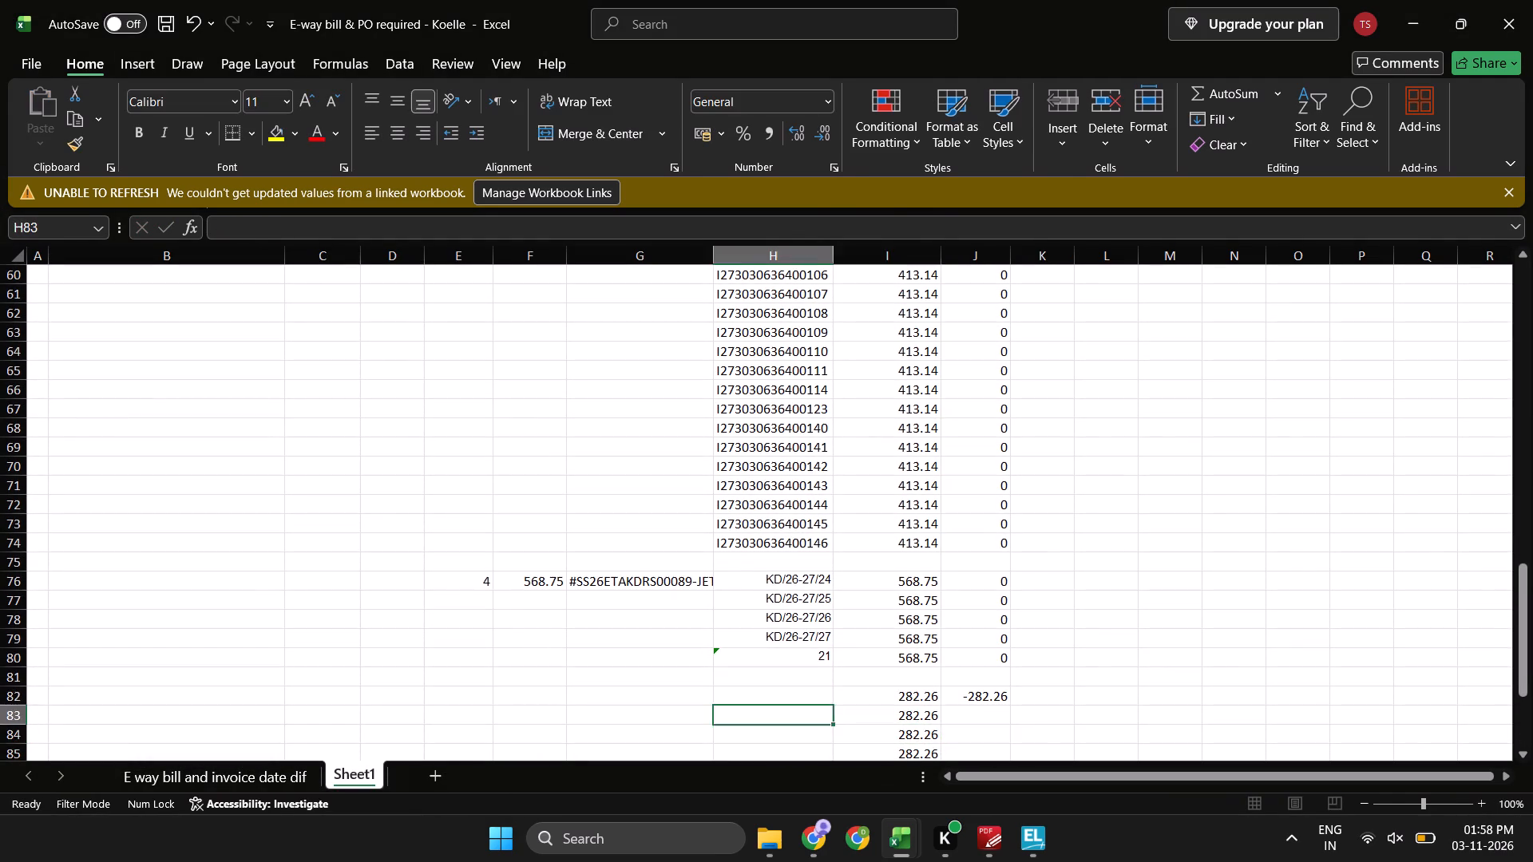
pyautogui.press('Up')
pyautogui.press('Right')
pyautogui.hotkey('ctrl', 'Down')
pyautogui.press('Right')
pyautogui.hotkey('ctrl', 'shift', 'Up')
pyautogui.hotkey('ctrl', 'd')
pyautogui.press('Down')
pyautogui.press('Left')
pyautogui.press('Up')
pyautogui.press('Up')
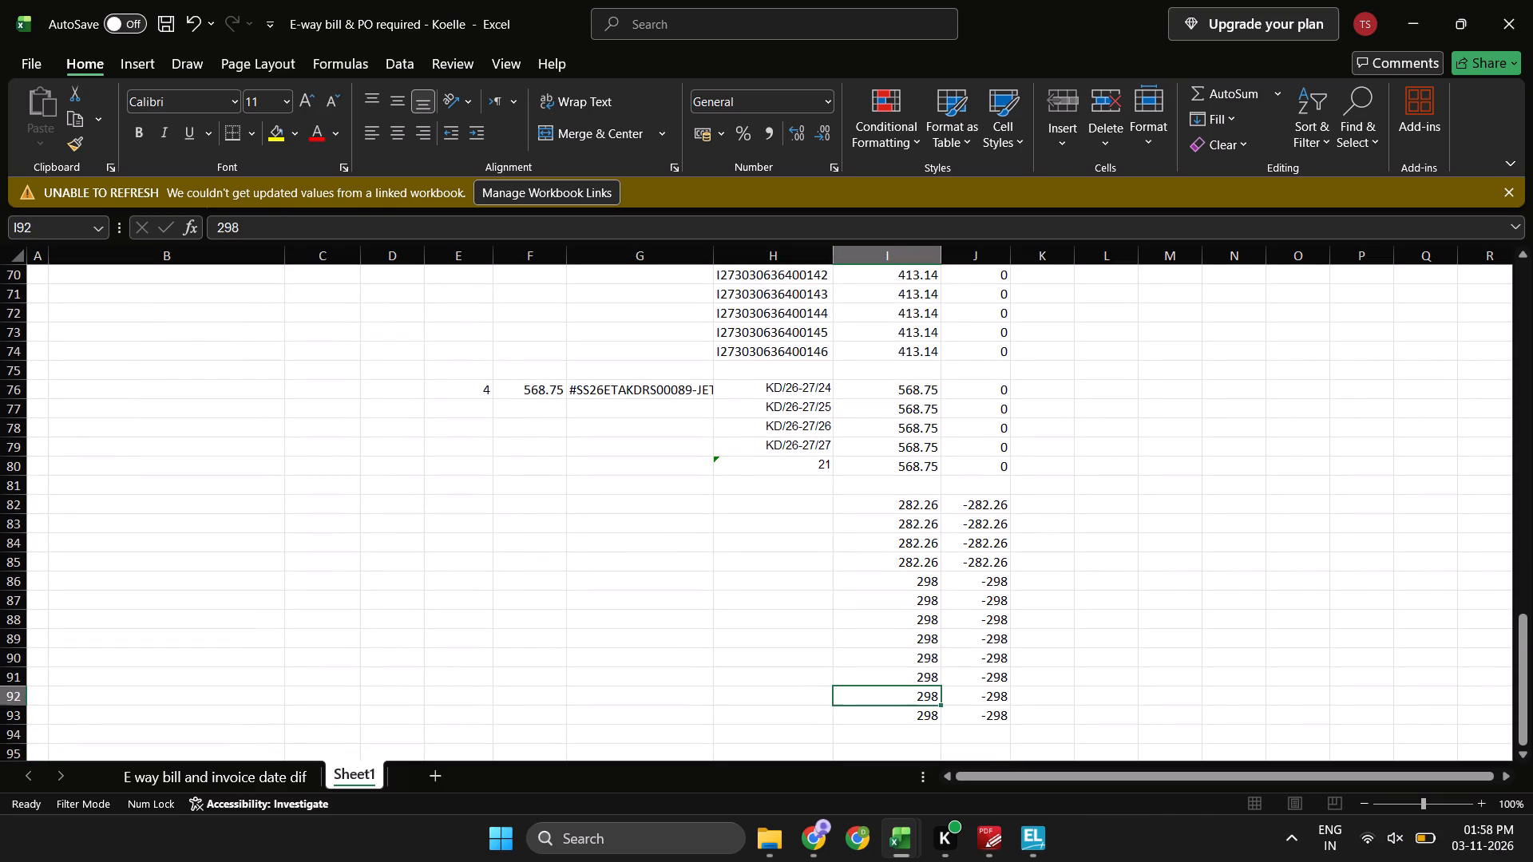
# Copy the style name #AW26ETRMCBT00025-JET STREAM from B15 into G82 at the start of the new rate block.
pyautogui.hotkey('ctrl', 'Up')
pyautogui.press('Left')
pyautogui.press('Up')
pyautogui.press('Up')
pyautogui.press('Left')
pyautogui.press('Up')
pyautogui.press('Up')
pyautogui.press('Up')
pyautogui.press('Left')
pyautogui.press('Up')
pyautogui.press('Left')
pyautogui.hotkey('ctrl', 'Up')
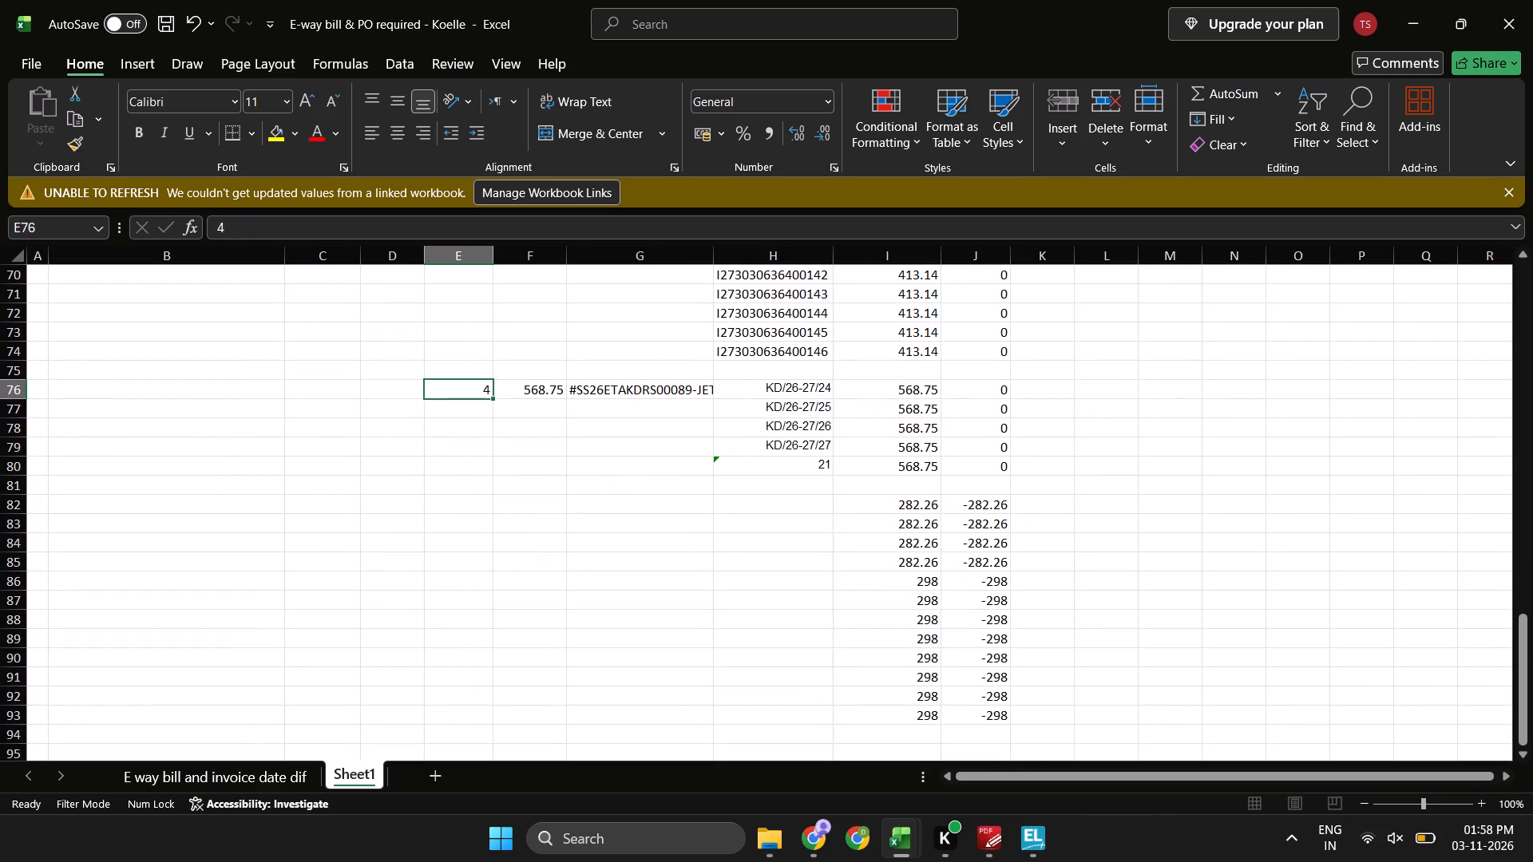
pyautogui.hotkey('ctrl', 'Up')
pyautogui.hotkey('ctrl', 'Left')
pyautogui.press('Up')
pyautogui.press('Up')
pyautogui.press('Up')
pyautogui.press('Up')
pyautogui.press('Right')
pyautogui.press('Up')
pyautogui.press('Up')
pyautogui.press('Left')
pyautogui.press('Up')
pyautogui.press('Right')
pyautogui.press('Down')
pyautogui.press('Down')
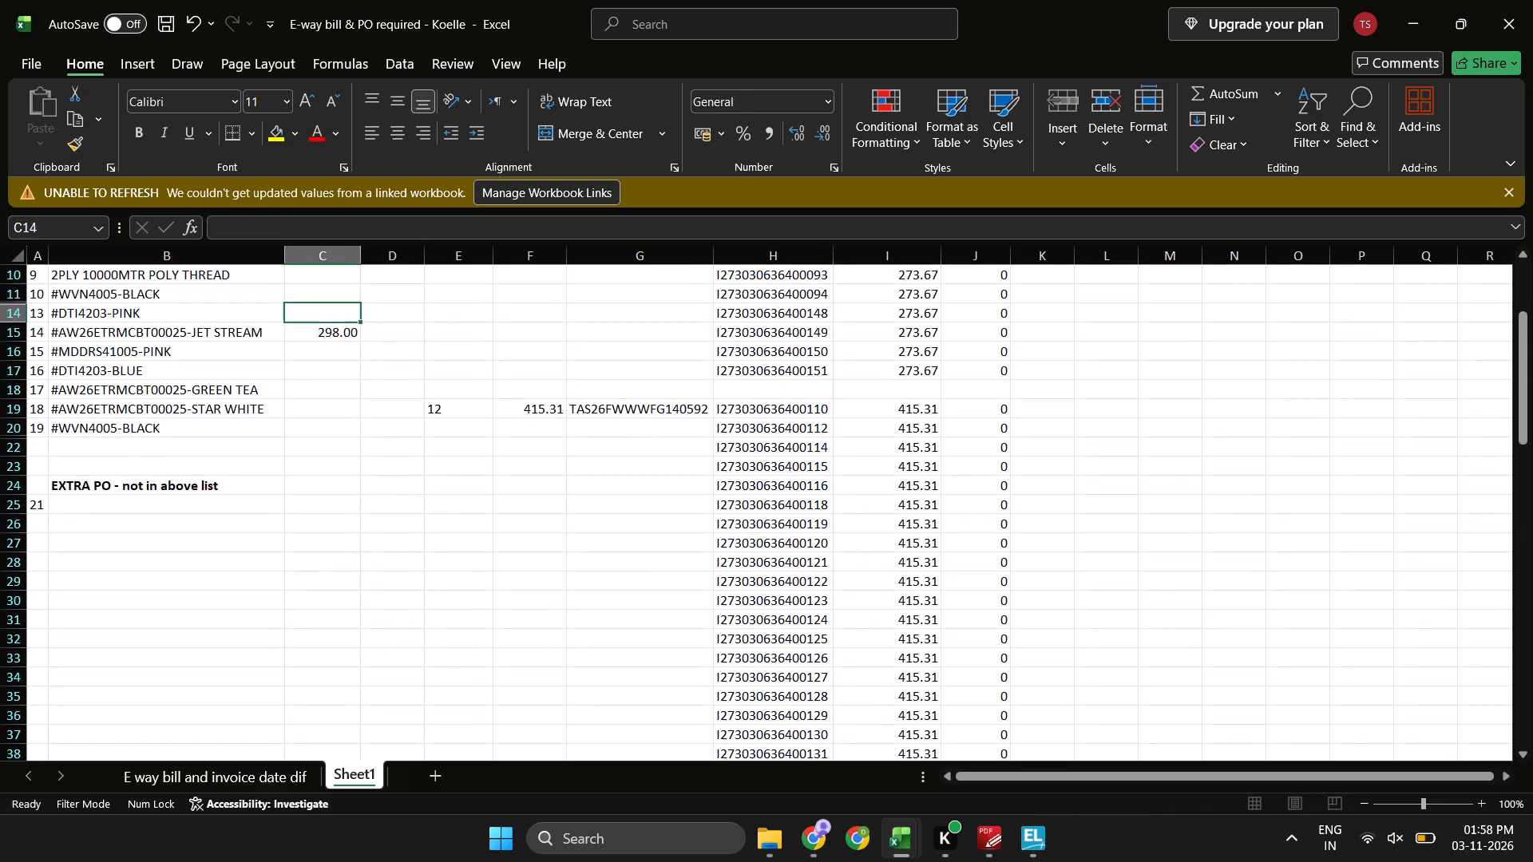
pyautogui.press('Down')
pyautogui.press('Left')
pyautogui.hotkey('ctrl', 'c')
pyautogui.press('Down')
pyautogui.press('Down')
pyautogui.press('Down')
pyautogui.press('Down')
pyautogui.press('Down')
pyautogui.press('Down')
pyautogui.press('Down')
pyautogui.press('Down')
pyautogui.press('Down')
pyautogui.press('Down')
pyautogui.press('Down')
pyautogui.press('Down')
pyautogui.press('Down')
pyautogui.press('Down')
pyautogui.press('Down')
pyautogui.press('Down')
pyautogui.press('Down')
pyautogui.press('Down')
pyautogui.press('Down')
pyautogui.press('Down')
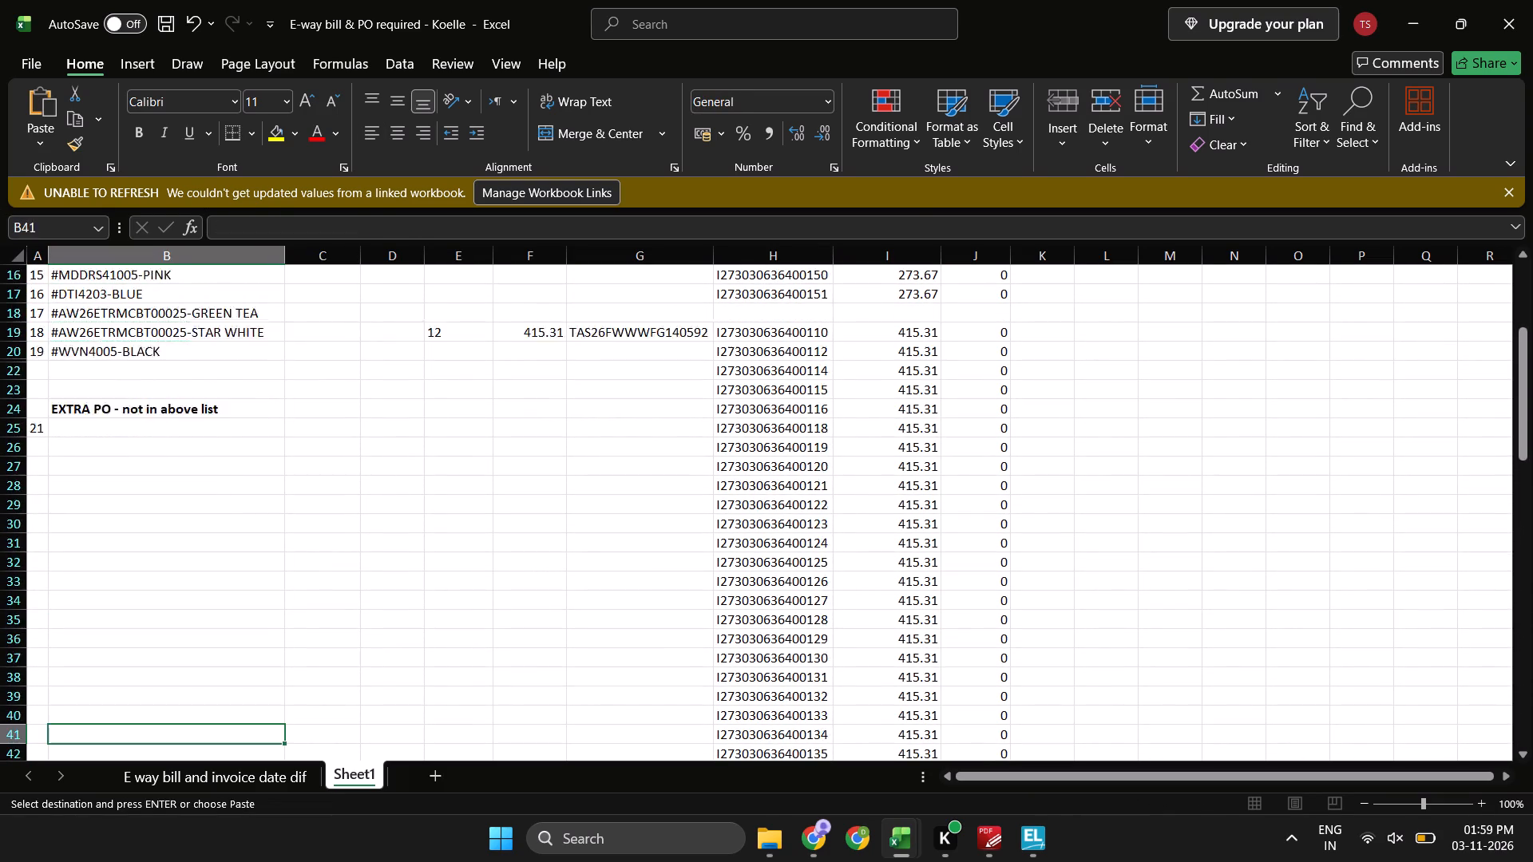
pyautogui.press('Right')
pyautogui.press('Right')
pyautogui.press('Right')
pyautogui.press('Right')
pyautogui.press('Right')
pyautogui.press('Right')
pyautogui.press('Right')
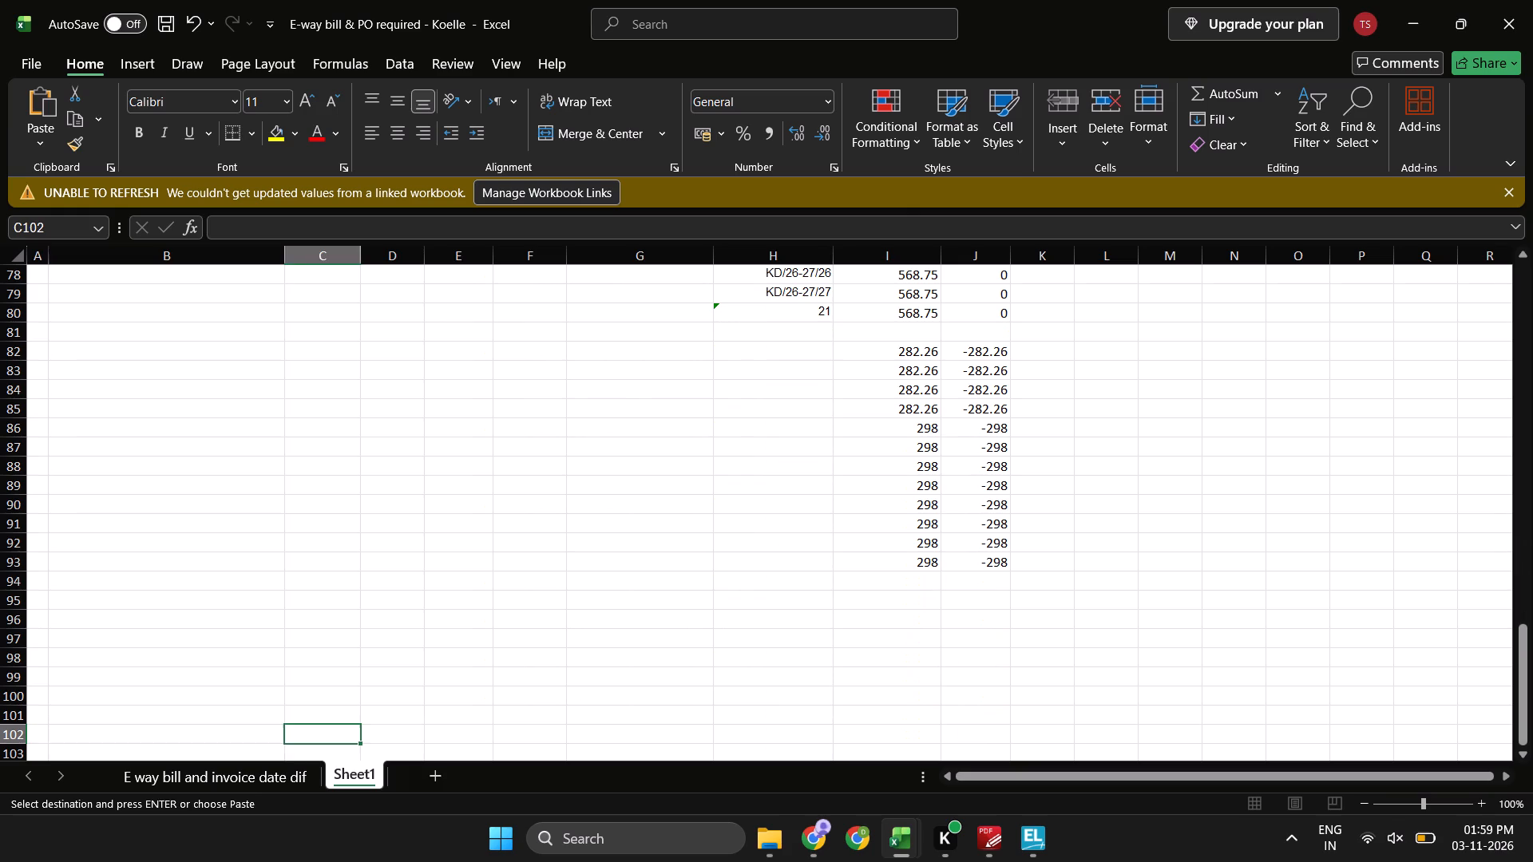
pyautogui.press('Right')
pyautogui.press('Left')
pyautogui.press('Left')
pyautogui.hotkey('ctrl', 'Up')
pyautogui.press('Down')
pyautogui.press('Down')
pyautogui.press('Left')
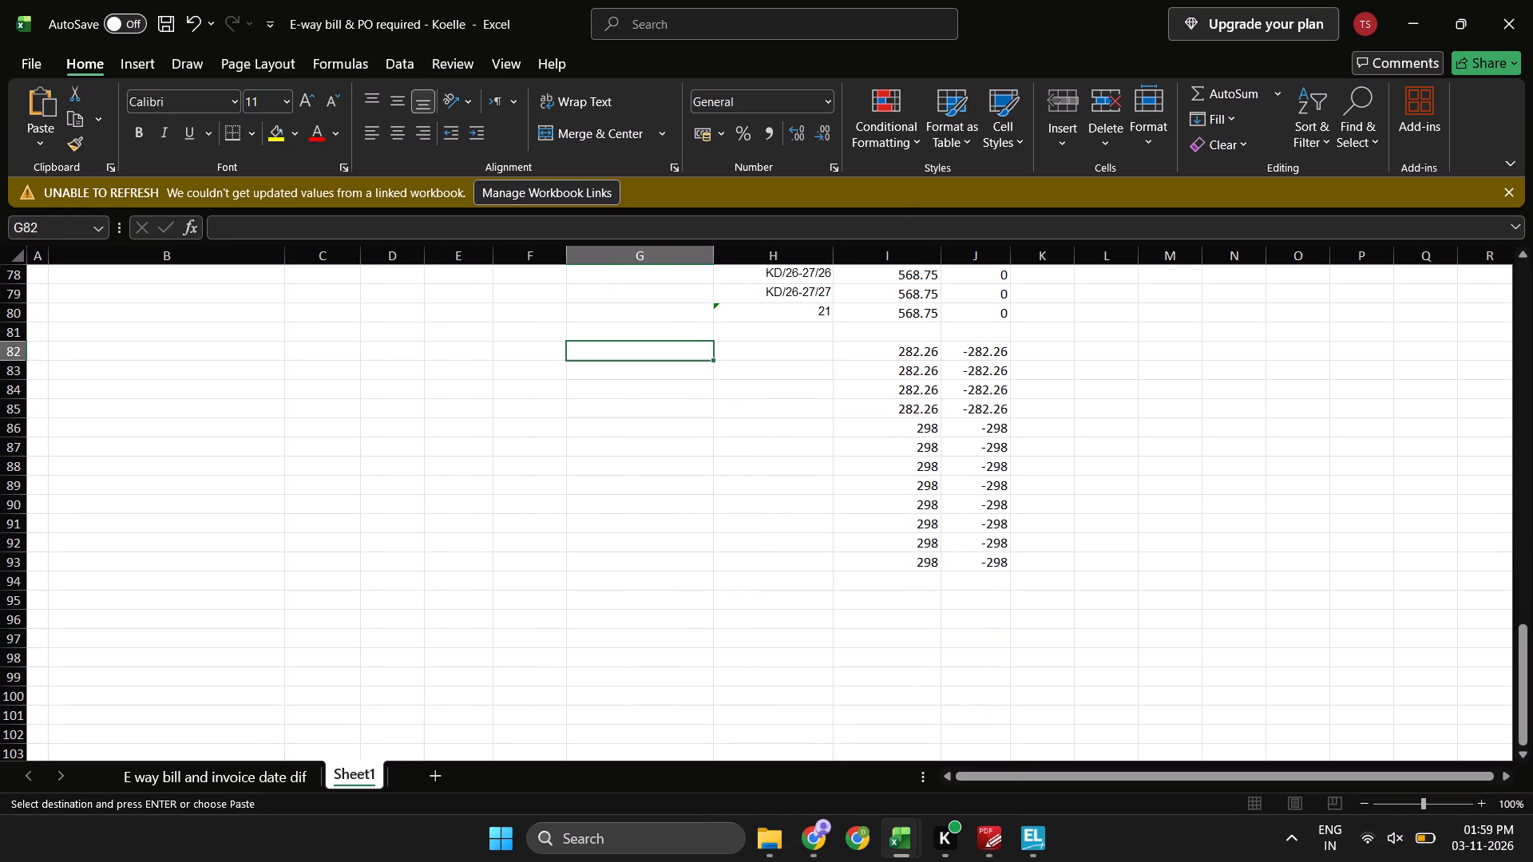
pyautogui.press('Return')
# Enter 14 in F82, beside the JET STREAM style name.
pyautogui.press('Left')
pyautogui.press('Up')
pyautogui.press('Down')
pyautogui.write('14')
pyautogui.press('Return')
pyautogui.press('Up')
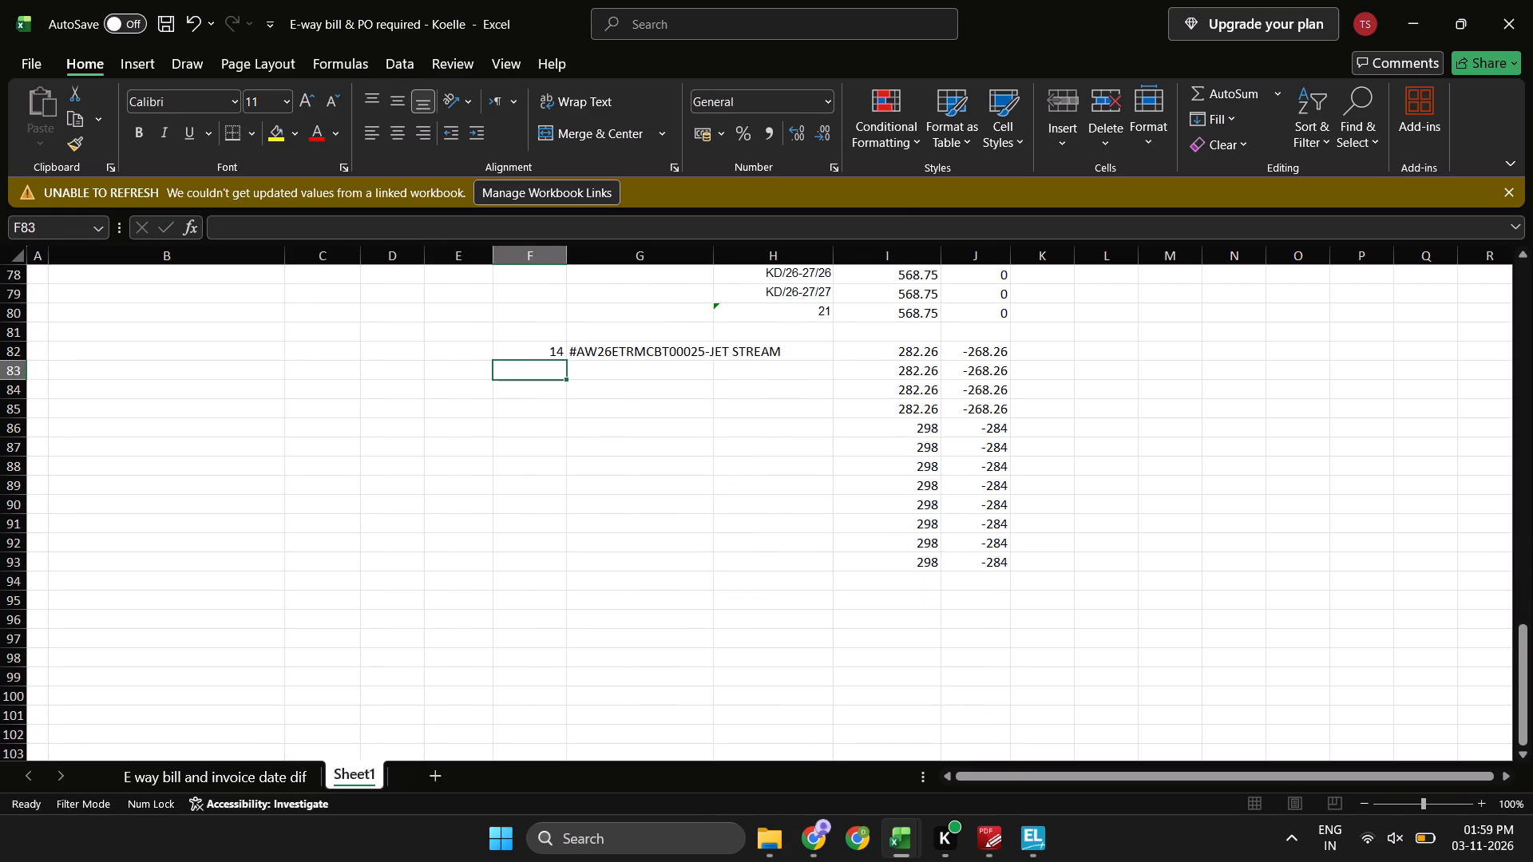
# Copy the JET BLACK block's rate cell F76 into F82 for the JET STREAM block.
pyautogui.press('Right')
pyautogui.press('Up')
pyautogui.press('Up')
pyautogui.hotkey('ctrl', 'Up')
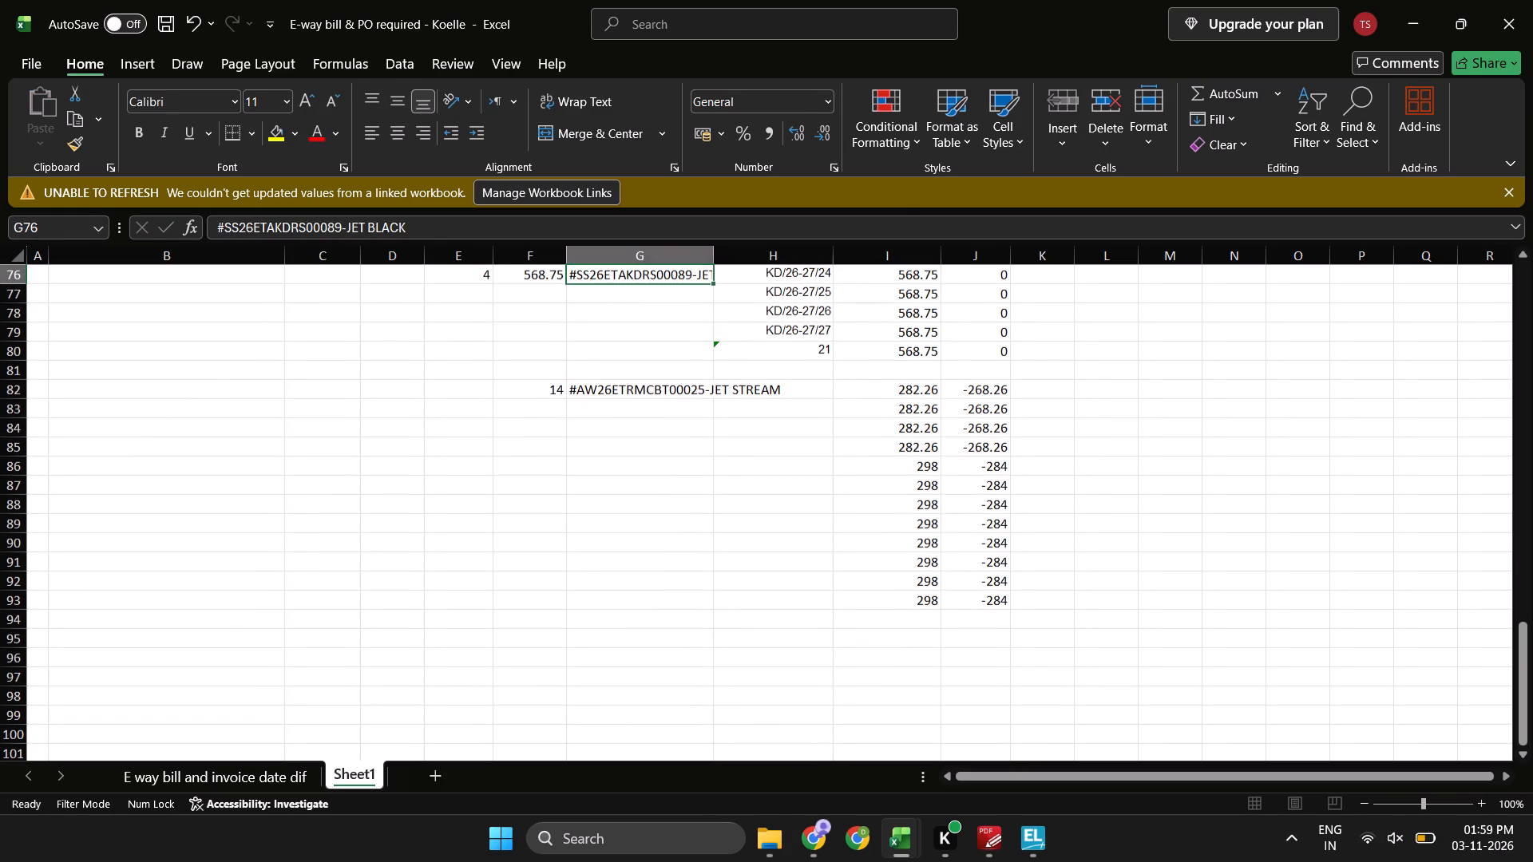
pyautogui.press('Left')
pyautogui.press('Down')
pyautogui.press('Down')
pyautogui.hotkey('ctrl', 'Down')
pyautogui.hotkey('ctrl', 'Up')
pyautogui.hotkey('ctrl', 'c')
pyautogui.hotkey('ctrl', 'Down')
pyautogui.press('Return')
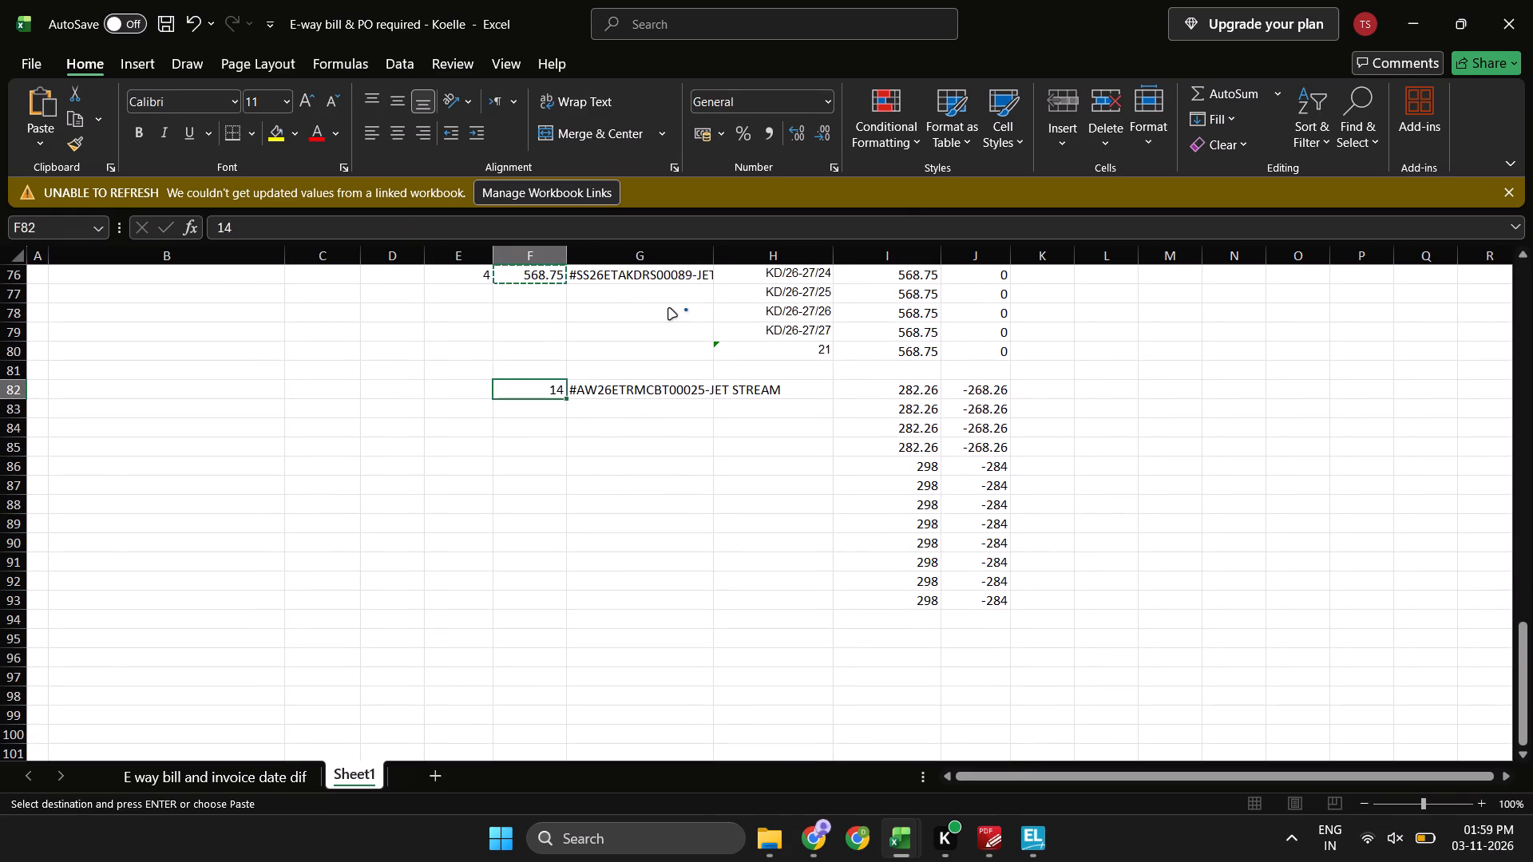
# Enter 14 as the JET STREAM serial number in E82.
pyautogui.press('Left')
pyautogui.write('14')
pyautogui.press('Return')
pyautogui.press('Right')
pyautogui.press('Right')
pyautogui.press('Up')
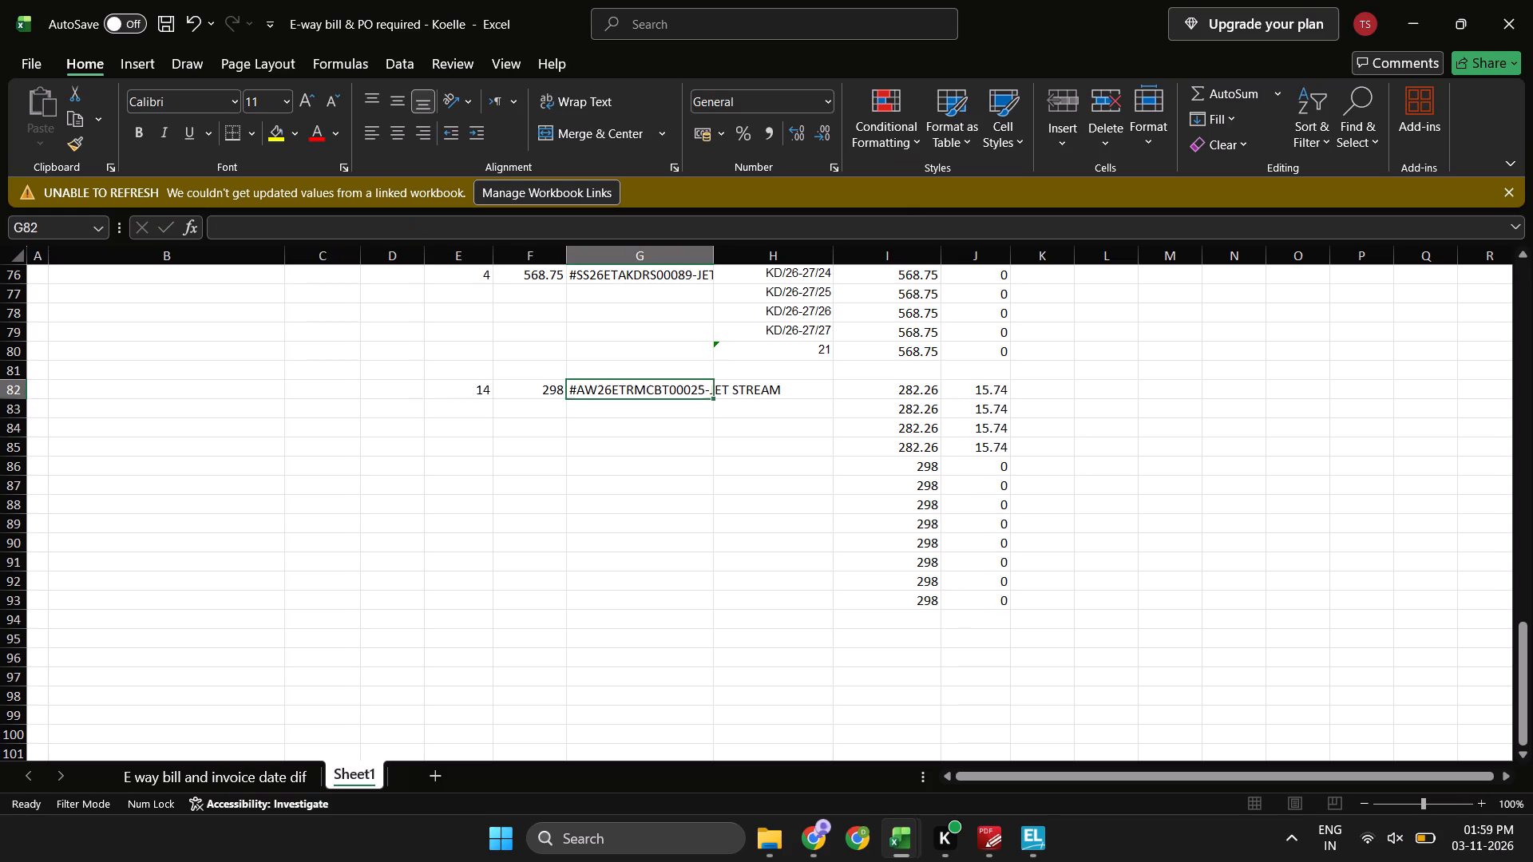
# Switch to the jetstream workbook and highlight the filtered JET STREAM rows 16 to 60 in yellow.
pyautogui.press('Right')
pyautogui.press('Up')
pyautogui.press('Right')
pyautogui.press('Down')
pyautogui.press('Left')
pyautogui.hotkey('alt', 'Tab')
pyautogui.hotkey('shift', 'space')
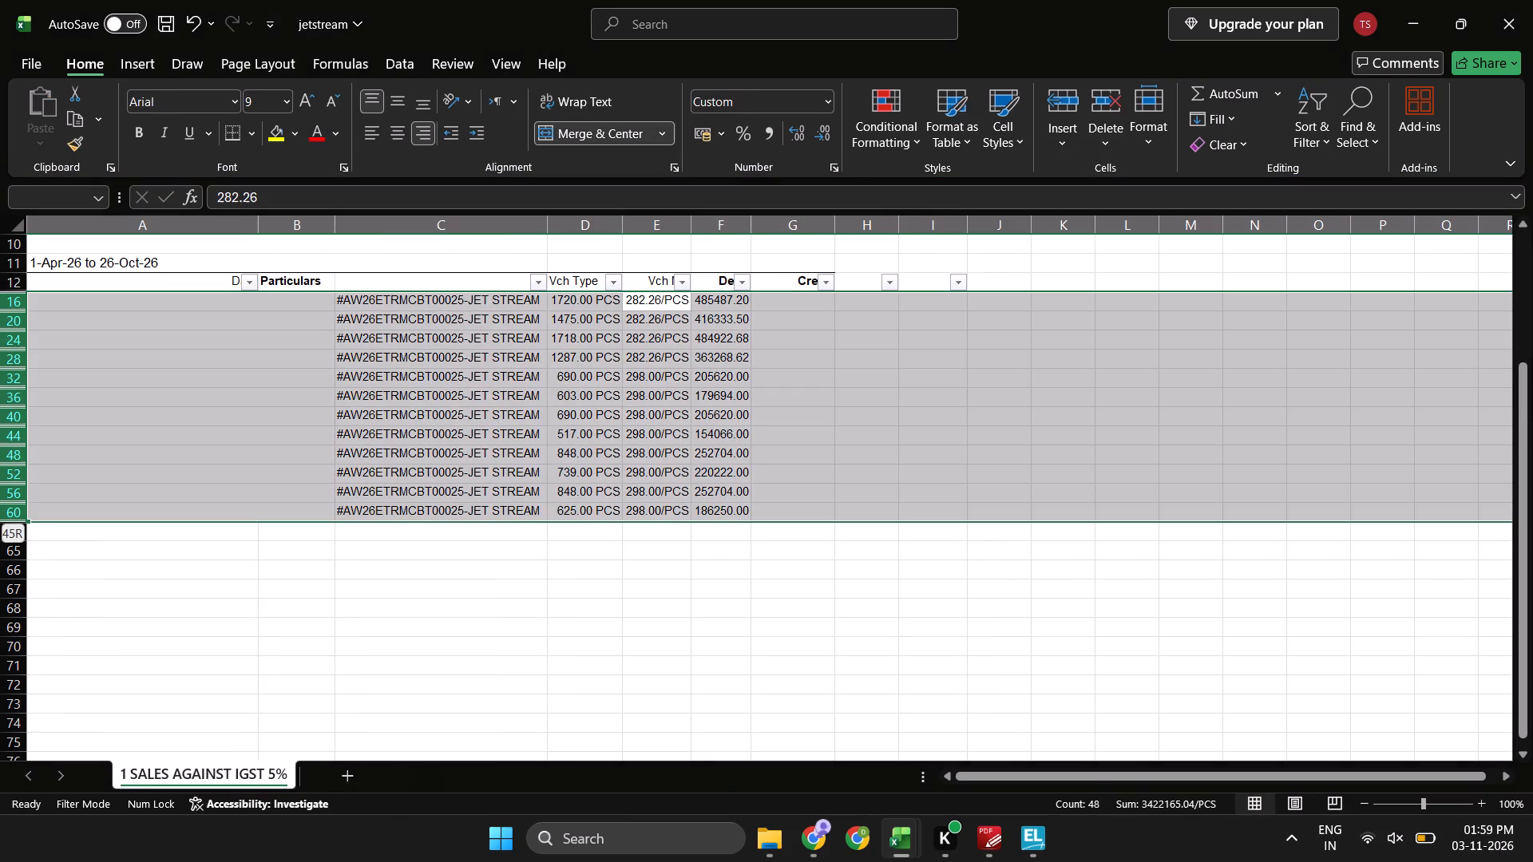
pyautogui.click(267, 144)
# Clear the style-name filter on column C so all ledger rows are listed.
pyautogui.press('Up')
pyautogui.press('Left')
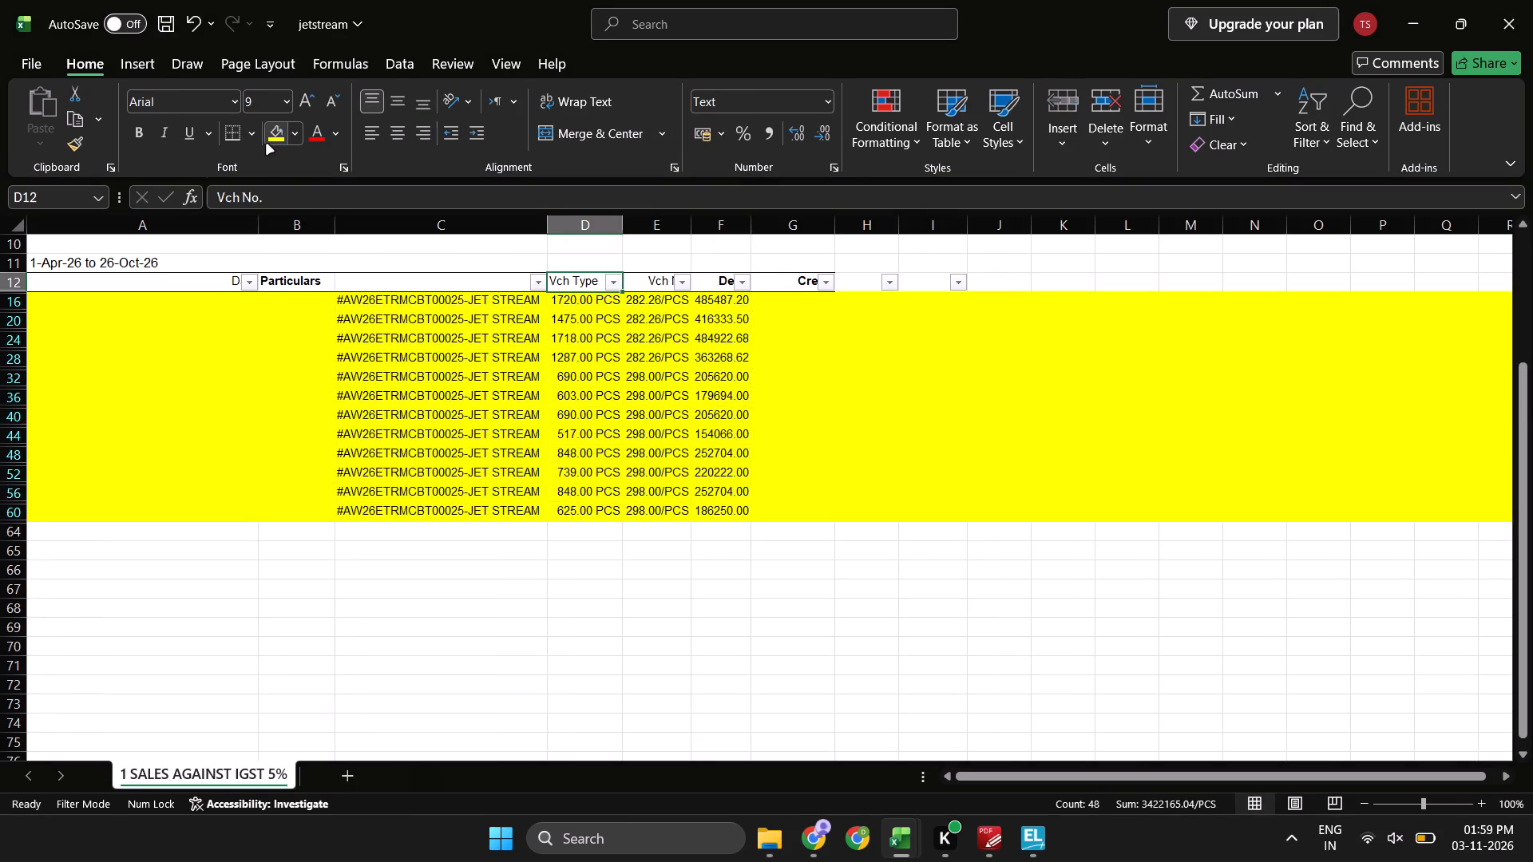
pyautogui.press('Left')
pyautogui.hotkey('alt', 'Down')
pyautogui.hotkey('alt', 'c')
# Look through the unfiltered ledger, comparing the voucher number rows with the highlighted JET STREAM rate rows.
pyautogui.press('Right')
pyautogui.press('Down')
pyautogui.press('Right')
pyautogui.press('Right')
pyautogui.press('Down')
pyautogui.press('Down')
pyautogui.press('Down')
pyautogui.press('Down')
pyautogui.press('Down')
pyautogui.press('Down')
pyautogui.press('Down')
pyautogui.press('Down')
pyautogui.press('Down')
pyautogui.press('Down')
pyautogui.press('Down')
pyautogui.press('Down')
pyautogui.press('Down')
pyautogui.press('Down')
pyautogui.press('Down')
pyautogui.press('Down')
pyautogui.press('Down')
pyautogui.press('Down')
pyautogui.press('Down')
pyautogui.press('Down')
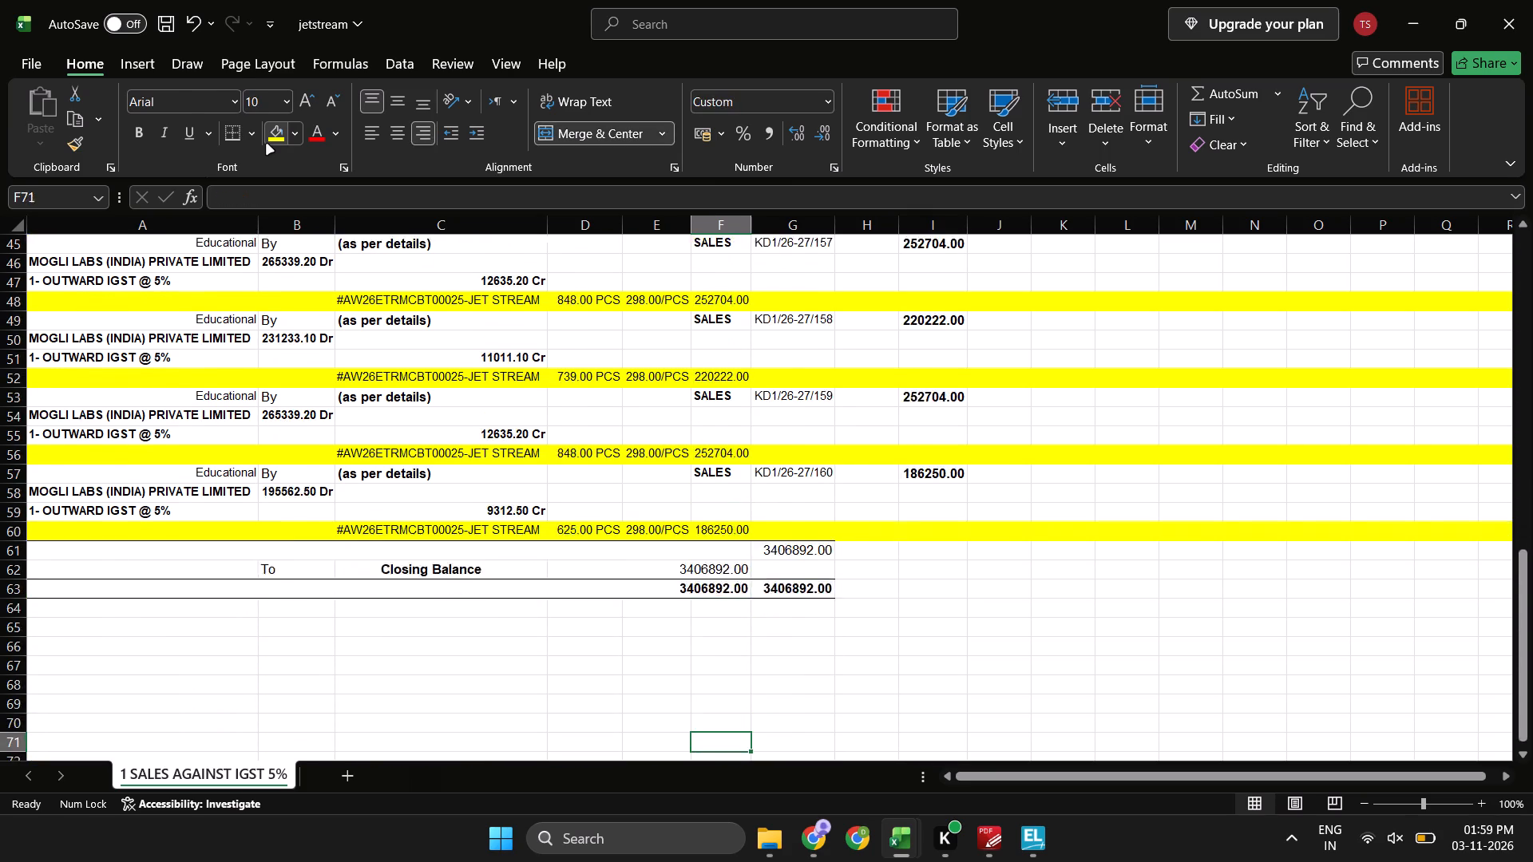
pyautogui.press('Up')
pyautogui.press('Up')
pyautogui.press('Up')
pyautogui.press('Up')
pyautogui.press('Up')
pyautogui.press('Up')
pyautogui.press('Up')
pyautogui.press('Up')
pyautogui.press('Up')
pyautogui.press('Up')
pyautogui.press('Up')
pyautogui.press('Up')
pyautogui.press('Up')
pyautogui.press('Up')
pyautogui.press('Up')
pyautogui.press('Up')
pyautogui.press('Up')
pyautogui.press('Up')
pyautogui.press('Up')
pyautogui.press('Up')
pyautogui.press('Up')
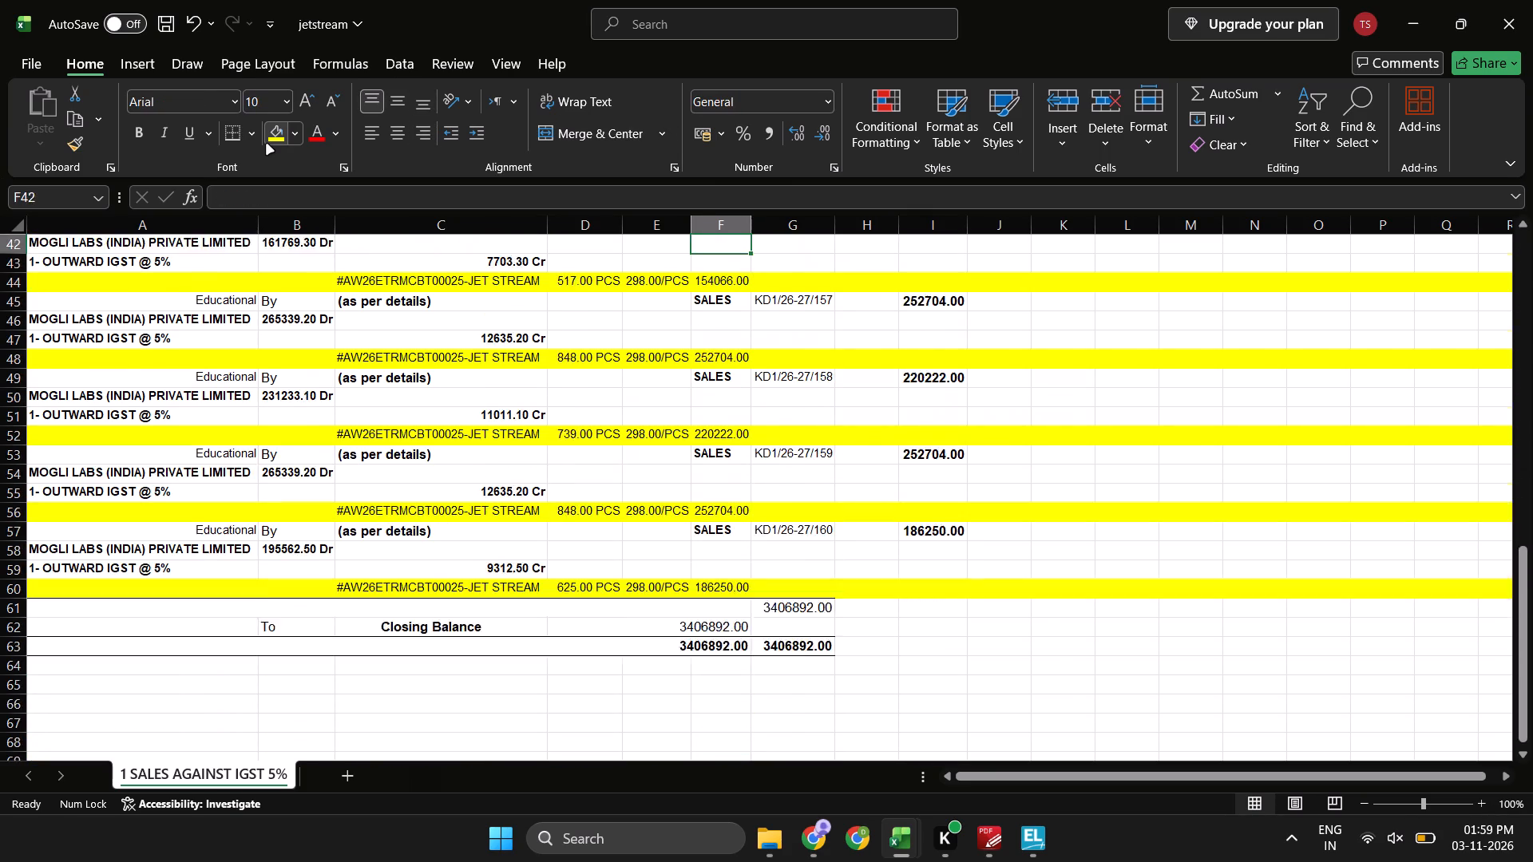
pyautogui.press('Right')
pyautogui.press('Left')
pyautogui.press('Up')
pyautogui.press('Up')
pyautogui.press('Up')
pyautogui.press('Up')
pyautogui.press('Up')
pyautogui.press('Up')
pyautogui.press('Up')
pyautogui.press('Up')
pyautogui.press('Up')
pyautogui.press('Up')
pyautogui.press('Up')
pyautogui.press('Up')
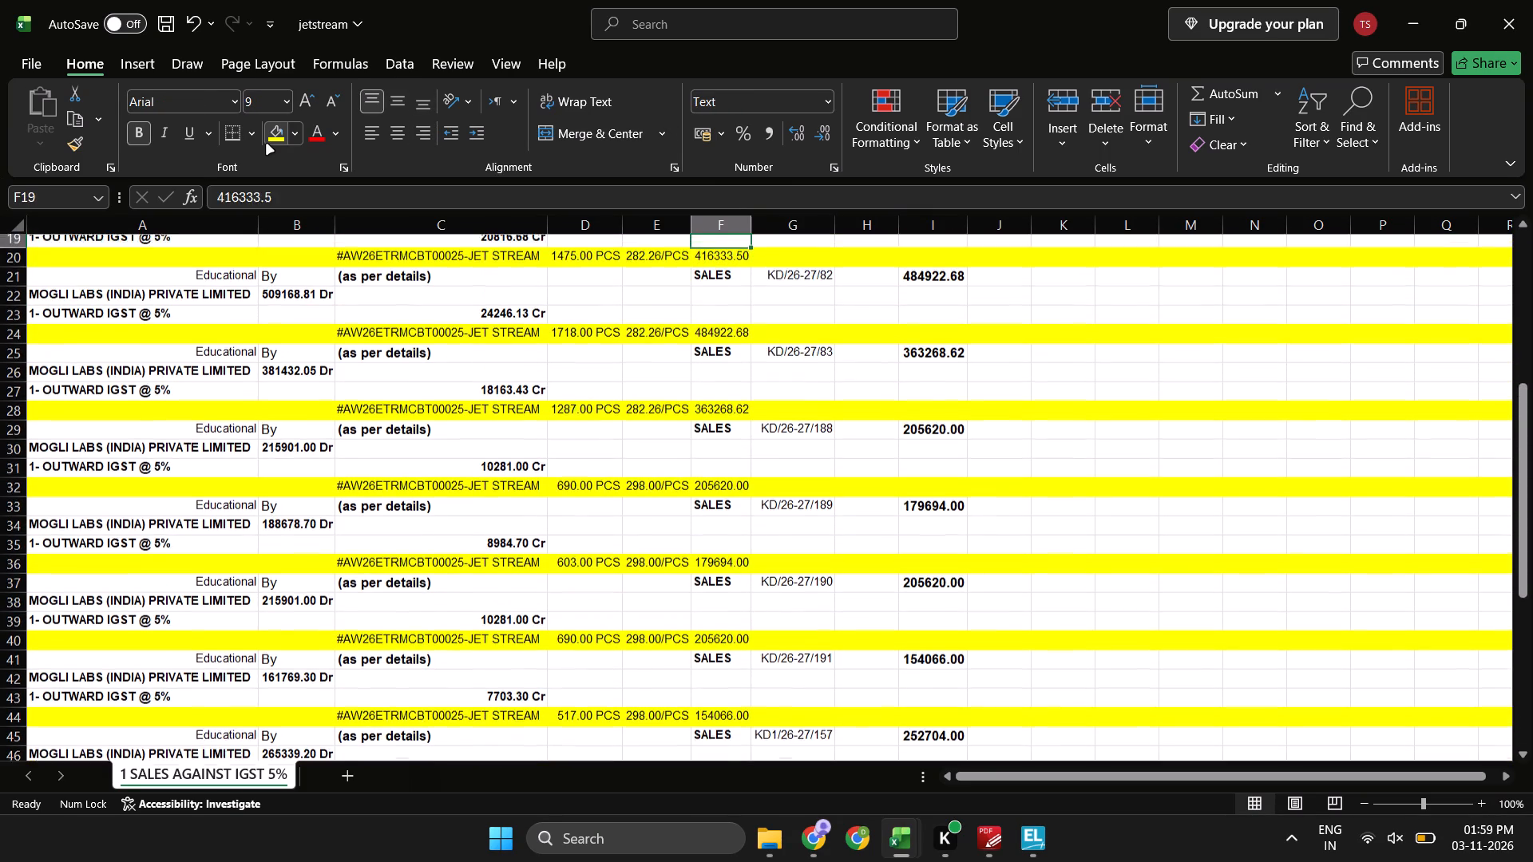
pyautogui.press('Up')
pyautogui.press('Up')
pyautogui.press('Up')
pyautogui.press('Up')
pyautogui.press('Up')
pyautogui.press('Up')
pyautogui.press('Up')
pyautogui.press('Up')
pyautogui.press('Up')
pyautogui.press('Up')
pyautogui.press('Down')
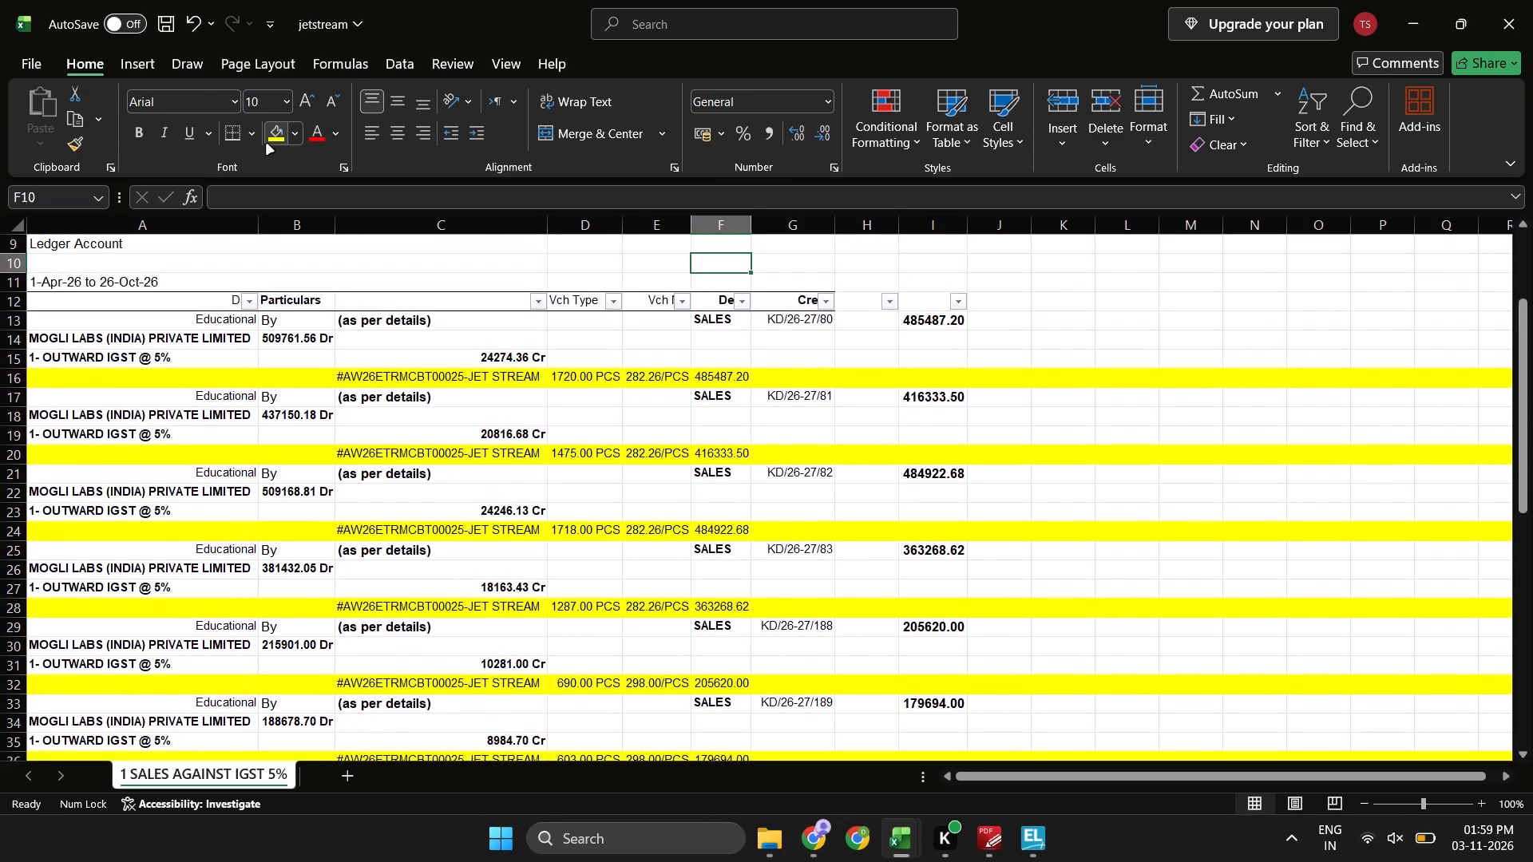
pyautogui.press('Down')
pyautogui.press('Down')
pyautogui.press('Down')
pyautogui.press('Up')
pyautogui.press('Down')
pyautogui.press('Left')
pyautogui.press('Up')
pyautogui.press('Left')
pyautogui.press('Left')
pyautogui.press('Right')
pyautogui.press('Right')
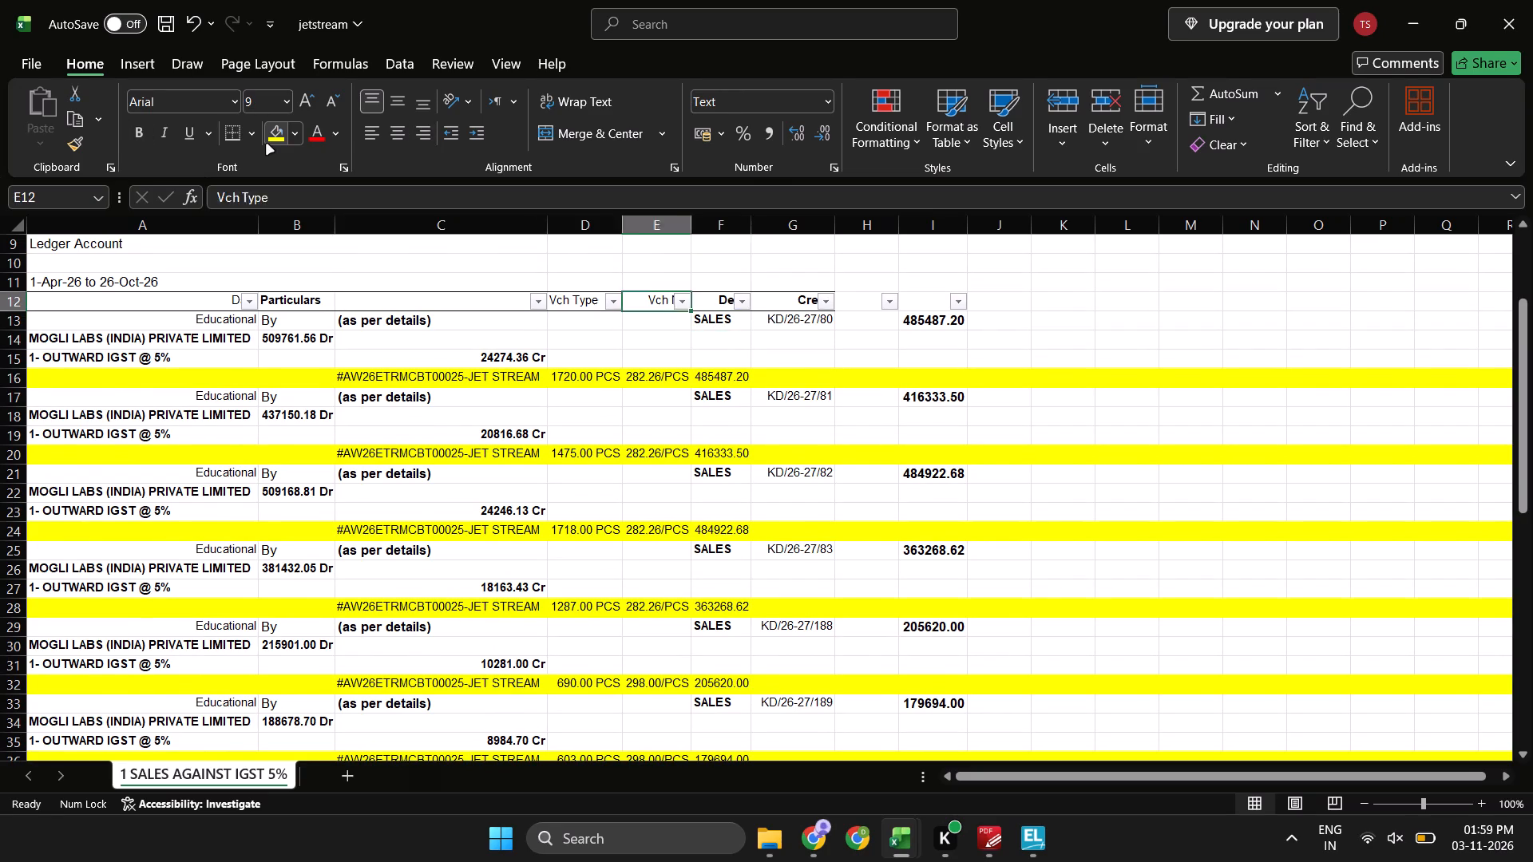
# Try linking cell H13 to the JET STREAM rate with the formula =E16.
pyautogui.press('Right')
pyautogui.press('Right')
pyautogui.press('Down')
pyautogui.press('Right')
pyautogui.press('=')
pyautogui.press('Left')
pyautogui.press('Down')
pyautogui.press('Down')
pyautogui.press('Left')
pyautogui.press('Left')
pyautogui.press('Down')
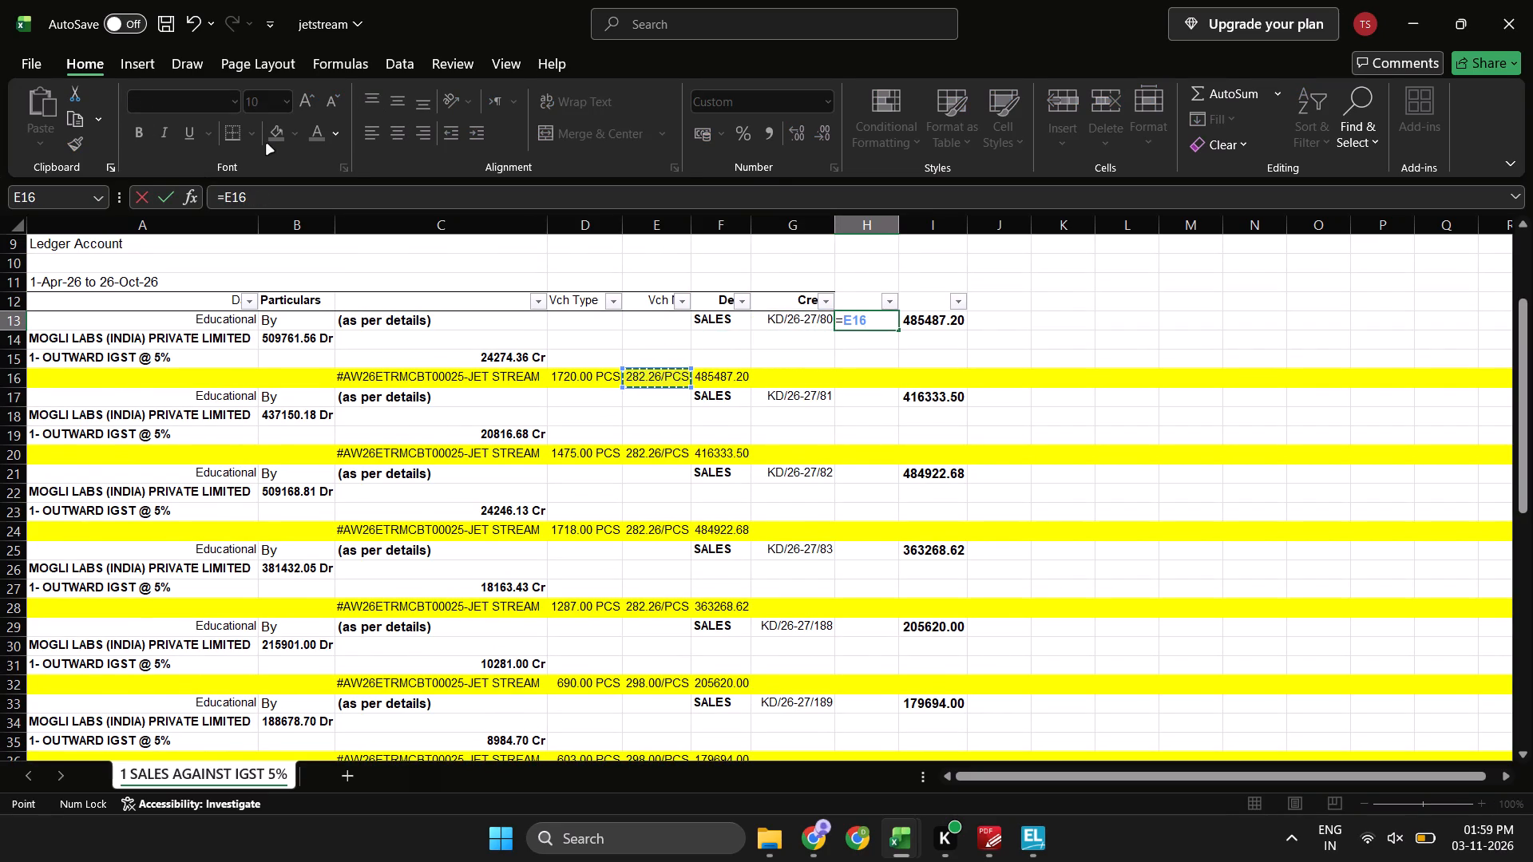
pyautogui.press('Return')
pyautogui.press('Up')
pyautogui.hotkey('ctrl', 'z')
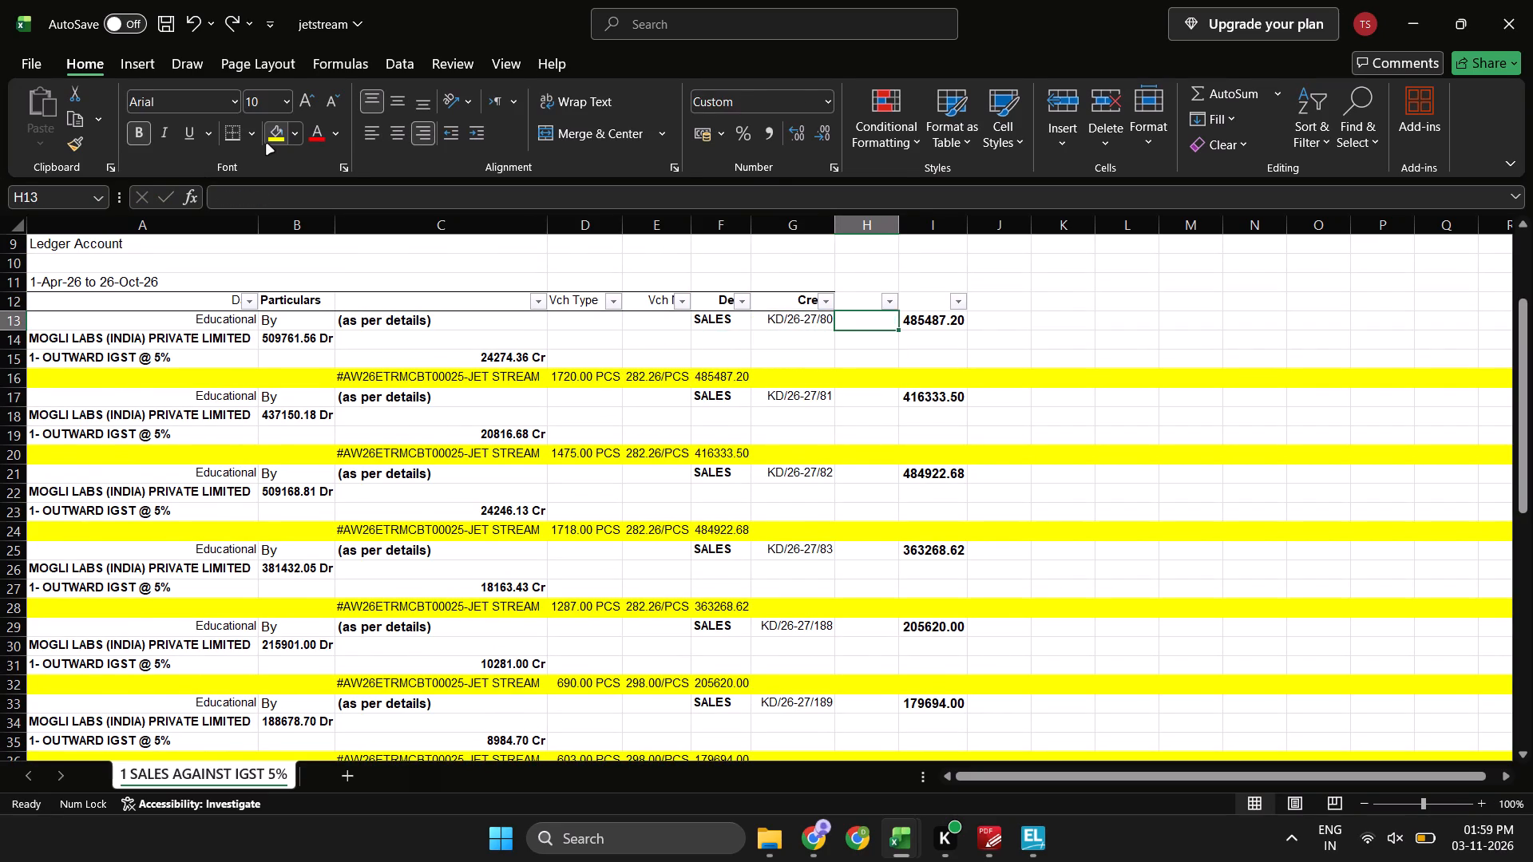
# Enter the formula =G13 in G16 to bring the voucher number onto the first highlighted JET STREAM row.
pyautogui.press('Down')
pyautogui.press('Left')
pyautogui.press('Down')
pyautogui.press('Left')
pyautogui.press('Down')
pyautogui.press('Right')
pyautogui.press('Left')
pyautogui.press('Left')
pyautogui.press('Left')
pyautogui.press('Left')
pyautogui.press('Right')
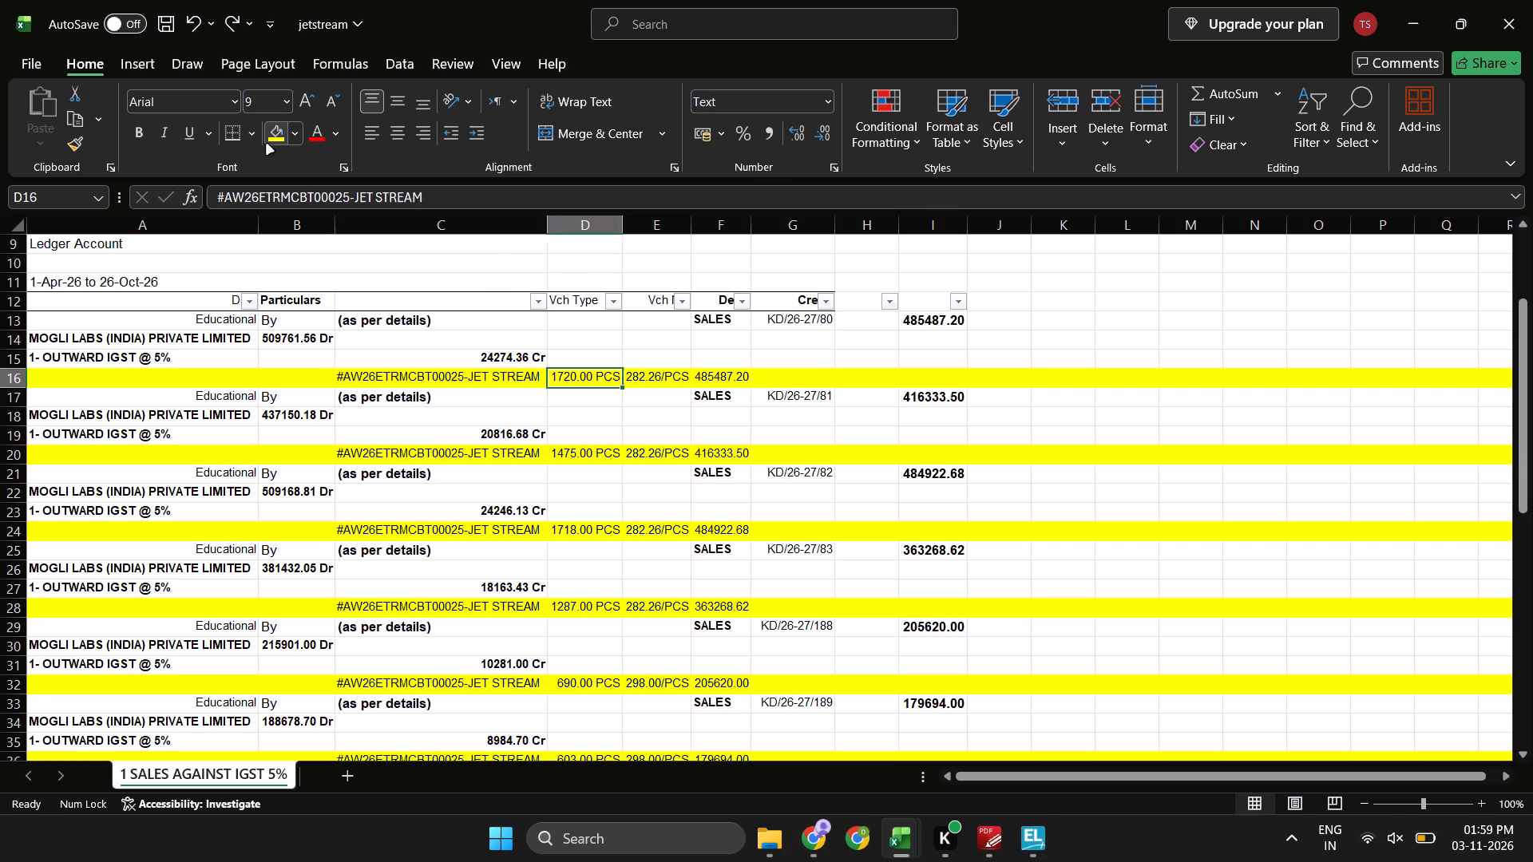
pyautogui.press('Right')
pyautogui.press('Right')
pyautogui.press('Right')
pyautogui.press('=')
pyautogui.press('Down')
pyautogui.press('Up')
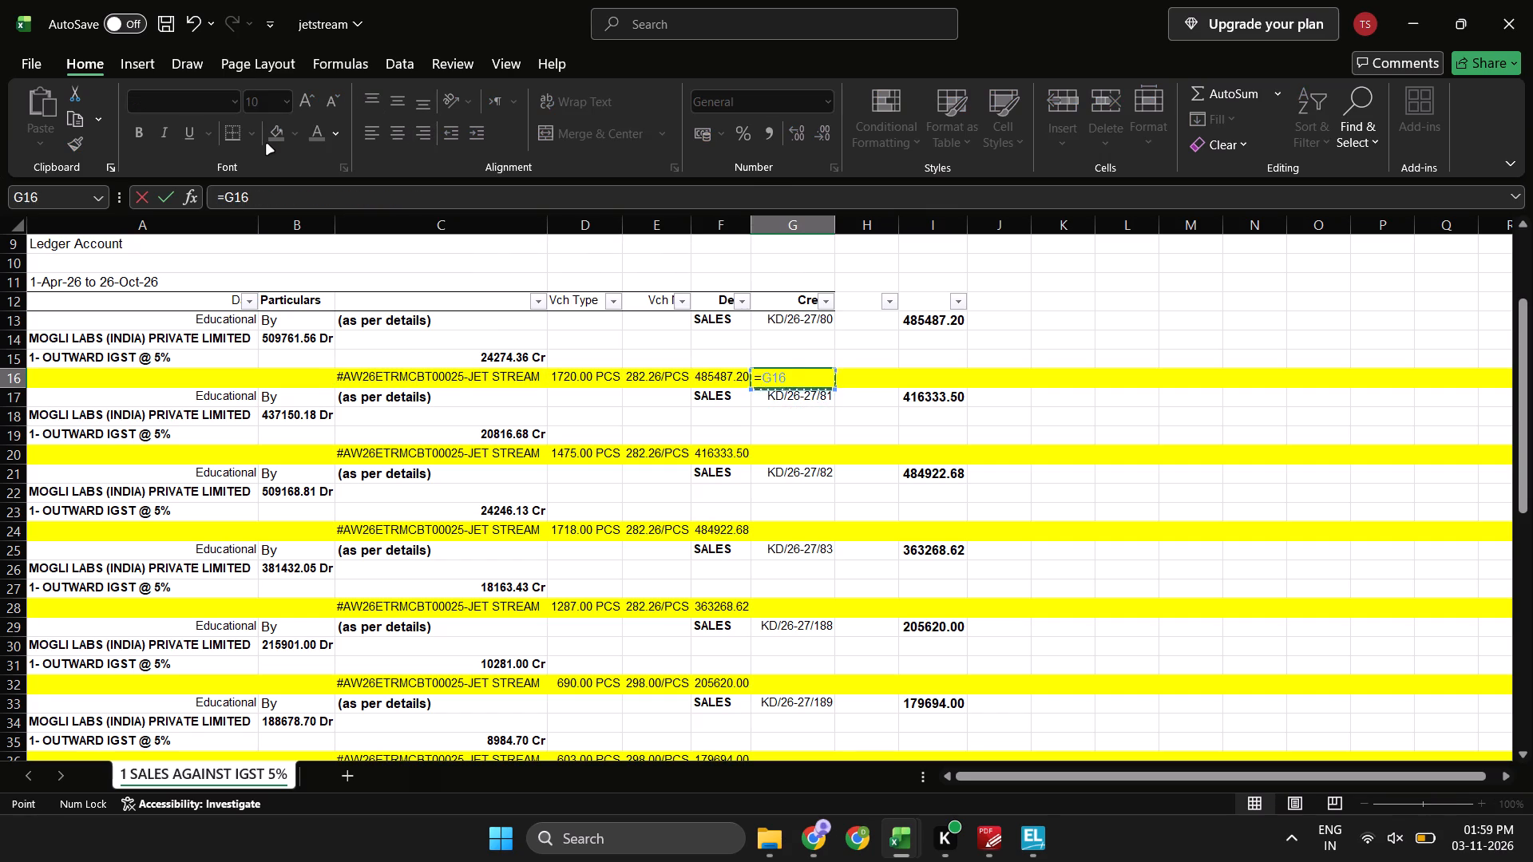
pyautogui.press('Up')
pyautogui.press('Up')
pyautogui.press('Up')
pyautogui.press('Return')
# Filter column C by the text "jet" to list only the JET STREAM rows.
pyautogui.press('Up')
pyautogui.press('Left')
pyautogui.press('Up')
pyautogui.press('Left')
pyautogui.press('Up')
pyautogui.press('Left')
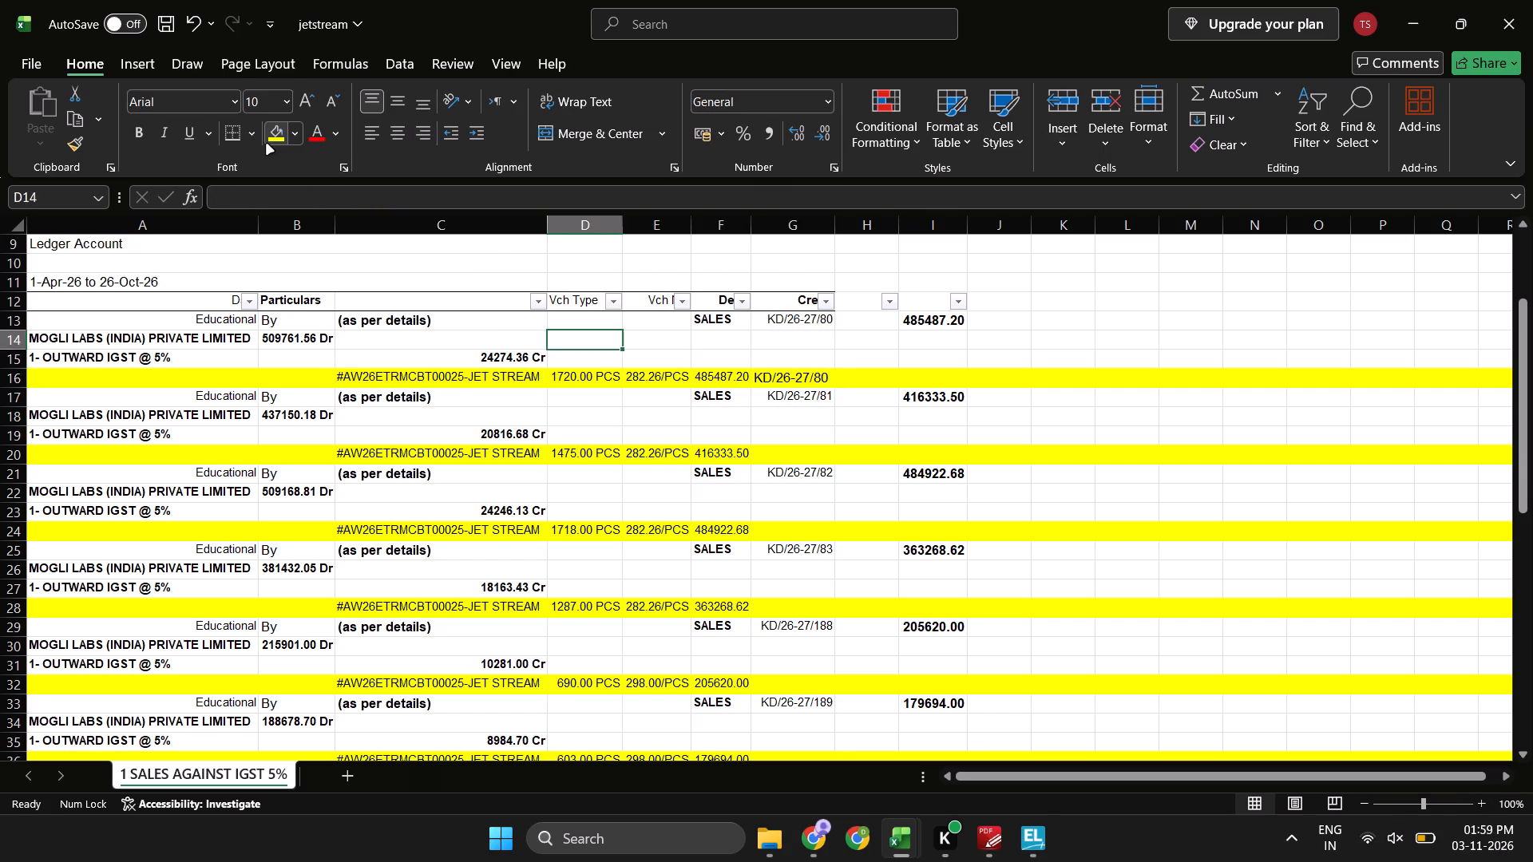
pyautogui.press('Up')
pyautogui.press('Left')
pyautogui.press('Up')
pyautogui.hotkey('alt', 'Down')
pyautogui.press('Down')
pyautogui.press('Down')
pyautogui.press('Down')
pyautogui.press('Down')
pyautogui.press('Down')
pyautogui.press('Down')
pyautogui.press('Down')
pyautogui.press('Down')
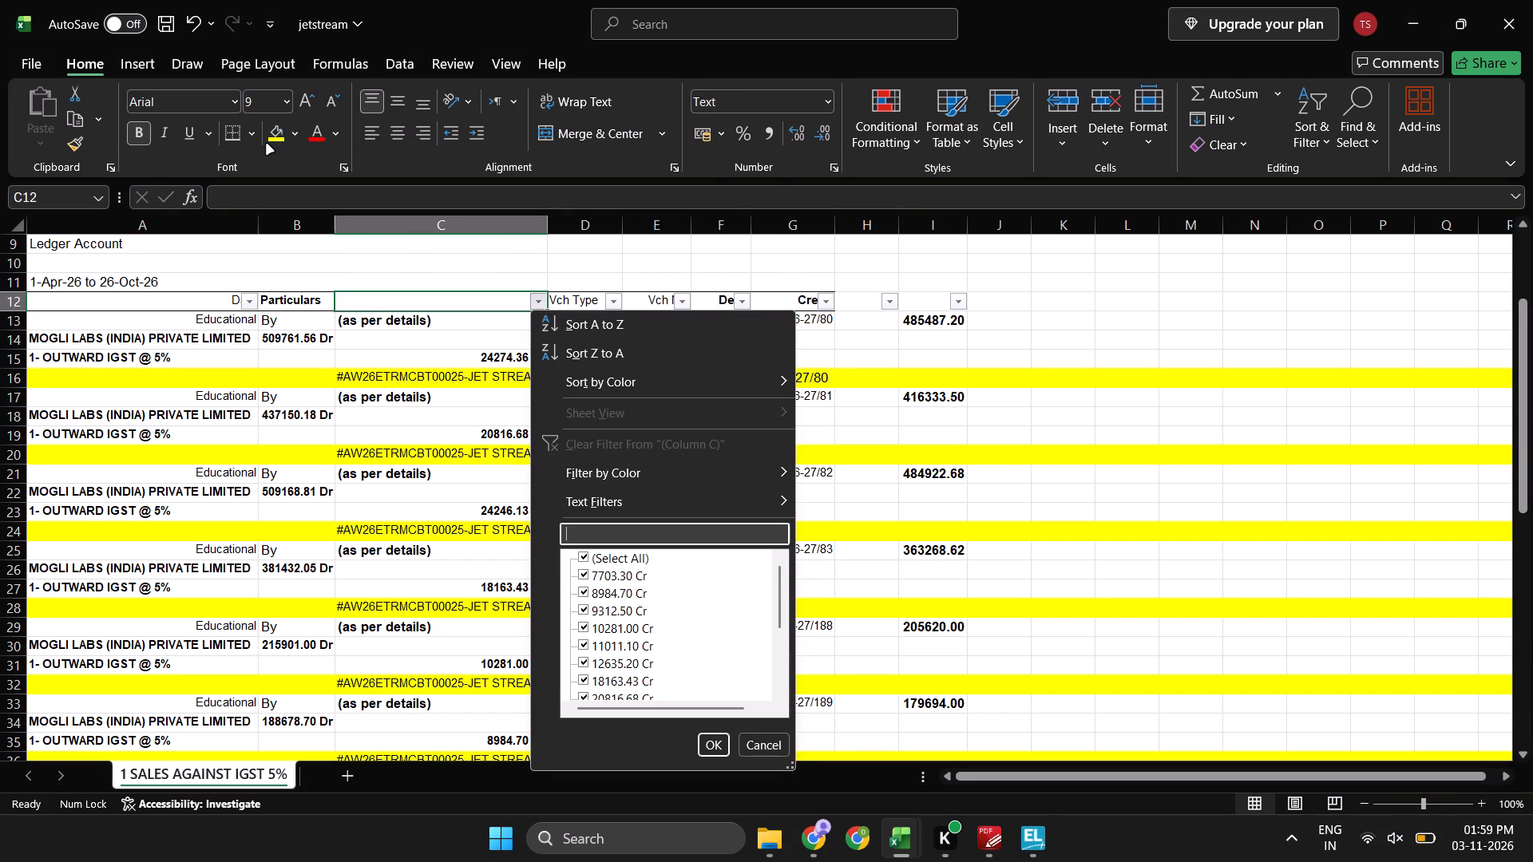
pyautogui.write('jet')
pyautogui.press('Return')
# Fill the voucher number formula from G16 down to G60 in the visible JET STREAM rows only.
pyautogui.press('Up')
pyautogui.press('Right')
pyautogui.press('Right')
pyautogui.press('Down')
pyautogui.press('Down')
pyautogui.press('Right')
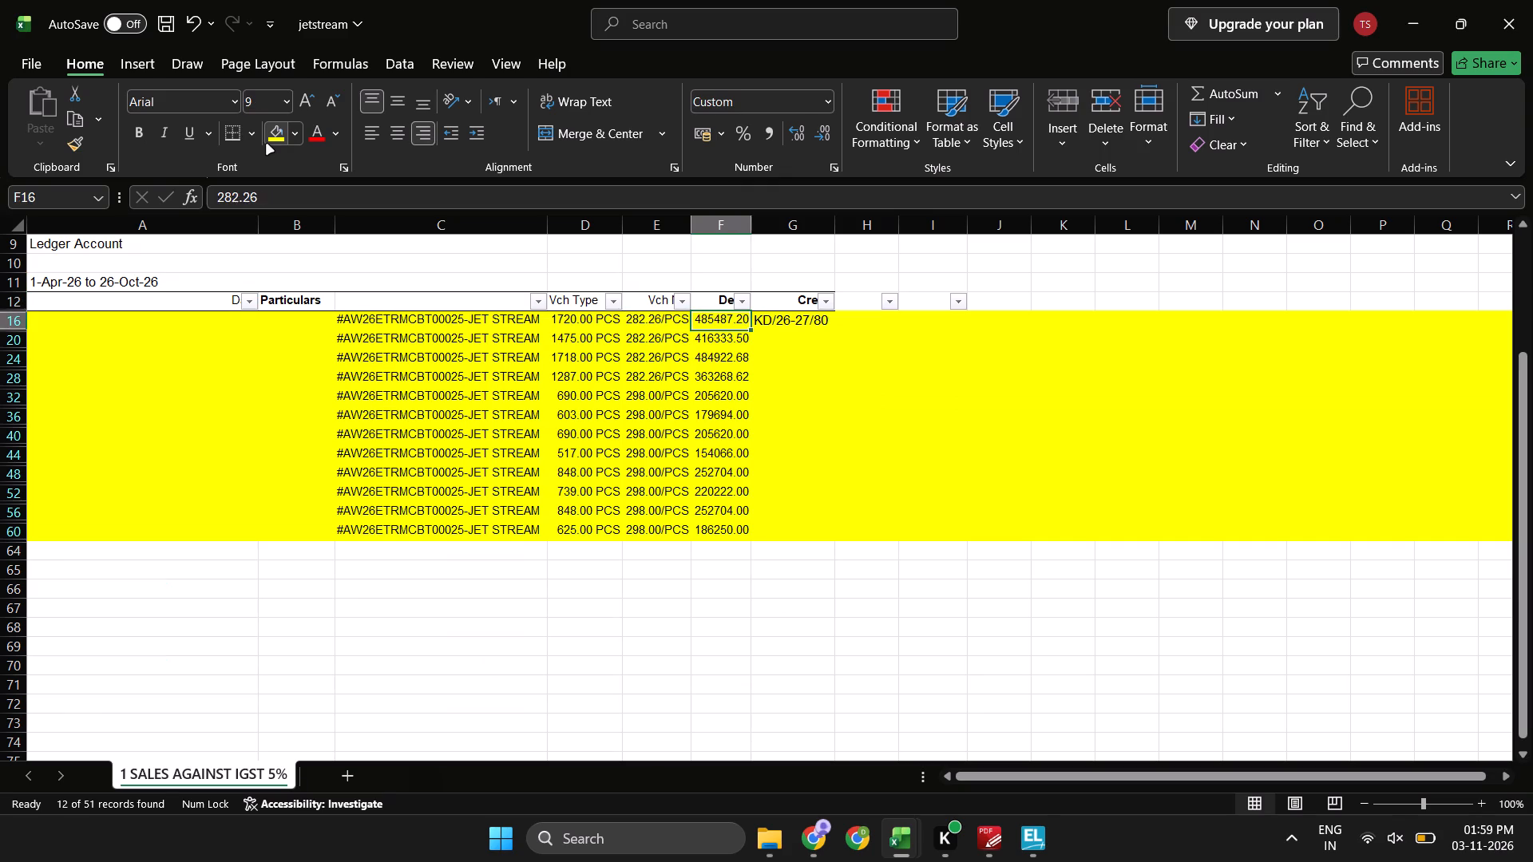
pyautogui.hotkey('ctrl', 'Down')
pyautogui.press('Right')
pyautogui.hotkey('ctrl', 'shift', 'Up')
pyautogui.hotkey('alt', ';')
pyautogui.hotkey('ctrl', 'd')
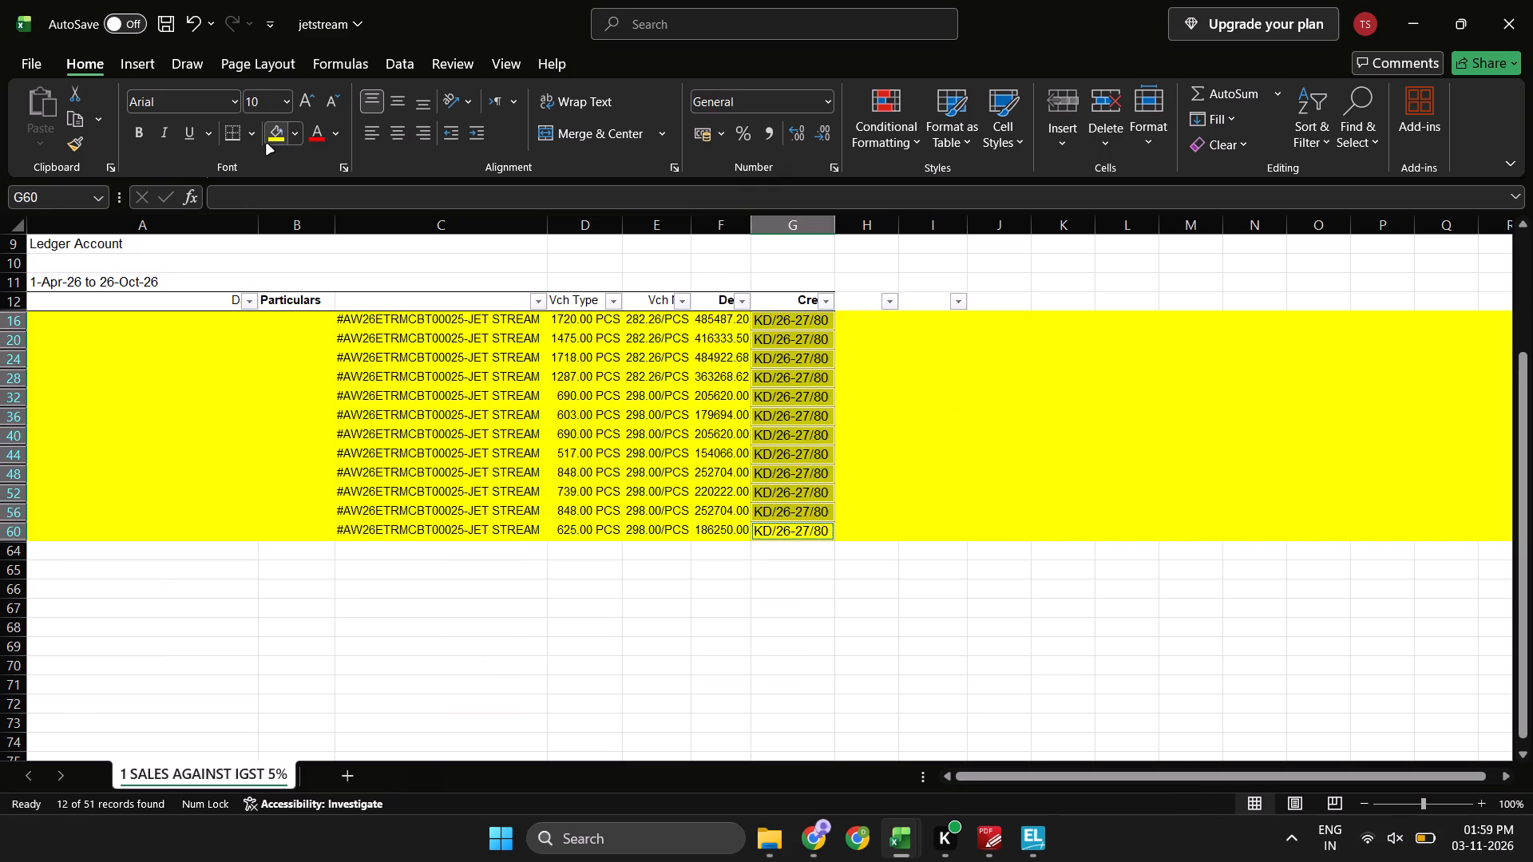
# Copy the JET STREAM voucher numbers from G16 to G60 and paste them as values from H82 down in the Koelle workbook.
pyautogui.press('Right')
pyautogui.press('Up')
pyautogui.press('Left')
pyautogui.press('Up')
pyautogui.press('Up')
pyautogui.press('Up')
pyautogui.press('Left')
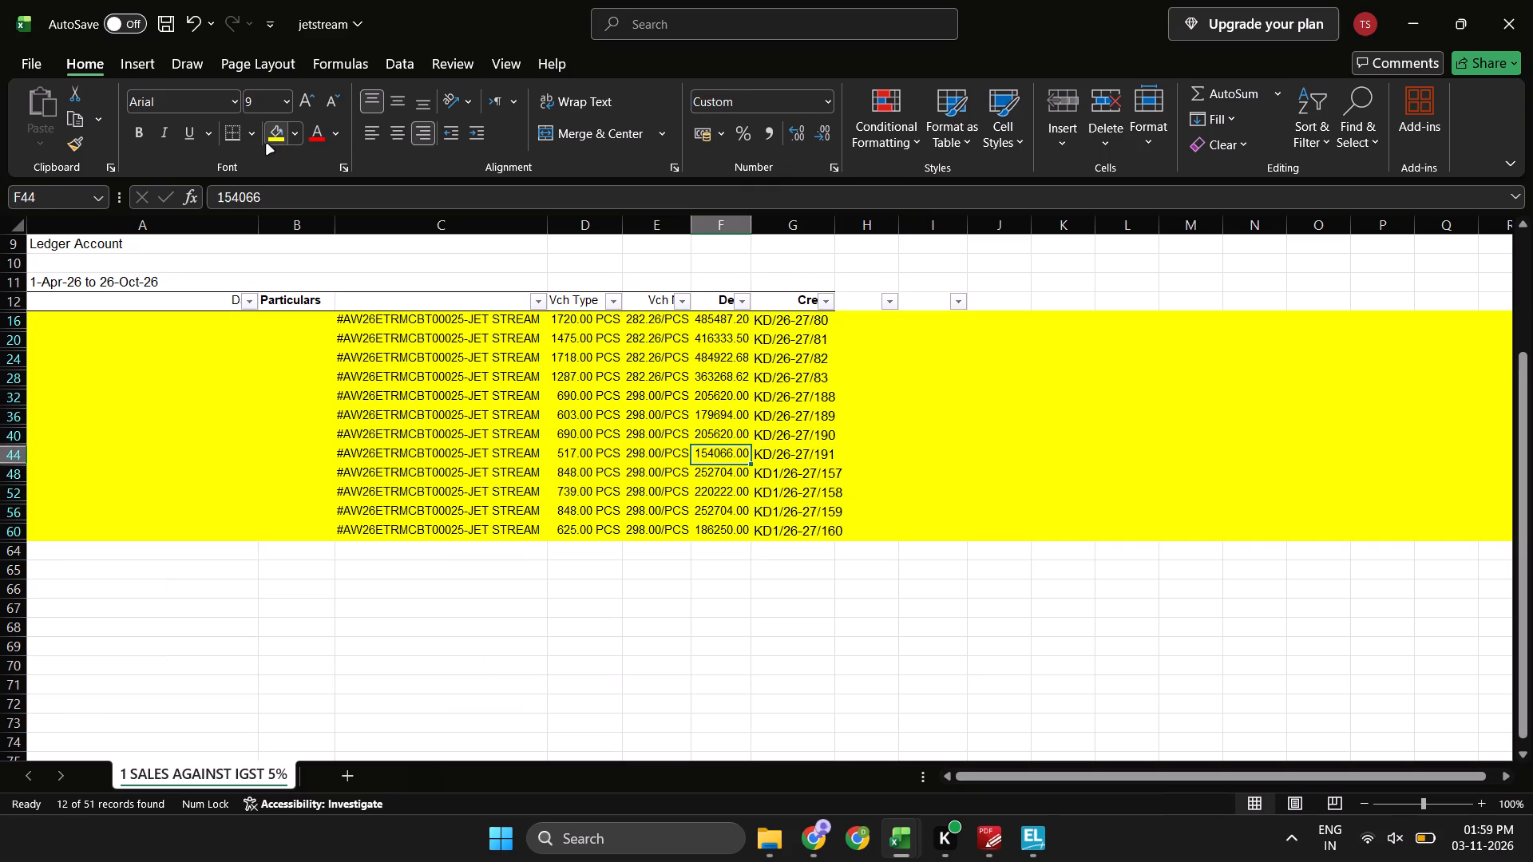
pyautogui.press('Up')
pyautogui.press('Right')
pyautogui.press('Up')
pyautogui.press('Up')
pyautogui.press('Up')
pyautogui.press('Up')
pyautogui.press('Up')
pyautogui.press('Up')
pyautogui.hotkey('ctrl', 'shift', 'Down')
pyautogui.hotkey('ctrl', 'c')
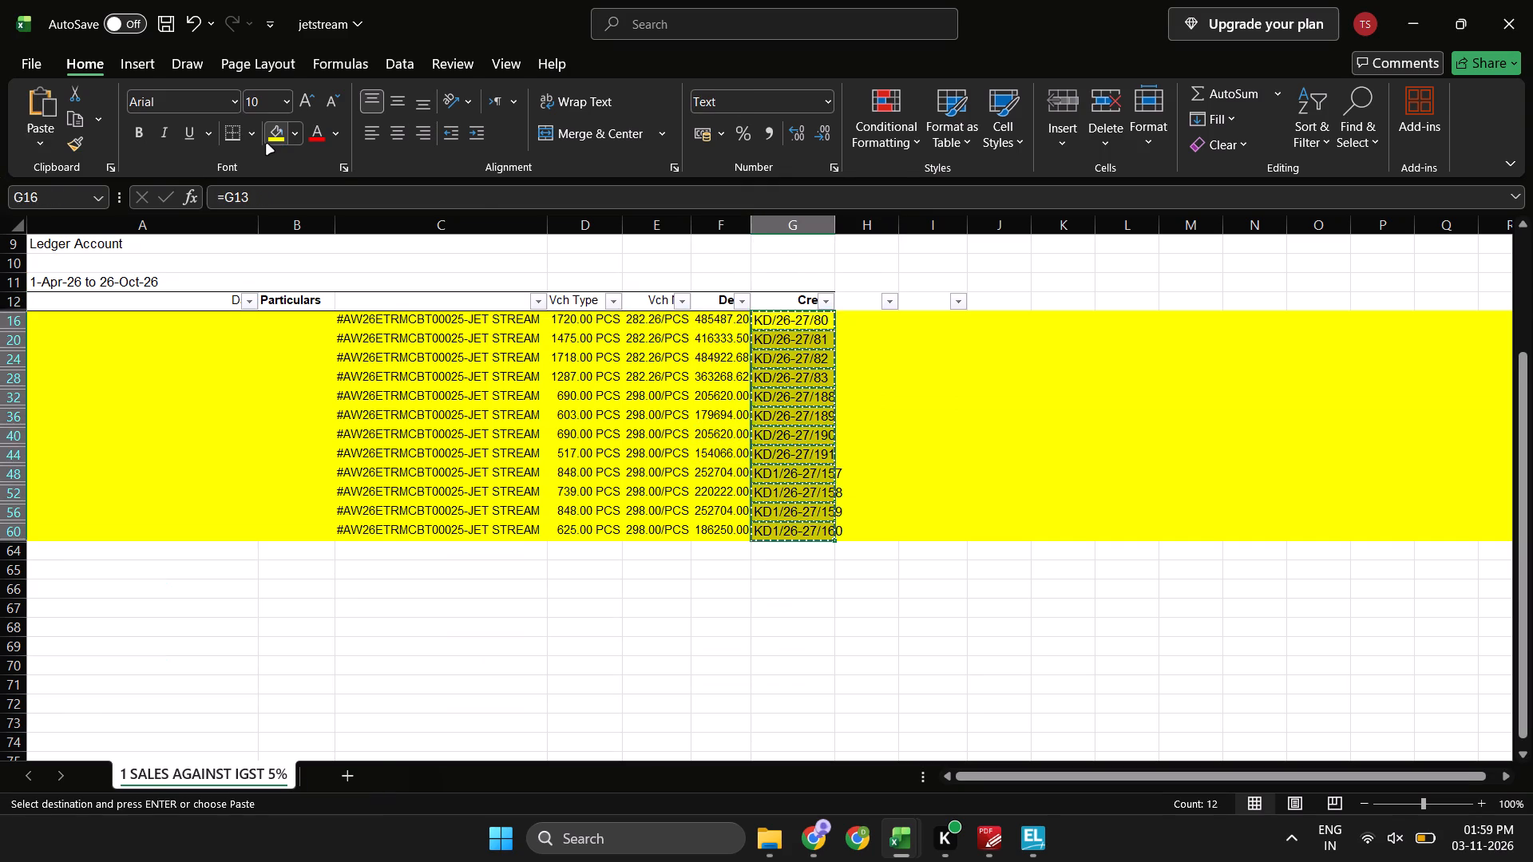
pyautogui.hotkey('alt', 'Tab')
pyautogui.hotkey('ctrl', 'alt', 'v')
pyautogui.press('v')
pyautogui.press('Return')
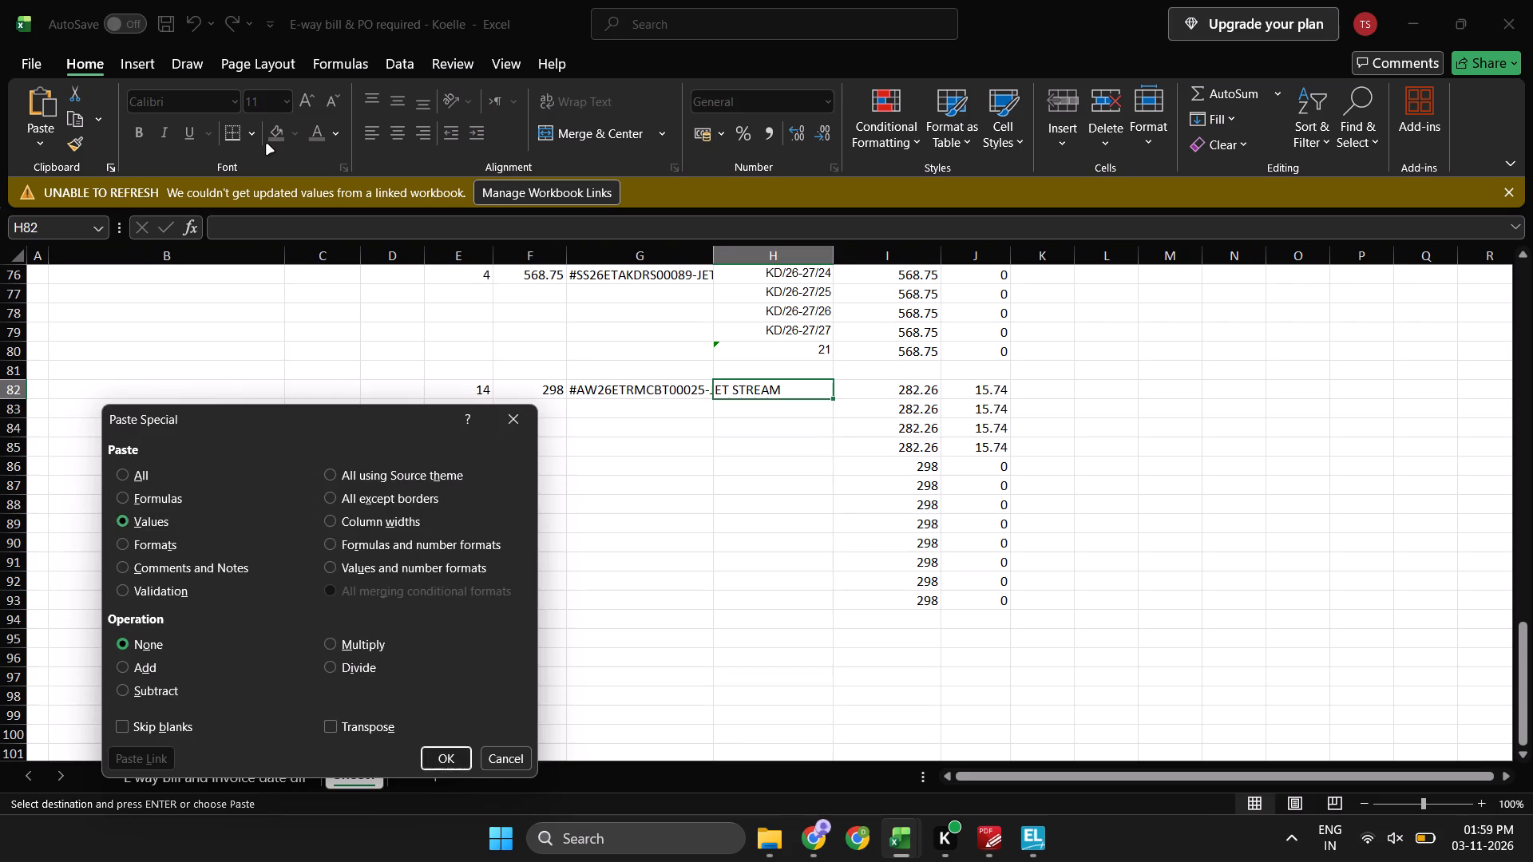
pyautogui.press('Escape')
pyautogui.press('Down')
pyautogui.press('Left')
pyautogui.press('Up')
pyautogui.press('Right')
# Copy the visible JET STREAM rates from column E of the jetstream workbook and paste them as values from I82 in the Koelle workbook.
pyautogui.hotkey('alt', 'Tab')
pyautogui.press('Left')
pyautogui.press('Left')
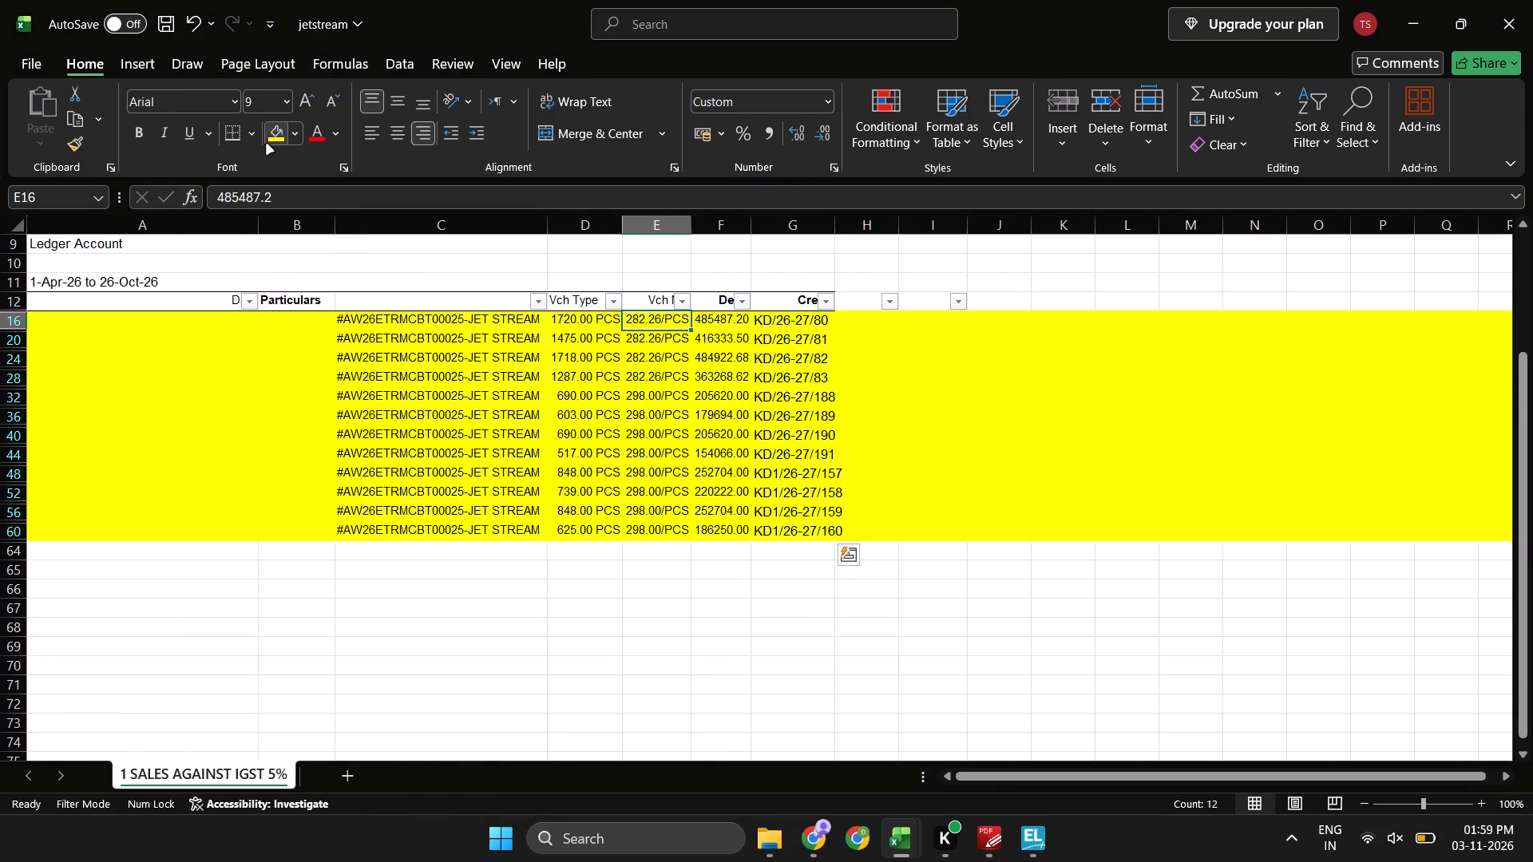
pyautogui.press('Right')
pyautogui.press('Left')
pyautogui.hotkey('ctrl', 'shift', 'Down')
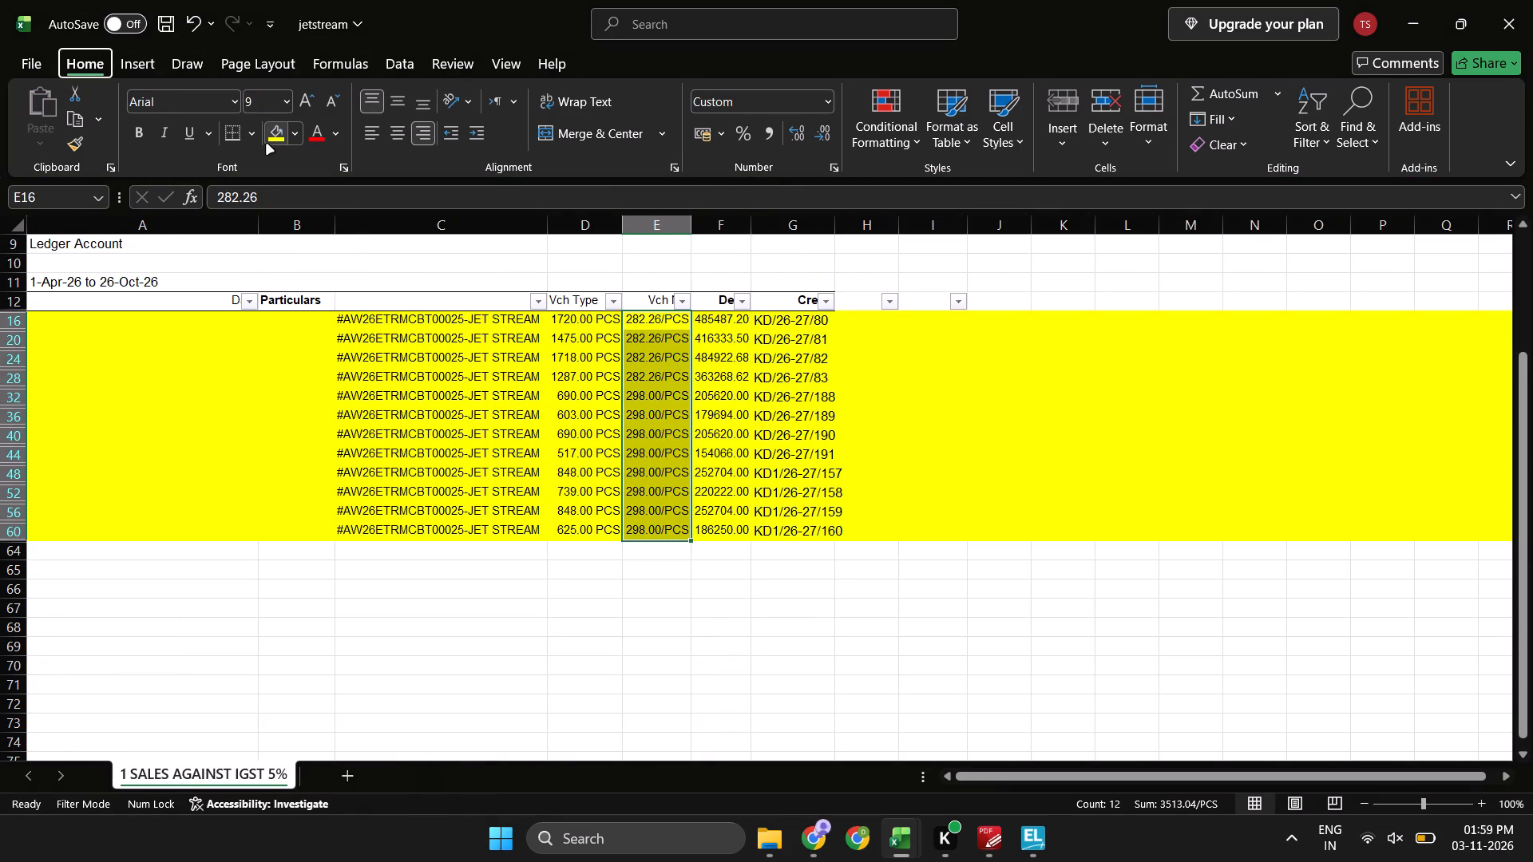
pyautogui.hotkey('ctrl', 'c')
pyautogui.press('Escape')
pyautogui.hotkey('ctrl', 'c')
pyautogui.hotkey('alt', 'Tab')
pyautogui.press('Right')
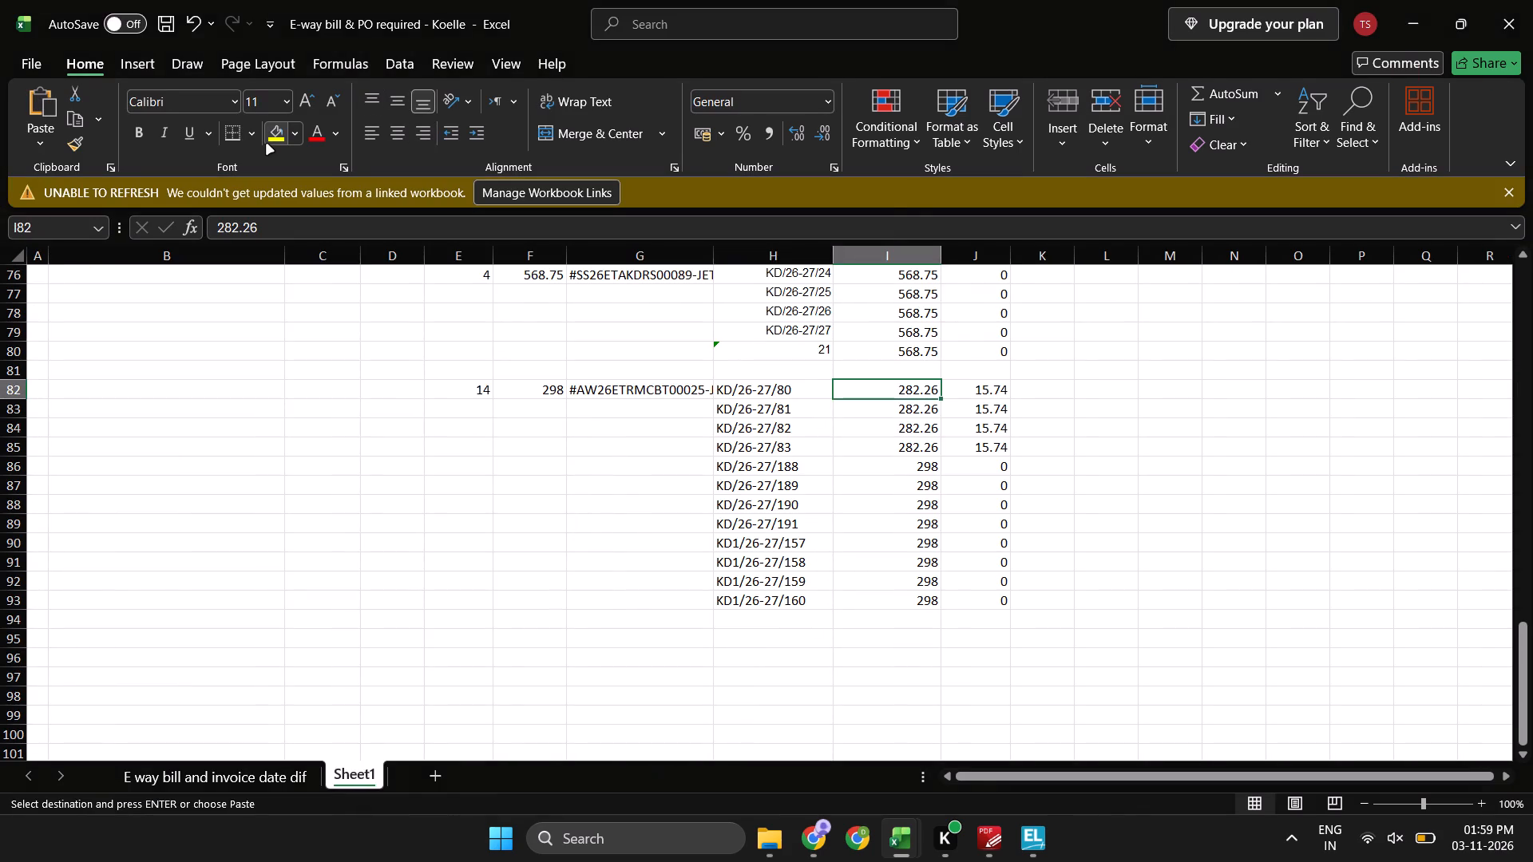
pyautogui.hotkey('ctrl', 'alt', 'v')
pyautogui.press('v')
pyautogui.press('Return')
pyautogui.press('Escape')
pyautogui.press('Escape')
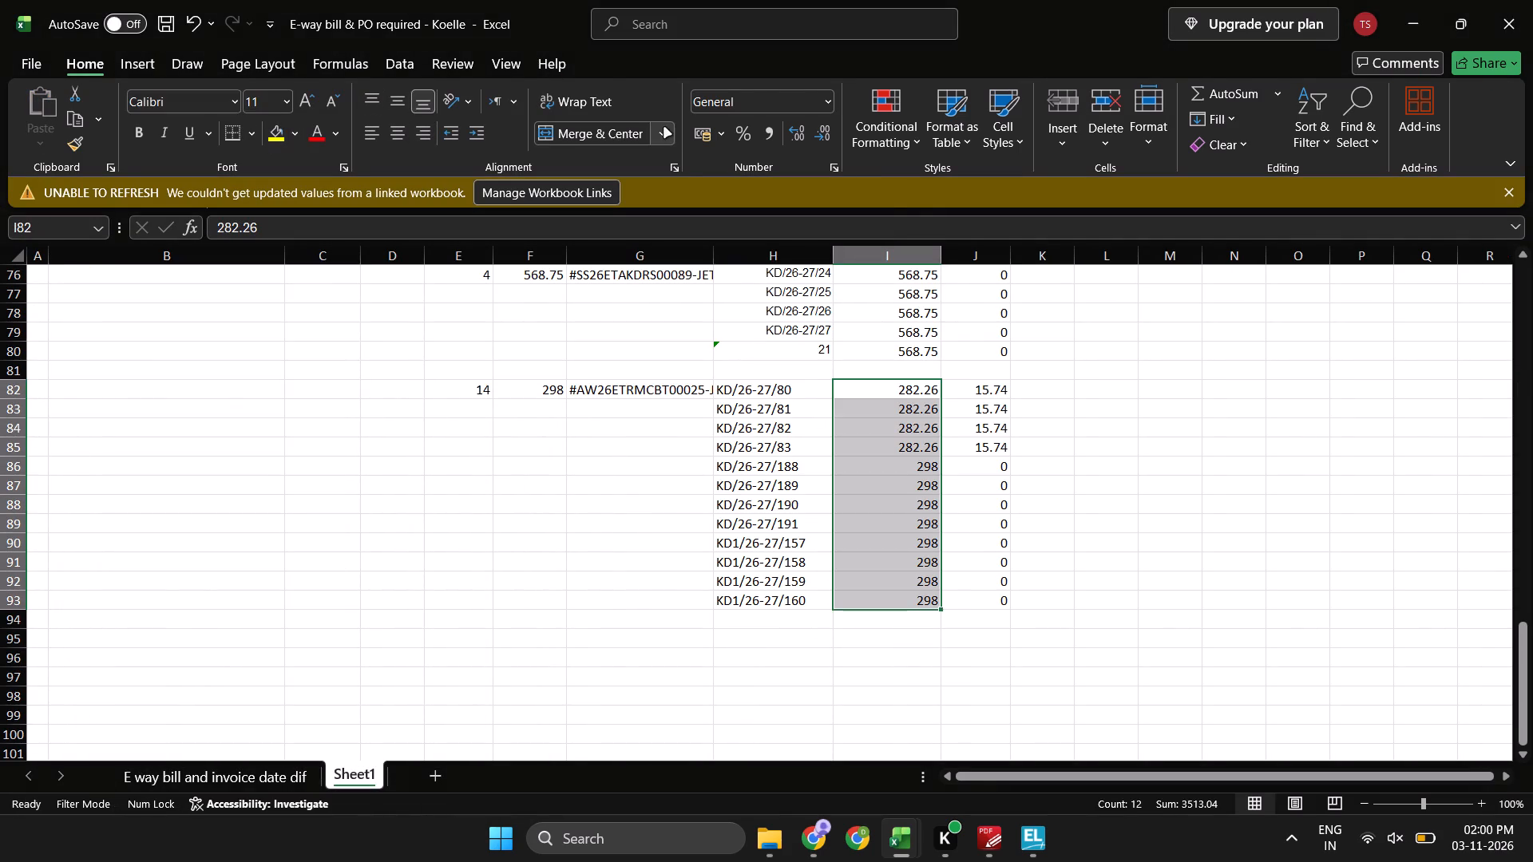
# Format the pasted JET STREAM rates in I82 to I93 with two decimal places.
pyautogui.click(790, 127)
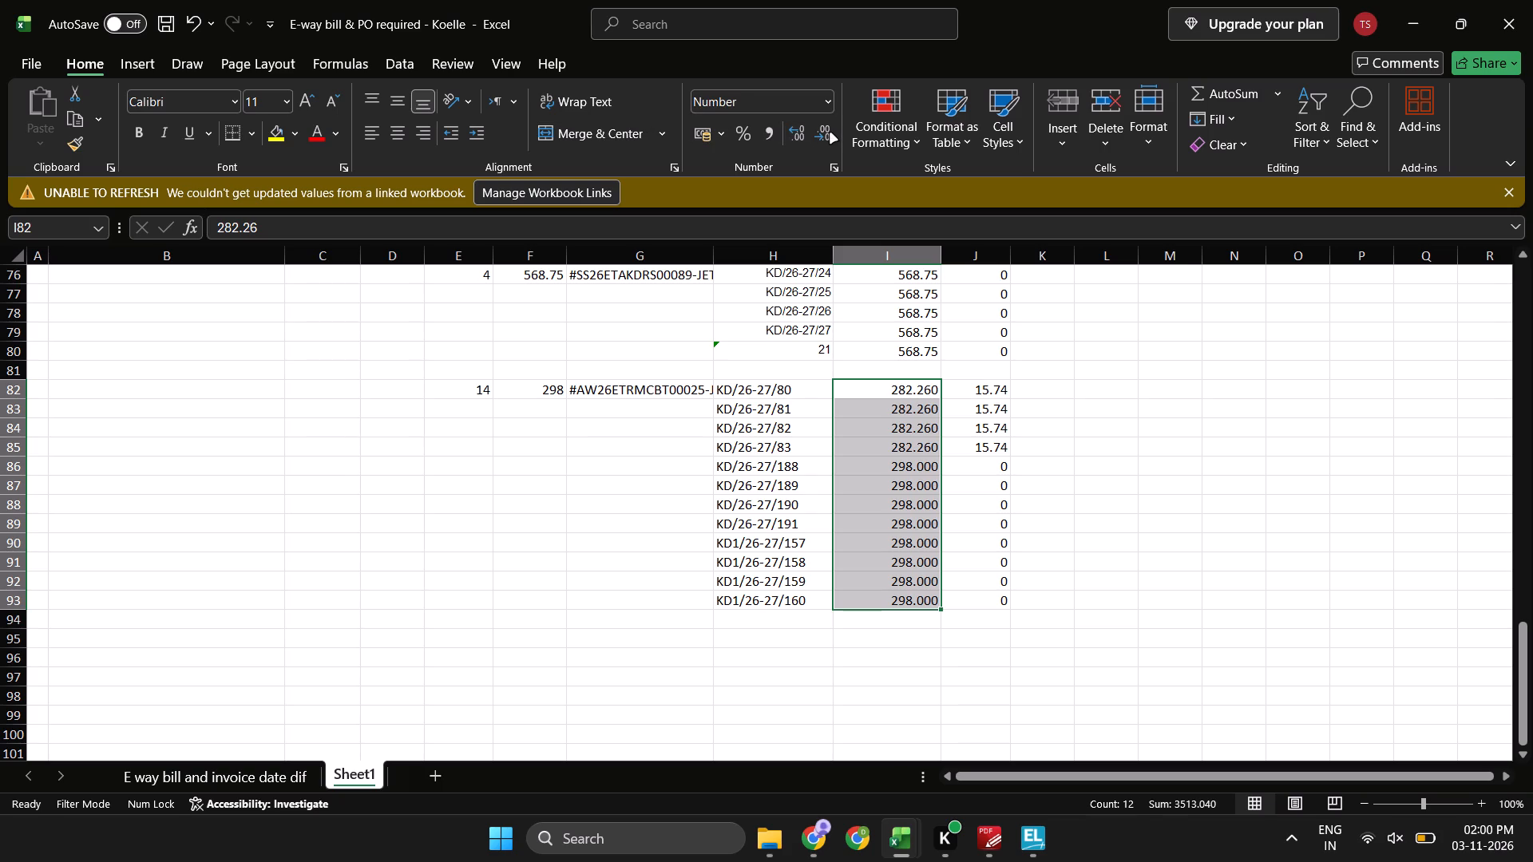
pyautogui.click(833, 137)
pyautogui.click(933, 507)
pyautogui.press('Up')
pyautogui.press('Right')
pyautogui.press('Up')
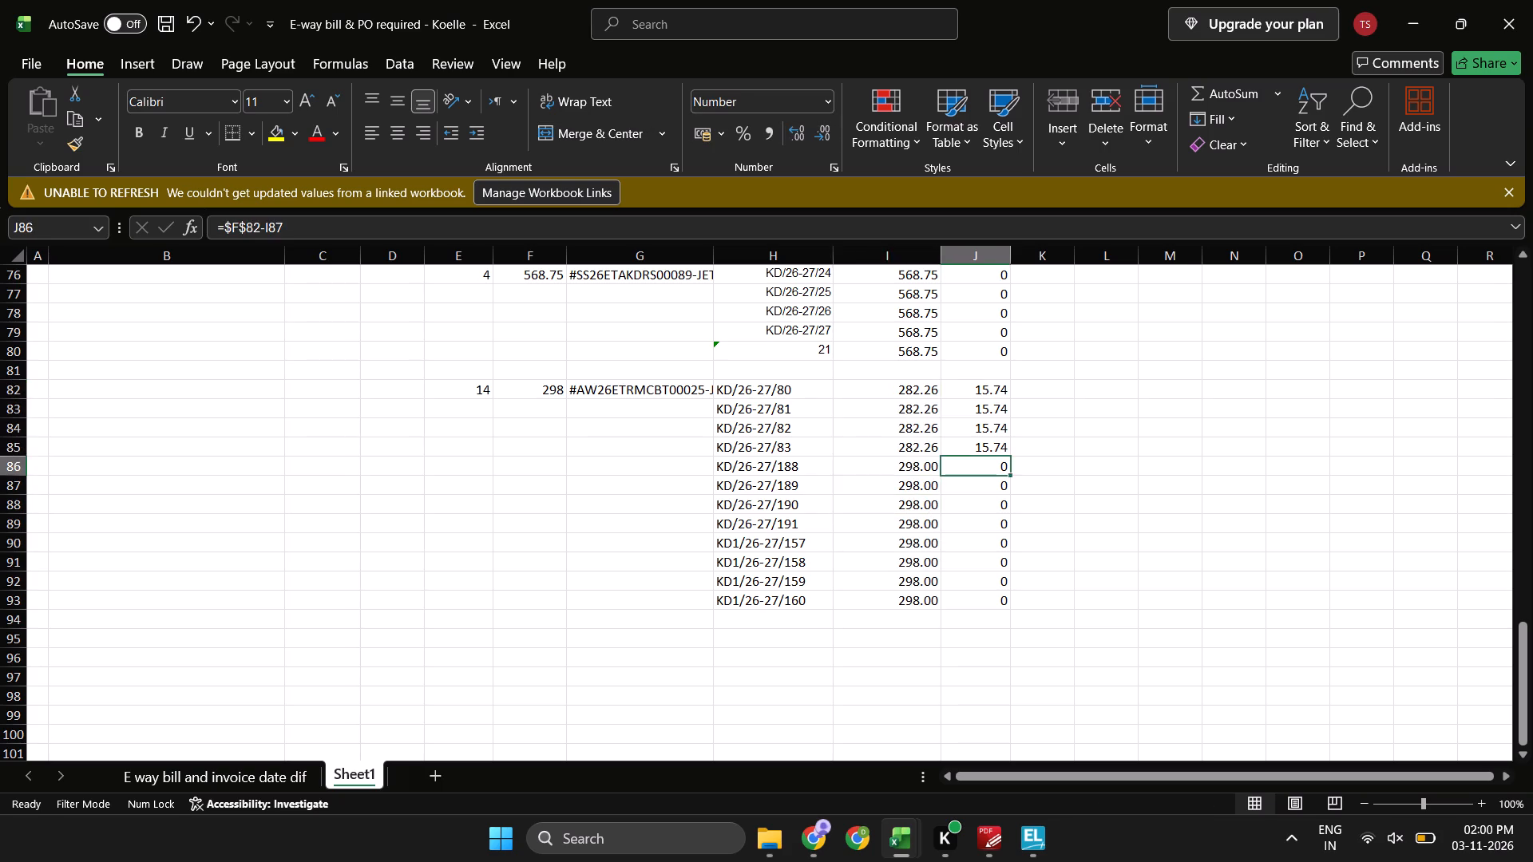
pyautogui.press('Up')
pyautogui.press('Left')
pyautogui.press('Up')
pyautogui.press('Up')
pyautogui.press('Left')
pyautogui.press('Up')
pyautogui.press('Up')
# Save and close the jetstream workbook and delete its file from the desktop.
pyautogui.hotkey('alt', 'Tab')
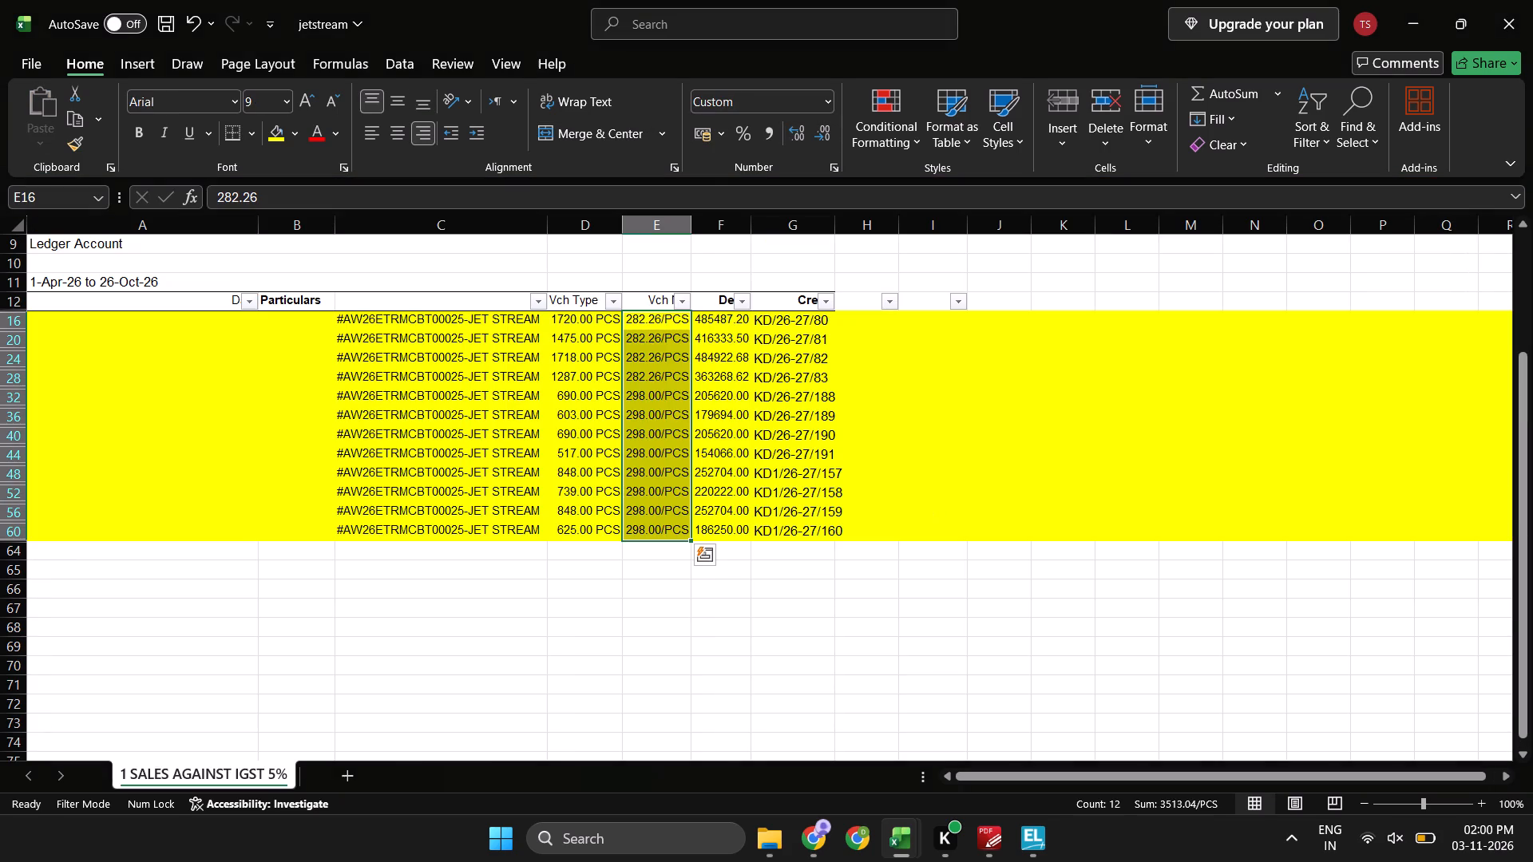
pyautogui.hotkey('ctrl', 's')
pyautogui.click(1532, 0)
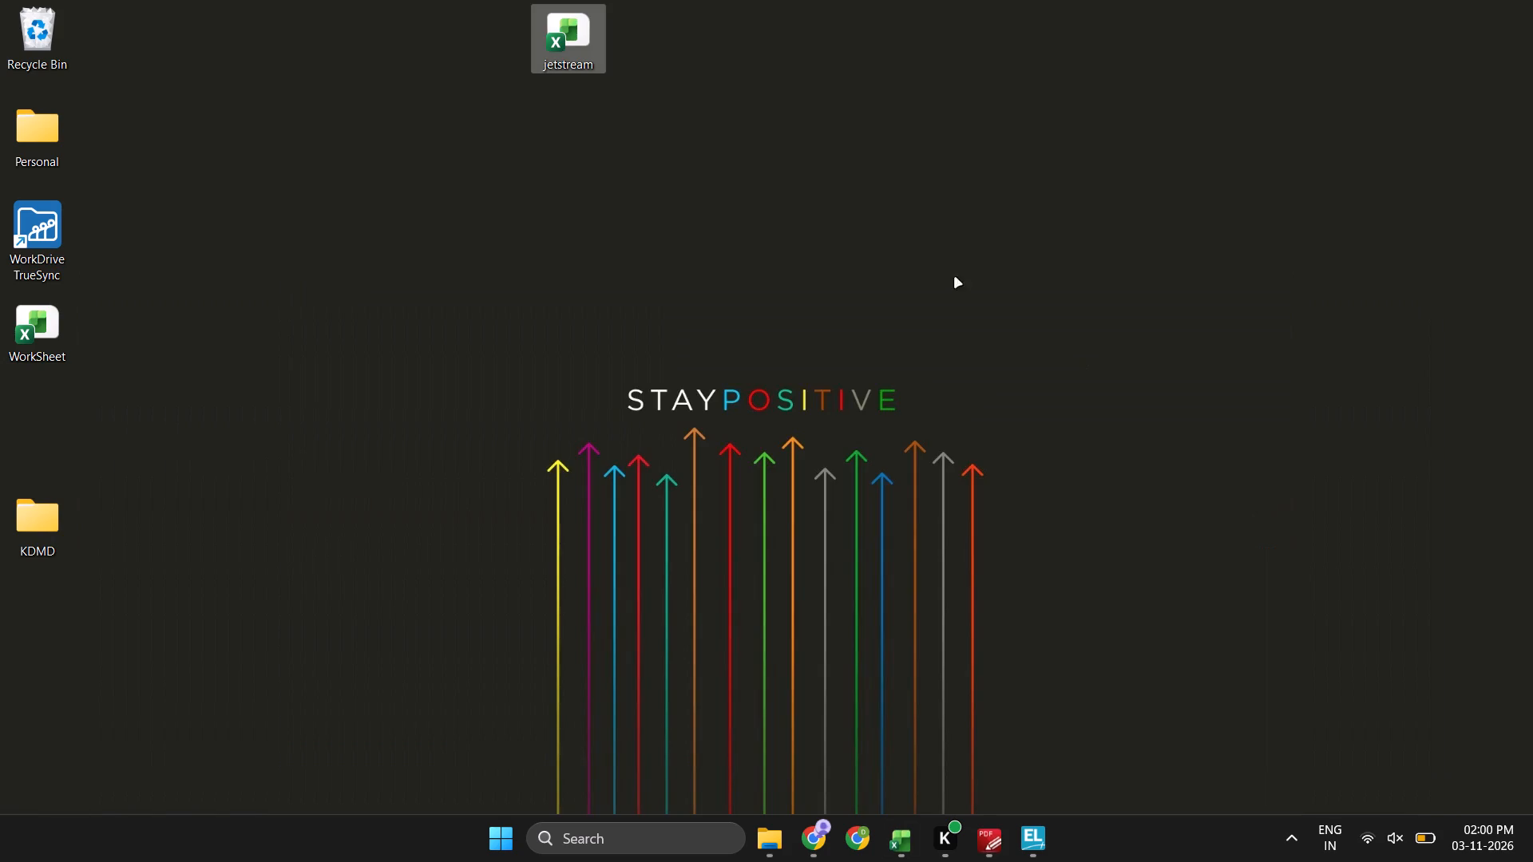
pyautogui.moveTo(933, 266); pyautogui.dragTo(434, 0)
pyautogui.press('Delete')
# Switch to TallyPrime and open the October vouchers of the 1 SALES AGAINST IGST 5% ledger through Profit & Loss.
pyautogui.hotkey('alt', 'Tab')
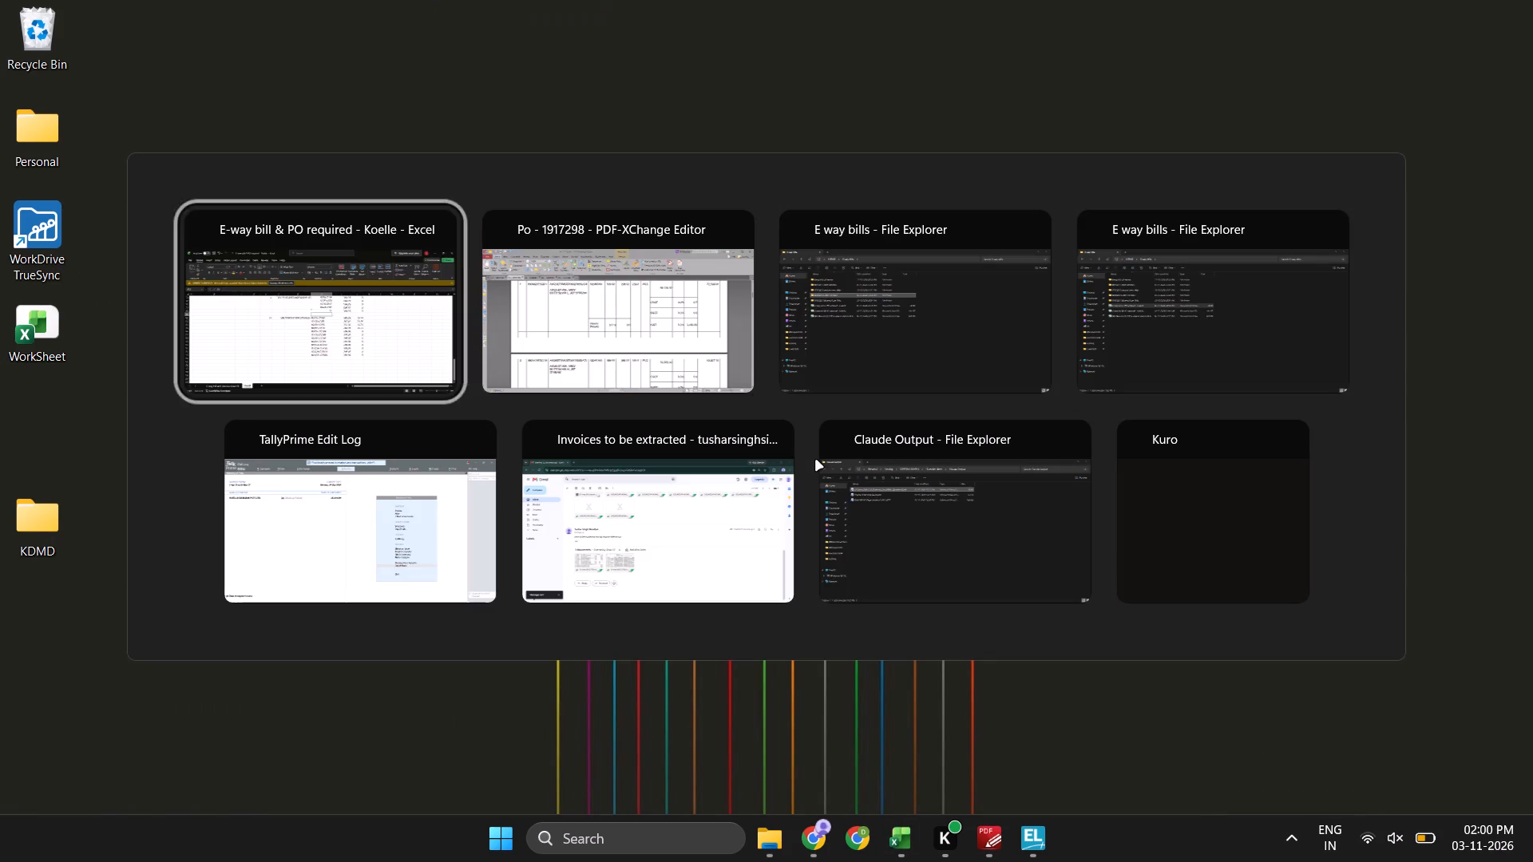
pyautogui.hotkey('alt', 'Tab')
pyautogui.hotkey('alt', 'Down')
pyautogui.hotkey('alt', 'Left')
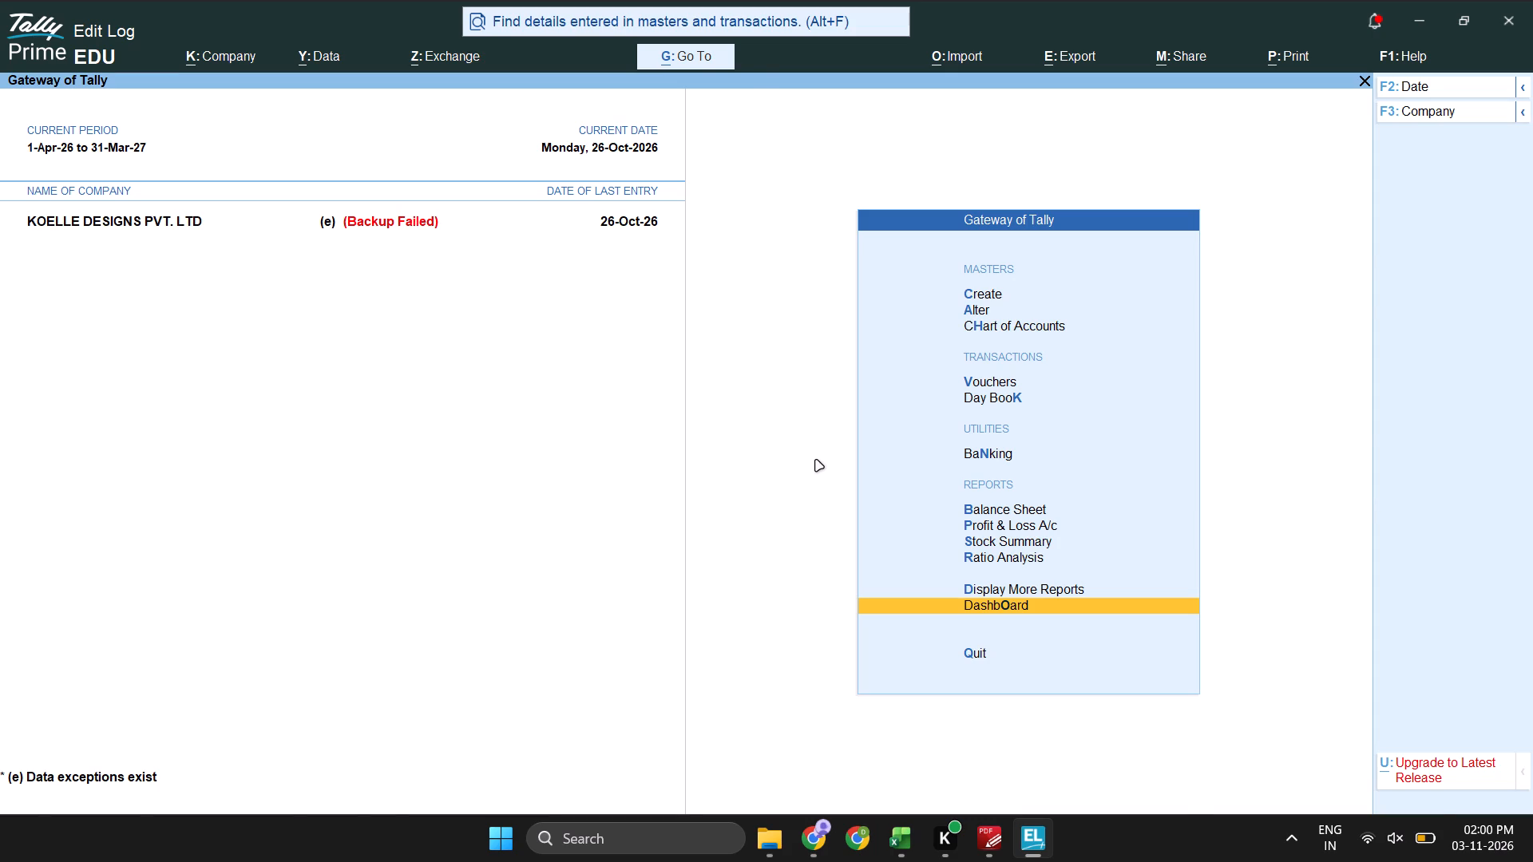
pyautogui.press('p')
pyautogui.press('Right')
pyautogui.press('Return')
pyautogui.press('Down')
pyautogui.press('Up')
pyautogui.press('Return')
pyautogui.press('Down')
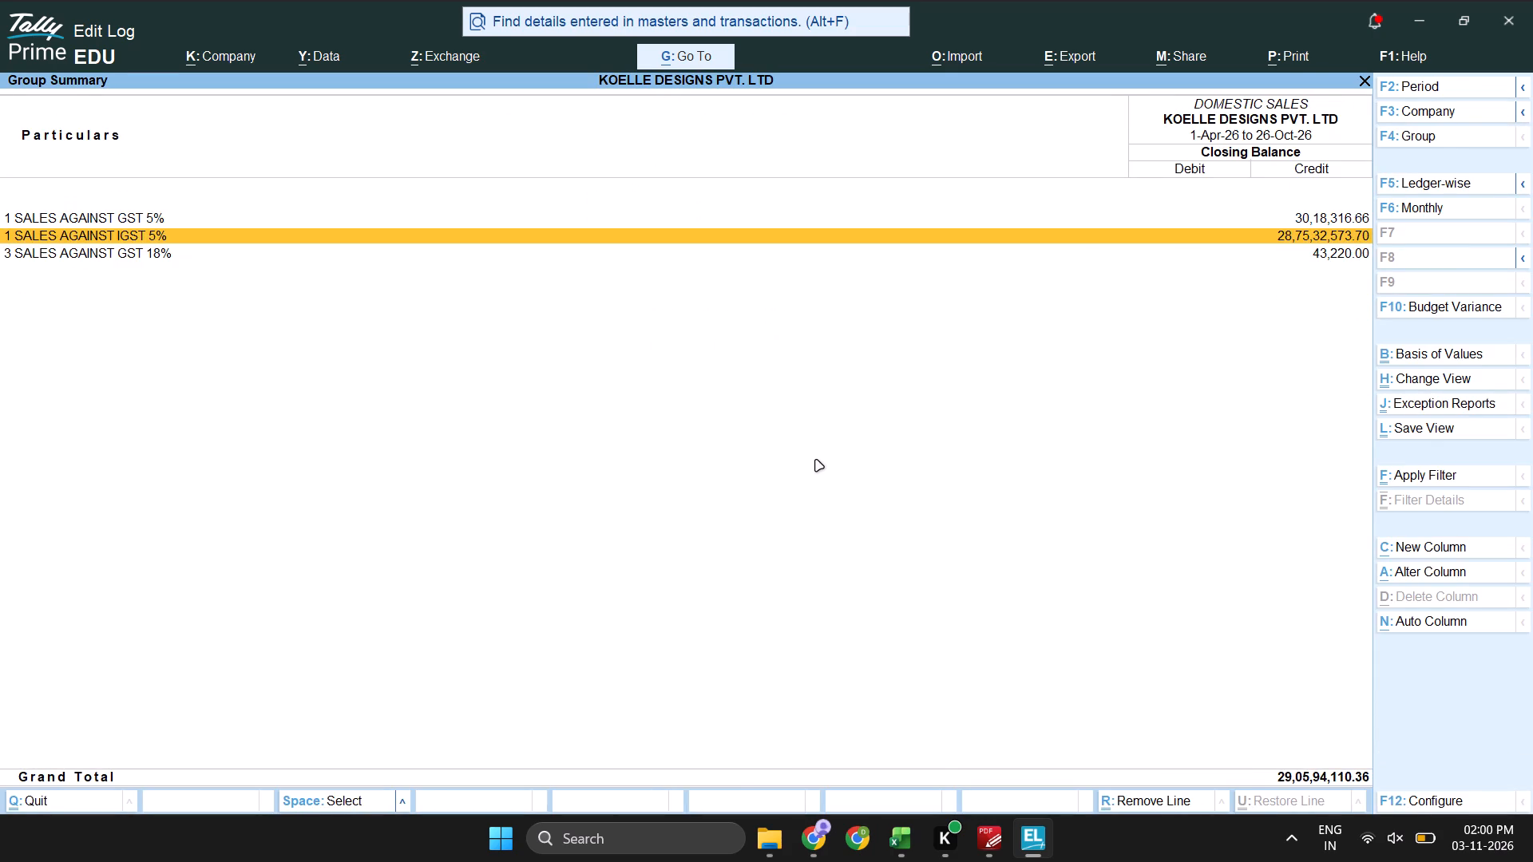
pyautogui.press('Return')
pyautogui.press('Return')
# Change the ledger's voucher period to 1-Apr-26 to 26-Oct-26.
pyautogui.press('F2')
pyautogui.press('space')
pyautogui.press('Return')
pyautogui.press('space')
pyautogui.press('Return')
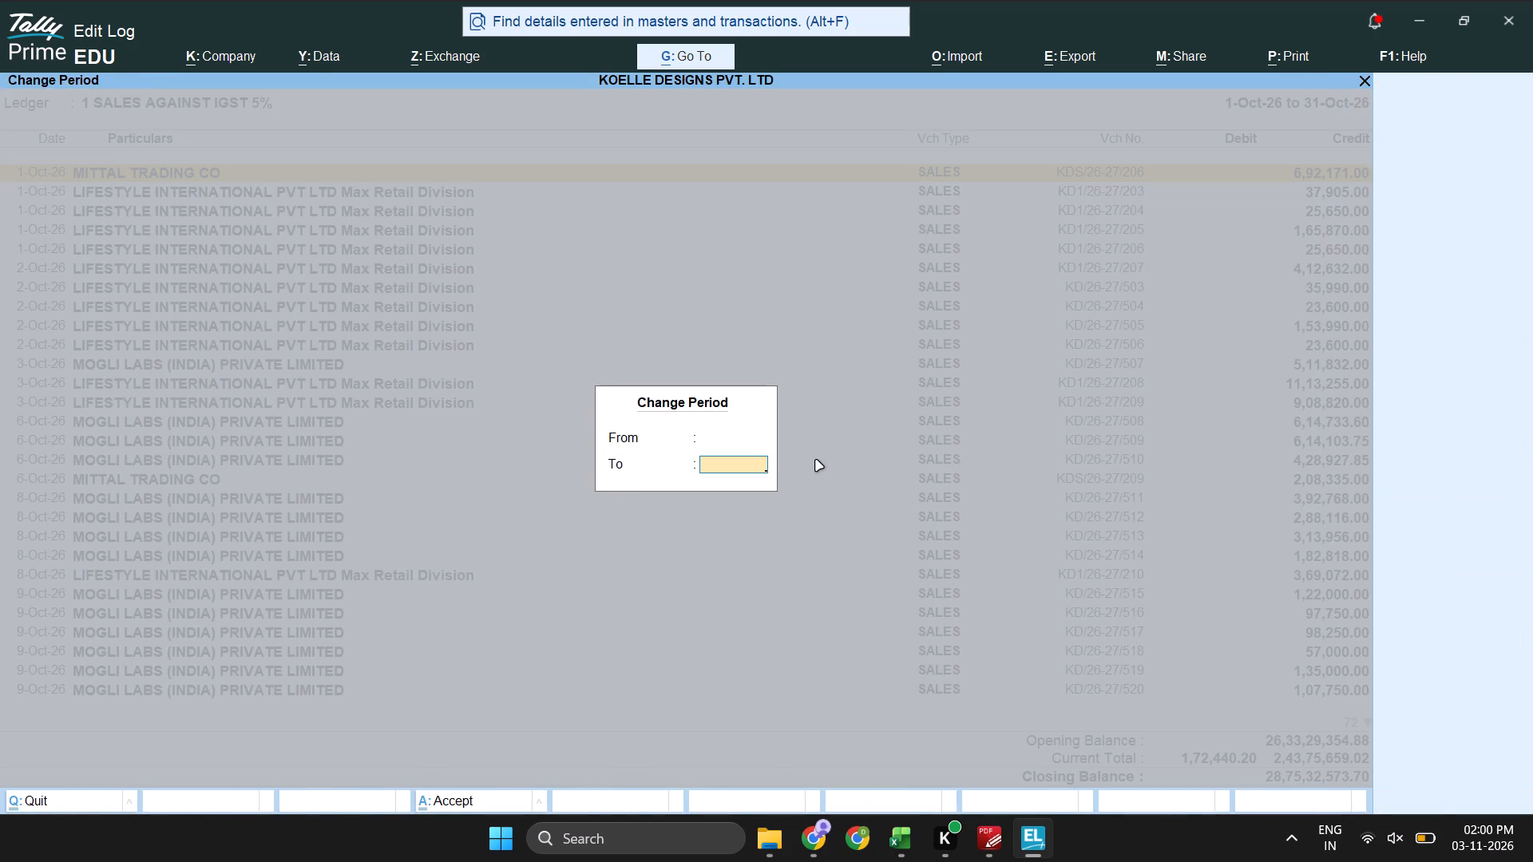
pyautogui.press('Down')
pyautogui.press('Down')
pyautogui.press('Down')
pyautogui.press('1')
pyautogui.press('End')
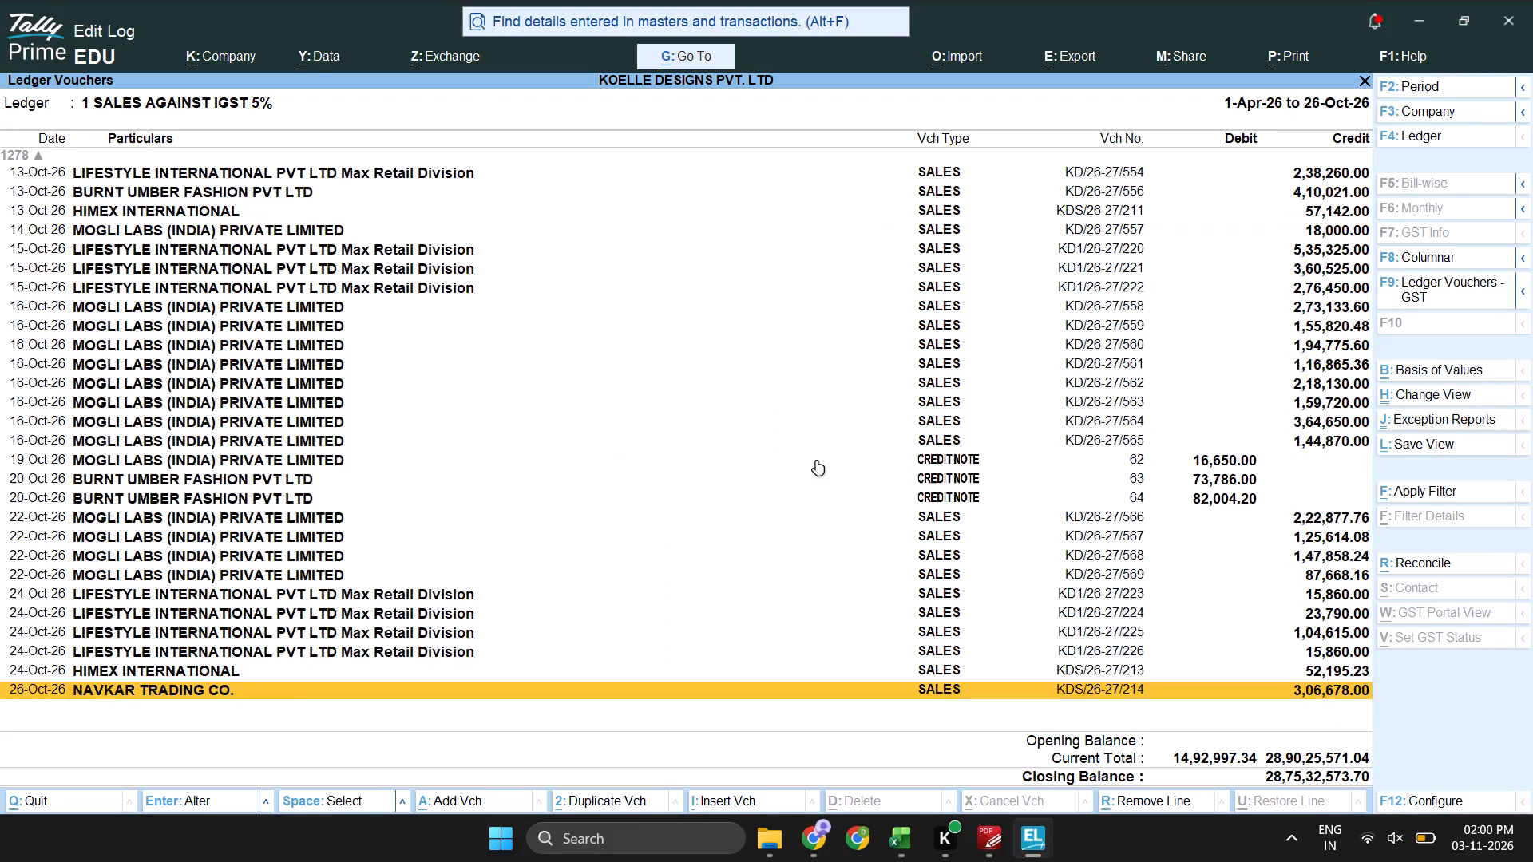
pyautogui.press('Home')
pyautogui.press('End')
pyautogui.press('Home')
pyautogui.press('End')
pyautogui.press('Home')
pyautogui.press('Tab')
# Switch to PDF-XChange Editor and check the style named in purchase order Po - 1848483.
pyautogui.hotkey('alt', 'Tab')
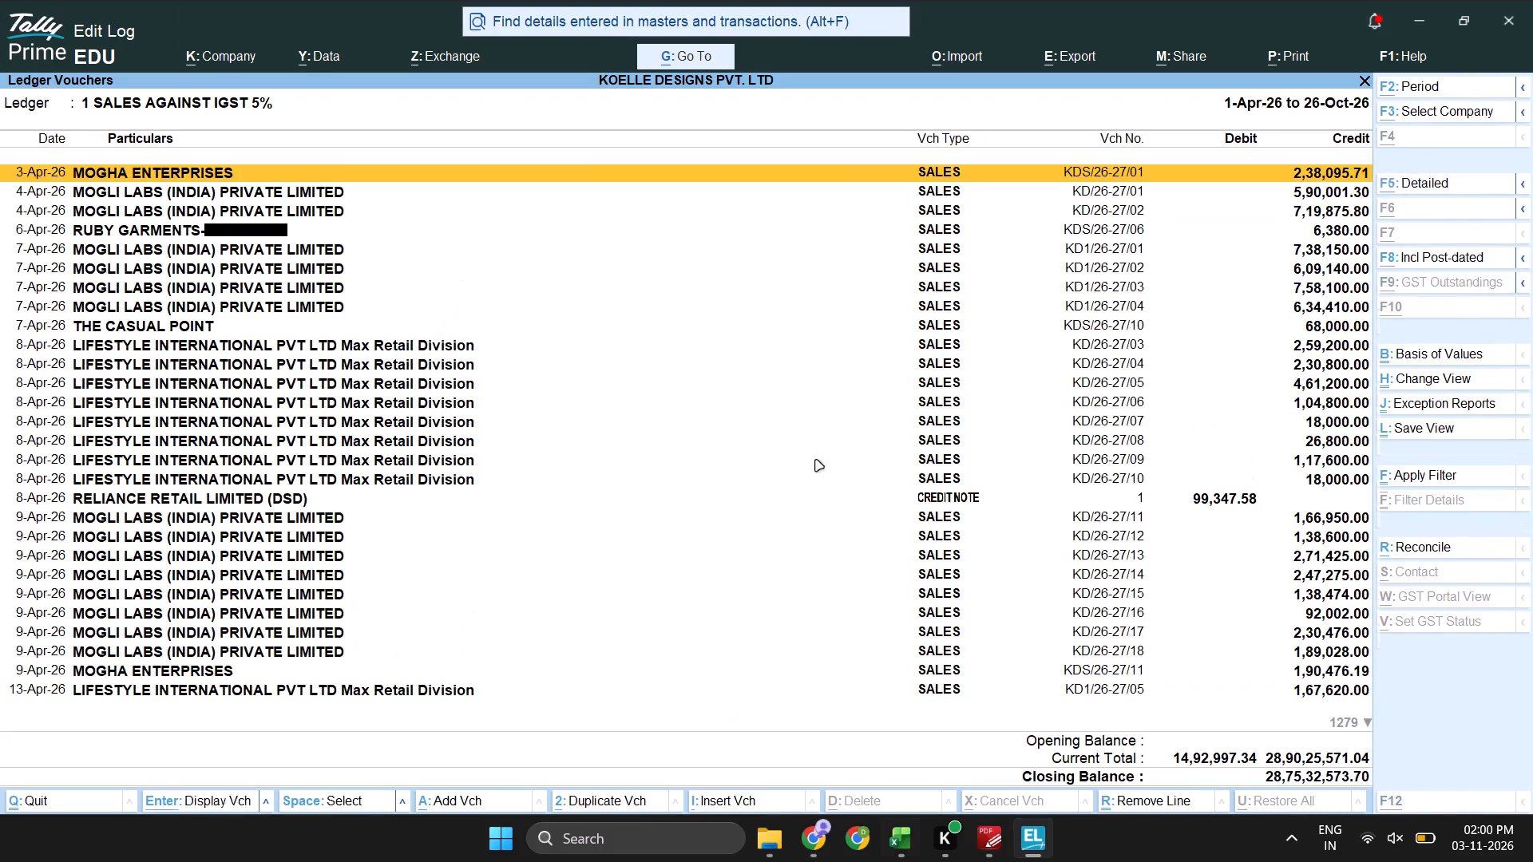
pyautogui.hotkey('alt', 'Tab')
pyautogui.hotkey('alt', 'Tab')
pyautogui.hotkey('alt', 'Tab')
pyautogui.hotkey('alt', 'Tab')
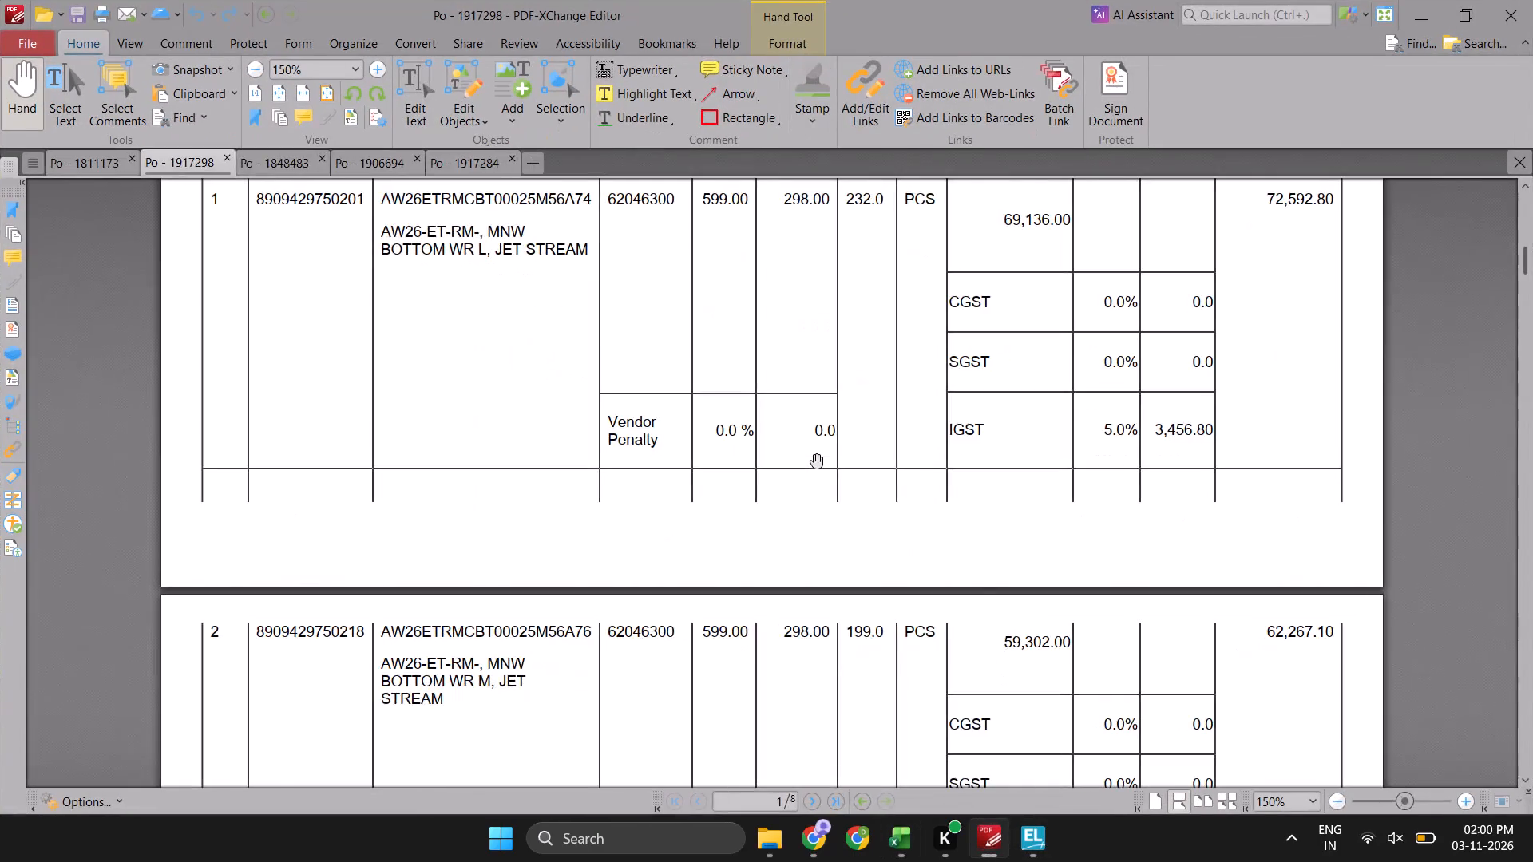
pyautogui.hotkey('ctrl', 'Tab')
pyautogui.scroll(1, 793, 436)
pyautogui.hotkey('alt', 'Tab')
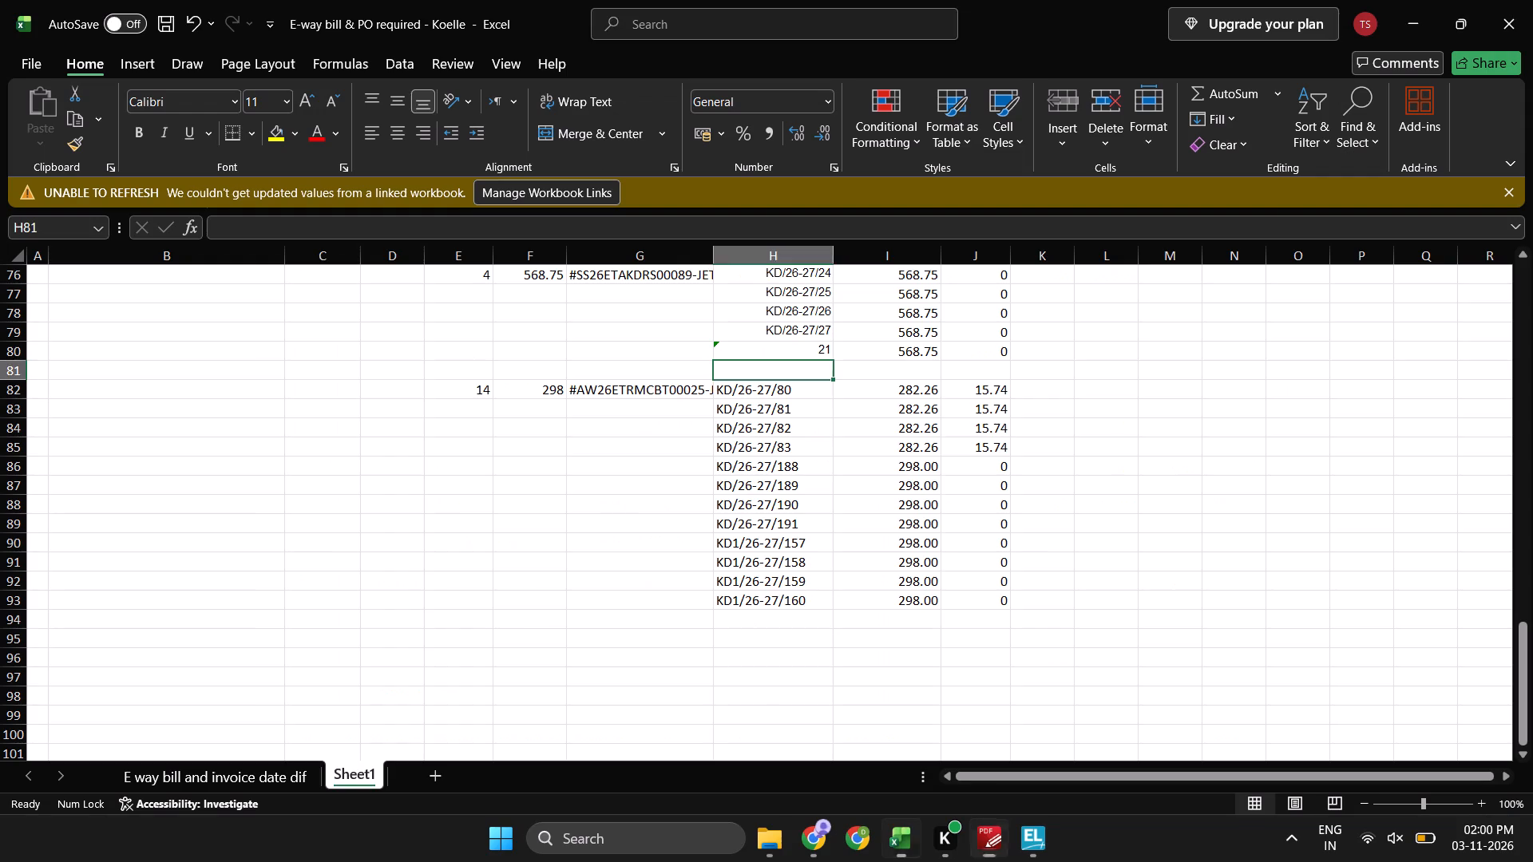
# Filter the ledger vouchers in TallyPrime by the text "blue".
pyautogui.hotkey('alt', 'Tab')
pyautogui.hotkey('alt', 'Tab')
pyautogui.hotkey('ctrl', 'f')
pyautogui.write('blue')
pyautogui.press('Return')
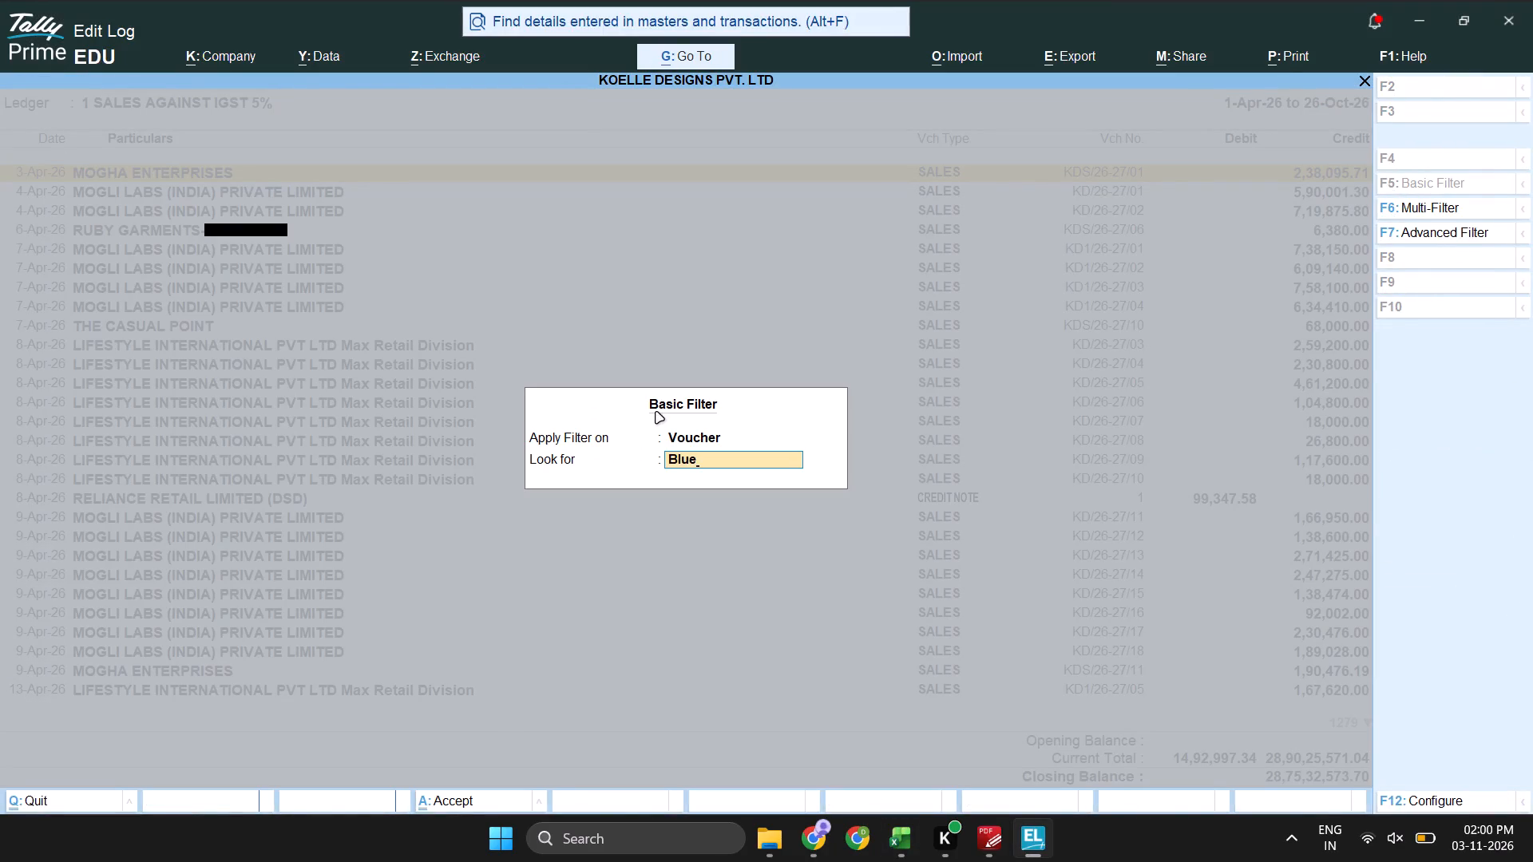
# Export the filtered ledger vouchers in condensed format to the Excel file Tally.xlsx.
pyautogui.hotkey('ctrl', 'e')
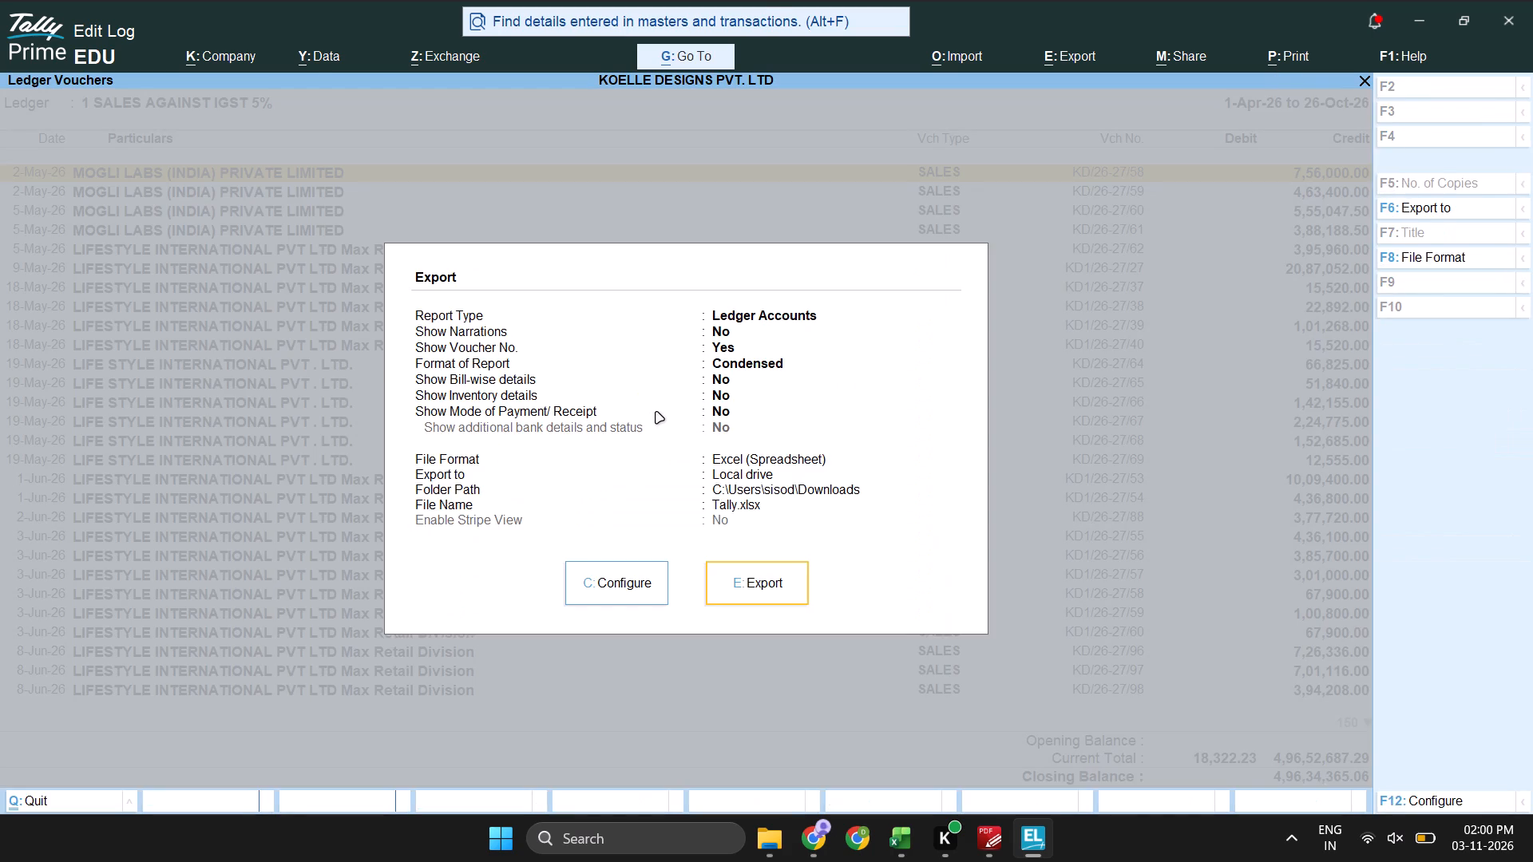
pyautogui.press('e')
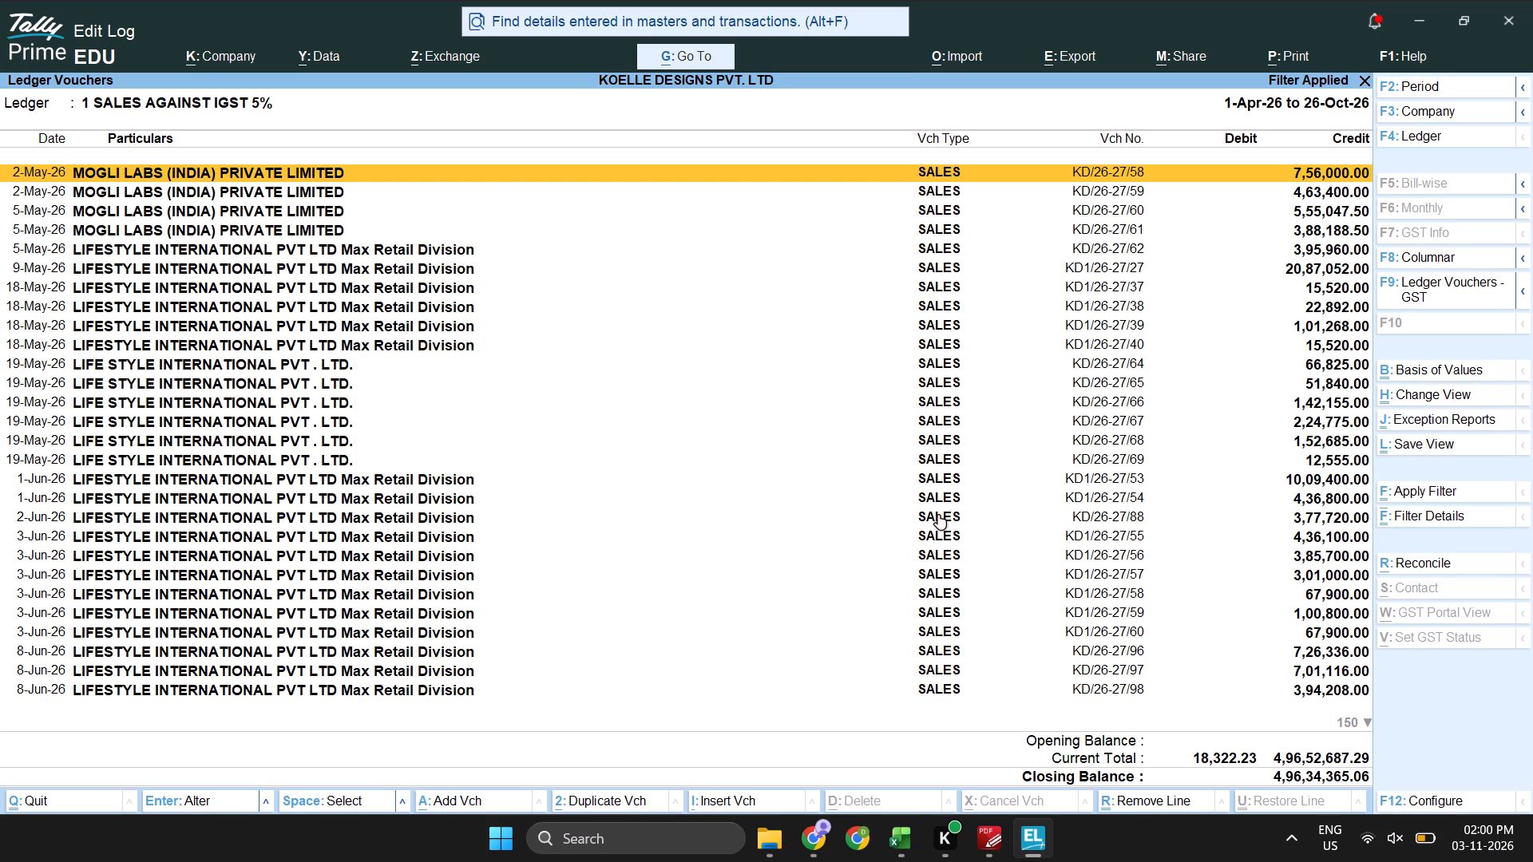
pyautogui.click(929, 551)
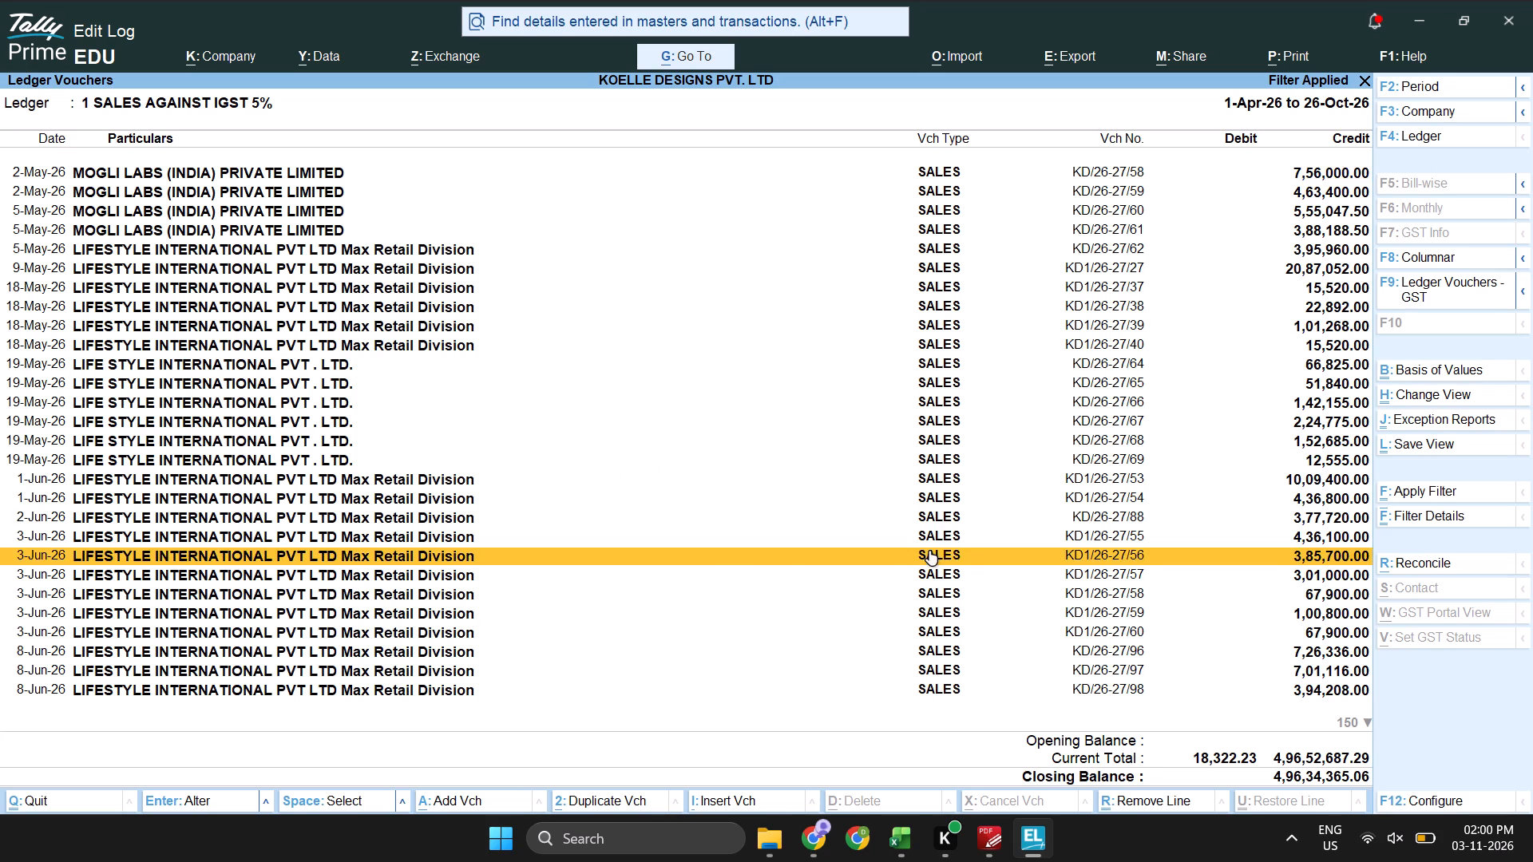
# Look through the exported Tally workbook in Excel and close it.
pyautogui.hotkey('alt', 'Tab')
pyautogui.hotkey('alt', 'Tab')
pyautogui.hotkey('alt', 'Left')
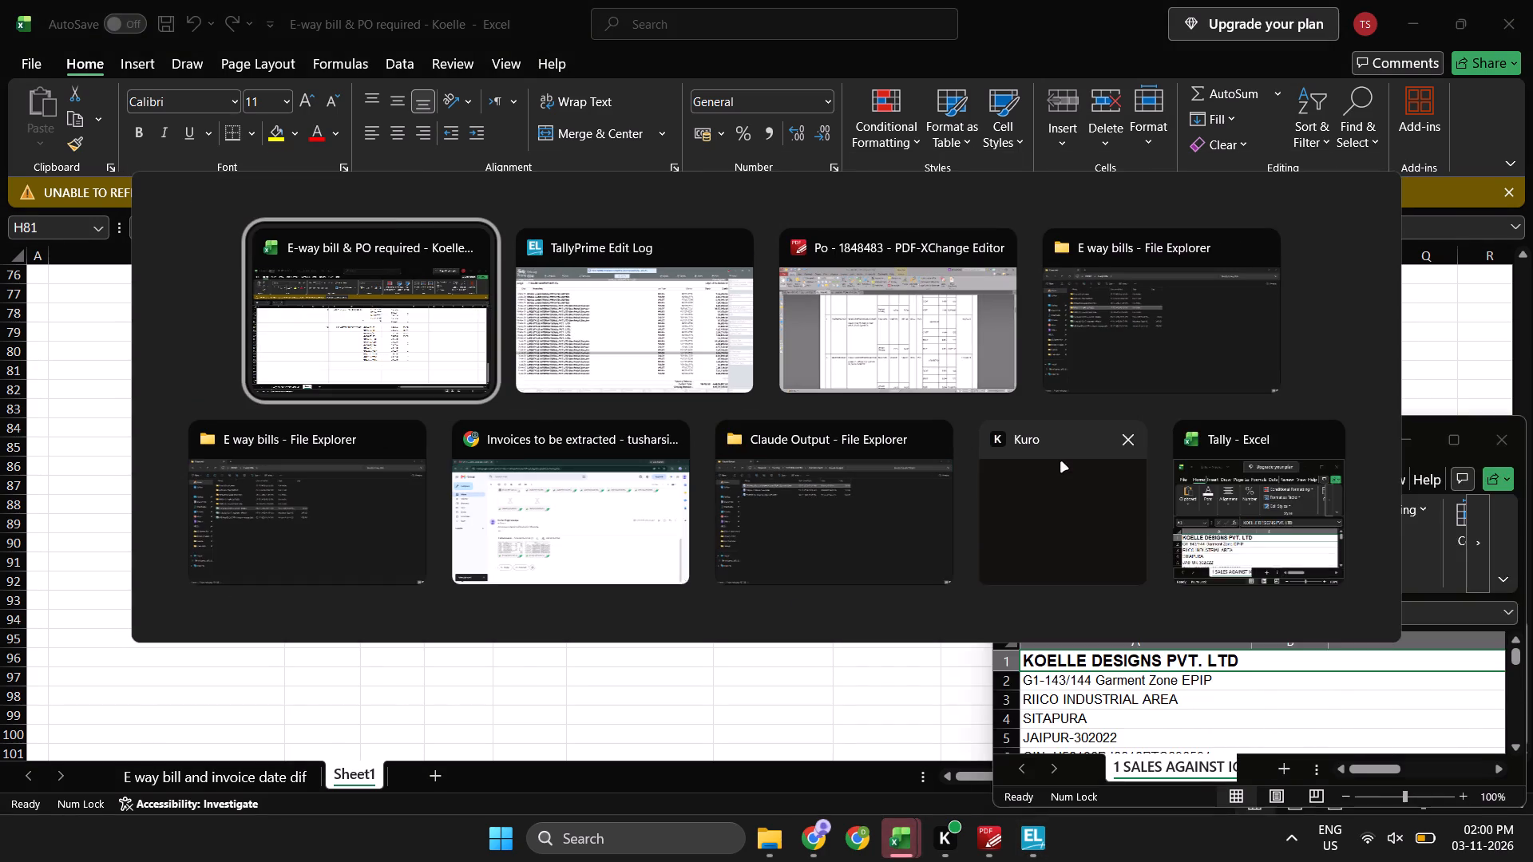
pyautogui.hotkey('alt', 'Tab')
pyautogui.hotkey('alt', 'Tab')
pyautogui.hotkey('alt', 'Right')
pyautogui.hotkey('alt', 'Down')
pyautogui.hotkey('alt', 'Right')
pyautogui.hotkey('alt', 'Left')
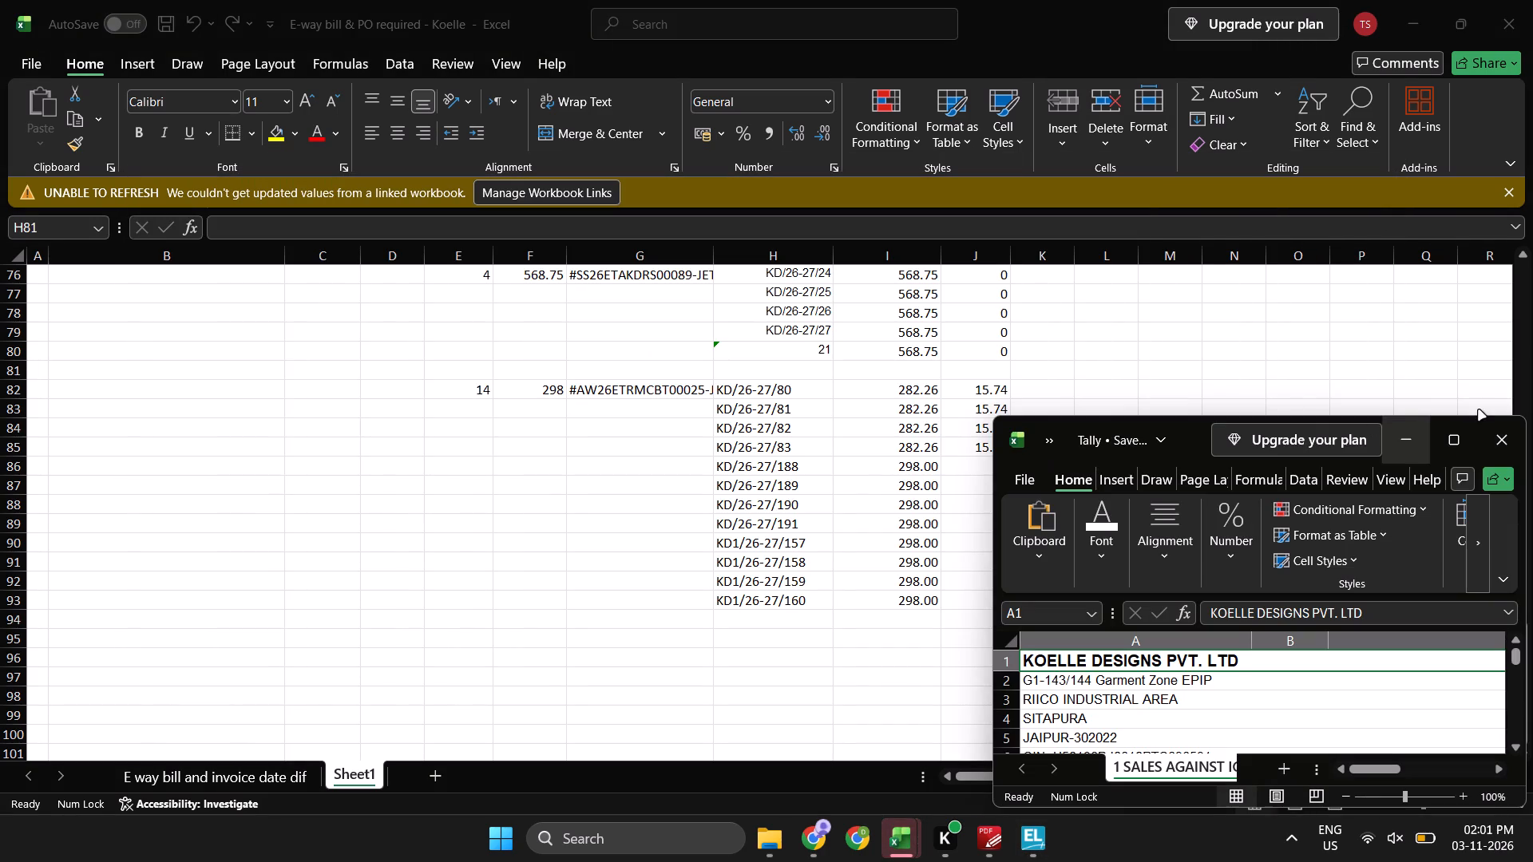
pyautogui.click(1456, 441)
pyautogui.scroll(-3, 1016, 534)
pyautogui.click(1532, 0)
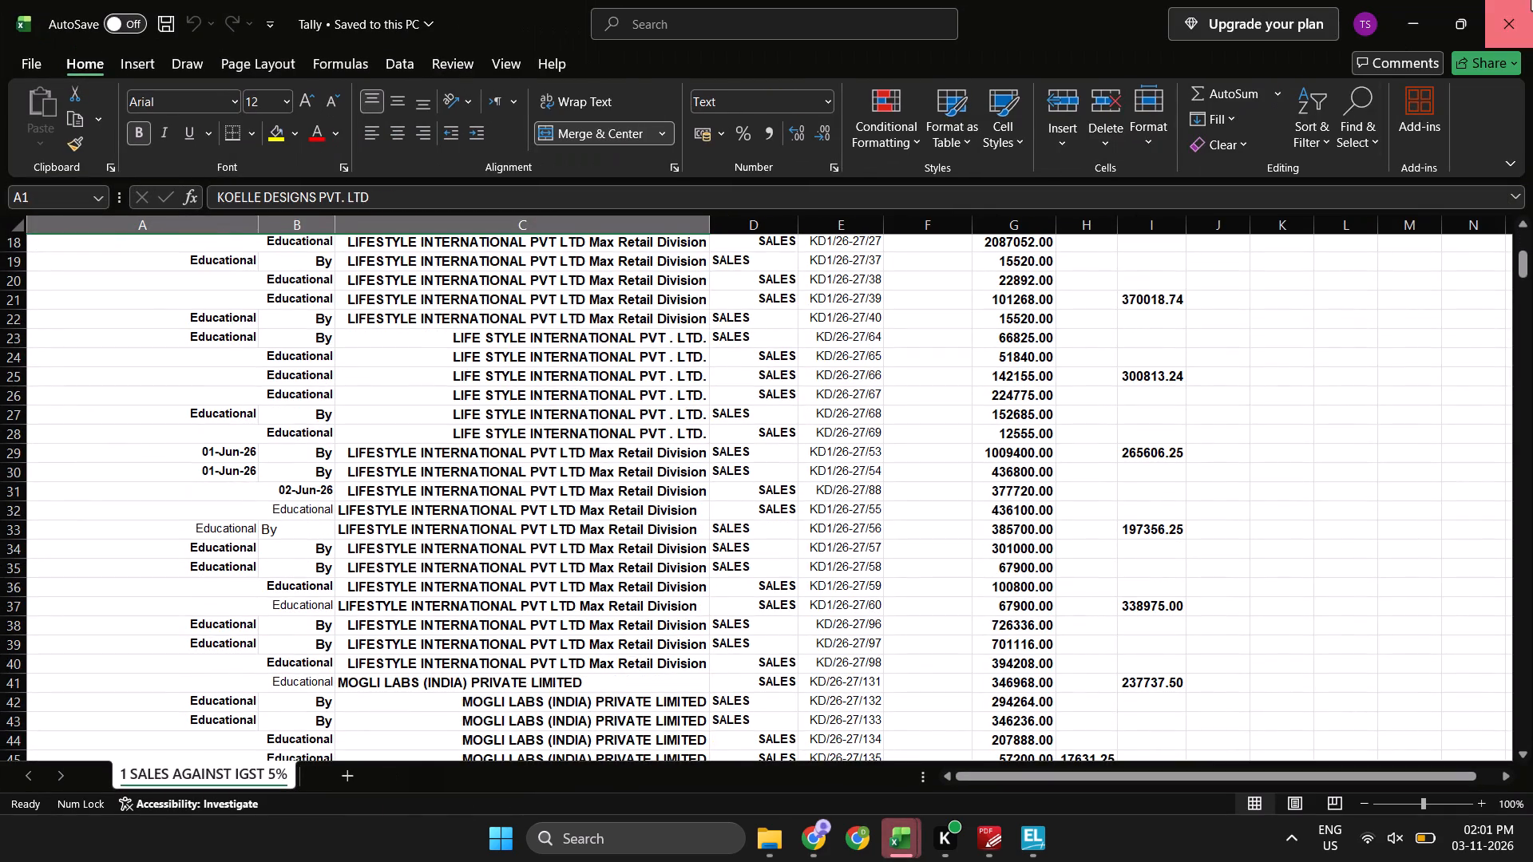
pyautogui.press('Escape')
pyautogui.press('Up')
pyautogui.press('Left')
pyautogui.press('Right')
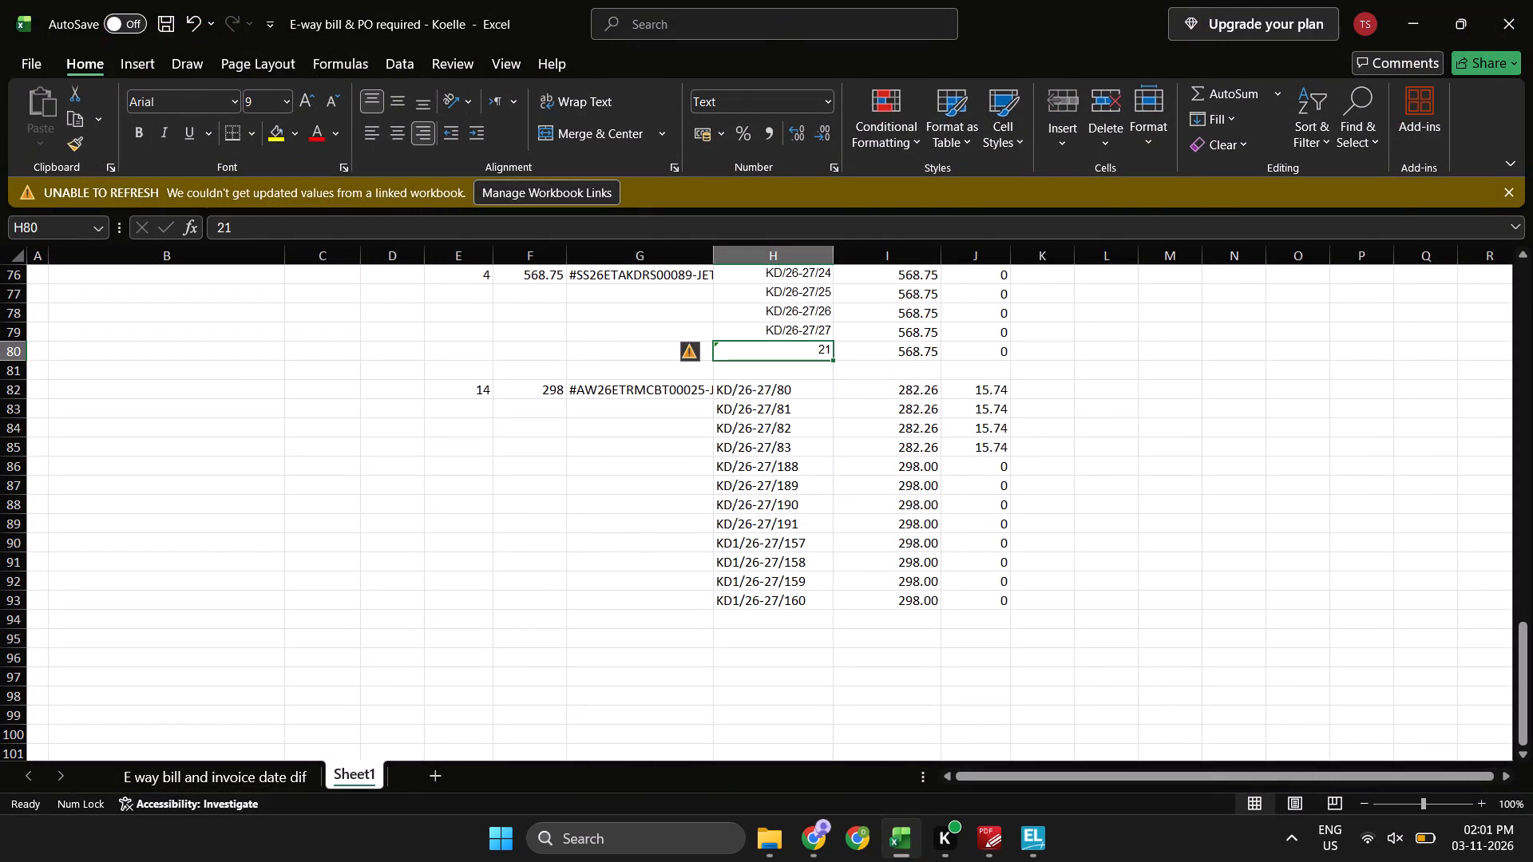
# Select all the filtered vouchers in the TallyPrime ledger and expand their item details.
pyautogui.hotkey('alt', 'Tab')
pyautogui.press('Up')
pyautogui.press('Home')
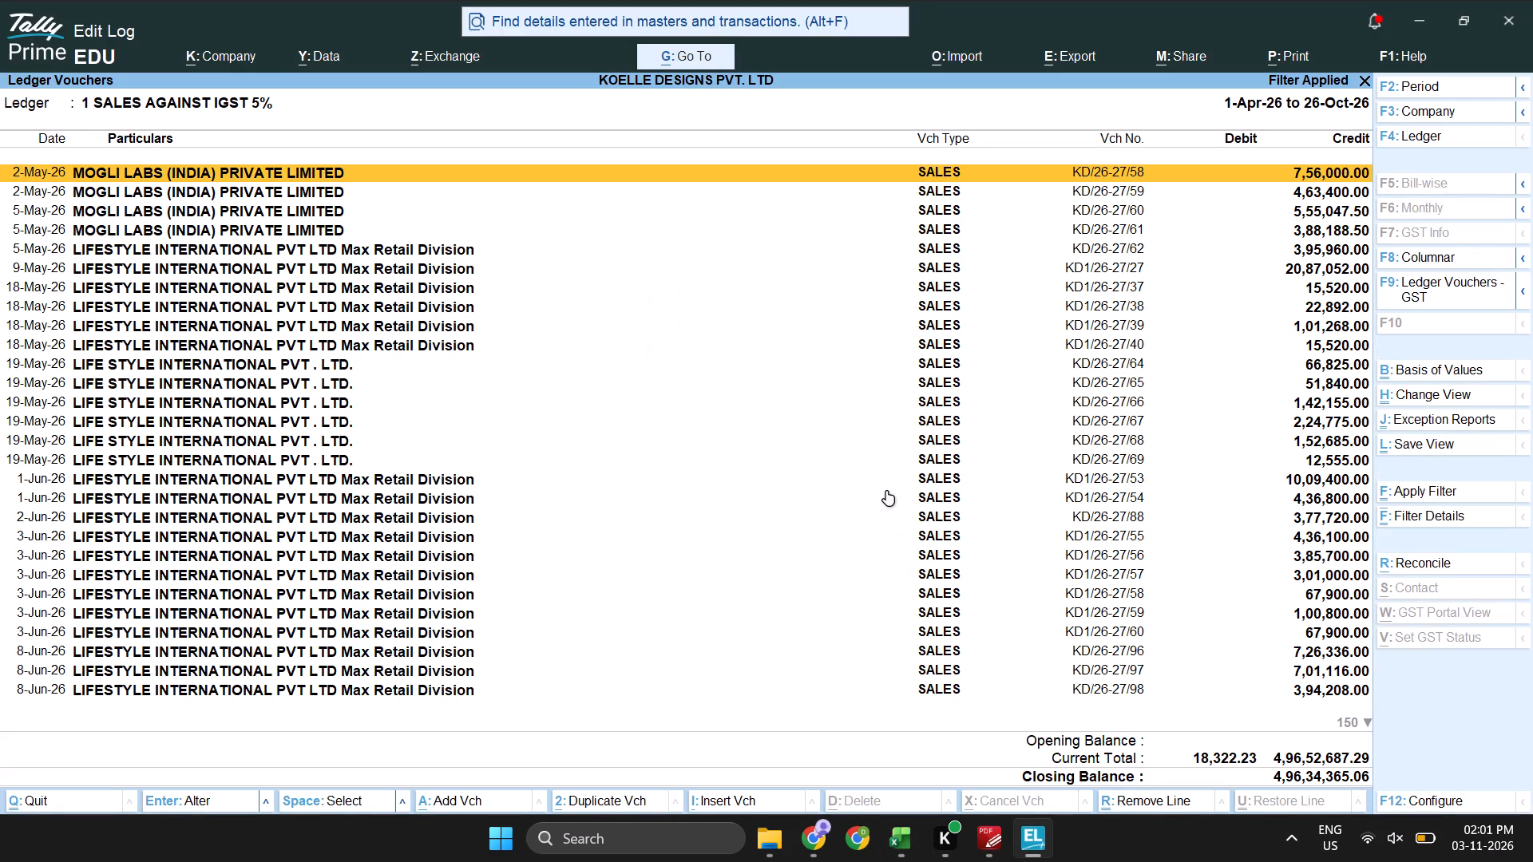
pyautogui.hotkey('shift', 'Down')
pyautogui.hotkey('shift', 'Down')
pyautogui.hotkey('shift', 'Down')
pyautogui.hotkey('shift', 'Down')
pyautogui.hotkey('shift', 'Down')
pyautogui.hotkey('shift', 'Down')
pyautogui.hotkey('shift', 'Down')
pyautogui.hotkey('shift', 'Down')
pyautogui.hotkey('shift', 'Down')
pyautogui.hotkey('shift', 'Down')
pyautogui.hotkey('shift', 'Down')
pyautogui.hotkey('shift', 'Down')
pyautogui.hotkey('shift', 'Down')
pyautogui.hotkey('shift', 'Down')
pyautogui.hotkey('shift', 'Down')
pyautogui.hotkey('shift', 'Down')
pyautogui.hotkey('shift', 'Down')
pyautogui.hotkey('shift', 'Down')
pyautogui.hotkey('shift', 'Down')
pyautogui.hotkey('shift', 'Down')
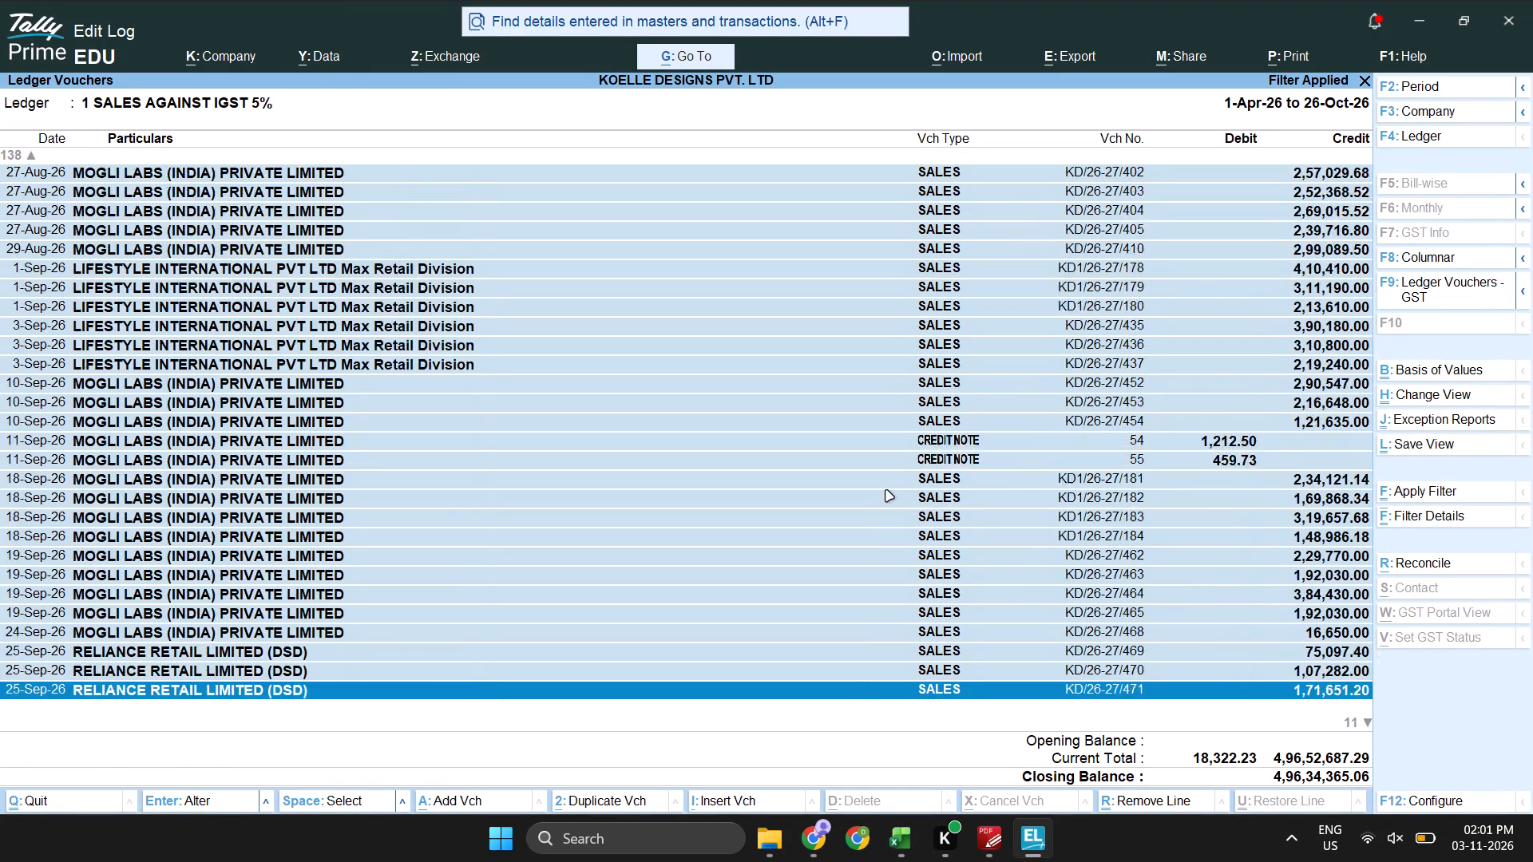
pyautogui.hotkey('shift', 'Return')
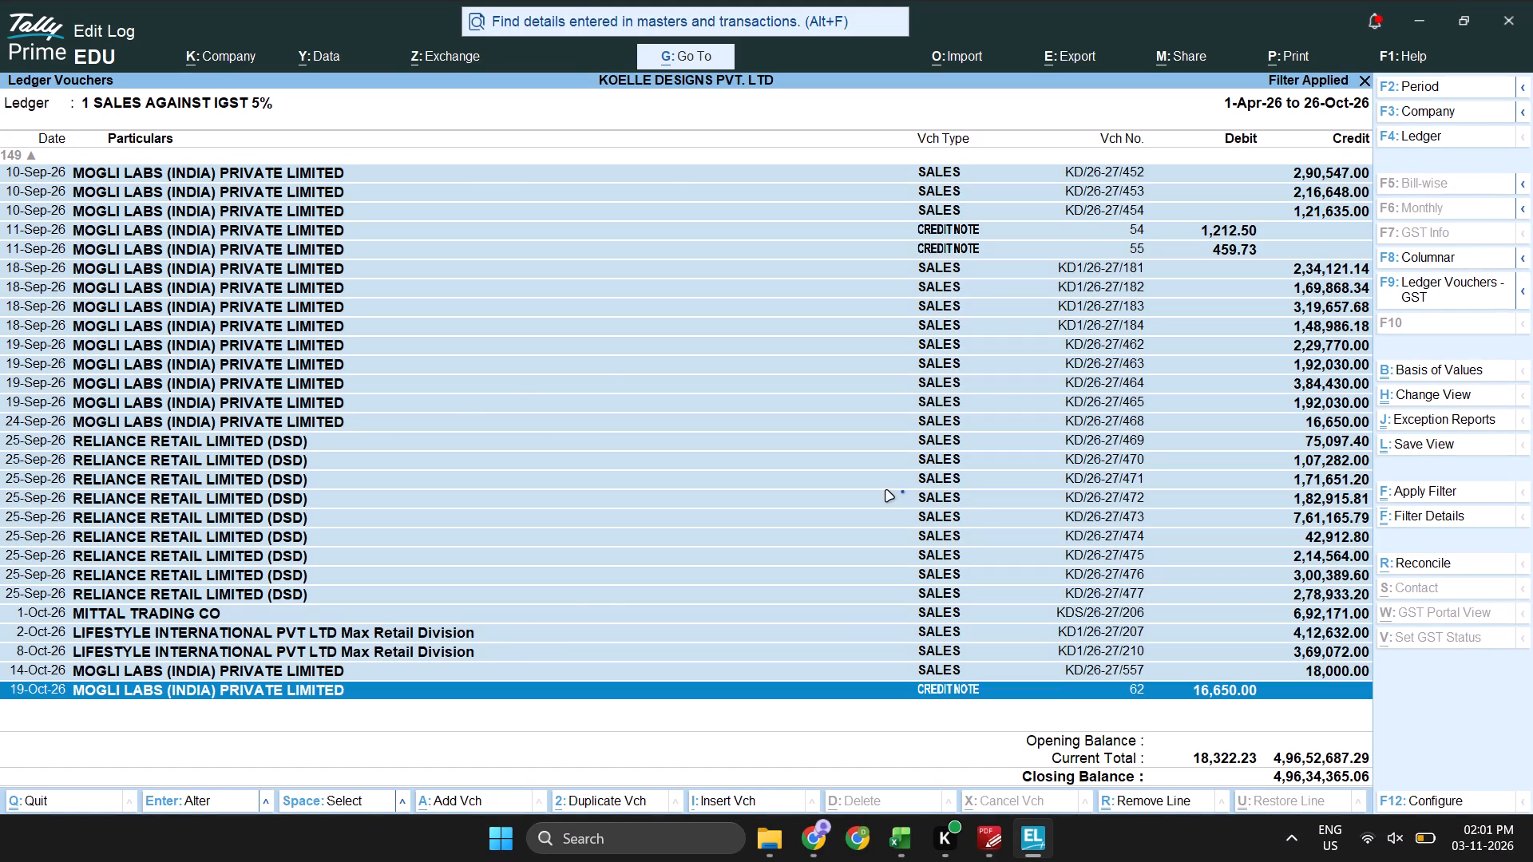
# Open the export configuration for the expanded ledger vouchers and set the folder path to the OneDrive Desktop.
pyautogui.hotkey('ctrl', 'e')
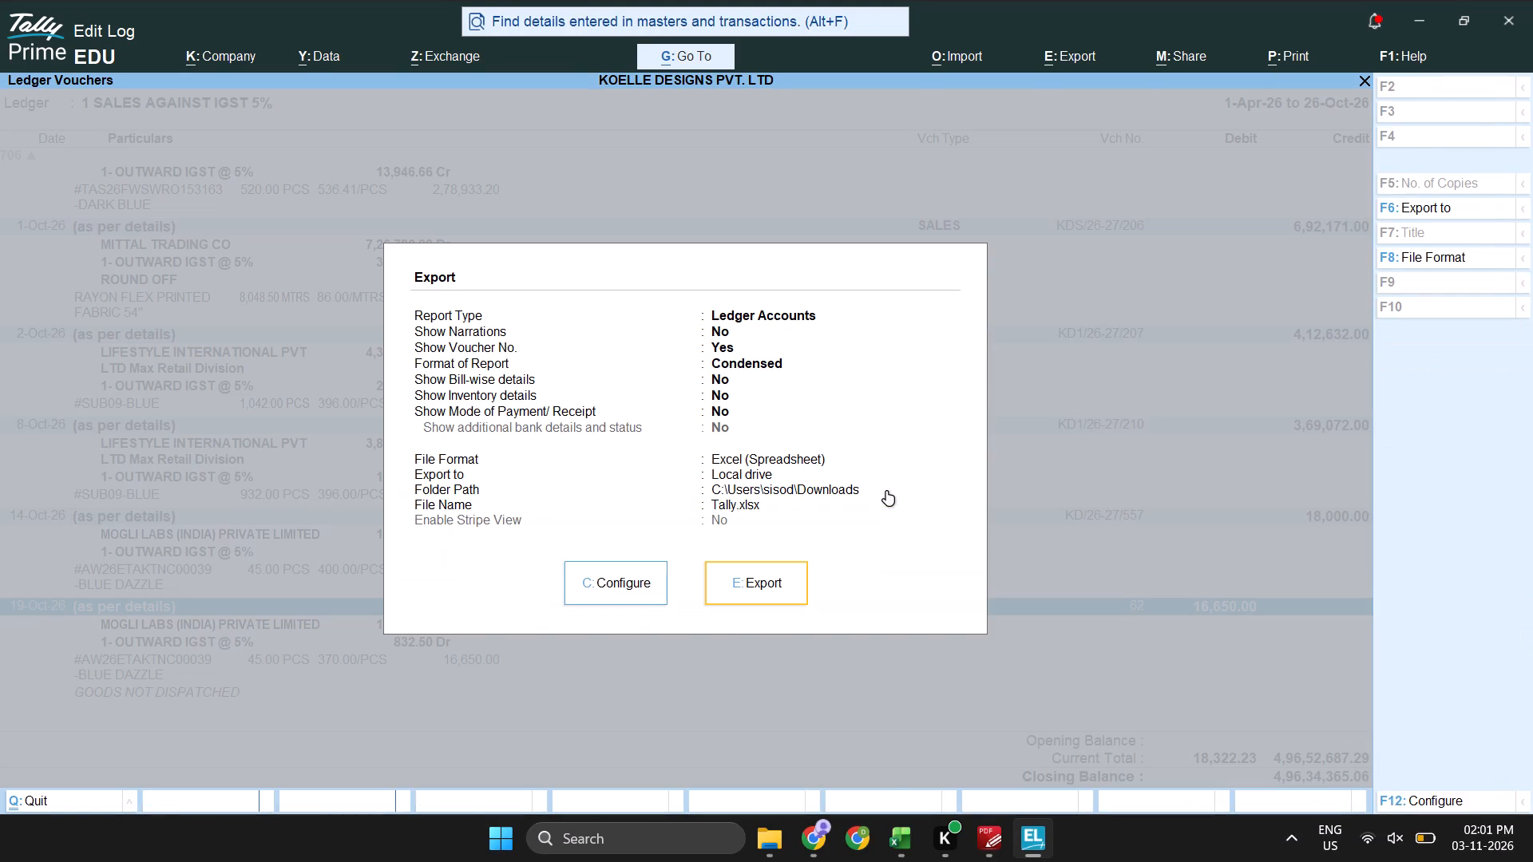
pyautogui.press('c')
pyautogui.press('Down')
pyautogui.press('Down')
pyautogui.press('Down')
pyautogui.press('Down')
pyautogui.press('Down')
pyautogui.press('Down')
pyautogui.press('Down')
pyautogui.press('Down')
pyautogui.press('Down')
pyautogui.press('Down')
pyautogui.press('Down')
pyautogui.press('Down')
pyautogui.press('Down')
pyautogui.press('Down')
pyautogui.press('Down')
pyautogui.press('Down')
pyautogui.press('Down')
pyautogui.press('Down')
pyautogui.press('Down')
pyautogui.press('Down')
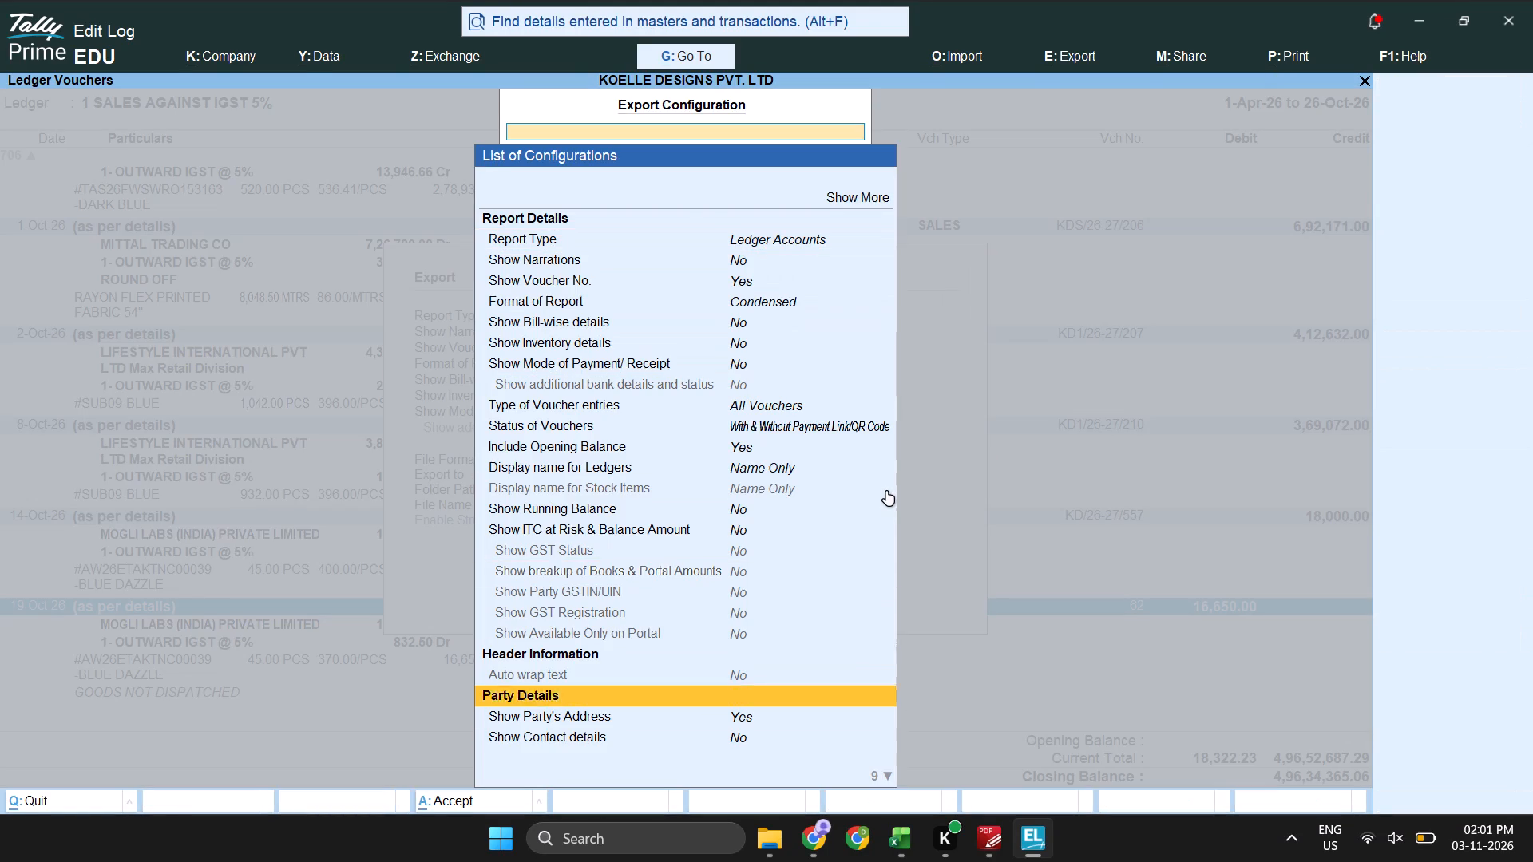
pyautogui.press('Up')
pyautogui.press('Up')
pyautogui.press('Return')
pyautogui.press('Down')
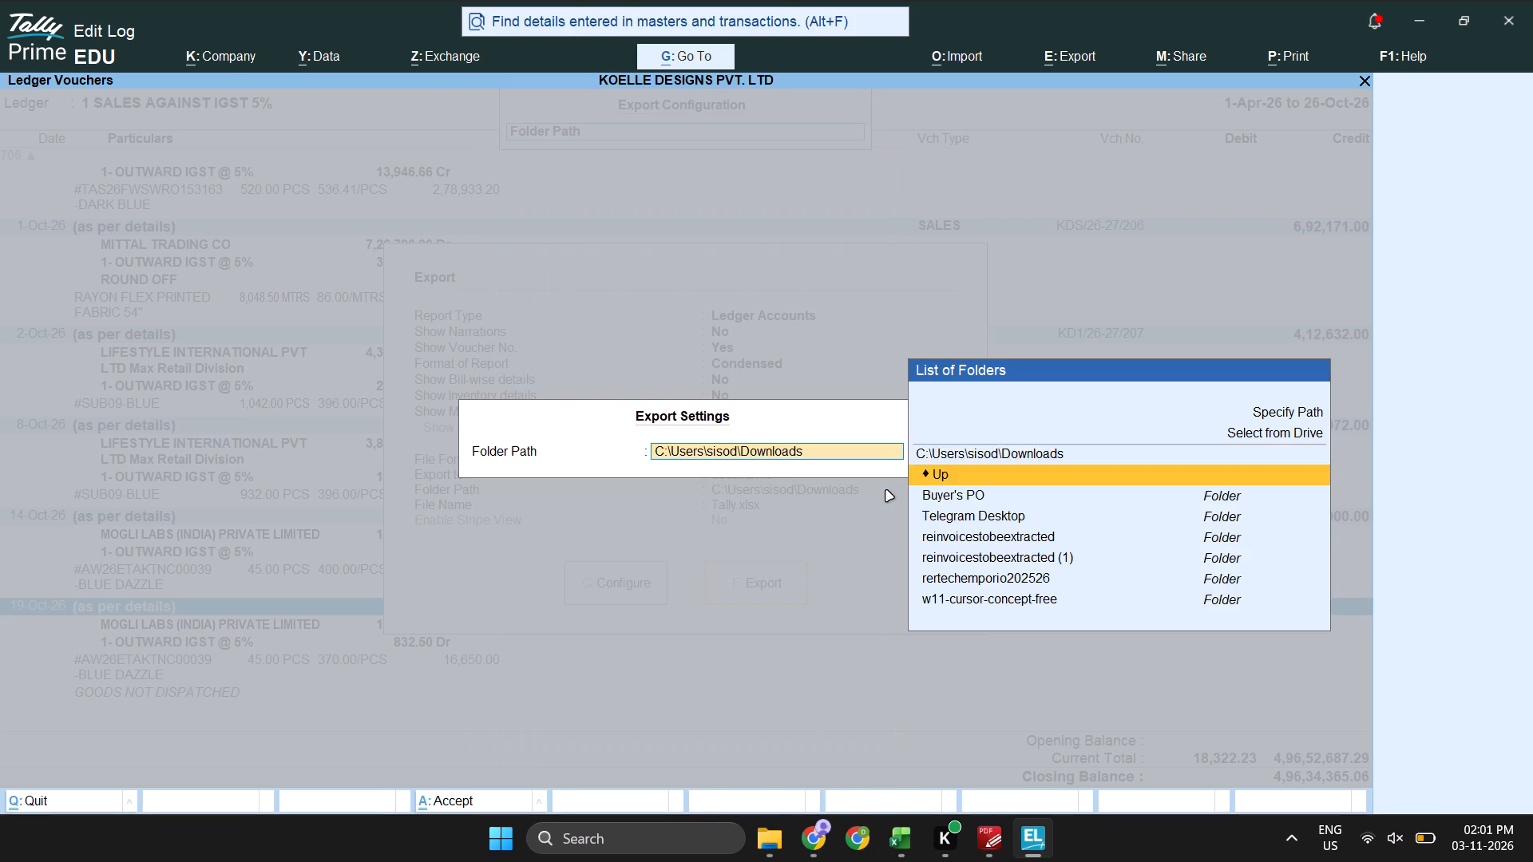
pyautogui.press('Up')
pyautogui.press('Up')
pyautogui.press('Return')
pyautogui.press('Down')
pyautogui.press('Return')
pyautogui.press('Return')
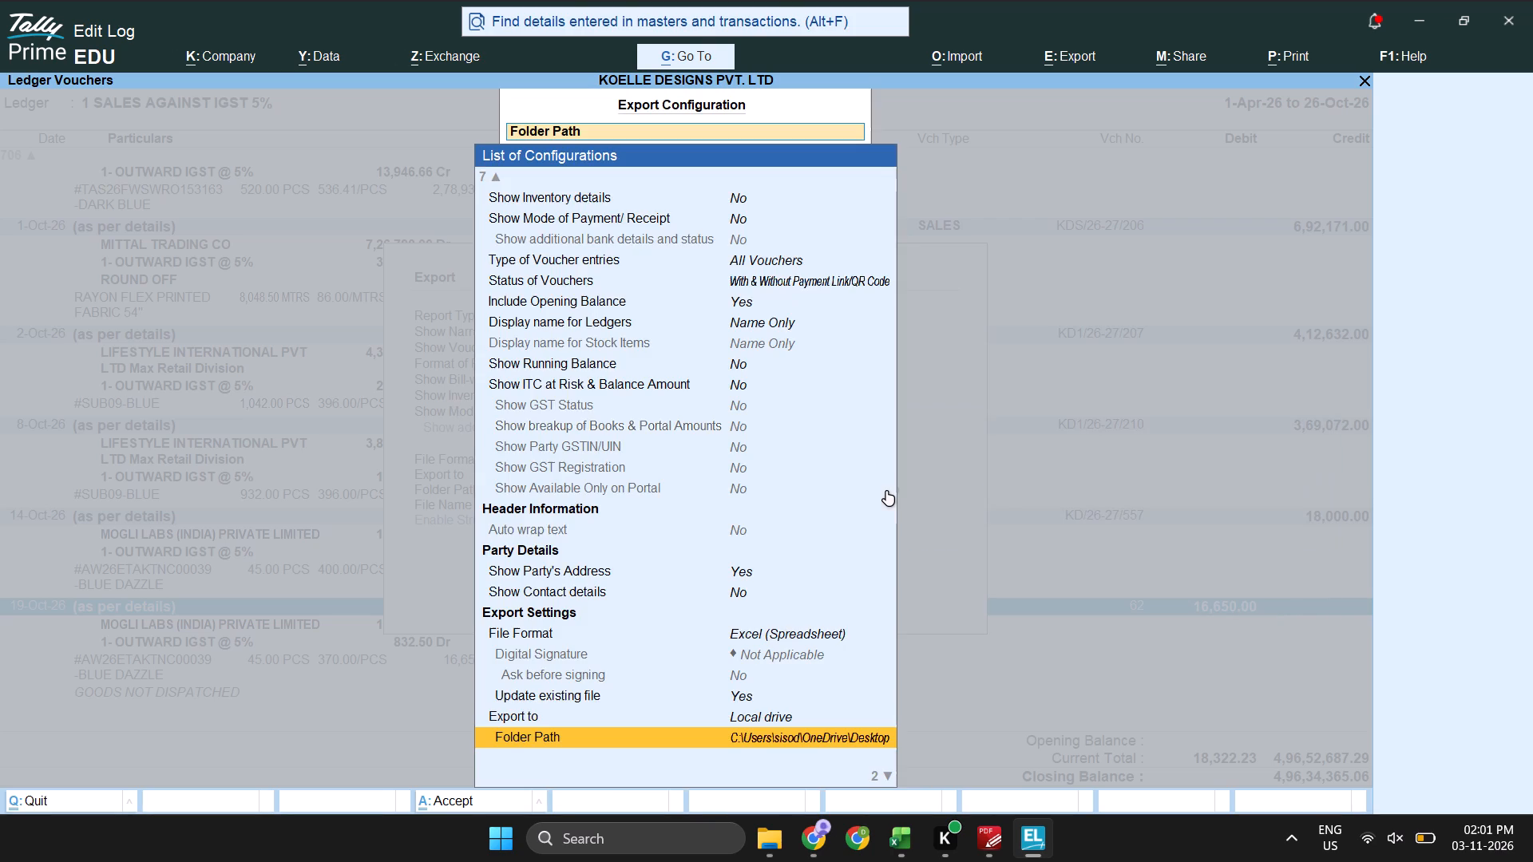
# Name the export file "blue quart" and export the ledger vouchers to Excel.
pyautogui.press('Down')
pyautogui.press('Down')
pyautogui.press('Up')
pyautogui.press('Return')
pyautogui.press('v')
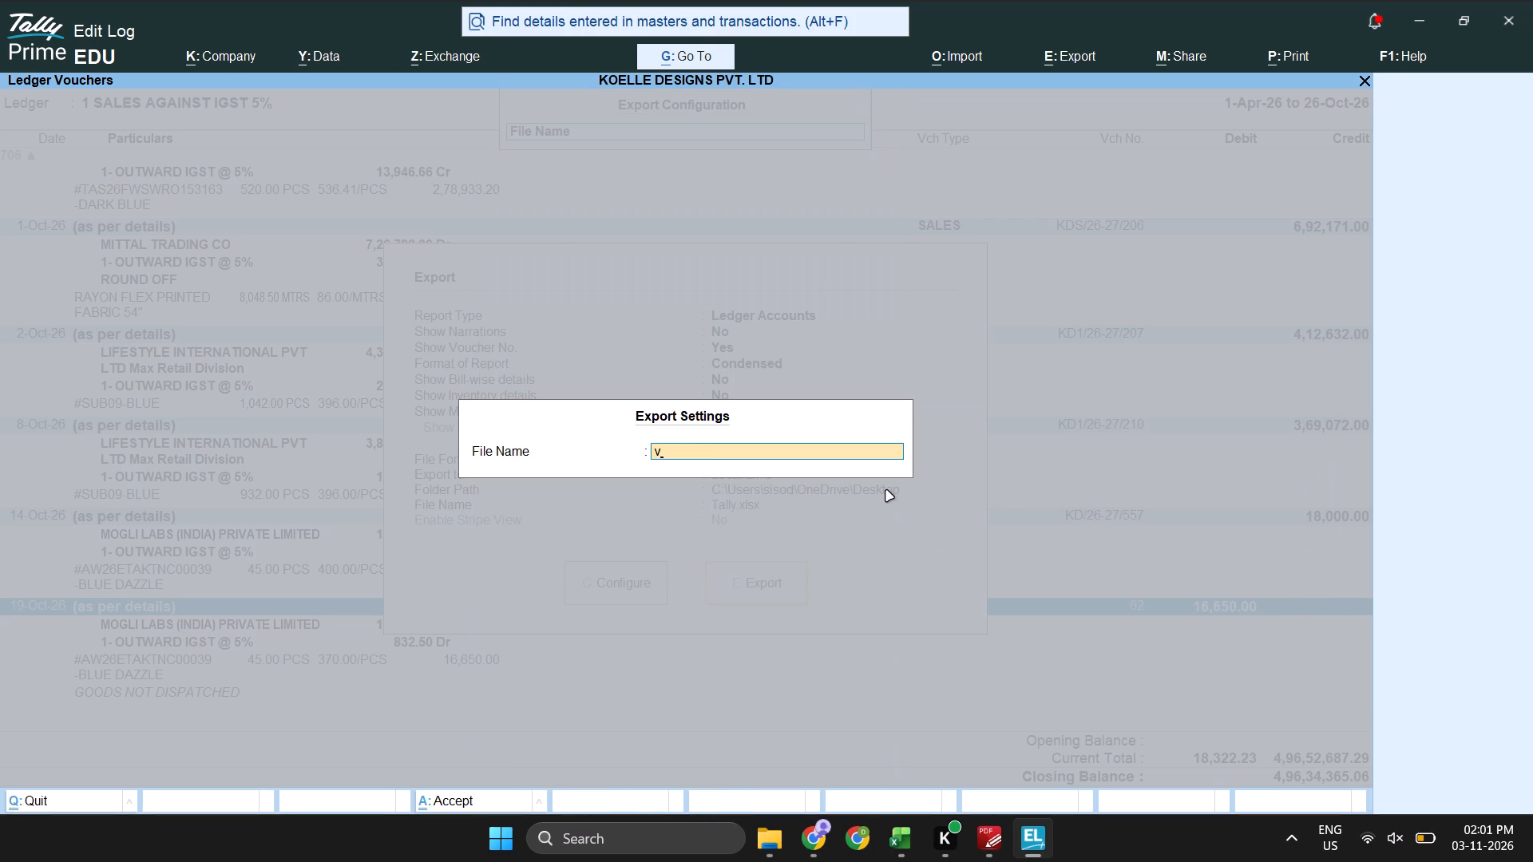
pyautogui.press('BackSpace')
pyautogui.write('blue que')
pyautogui.press('BackSpace')
pyautogui.write('art')
pyautogui.press('Return')
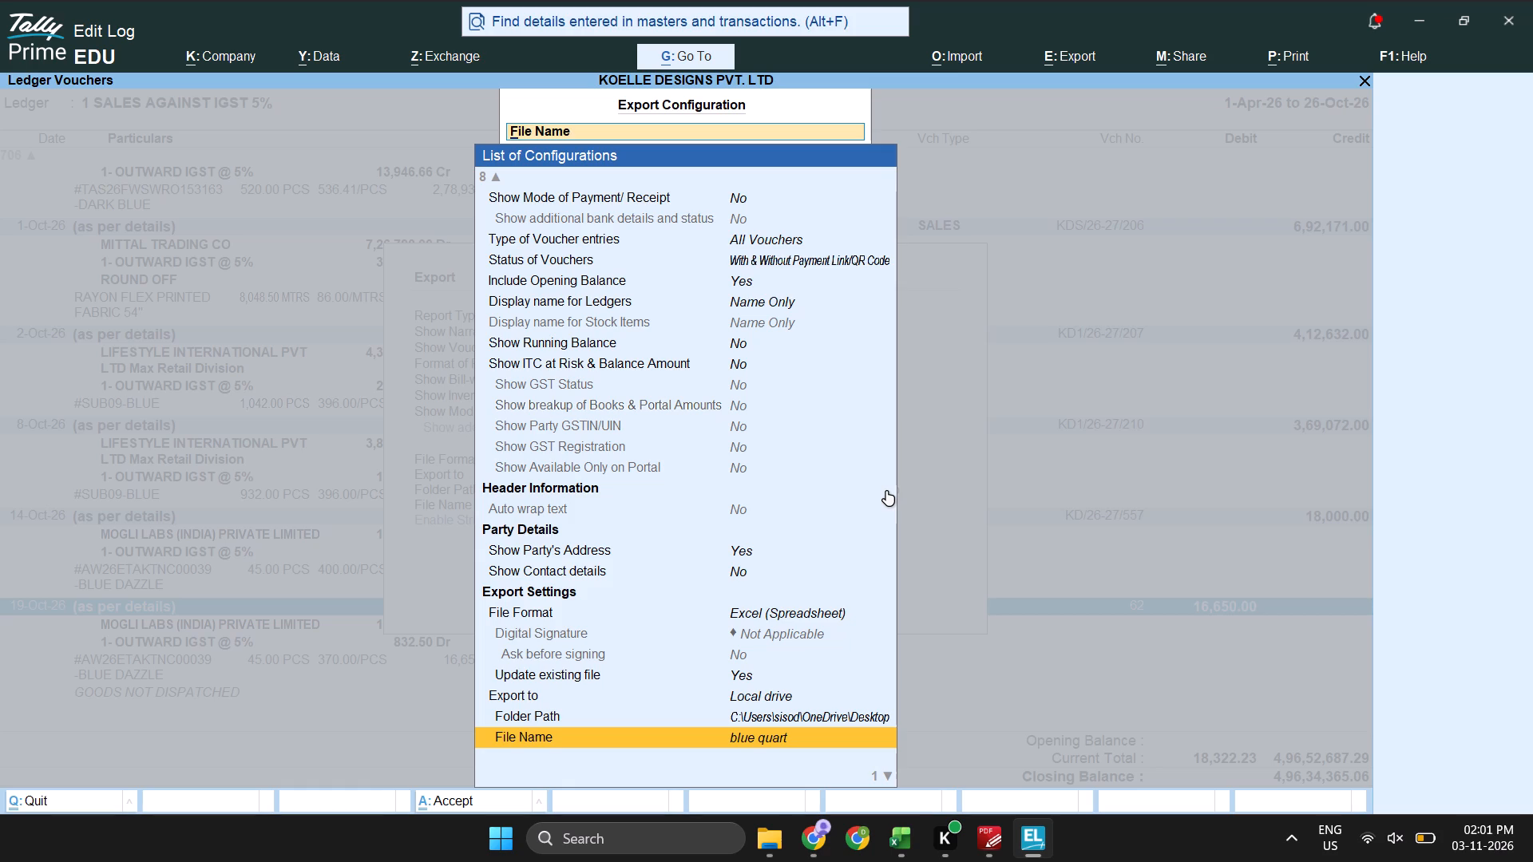
pyautogui.press('Return')
pyautogui.press('Return')
pyautogui.hotkey('ctrl', 'a')
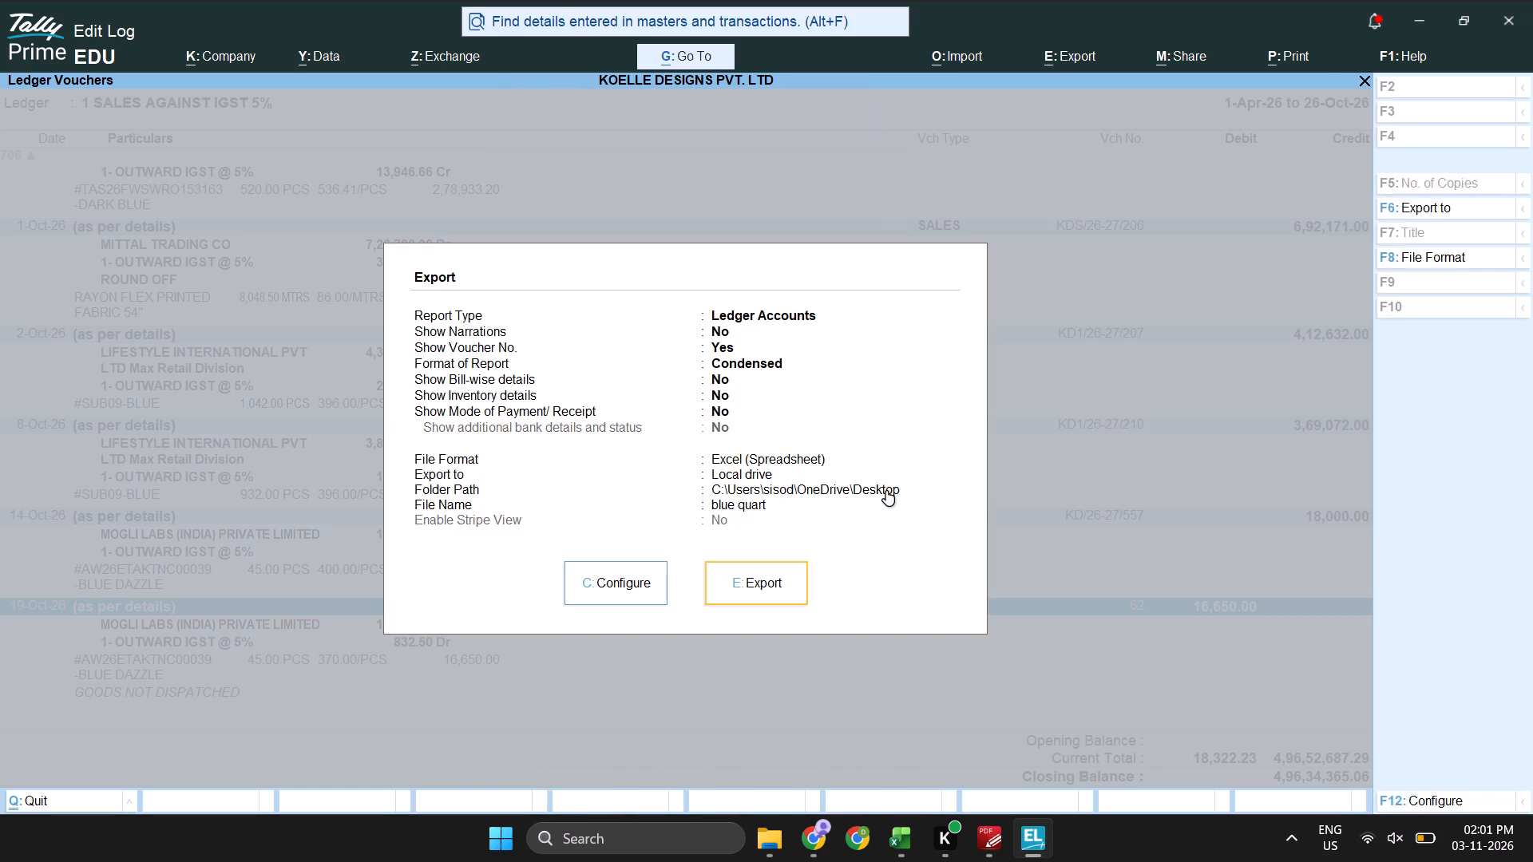
pyautogui.press('e')
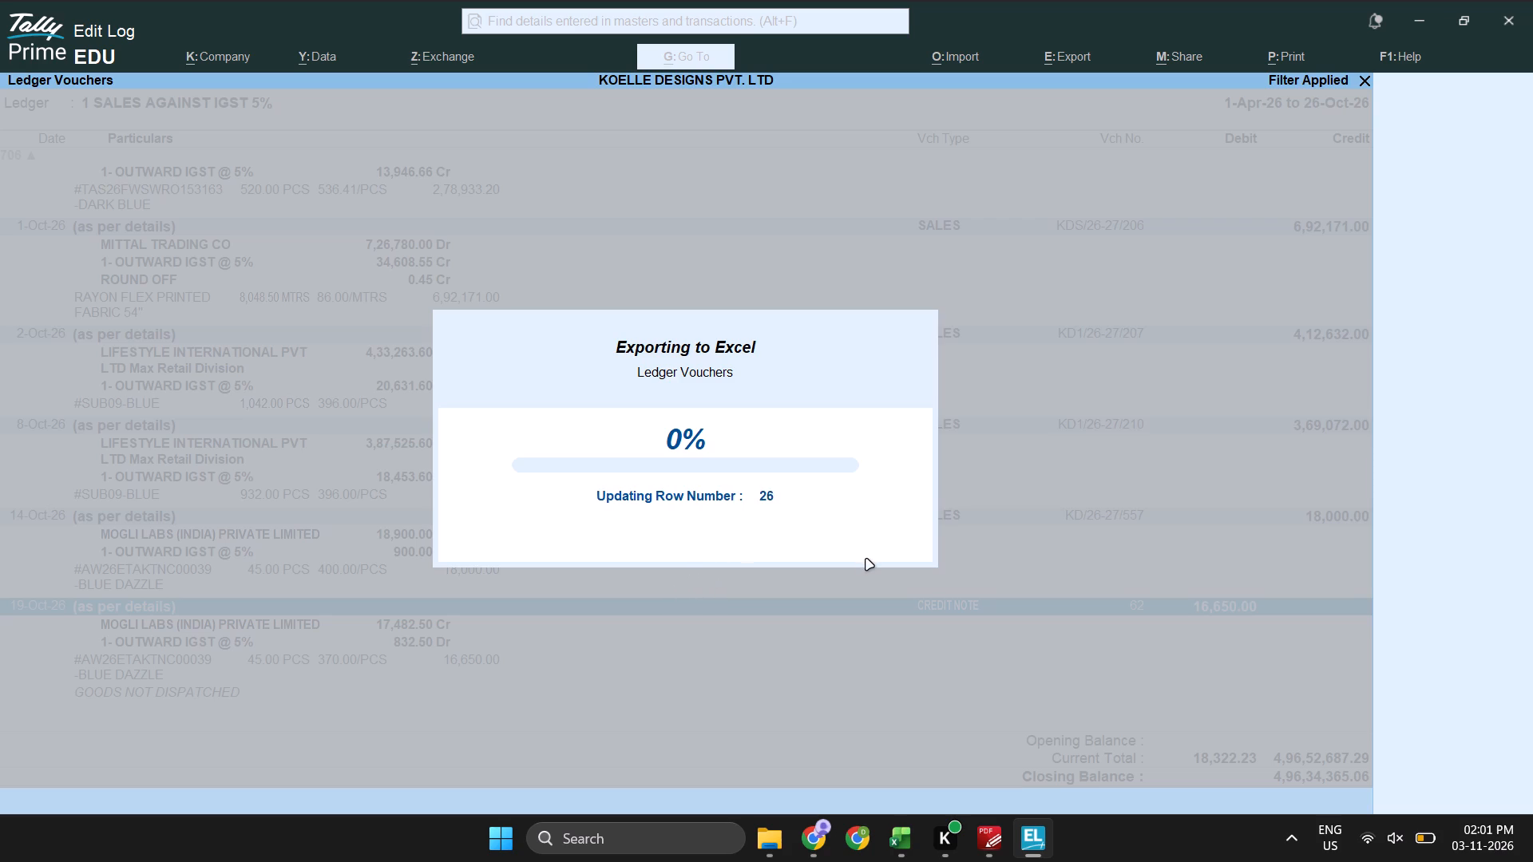
# Switch to the Koelle e-way bill workbook in Excel and locate the #SS26ETRMCWS00099-BLUE QUARTZ row in the style list.
pyautogui.hotkey('alt', 'Tab')
pyautogui.hotkey('alt', 'Tab')
pyautogui.hotkey('alt', 'Left')
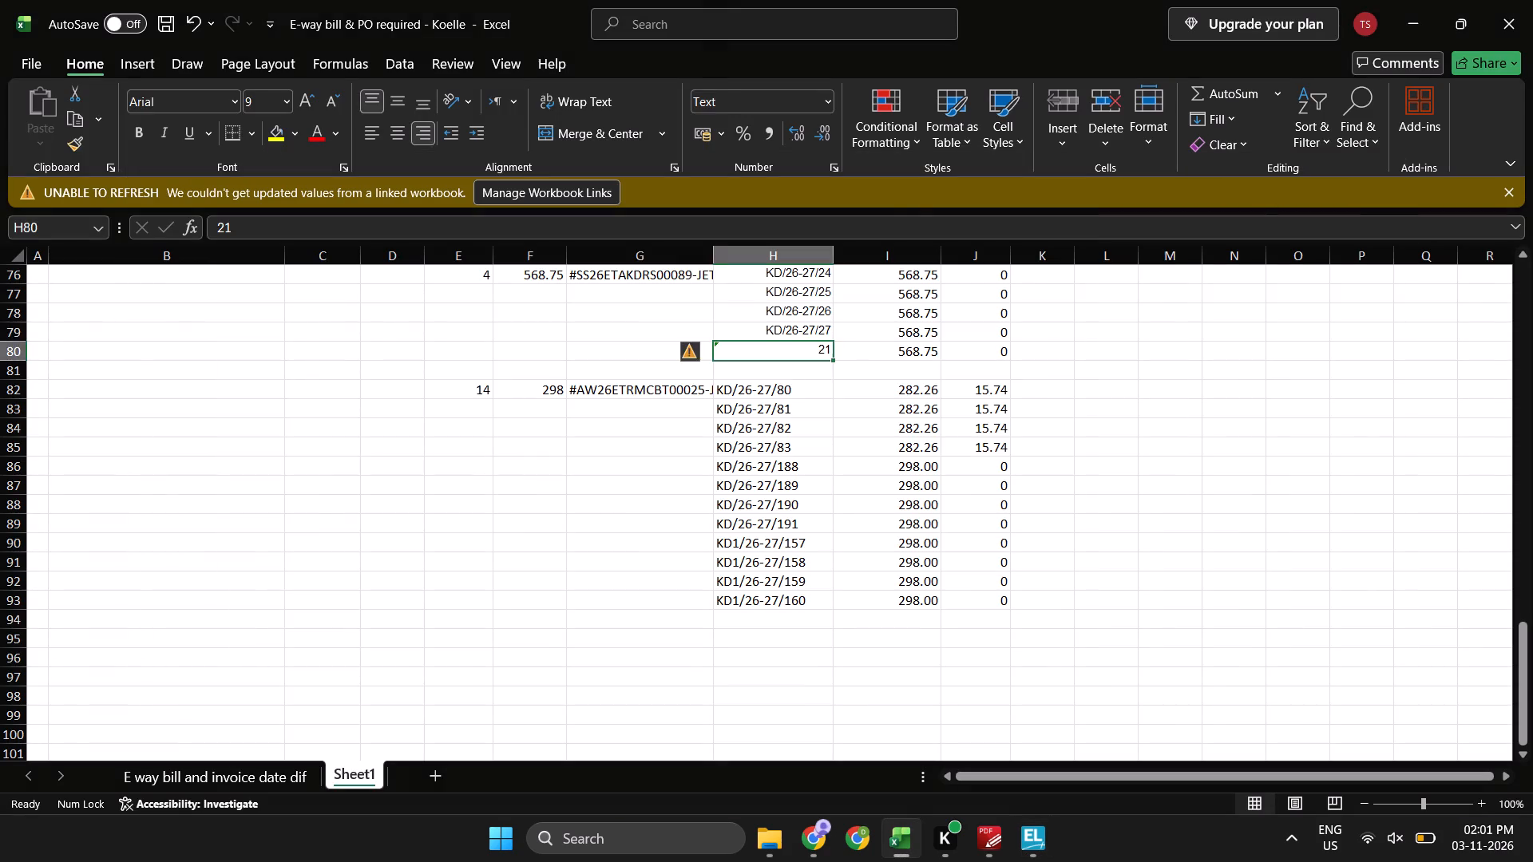
pyautogui.press('Down')
pyautogui.press('Left')
pyautogui.press('Left')
pyautogui.press('Up')
pyautogui.hotkey('ctrl', 'Left')
pyautogui.hotkey('ctrl', 'Up')
pyautogui.hotkey('ctrl', 'Up')
pyautogui.hotkey('ctrl', 'Up')
pyautogui.hotkey('ctrl', 'Up')
pyautogui.press('Right')
pyautogui.press('Down')
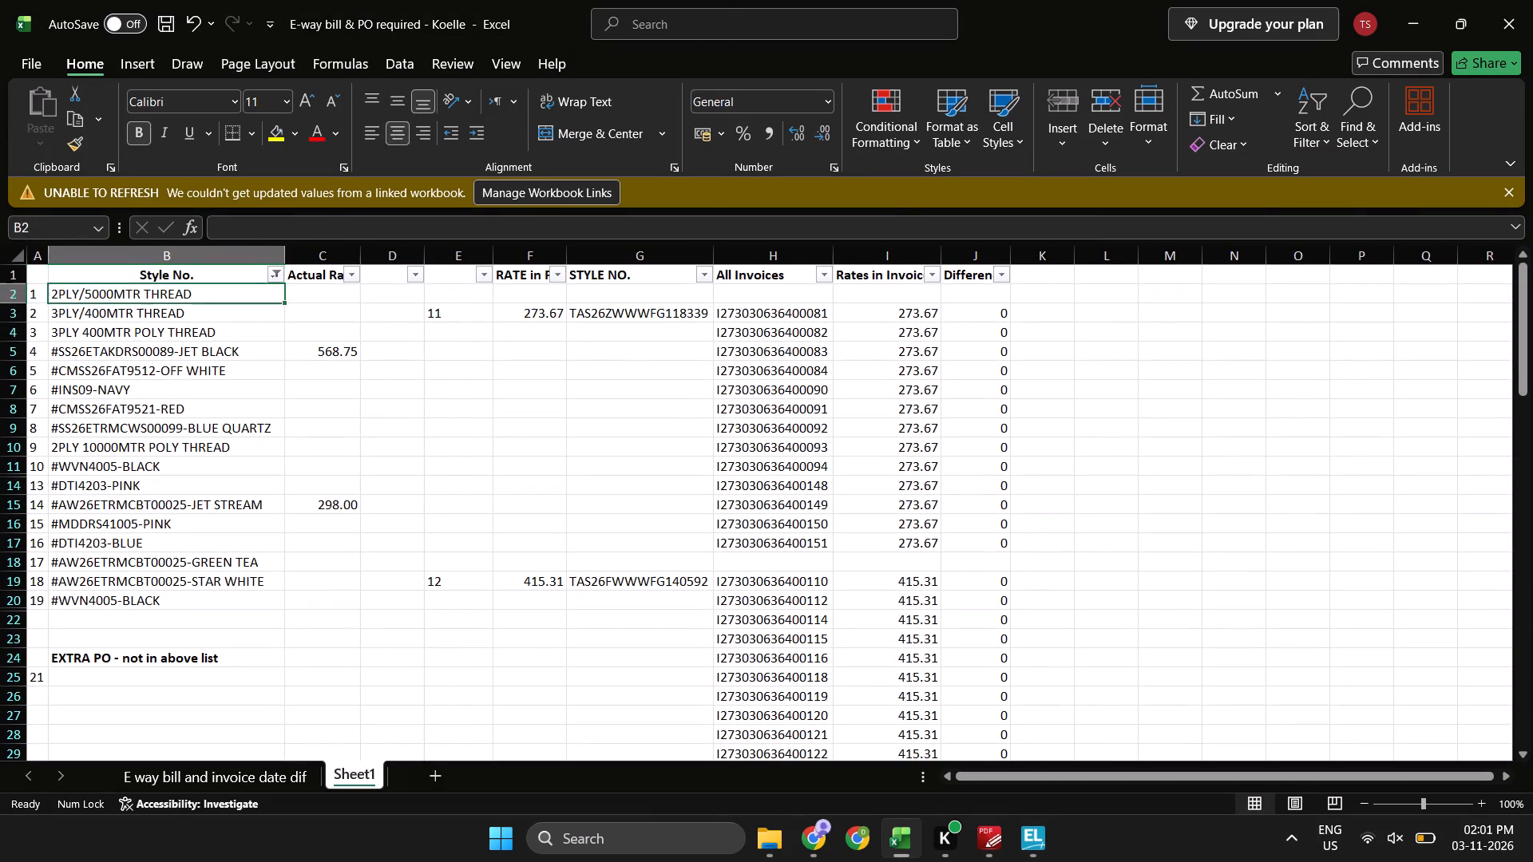
pyautogui.press('Down')
pyautogui.press('Down')
pyautogui.press('Down')
pyautogui.hotkey('ctrl', 'Down')
pyautogui.hotkey('ctrl', 'Down')
pyautogui.press('Up')
pyautogui.press('Up')
pyautogui.press('Up')
pyautogui.press('Up')
pyautogui.press('Up')
pyautogui.press('Up')
pyautogui.press('Up')
pyautogui.press('Up')
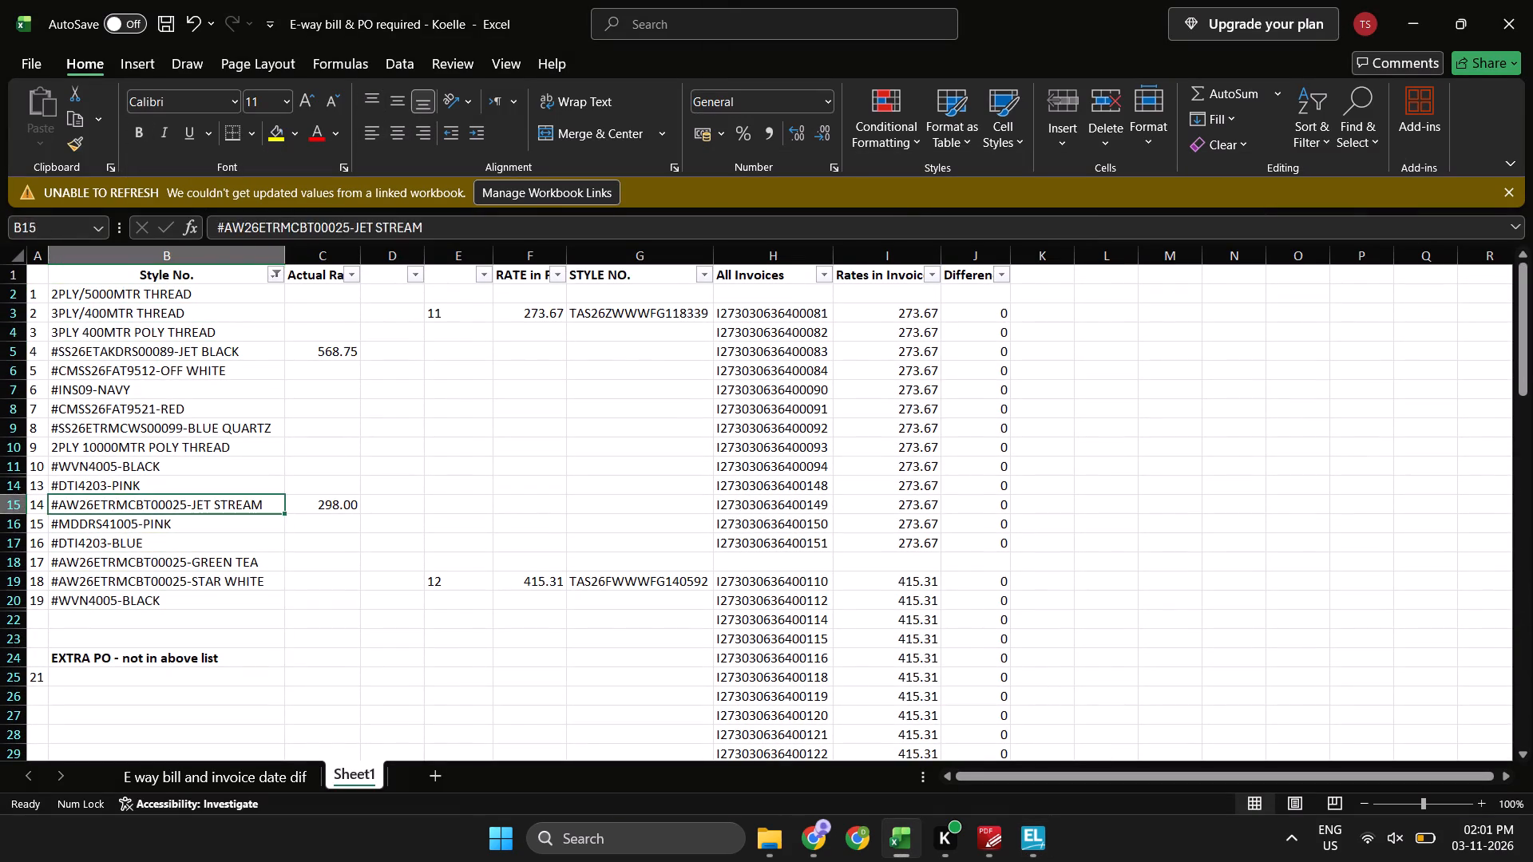
pyautogui.press('Up')
pyautogui.press('Up')
pyautogui.press('Up')
pyautogui.press('Right')
pyautogui.press('Up')
pyautogui.hotkey('shift', 'space')
pyautogui.hotkey('alt', 'Tab')
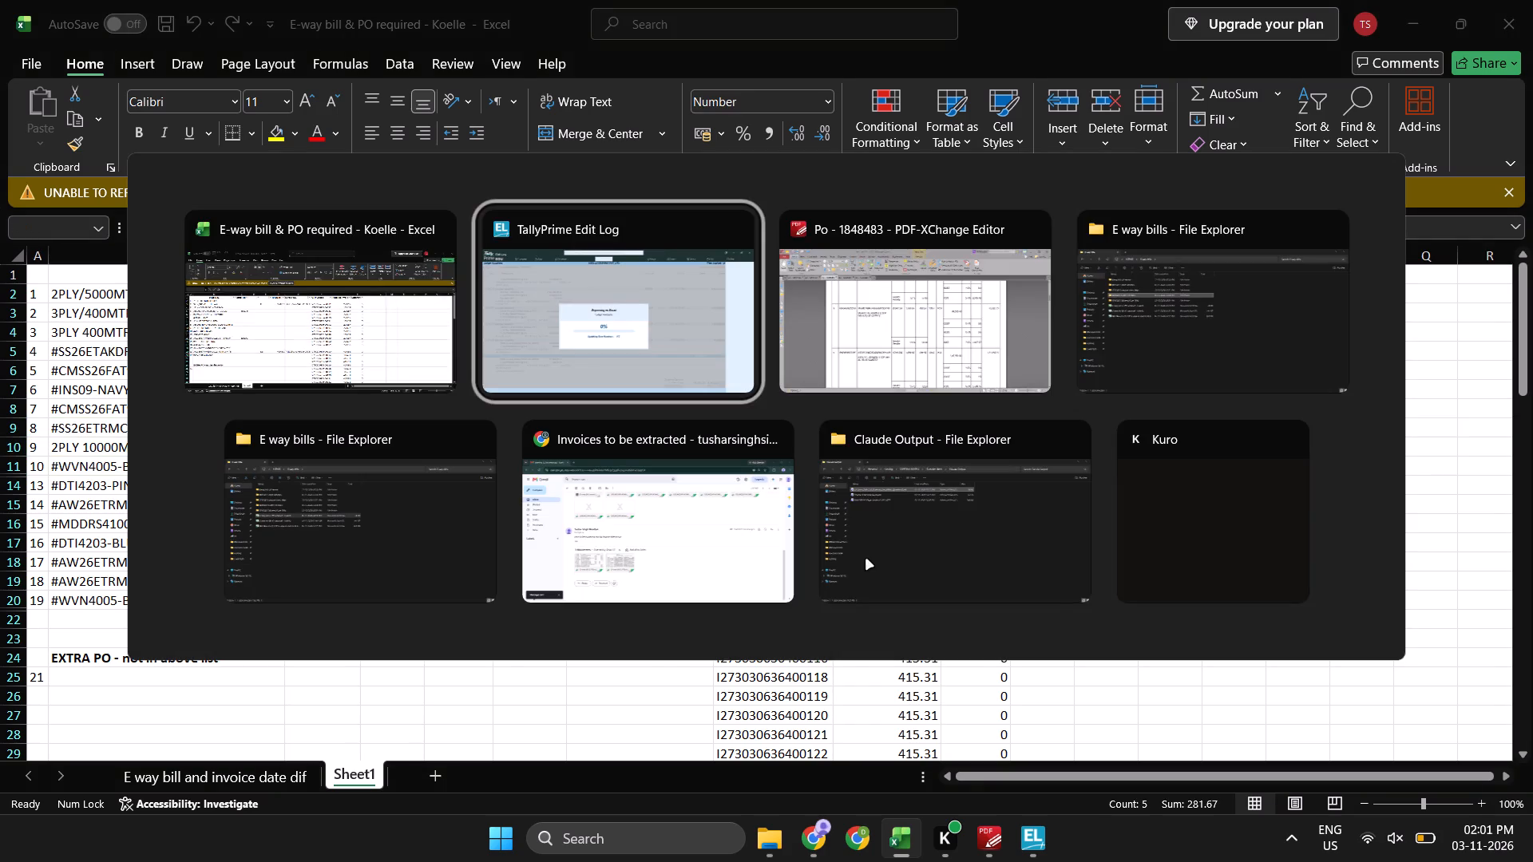
# Examine purchase order 1848483 in PDF-XChange Editor for the style code and basic cost price of the BLUE QUARTZ items.
pyautogui.hotkey('alt', 'Tab')
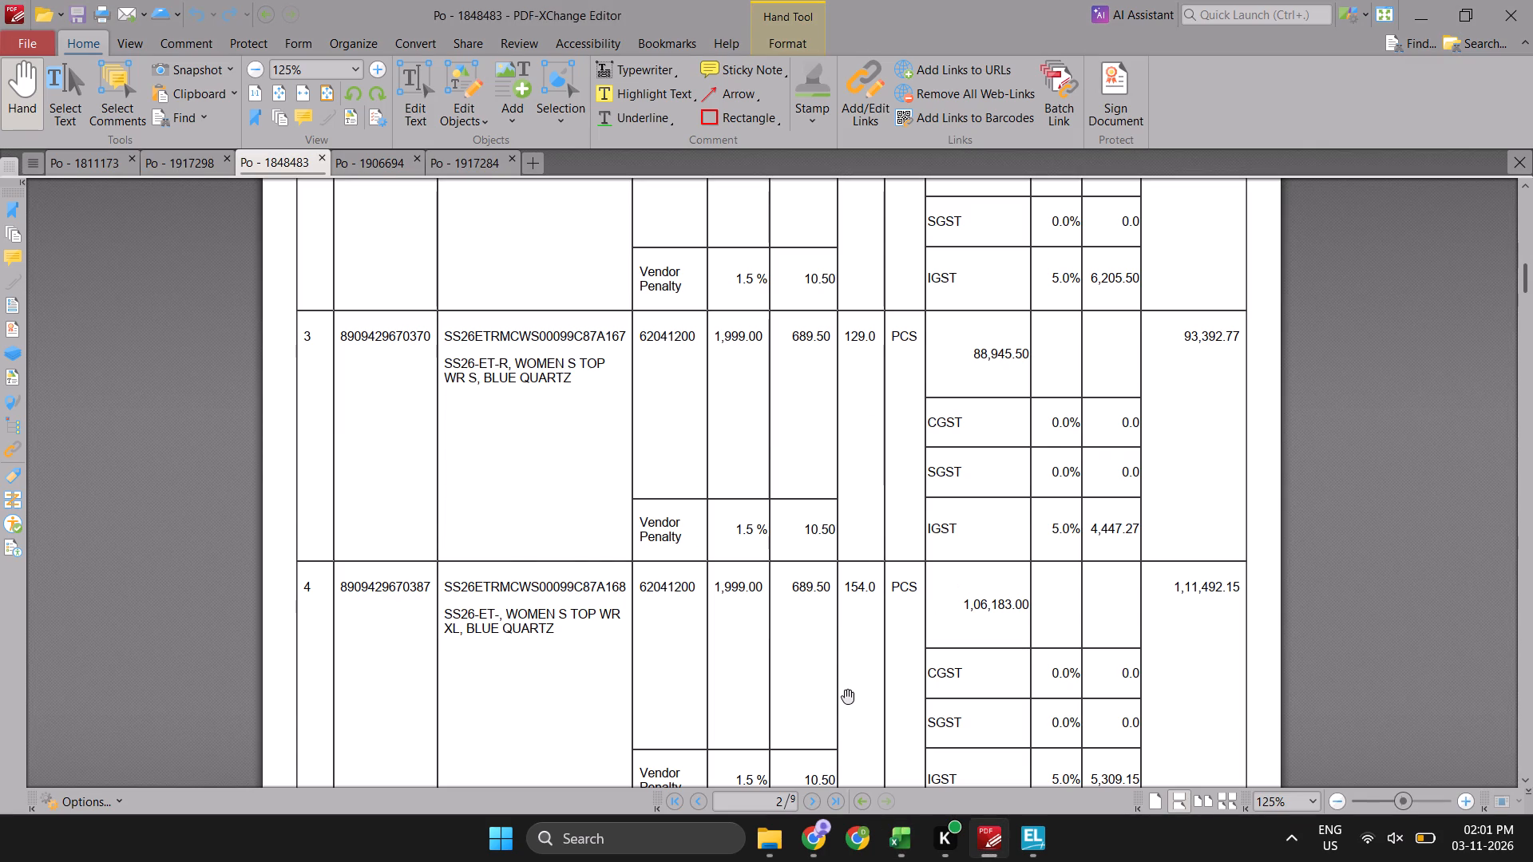
pyautogui.scroll(8, 847, 696)
pyautogui.scroll(-2, 847, 696)
pyautogui.keyDown('ctrl'); pyautogui.scroll(1, 847, 696); pyautogui.keyUp('ctrl')
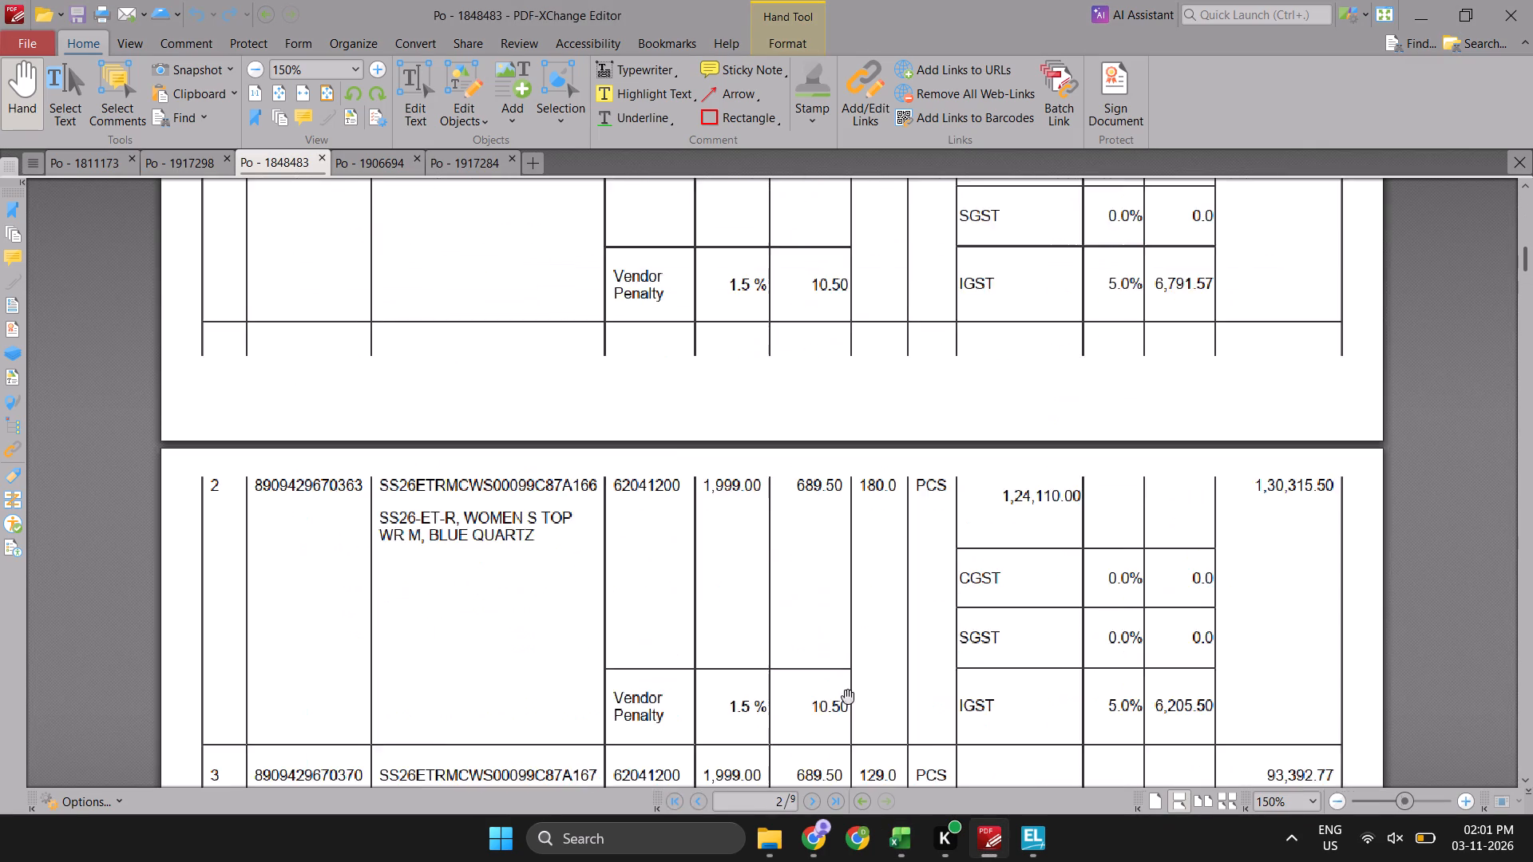
pyautogui.keyDown('ctrl'); pyautogui.scroll(1, 847, 696); pyautogui.keyUp('ctrl')
pyautogui.hotkey('alt', 'Tab')
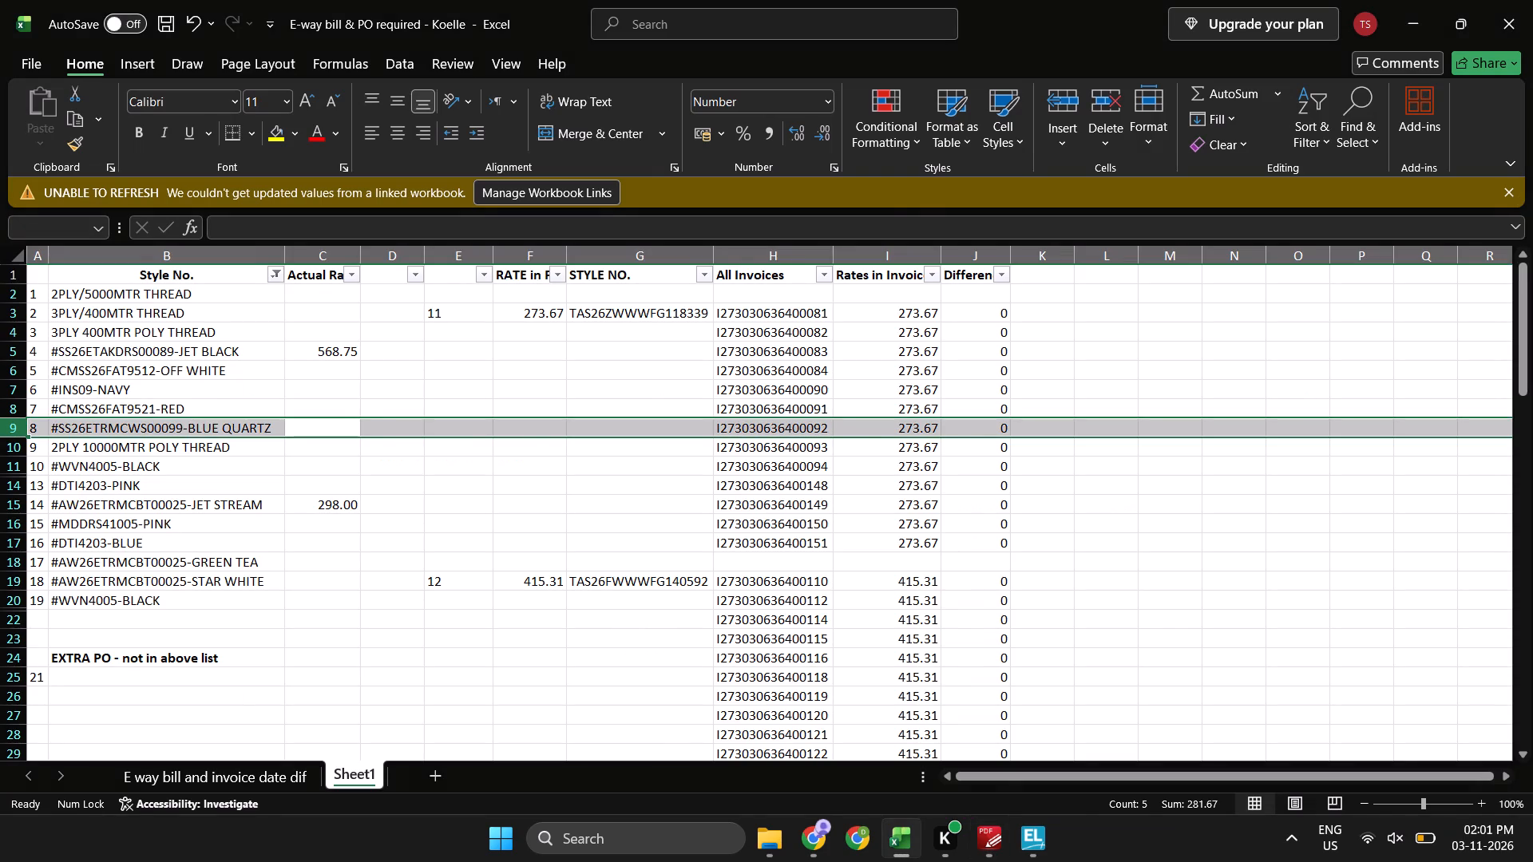
pyautogui.hotkey('alt', 'Tab')
pyautogui.scroll(-4, 568, 504)
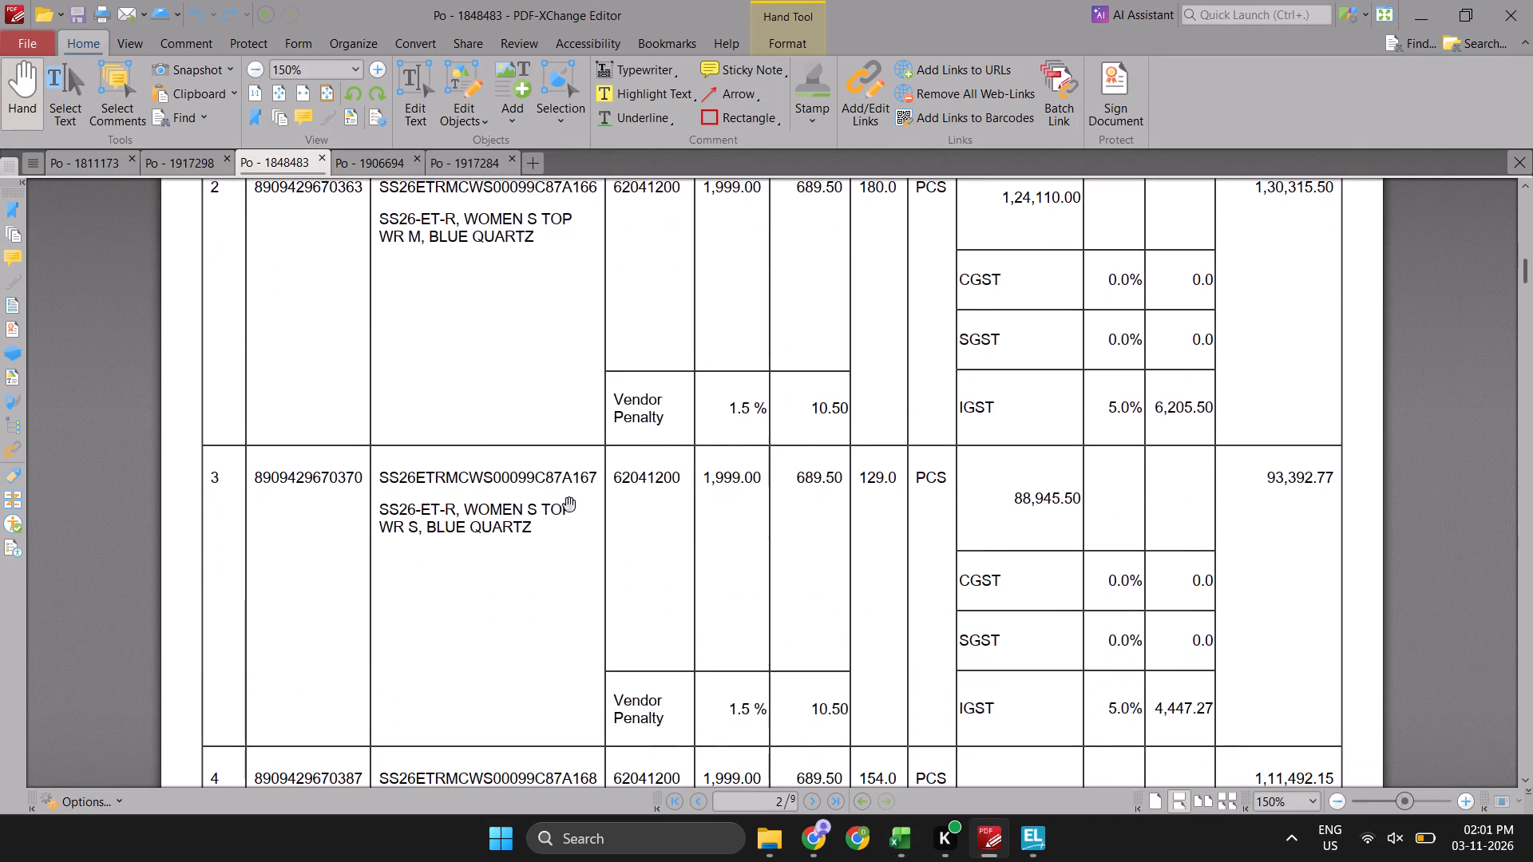
pyautogui.scroll(-6, 568, 504)
pyautogui.scroll(1, 568, 504)
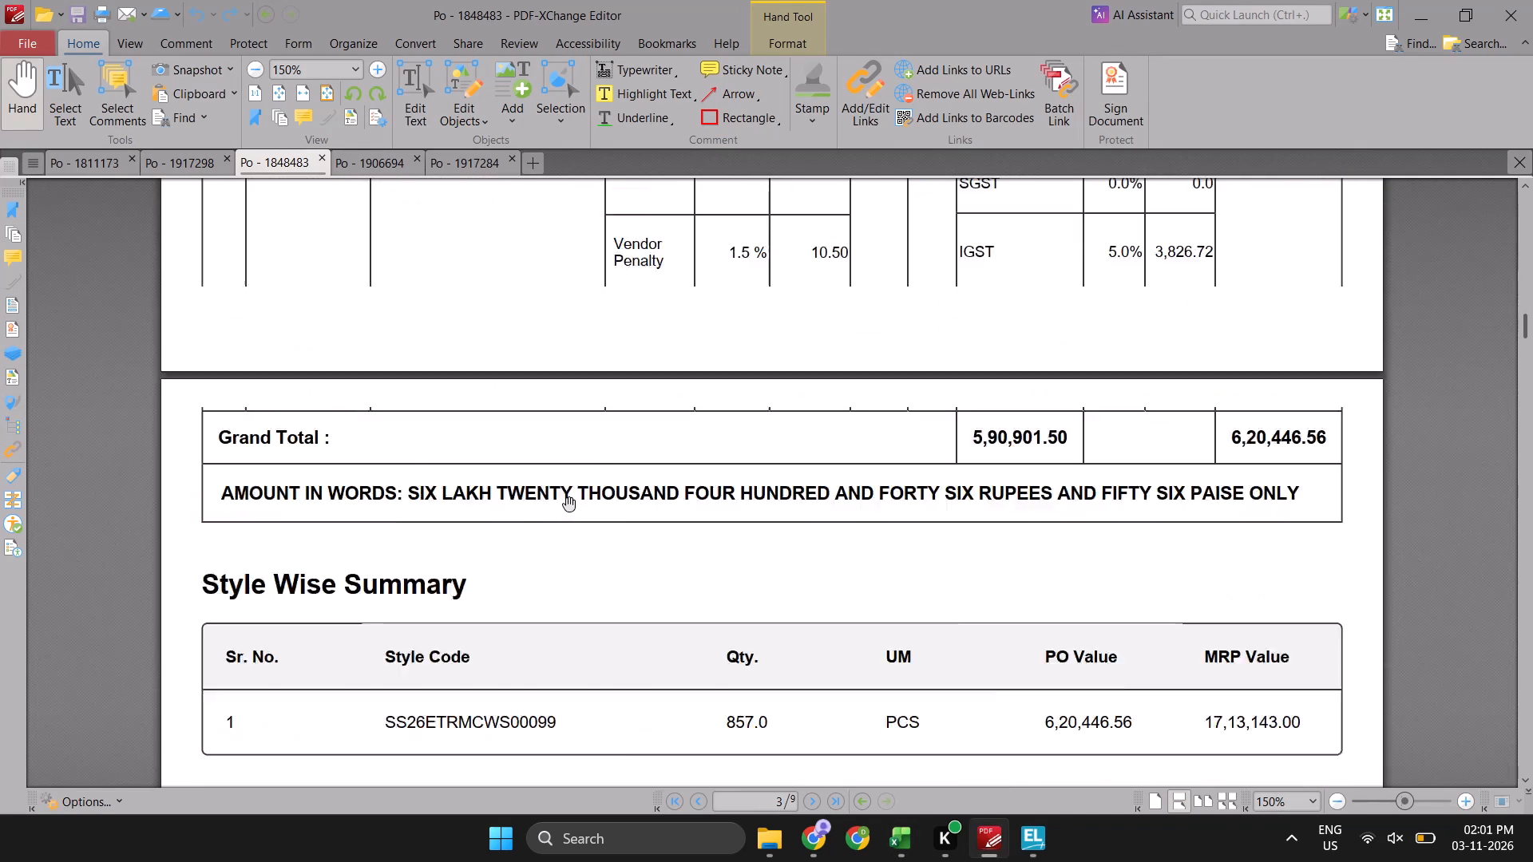
pyautogui.scroll(2, 568, 504)
pyautogui.hotkey('alt', 'Tab')
pyautogui.press('Left')
pyautogui.press('Right')
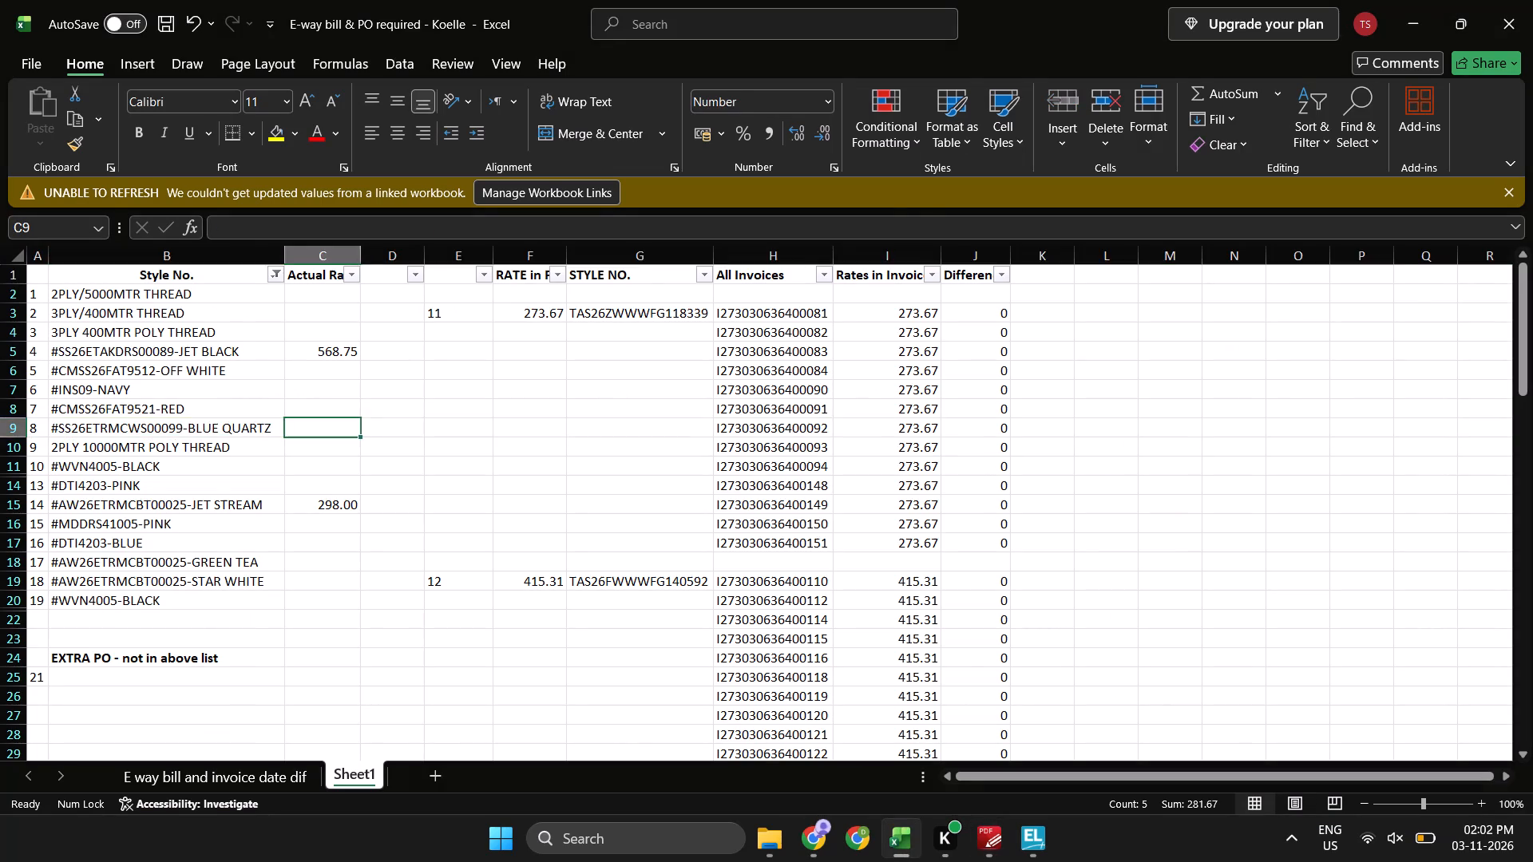
pyautogui.hotkey('alt', 'Tab')
pyautogui.scroll(2, 399, 451)
pyautogui.press('space')
pyautogui.scroll(4, 399, 451)
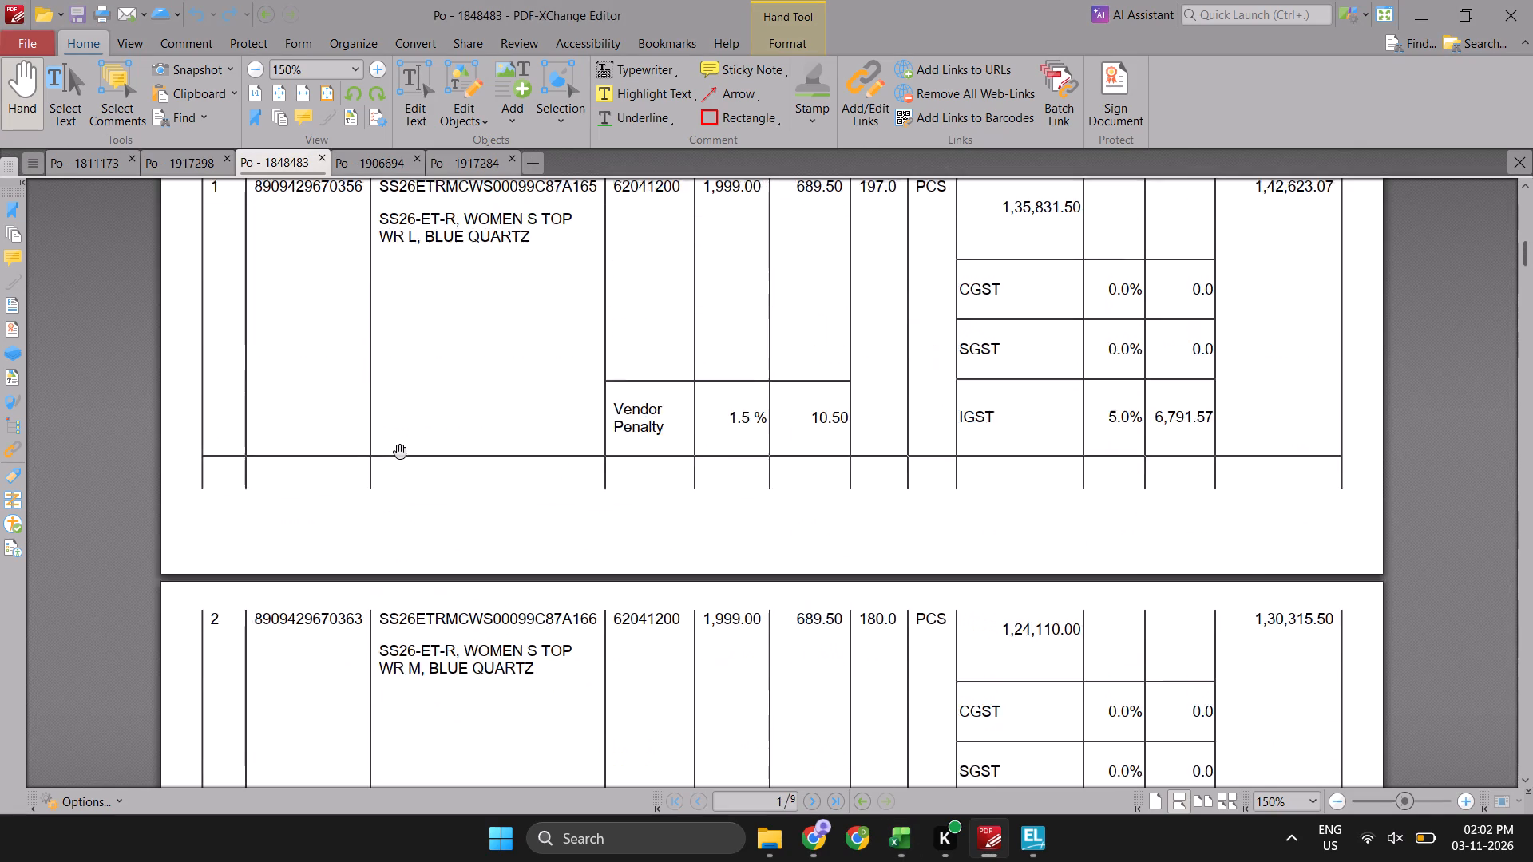
pyautogui.scroll(3, 399, 451)
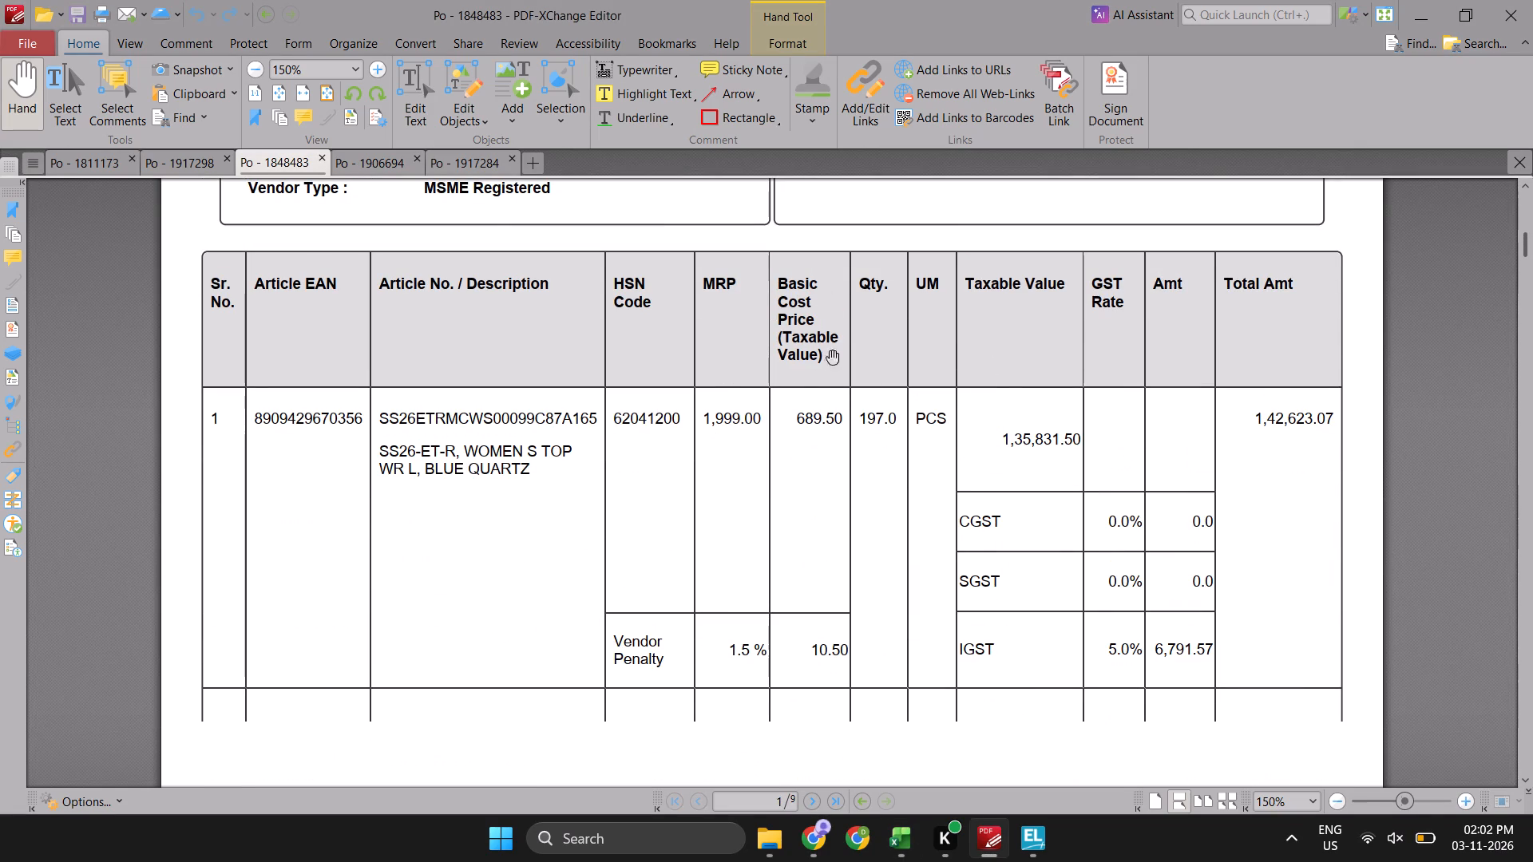
pyautogui.scroll(-3, 845, 493)
# Enter 689.5 as the actual rate for #SS26ETRMCWS00099-BLUE QUARTZ in the Excel workbook.
pyautogui.hotkey('alt', 'Tab')
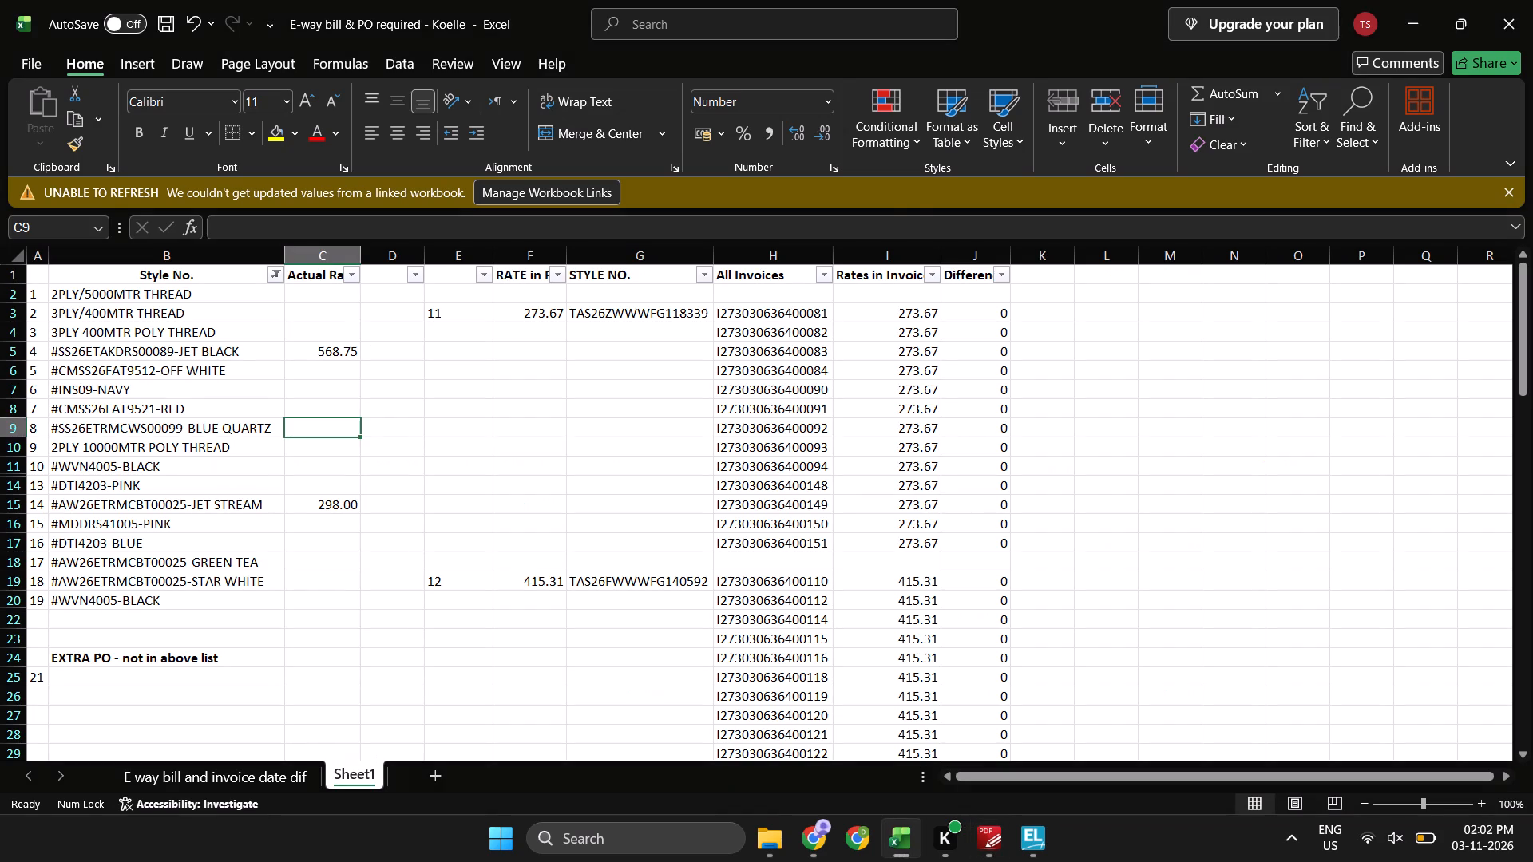
pyautogui.press('9')
pyautogui.press('BackSpace')
pyautogui.press('8')
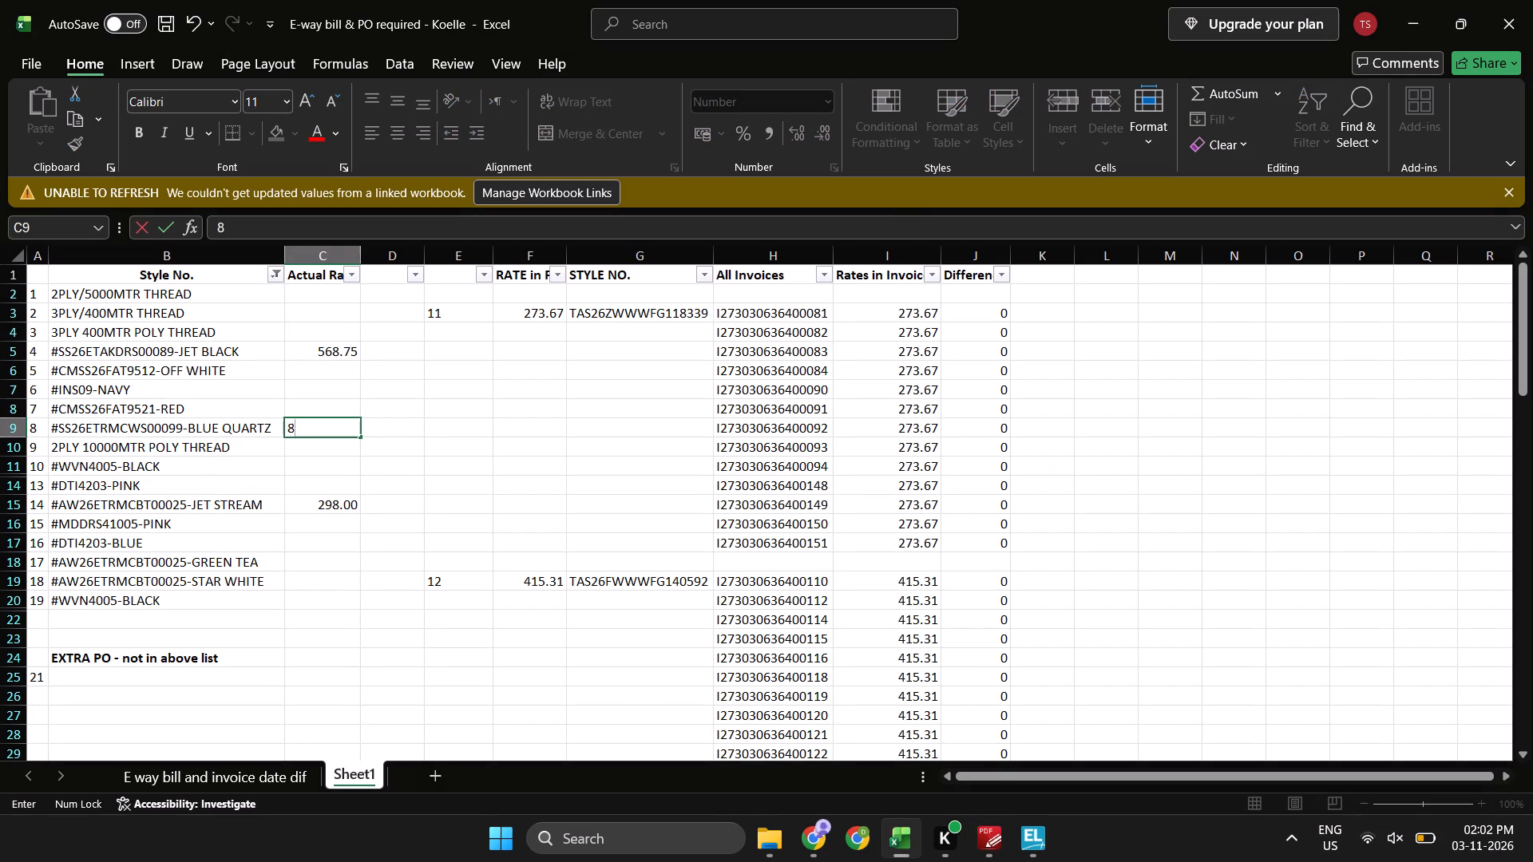
pyautogui.press('BackSpace')
pyautogui.write('689.5')
pyautogui.press('Return')
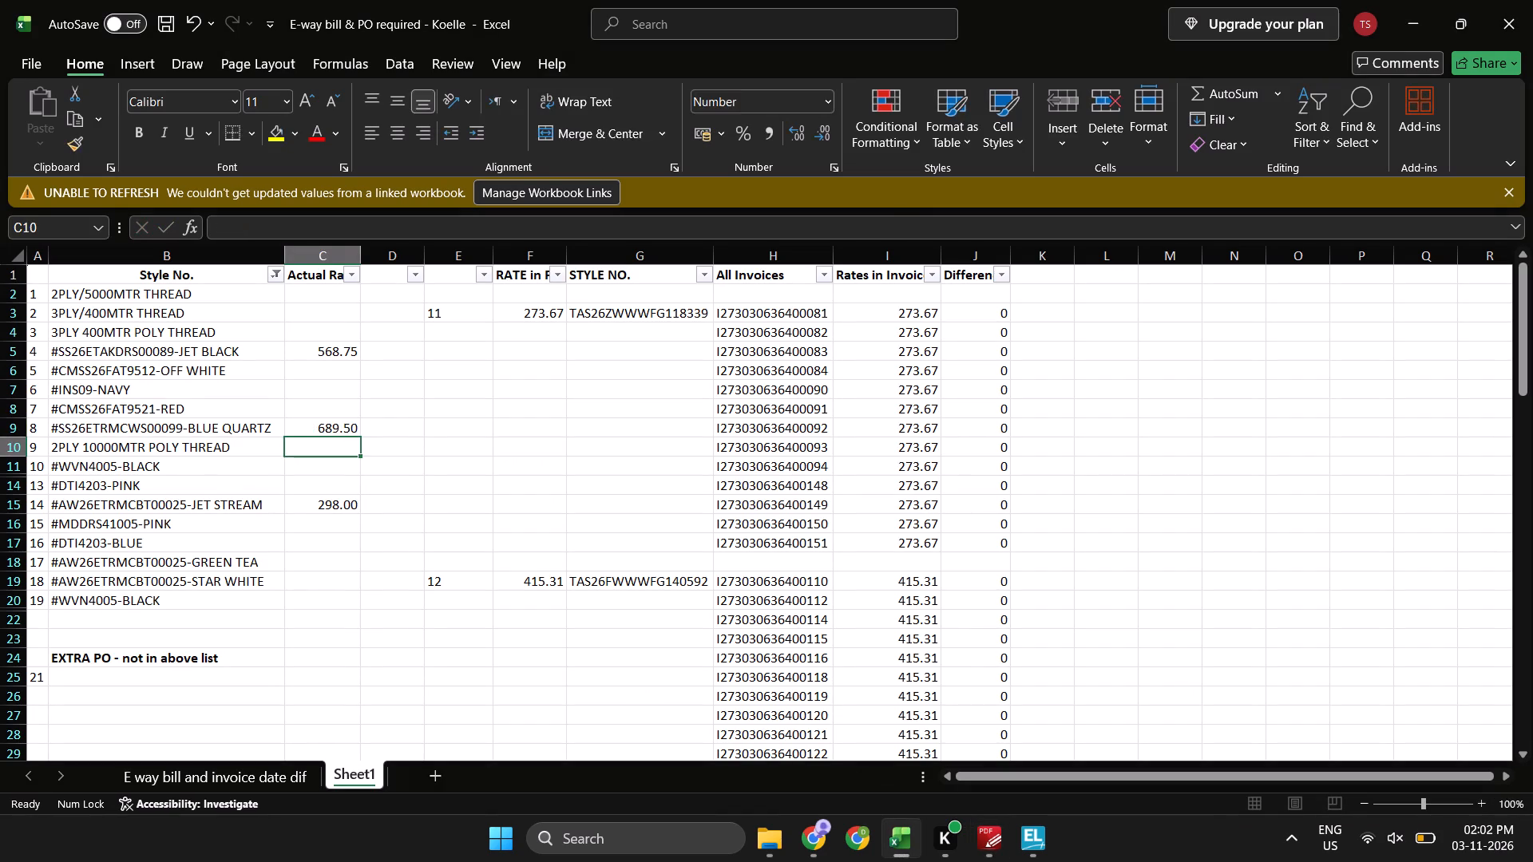
pyautogui.hotkey('alt', 'Tab')
pyautogui.hotkey('alt', 'Tab')
# Copy the style number #SS26ETRMCWS00099-BLUE QUARTZ into STYLE NO. cell G95, below the JET STREAM invoice block.
pyautogui.press('Up')
pyautogui.press('Left')
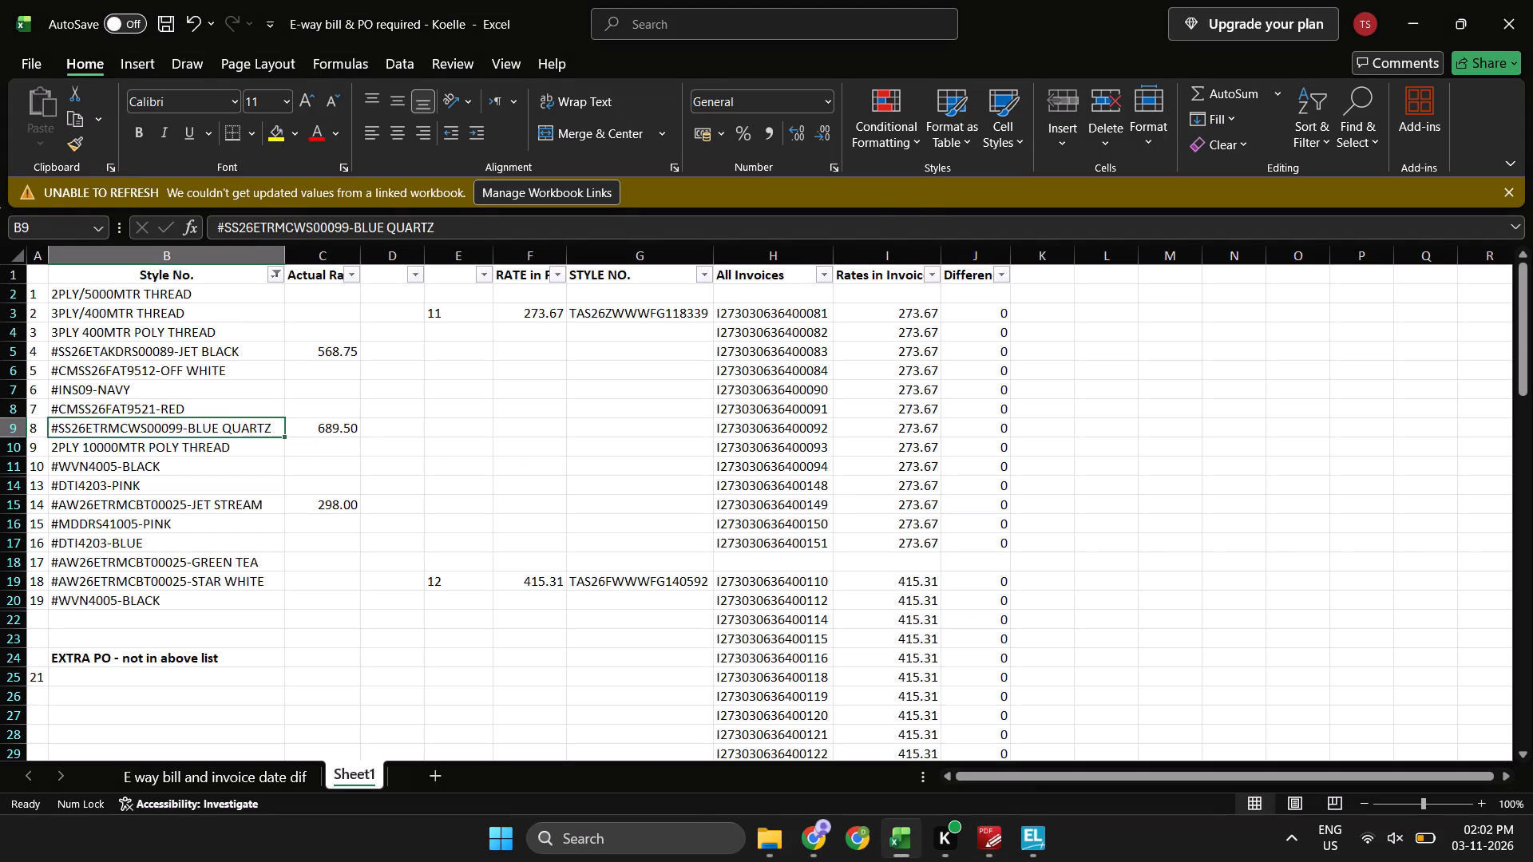
pyautogui.hotkey('ctrl', 'c')
pyautogui.press('Down')
pyautogui.press('Right')
pyautogui.press('Down')
pyautogui.press('Right')
pyautogui.press('Down')
pyautogui.press('Right')
pyautogui.press('Down')
pyautogui.press('Down')
pyautogui.press('Down')
pyautogui.press('Right')
pyautogui.press('Down')
pyautogui.press('Down')
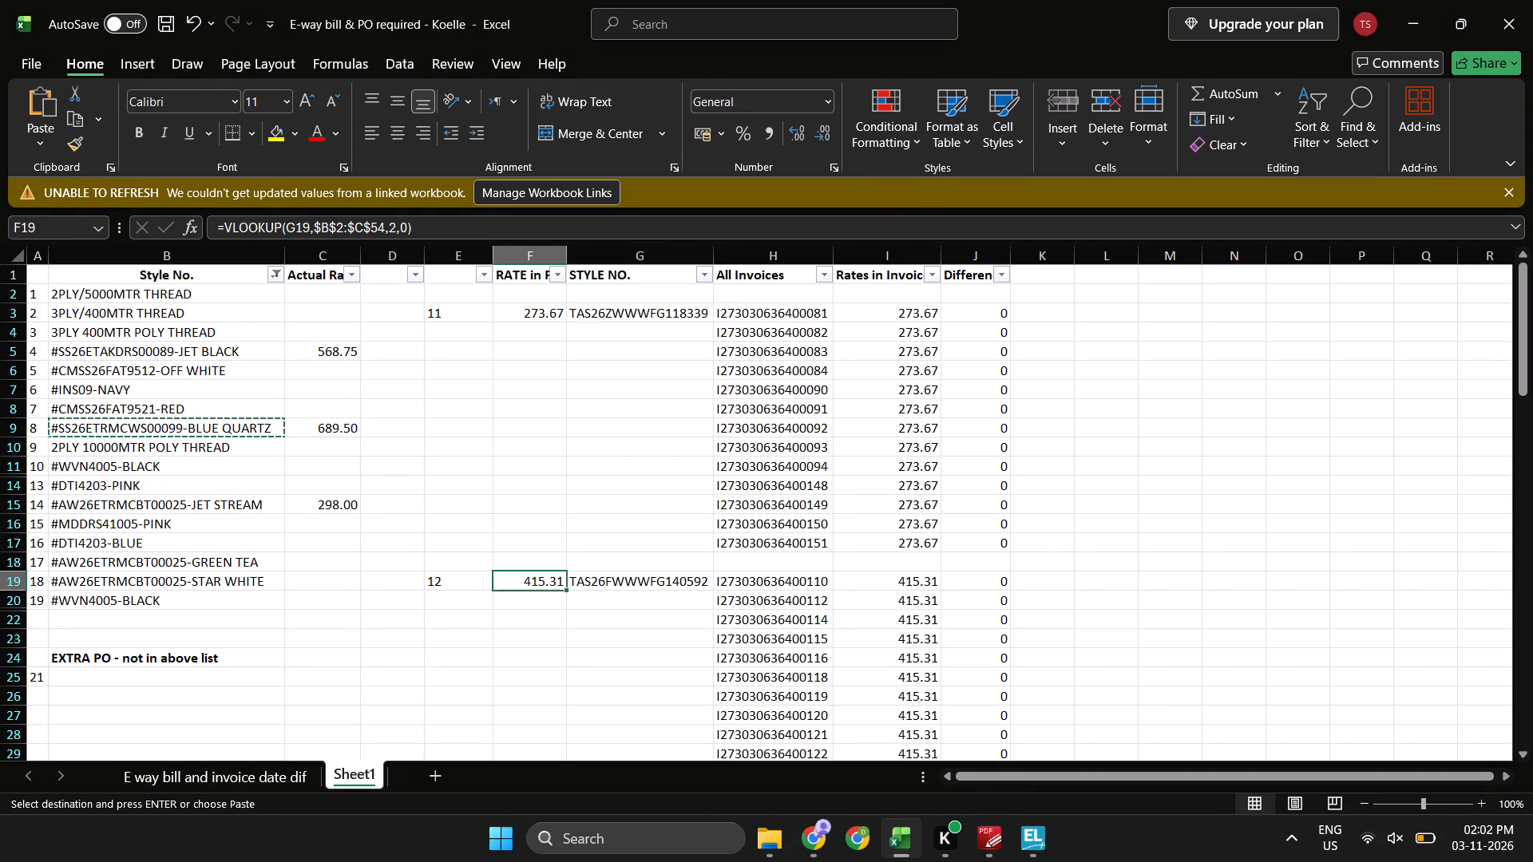
pyautogui.hotkey('ctrl', 'Down')
pyautogui.hotkey('ctrl', 'Down')
pyautogui.hotkey('ctrl', 'Down')
pyautogui.hotkey('ctrl', 'Down')
pyautogui.hotkey('ctrl', 'Up')
pyautogui.press('Down')
pyautogui.press('Down')
pyautogui.press('Down')
pyautogui.press('Down')
pyautogui.press('Down')
pyautogui.press('Down')
pyautogui.press('Down')
pyautogui.press('Down')
pyautogui.press('Down')
pyautogui.press('Down')
pyautogui.press('Down')
pyautogui.press('Down')
pyautogui.press('Down')
pyautogui.press('Down')
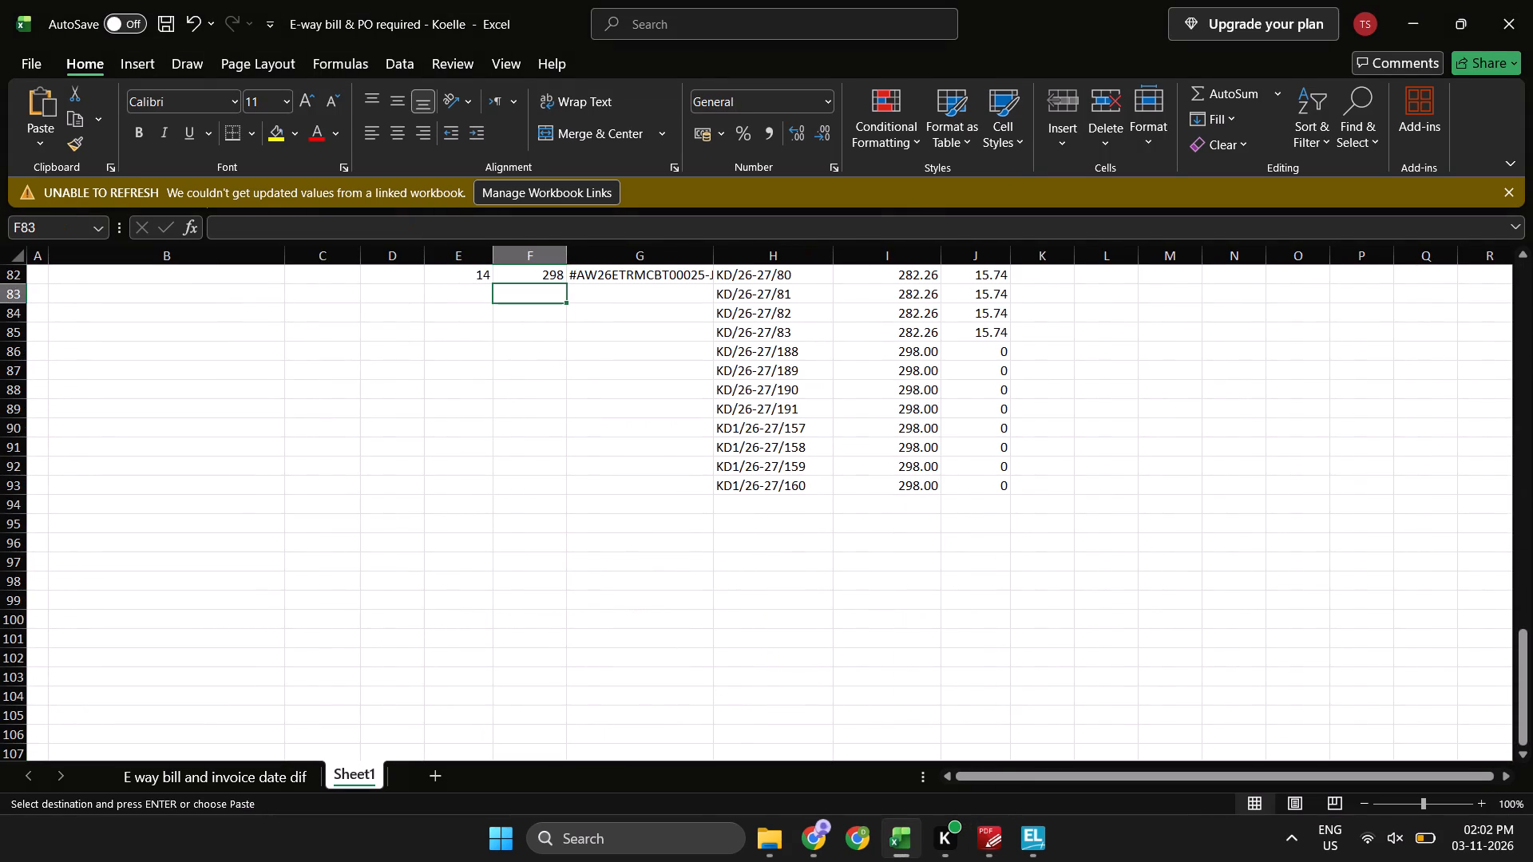
pyautogui.press('Right')
pyautogui.press('Down')
pyautogui.press('Down')
pyautogui.press('Return')
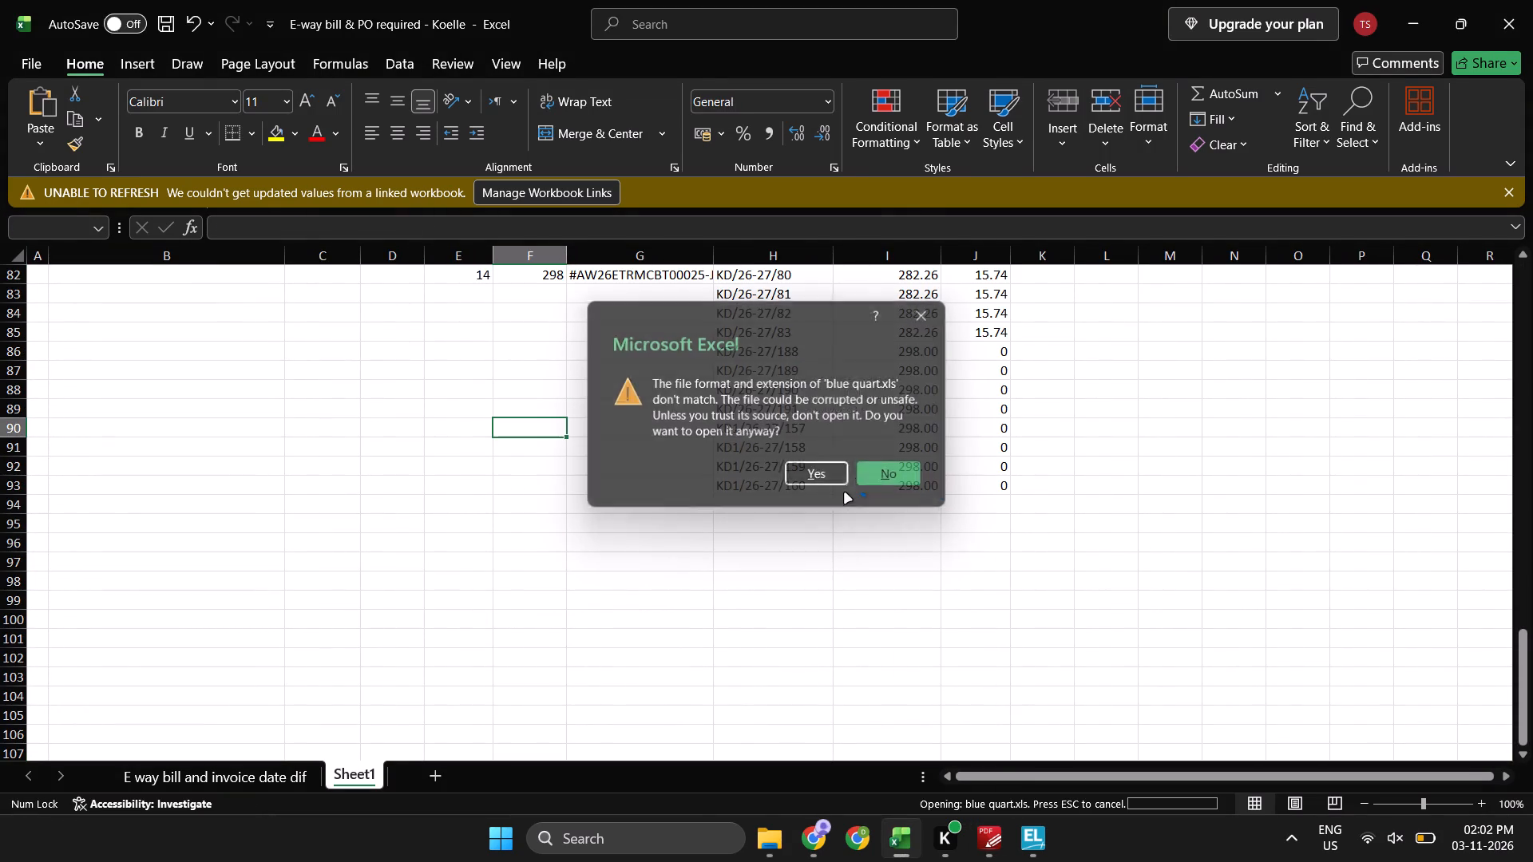
pyautogui.press('Down')
pyautogui.press('Right')
pyautogui.press('Down')
pyautogui.hotkey('alt', 'Tab')
pyautogui.click(645, 507)
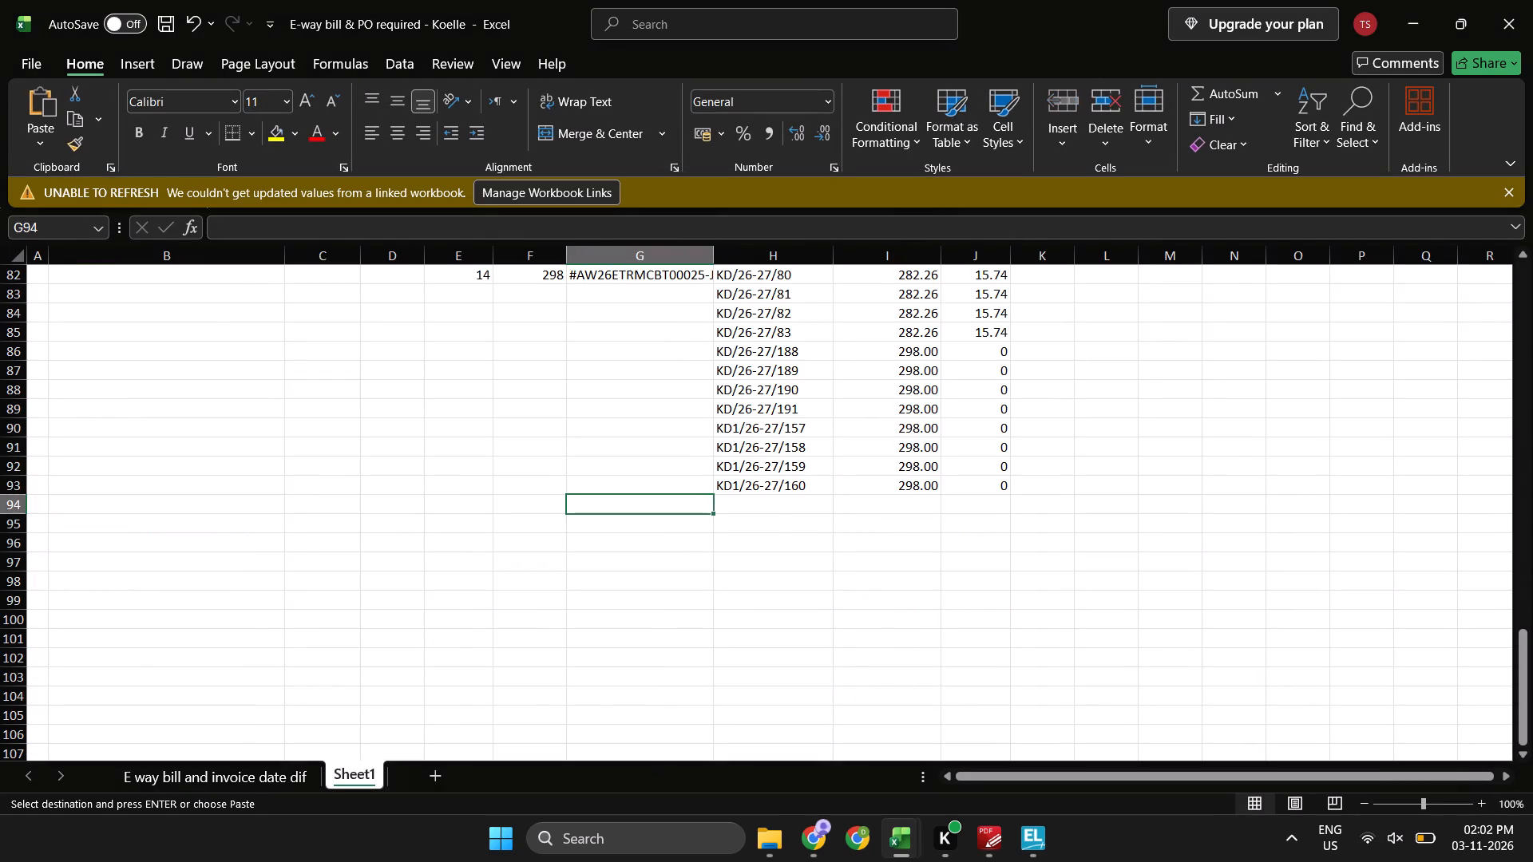
pyautogui.press('Down')
pyautogui.press('Return')
pyautogui.press('Left')
pyautogui.press('Left')
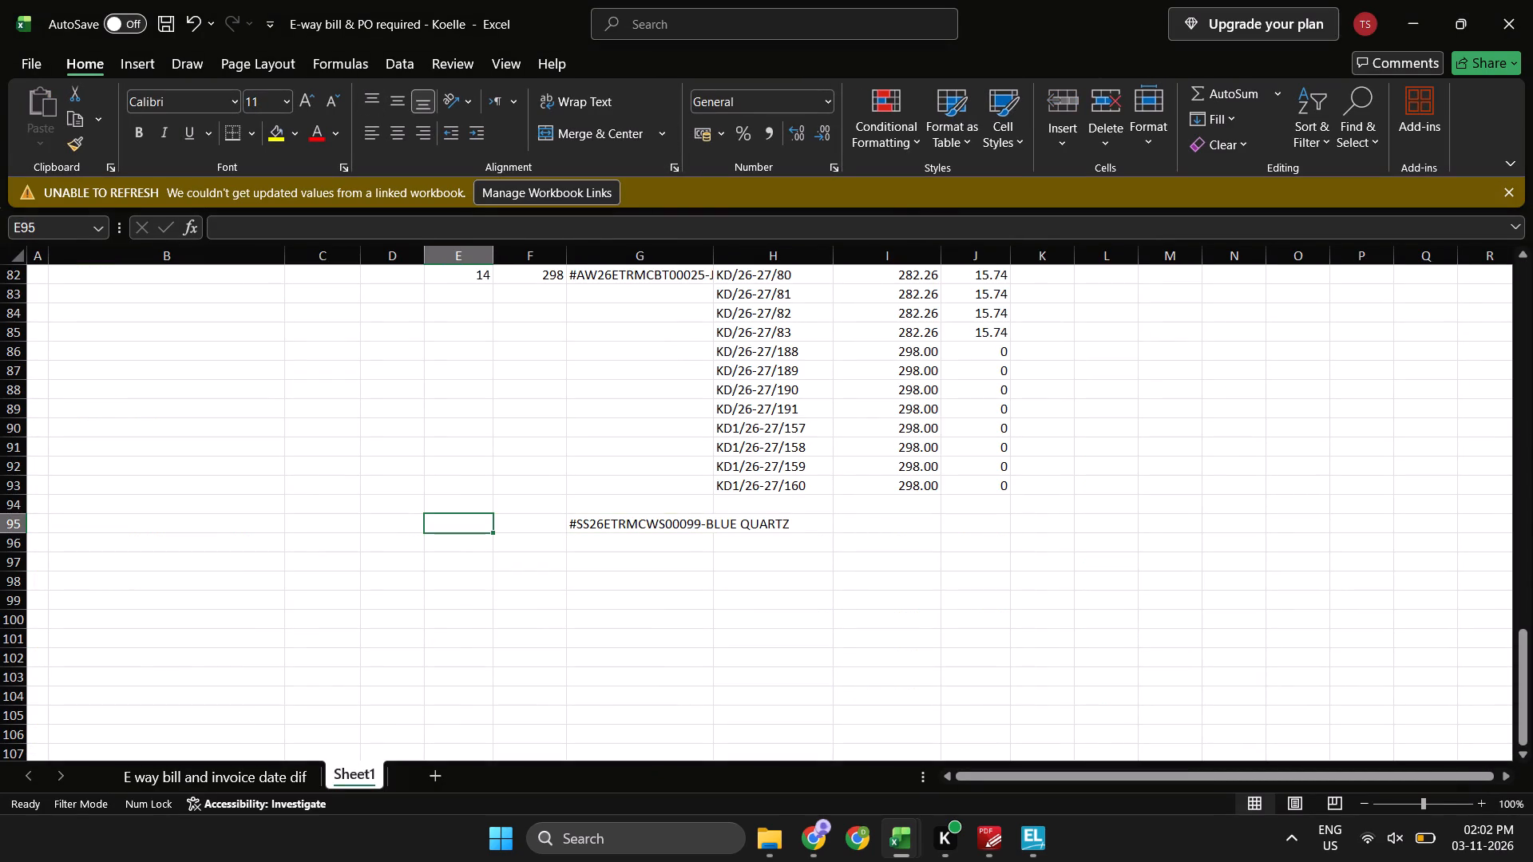
# Enter 8 in E95 of the #SS26ETRMCWS00099-BLUE QUARTZ row and copy the rate cell F82 into F95.
pyautogui.press('8')
pyautogui.press('Return')
pyautogui.press('Right')
pyautogui.press('Up')
pyautogui.hotkey('ctrl', 'r')
pyautogui.hotkey('ctrl', 'Up')
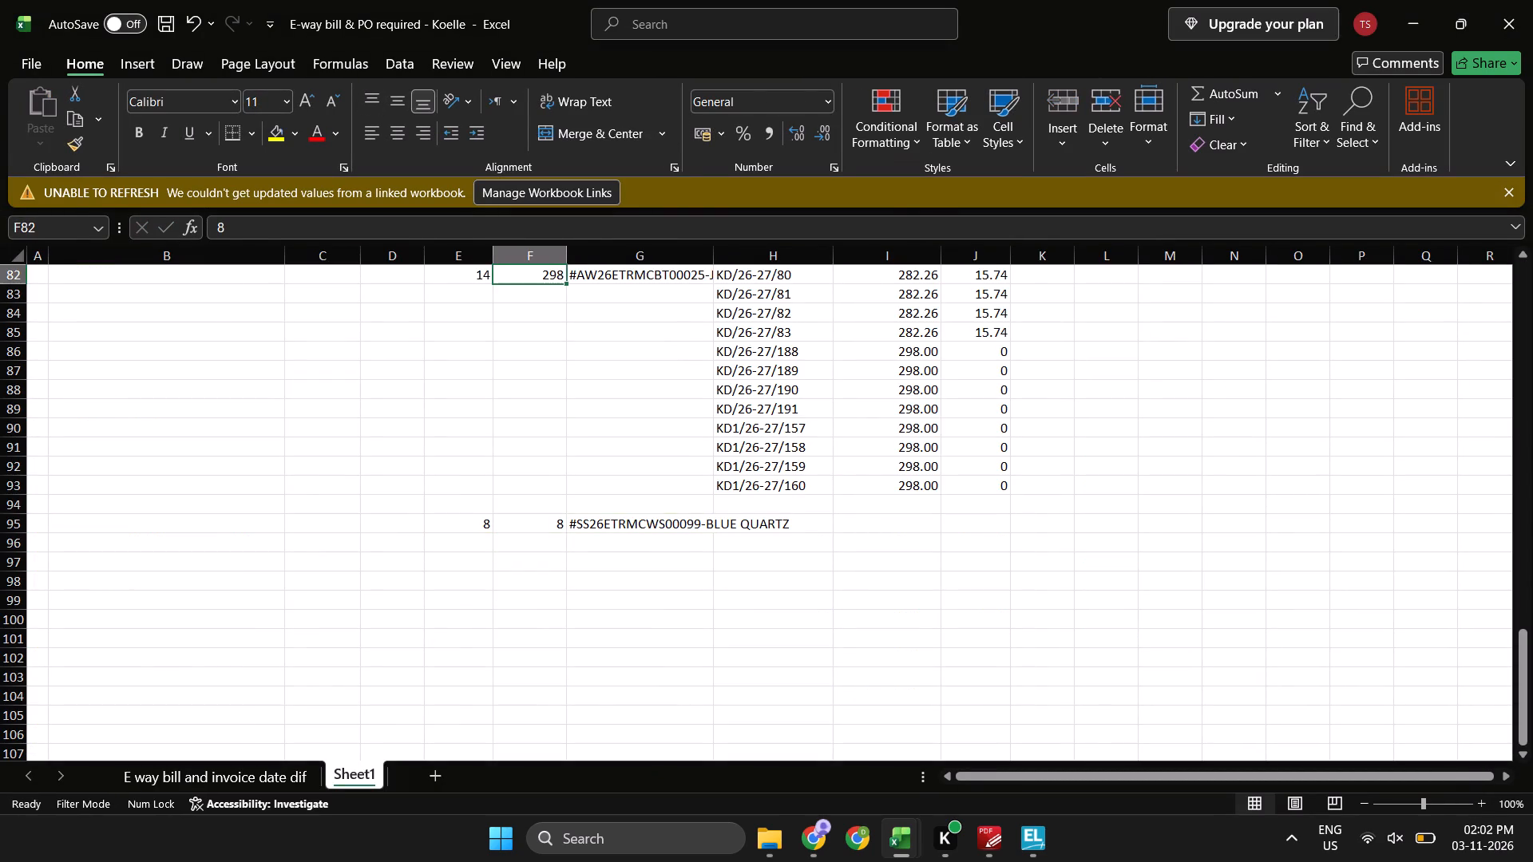
pyautogui.hotkey('ctrl', 'c')
pyautogui.hotkey('ctrl', 'Down')
pyautogui.press('Return')
# Enter the rate difference formula =$F$95-I95 in J95 of the BLUE QUARTZ row.
pyautogui.press('Right')
pyautogui.press('Right')
pyautogui.press('Right')
pyautogui.press('Right')
pyautogui.press('=')
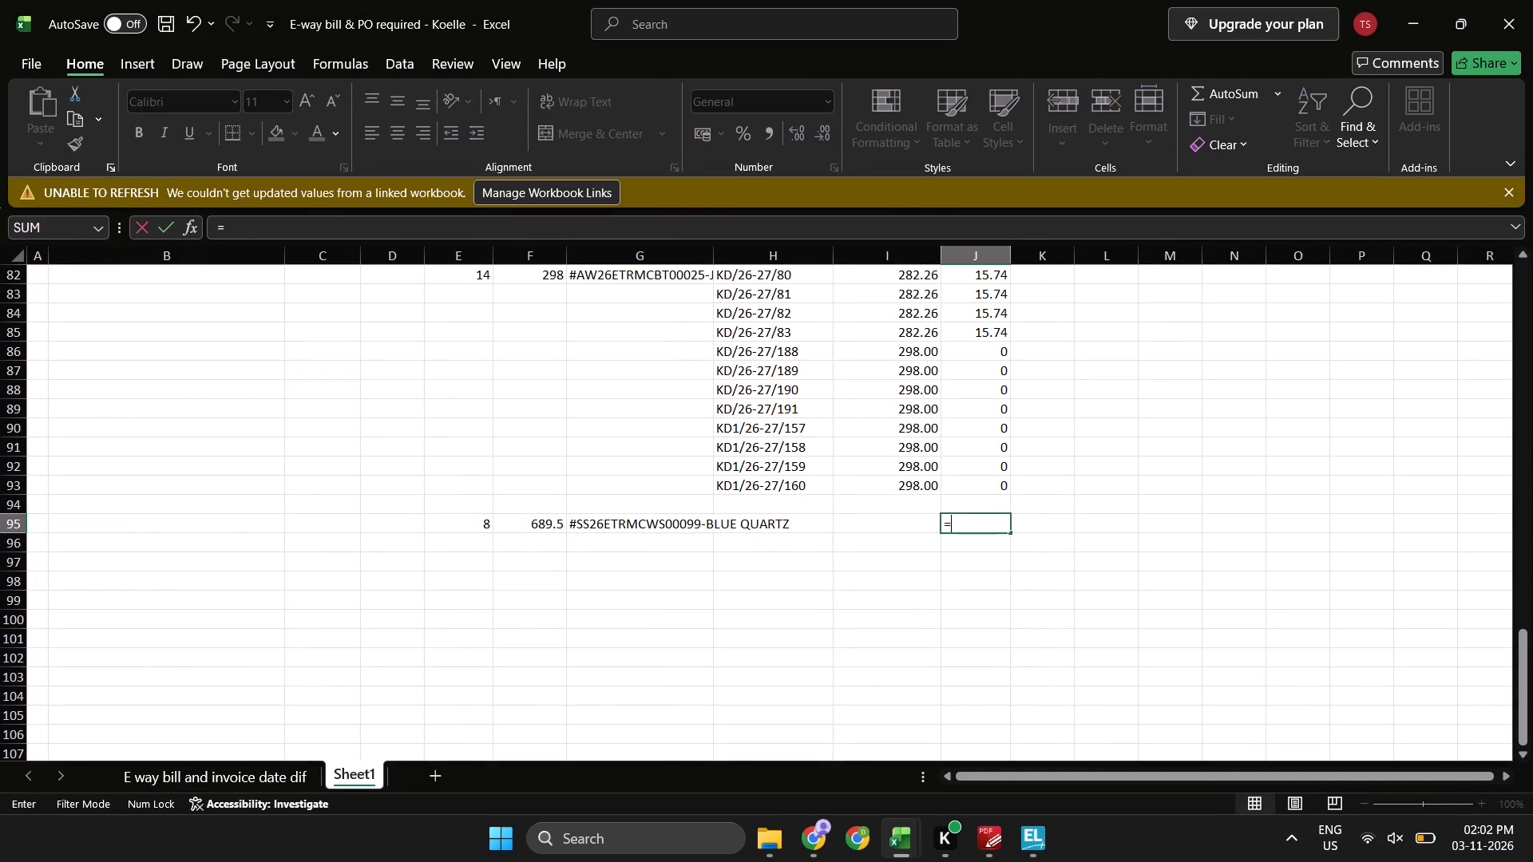
pyautogui.press('Left')
pyautogui.press('Left')
pyautogui.press('Left')
pyautogui.press('Left')
pyautogui.press('Left')
pyautogui.press('Right')
pyautogui.press('F4')
pyautogui.press('-')
pyautogui.press('Left')
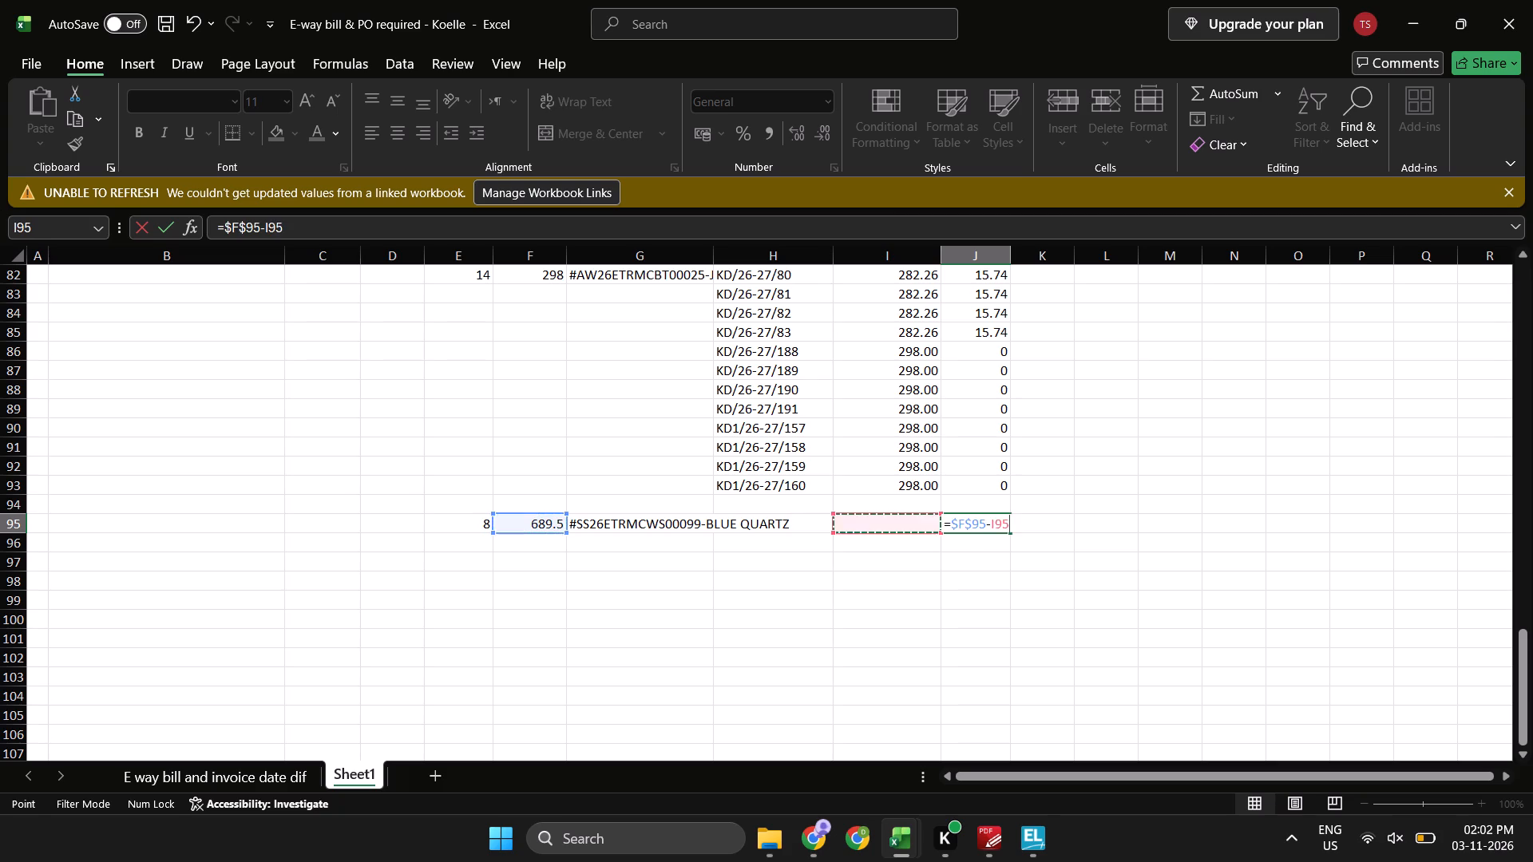
pyautogui.press('Return')
# Switch to the blue quart ledger workbook and apply Merge & Center to the Date header in row 12.
pyautogui.press('Up')
pyautogui.press('Left')
pyautogui.press('Left')
pyautogui.press('Left')
pyautogui.press('Right')
pyautogui.hotkey('alt', 'Tab')
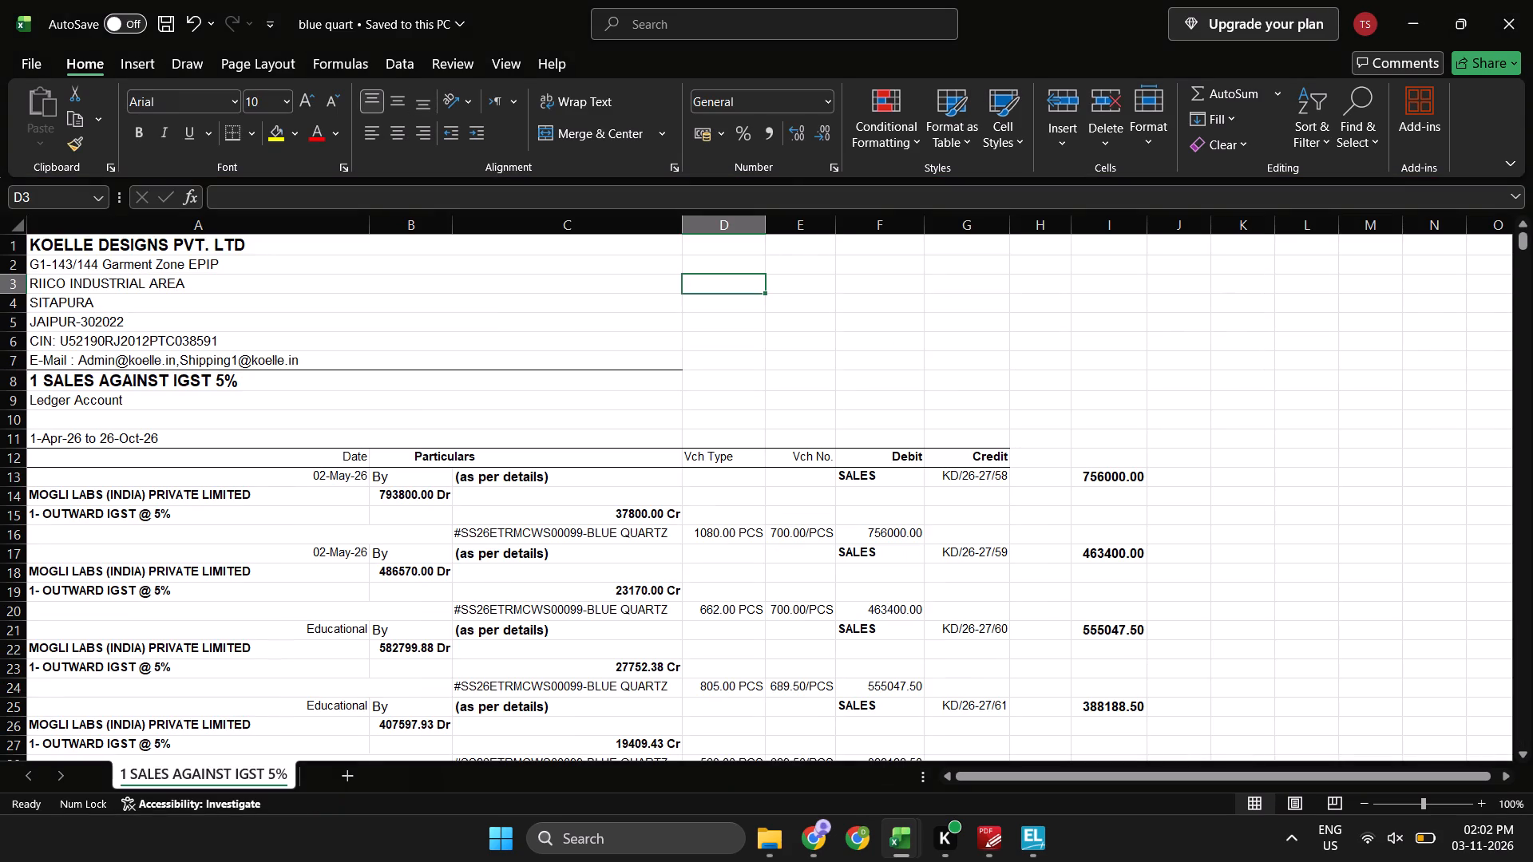
pyautogui.press('Down')
pyautogui.press('Left')
pyautogui.press('Down')
pyautogui.press('Down')
pyautogui.press('Down')
pyautogui.press('Down')
pyautogui.press('Down')
pyautogui.press('Down')
pyautogui.press('Down')
pyautogui.press('Right')
pyautogui.press('Down')
pyautogui.press('Left')
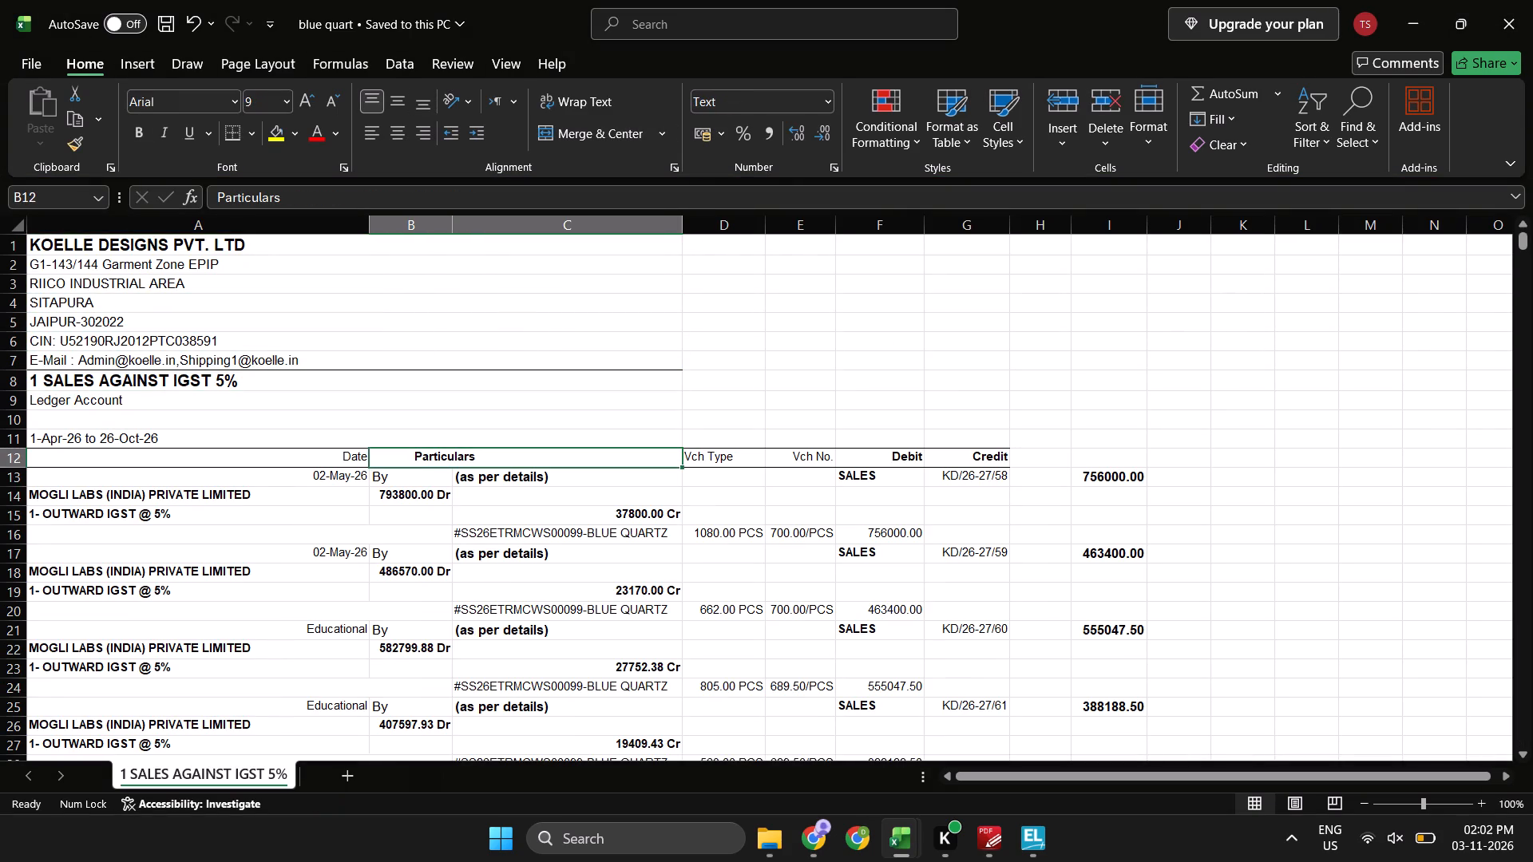
pyautogui.click(597, 138)
# Add filters to the sales ledger table, selecting it from header row 12 downward across columns A to I.
pyautogui.press('Left')
pyautogui.press('Left')
pyautogui.hotkey('shift', 'Right')
pyautogui.hotkey('shift', 'Right')
pyautogui.hotkey('shift', 'Right')
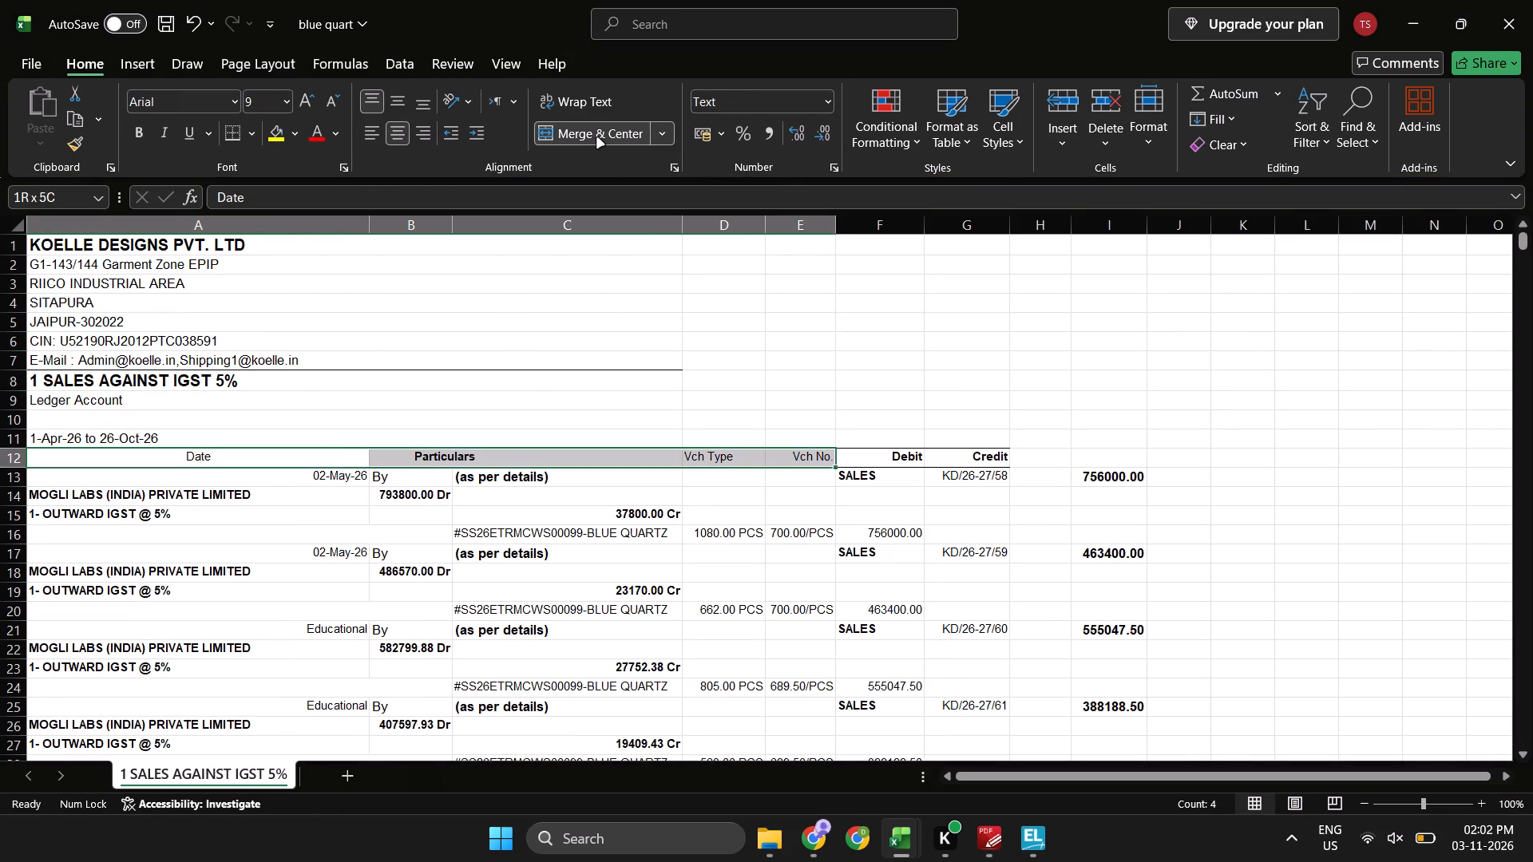
pyautogui.hotkey('shift', 'Right')
pyautogui.hotkey('shift', 'Right')
pyautogui.hotkey('shift', 'Right')
pyautogui.hotkey('shift', 'Right')
pyautogui.hotkey('shift', 'pagedown')
pyautogui.hotkey('shift', 'pagedown')
pyautogui.hotkey('shift', 'pagedown')
pyautogui.hotkey('shift', 'pagedown')
pyautogui.hotkey('shift', 'pagedown')
pyautogui.hotkey('shift', 'pagedown')
pyautogui.hotkey('shift', 'pagedown')
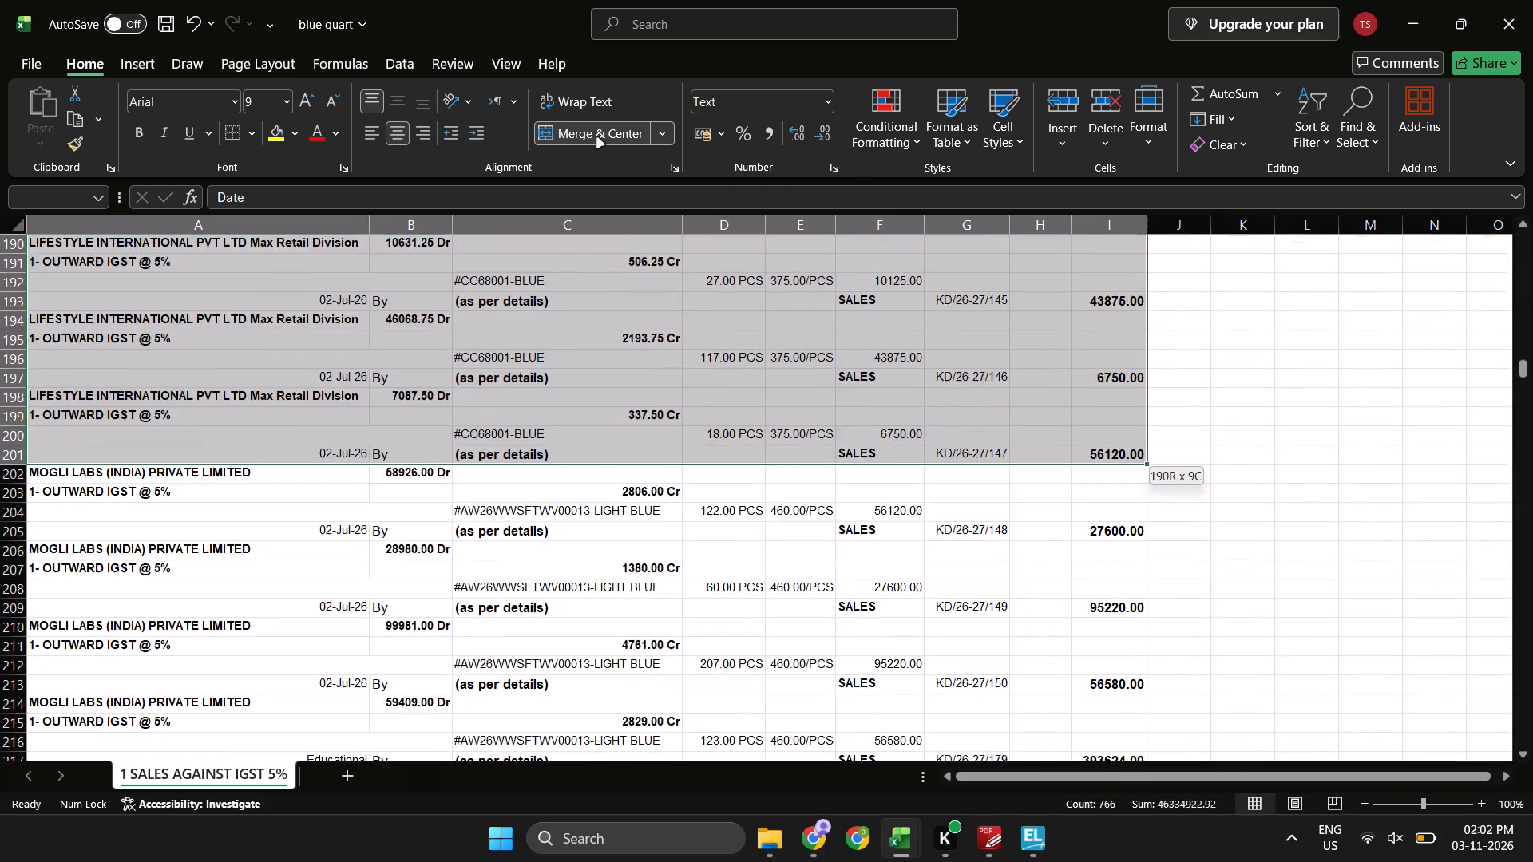
pyautogui.hotkey('shift', 'pagedown')
pyautogui.hotkey('shift', 'pagedown')
pyautogui.hotkey('shift', 'pagedown')
pyautogui.hotkey('shift', 'pagedown')
pyautogui.hotkey('shift', 'pagedown')
pyautogui.hotkey('shift', 'pagedown')
pyautogui.hotkey('shift', 'pagedown')
pyautogui.hotkey('shift', 'pagedown')
pyautogui.hotkey('shift', 'pagedown')
pyautogui.hotkey('shift', 'pagedown')
pyautogui.hotkey('shift', 'pagedown')
pyautogui.hotkey('shift', 'pagedown')
pyautogui.hotkey('shift', 'pagedown')
pyautogui.hotkey('shift', 'pagedown')
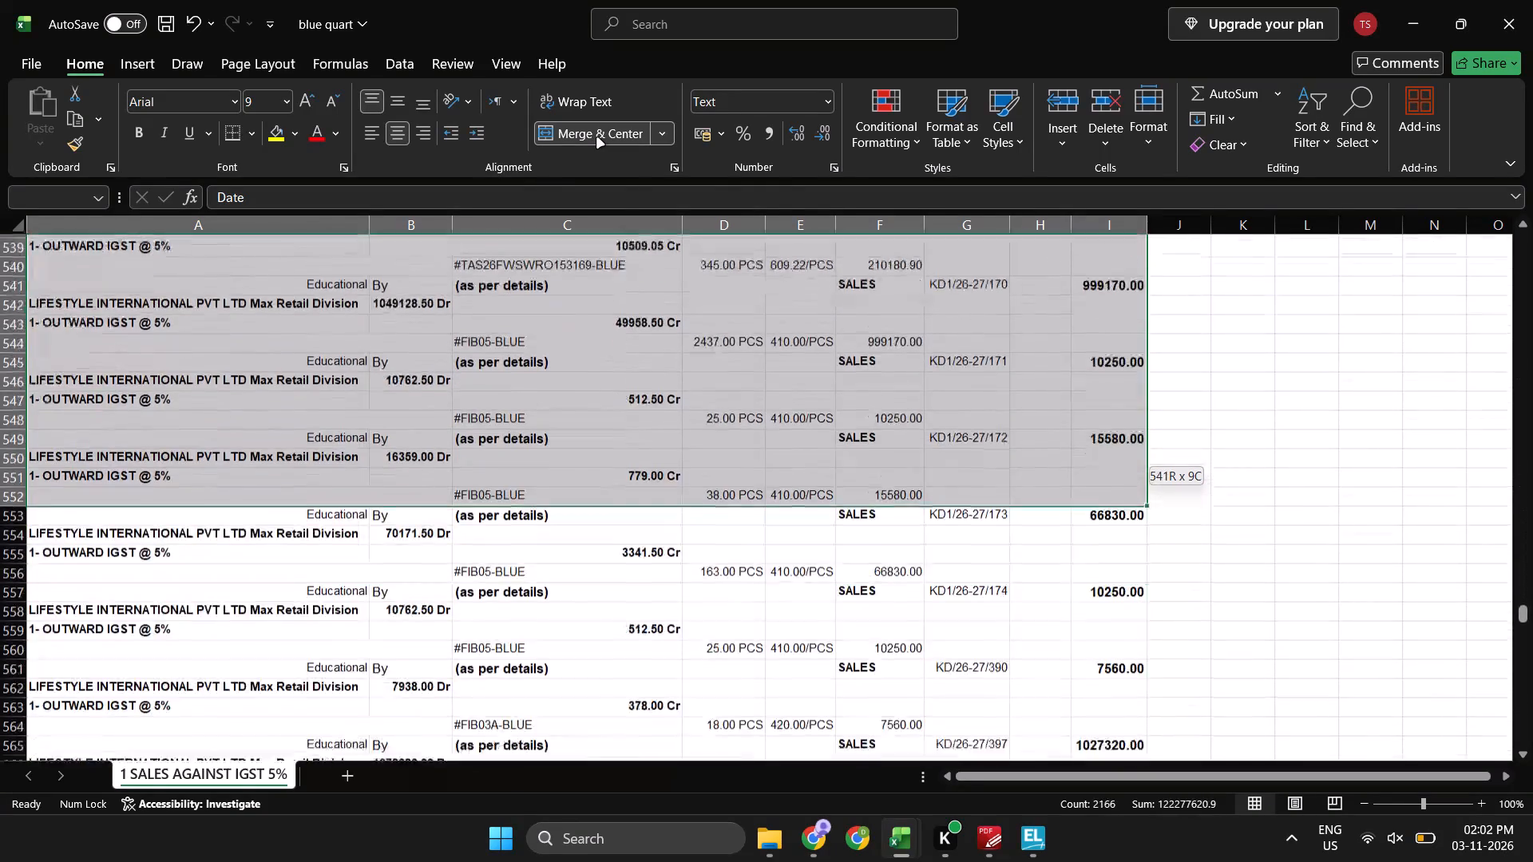
pyautogui.hotkey('shift', 'pagedown')
pyautogui.hotkey('shift', 'pagedown')
pyautogui.hotkey('shift', 'pagedown')
pyautogui.hotkey('shift', 'pagedown')
pyautogui.hotkey('shift', 'pagedown')
pyautogui.hotkey('shift', 'pagedown')
pyautogui.hotkey('shift', 'pagedown')
pyautogui.hotkey('shift', 'pagedown')
pyautogui.write('at')
pyautogui.press('Escape')
# Unmerge the Particulars header cell spanning B12 and C12 so column C can be filtered separately.
pyautogui.press('Down')
pyautogui.press('Up')
pyautogui.press('Right')
pyautogui.press('Up')
pyautogui.press('Left')
pyautogui.press('Right')
pyautogui.press('Down')
pyautogui.press('Left')
pyautogui.hotkey('alt', 'Down')
pyautogui.hotkey('alt', 'Down')
pyautogui.hotkey('alt', 'Down')
pyautogui.hotkey('alt', 'Down')
pyautogui.hotkey('alt', 'Down')
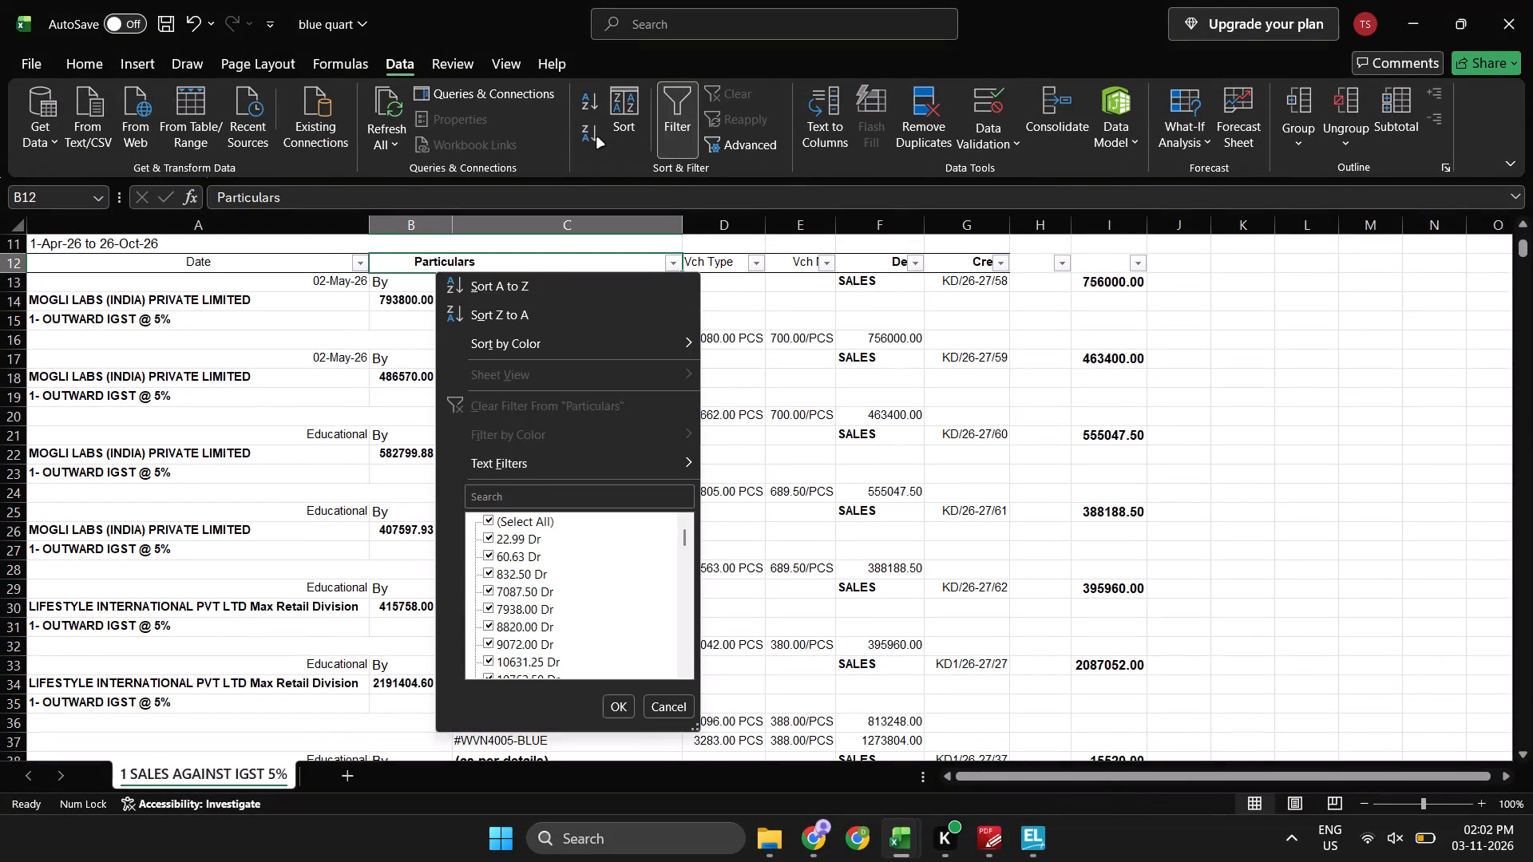
pyautogui.press('Escape')
pyautogui.press('Up')
pyautogui.press('Down')
pyautogui.click(93, 69)
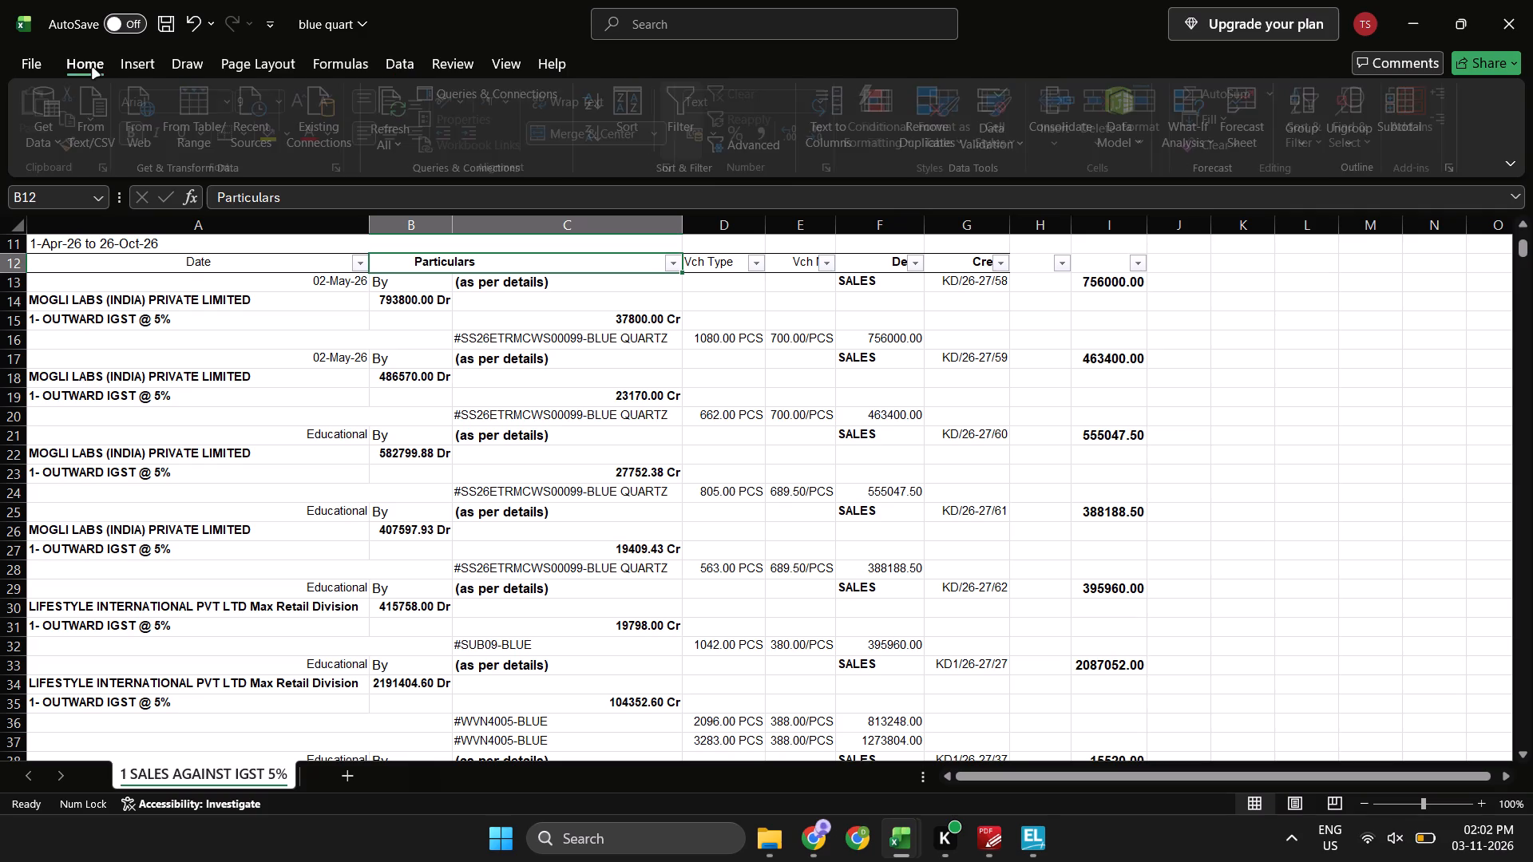
pyautogui.click(612, 129)
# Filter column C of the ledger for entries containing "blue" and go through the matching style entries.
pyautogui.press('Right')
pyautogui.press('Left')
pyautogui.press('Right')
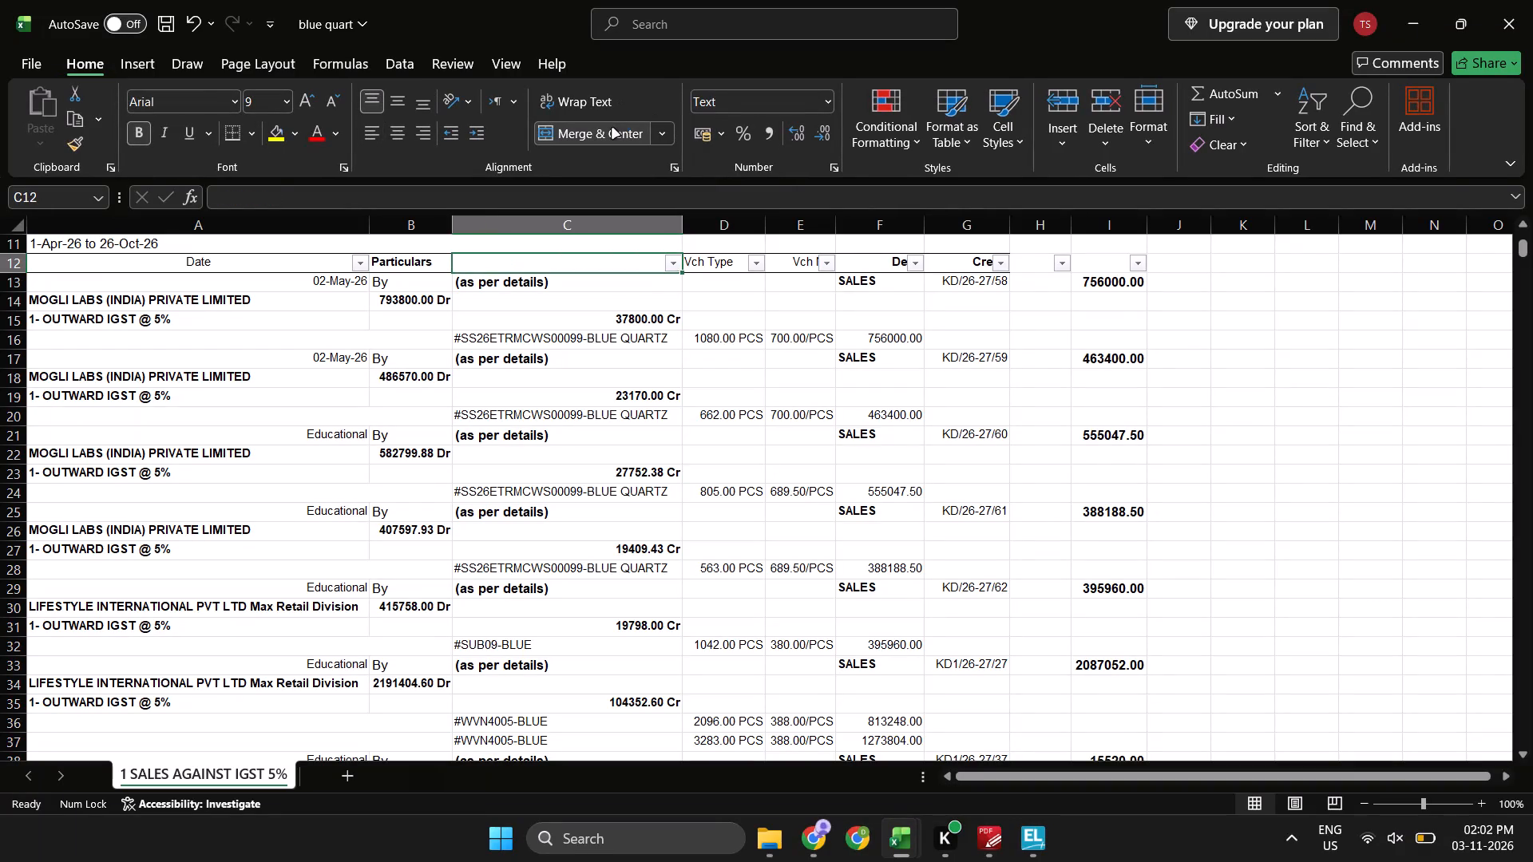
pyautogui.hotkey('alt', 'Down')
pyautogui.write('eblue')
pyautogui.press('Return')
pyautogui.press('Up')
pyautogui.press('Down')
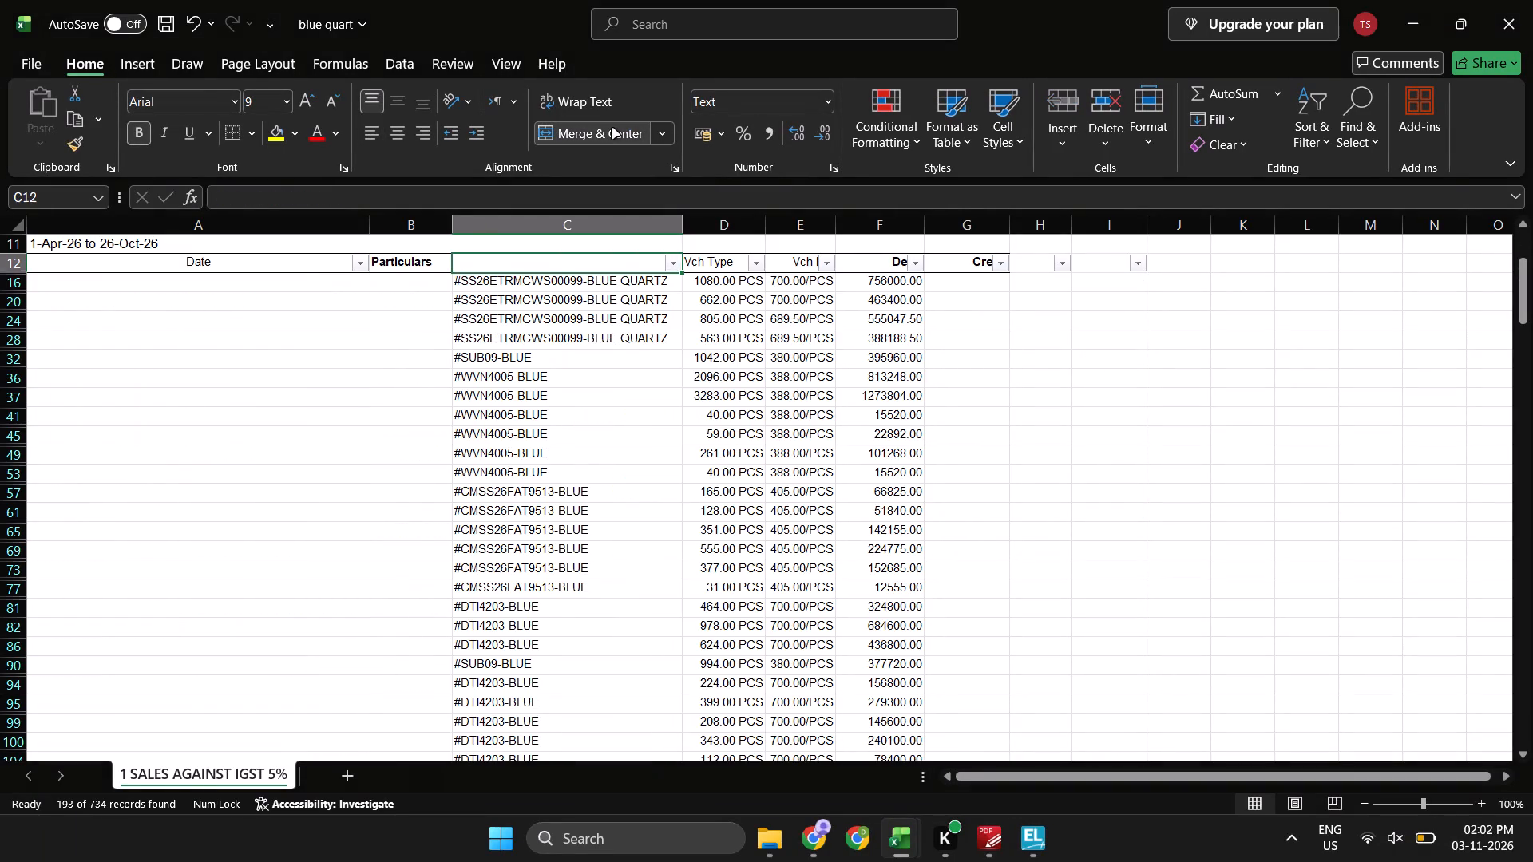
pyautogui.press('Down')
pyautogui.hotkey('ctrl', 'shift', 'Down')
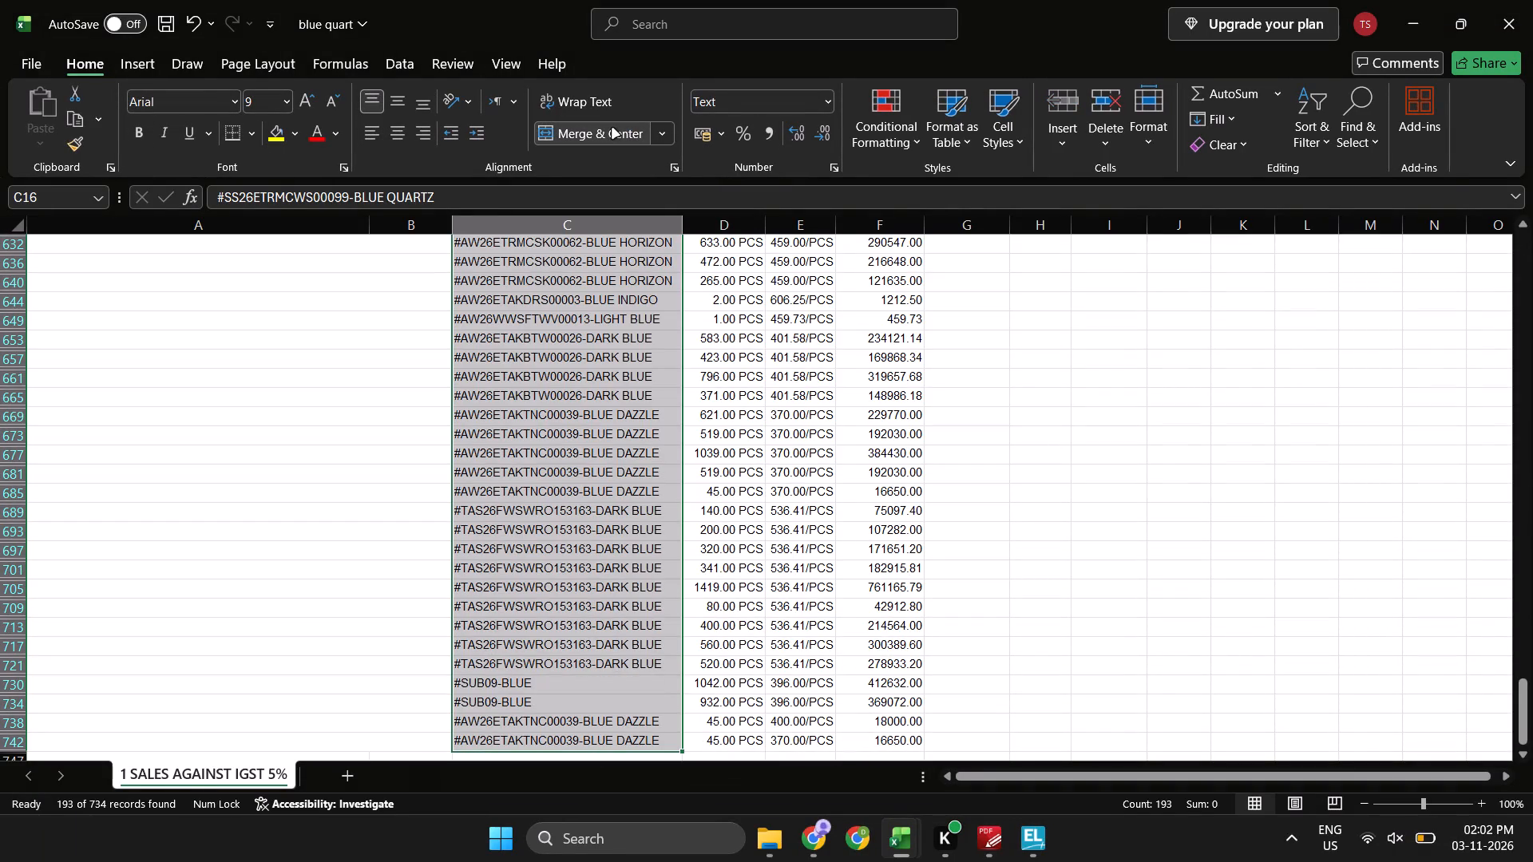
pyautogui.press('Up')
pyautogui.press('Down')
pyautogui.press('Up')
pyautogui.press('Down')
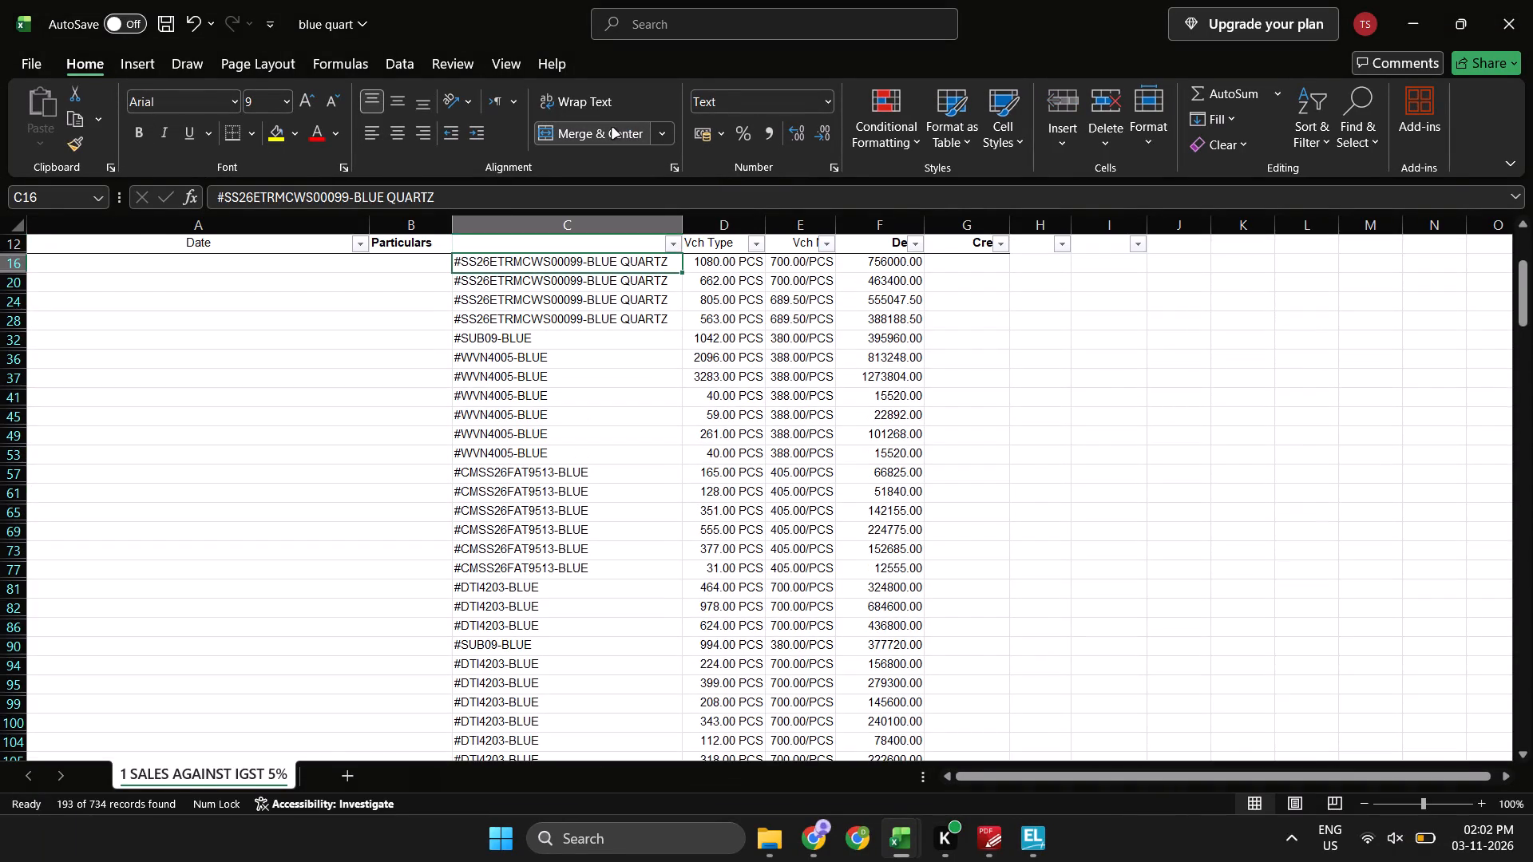
# Filter column C of the ledger by the style name #SS26ETRMCWS00099-BLUE QUARTZ copied from C16.
pyautogui.hotkey('alt', 'Tab')
pyautogui.hotkey('alt', 'Tab')
pyautogui.press('Up')
pyautogui.press('Down')
pyautogui.hotkey('ctrl', 'c')
pyautogui.hotkey('ctrl', 'Up')
pyautogui.press('Down')
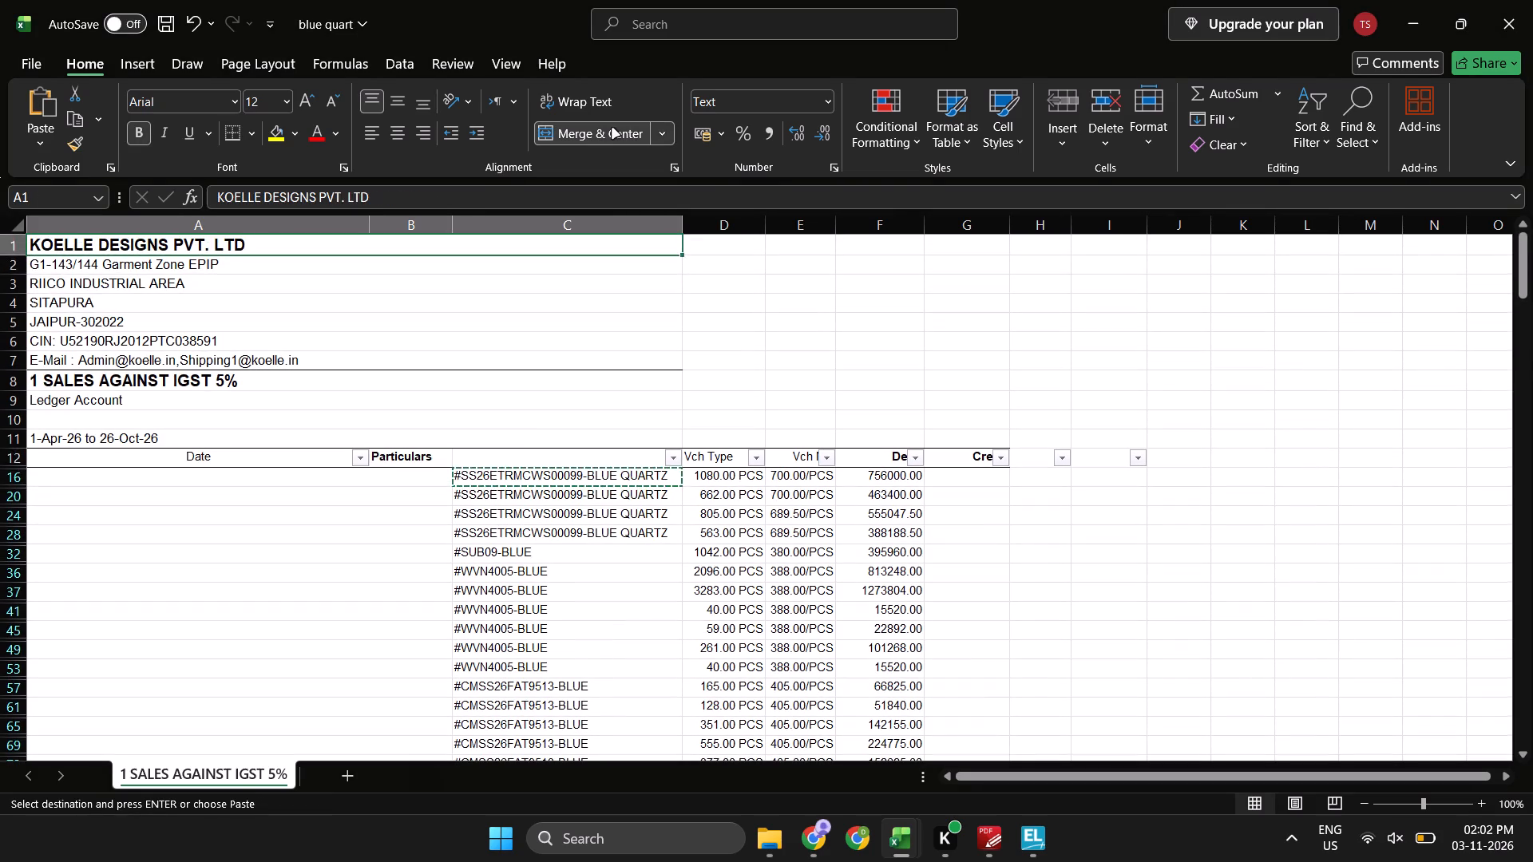
pyautogui.hotkey('ctrl', 'Down')
pyautogui.press('Down')
pyautogui.press('Up')
pyautogui.press('Right')
pyautogui.press('Right')
pyautogui.hotkey('alt', 'Down')
pyautogui.press('e')
pyautogui.hotkey('ctrl', 'v')
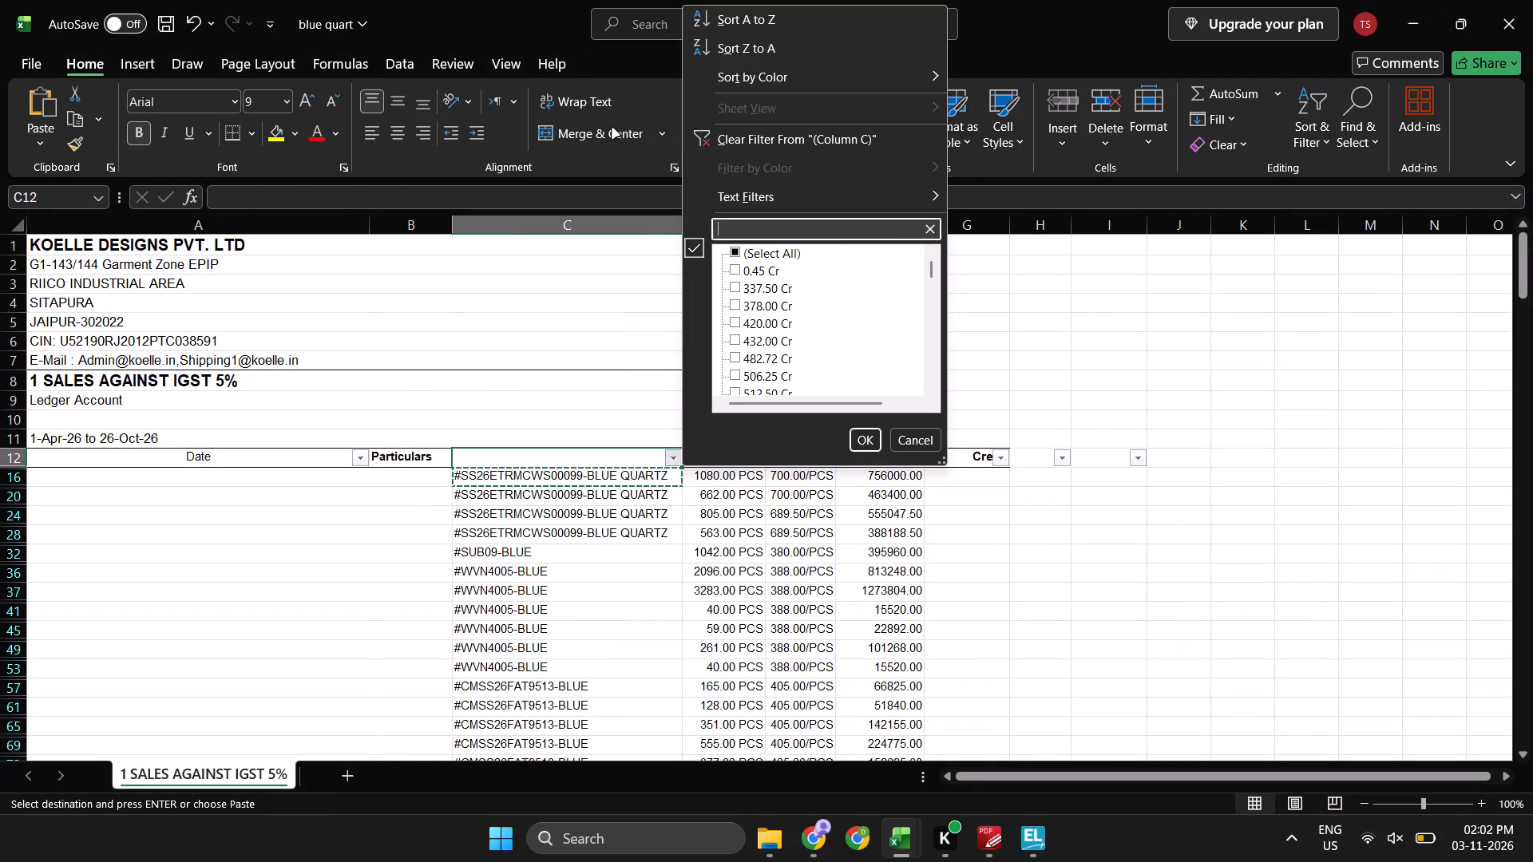
pyautogui.press('Return')
# Highlight the filtered #SS26ETRMCWS00099-BLUE QUARTZ rows in yellow across the whole sheet width.
pyautogui.press('Down')
pyautogui.hotkey('ctrl', 'shift', 'Down')
pyautogui.hotkey('shift', 'space')
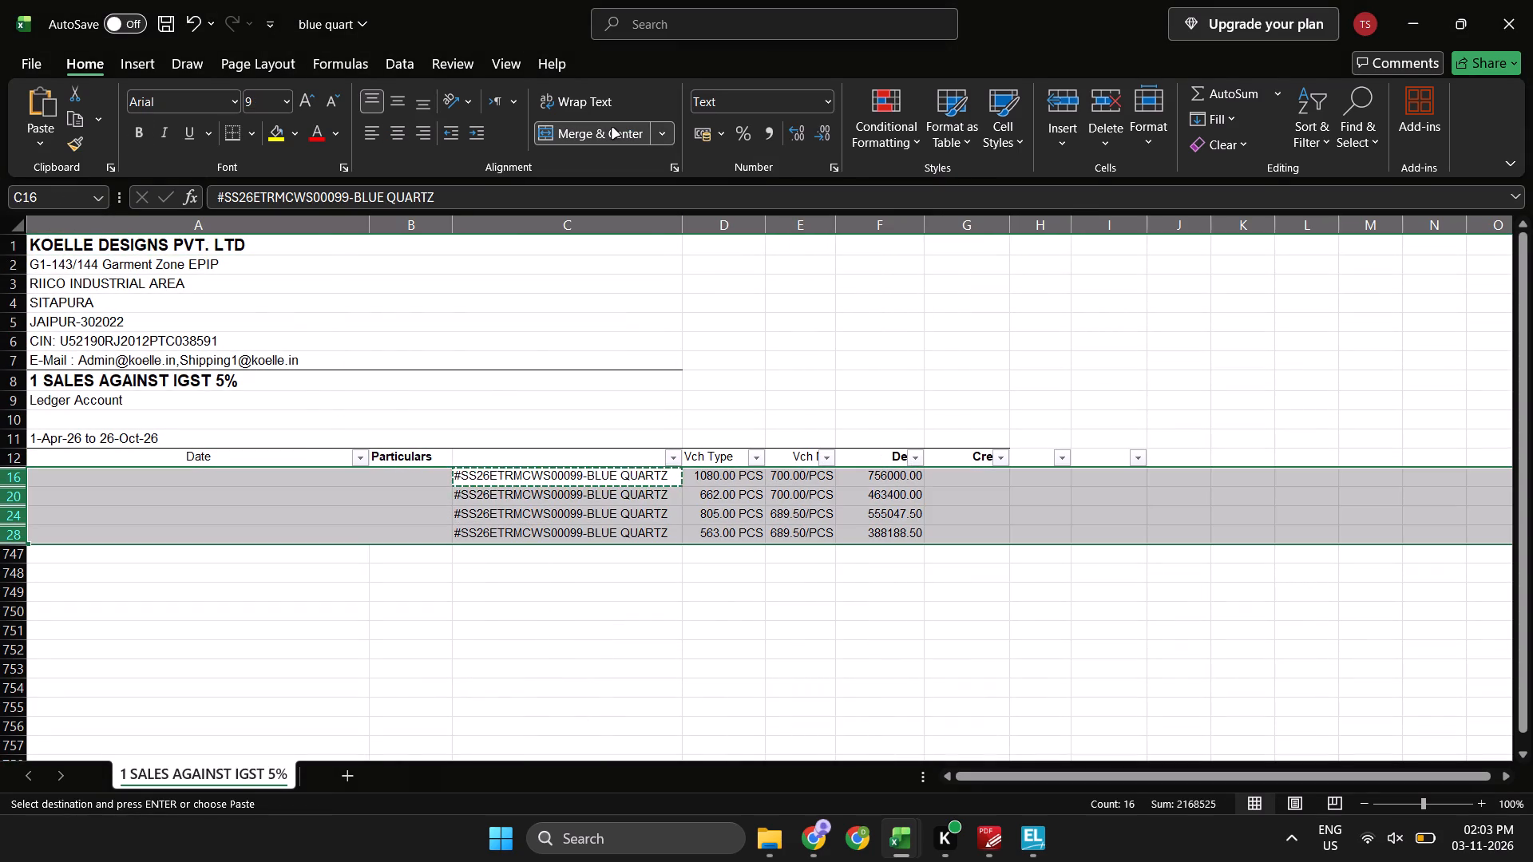
pyautogui.click(274, 132)
pyautogui.press('Escape')
pyautogui.press('Right')
pyautogui.press('Up')
pyautogui.press('Left')
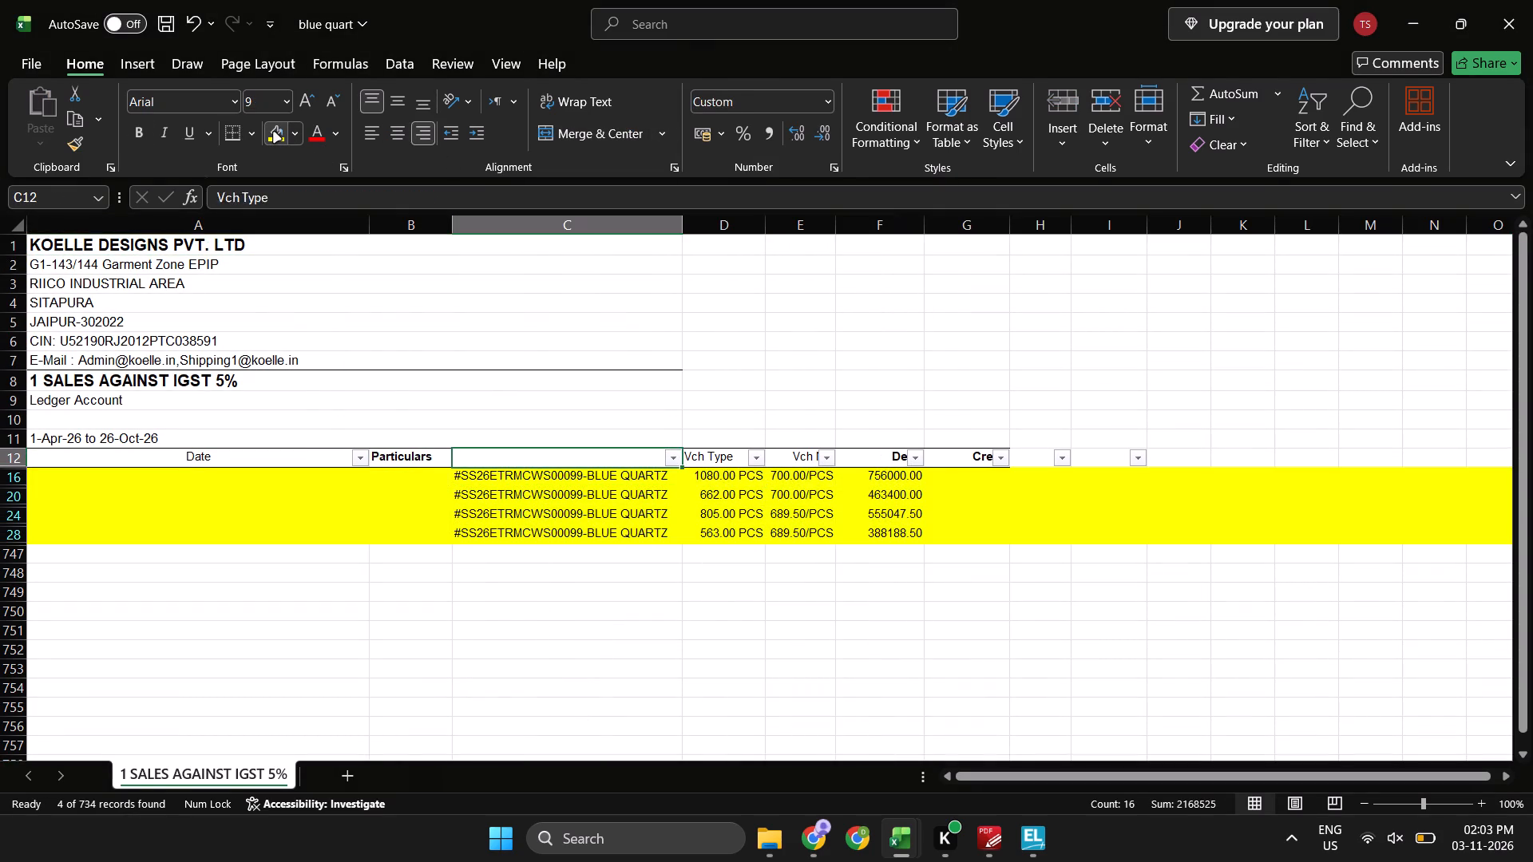
# Clear the column C filter to show all ledger rows.
pyautogui.hotkey('alt', 'Down')
pyautogui.press('c')
# Enter the formula =G13 in G16 of the ledger to bring the voucher number onto the BLUE QUARTZ row.
pyautogui.press('Right')
pyautogui.press('Right')
pyautogui.press('Right')
pyautogui.press('Down')
pyautogui.press('Down')
pyautogui.press('Down')
pyautogui.press('Right')
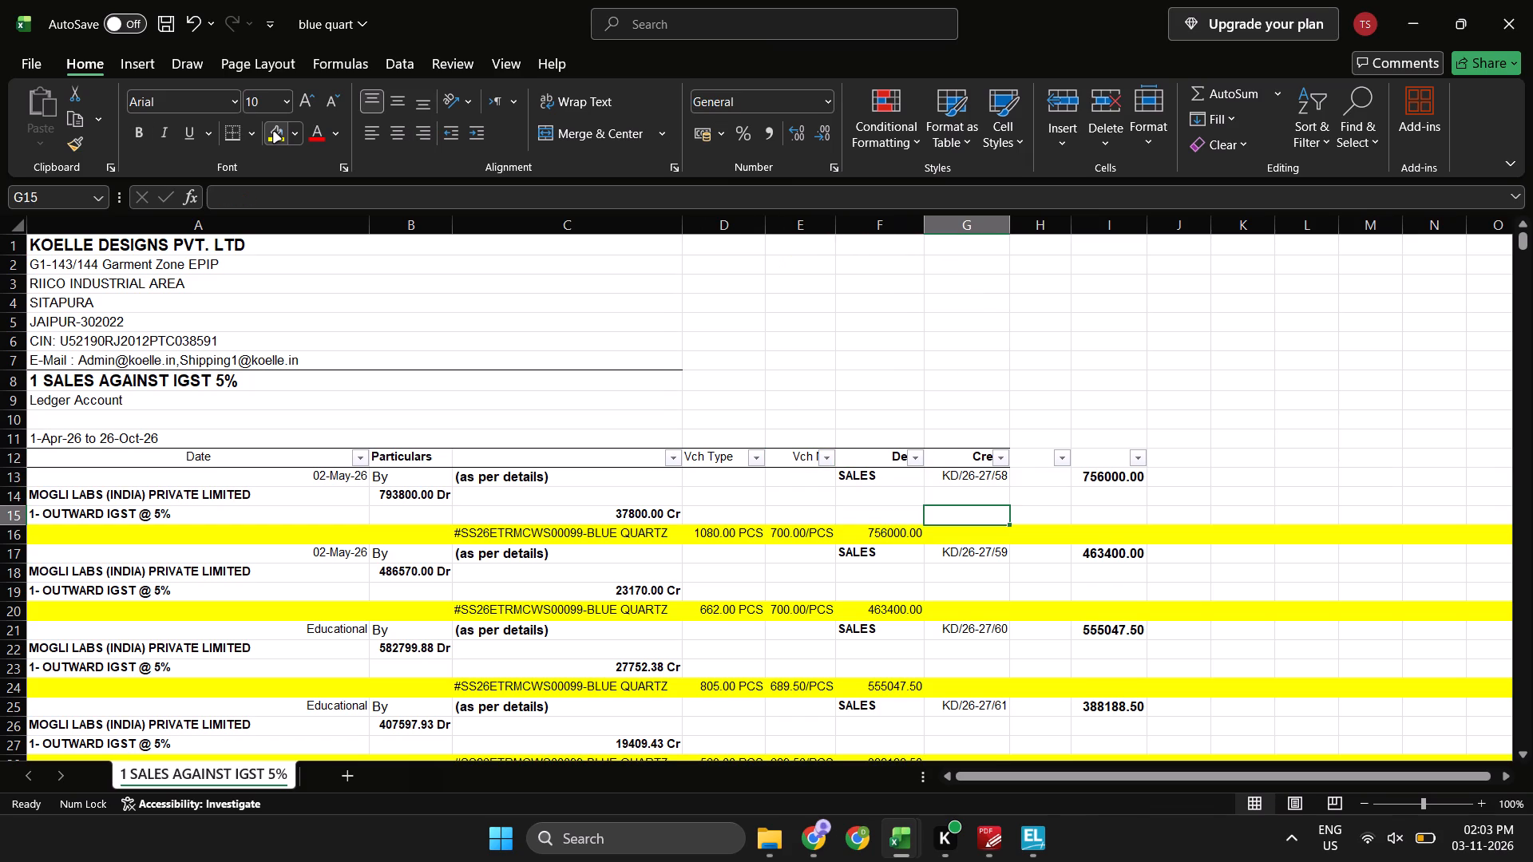
pyautogui.press('Down')
pyautogui.press('=')
pyautogui.press('Up')
pyautogui.press('Up')
pyautogui.press('Up')
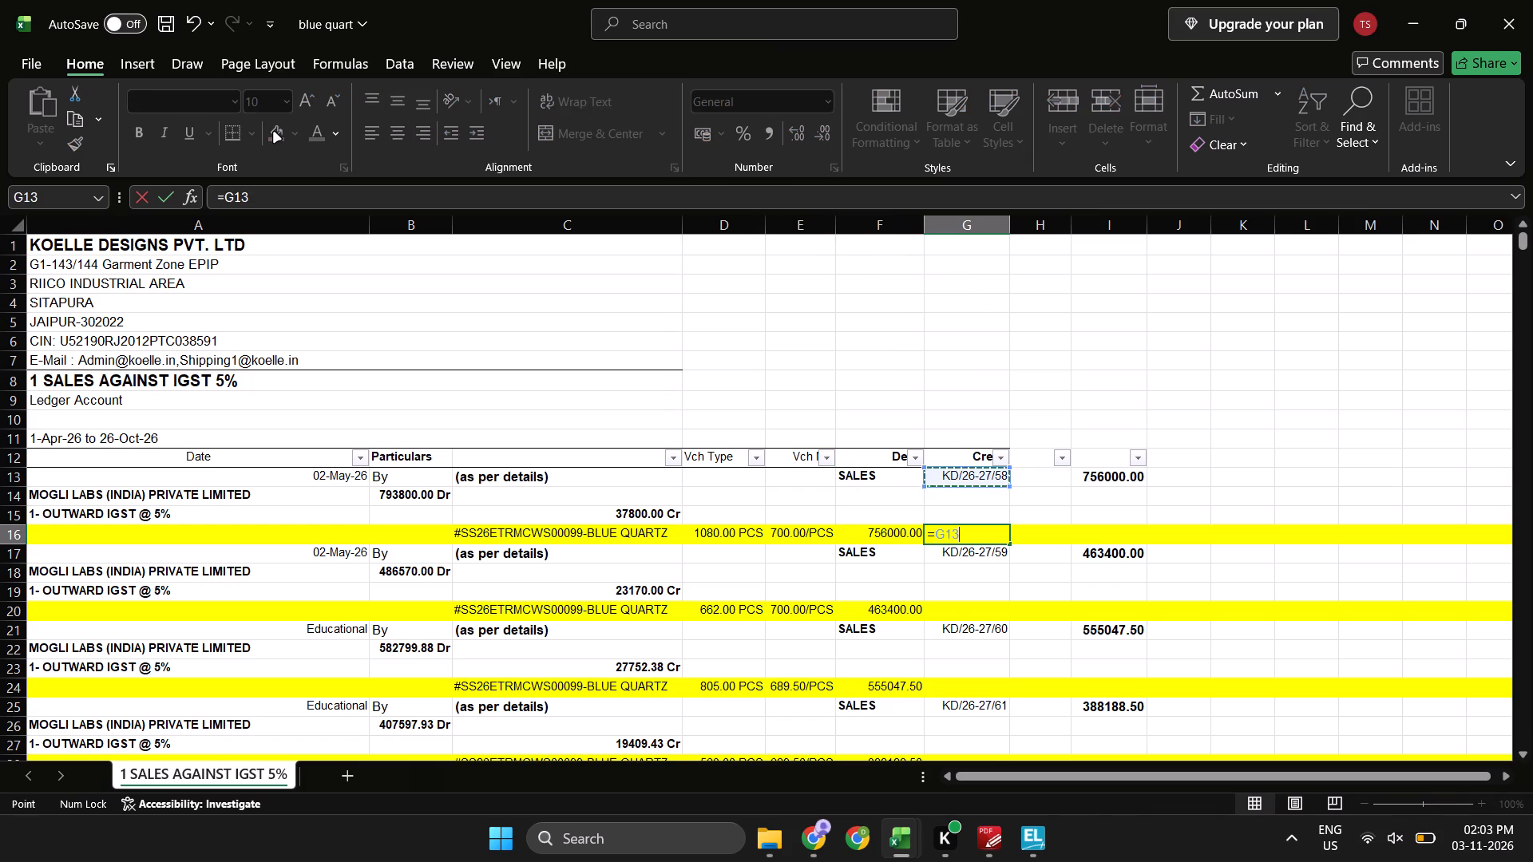
pyautogui.press('Return')
# Filter column C of the ledger for entries containing "blue" and return to the first BLUE QUARTZ rows.
pyautogui.press('Up')
pyautogui.press('Left')
pyautogui.press('Left')
pyautogui.press('Up')
pyautogui.press('Left')
pyautogui.press('Up')
pyautogui.press('Up')
pyautogui.press('Left')
pyautogui.press('Up')
pyautogui.hotkey('alt', 'Down')
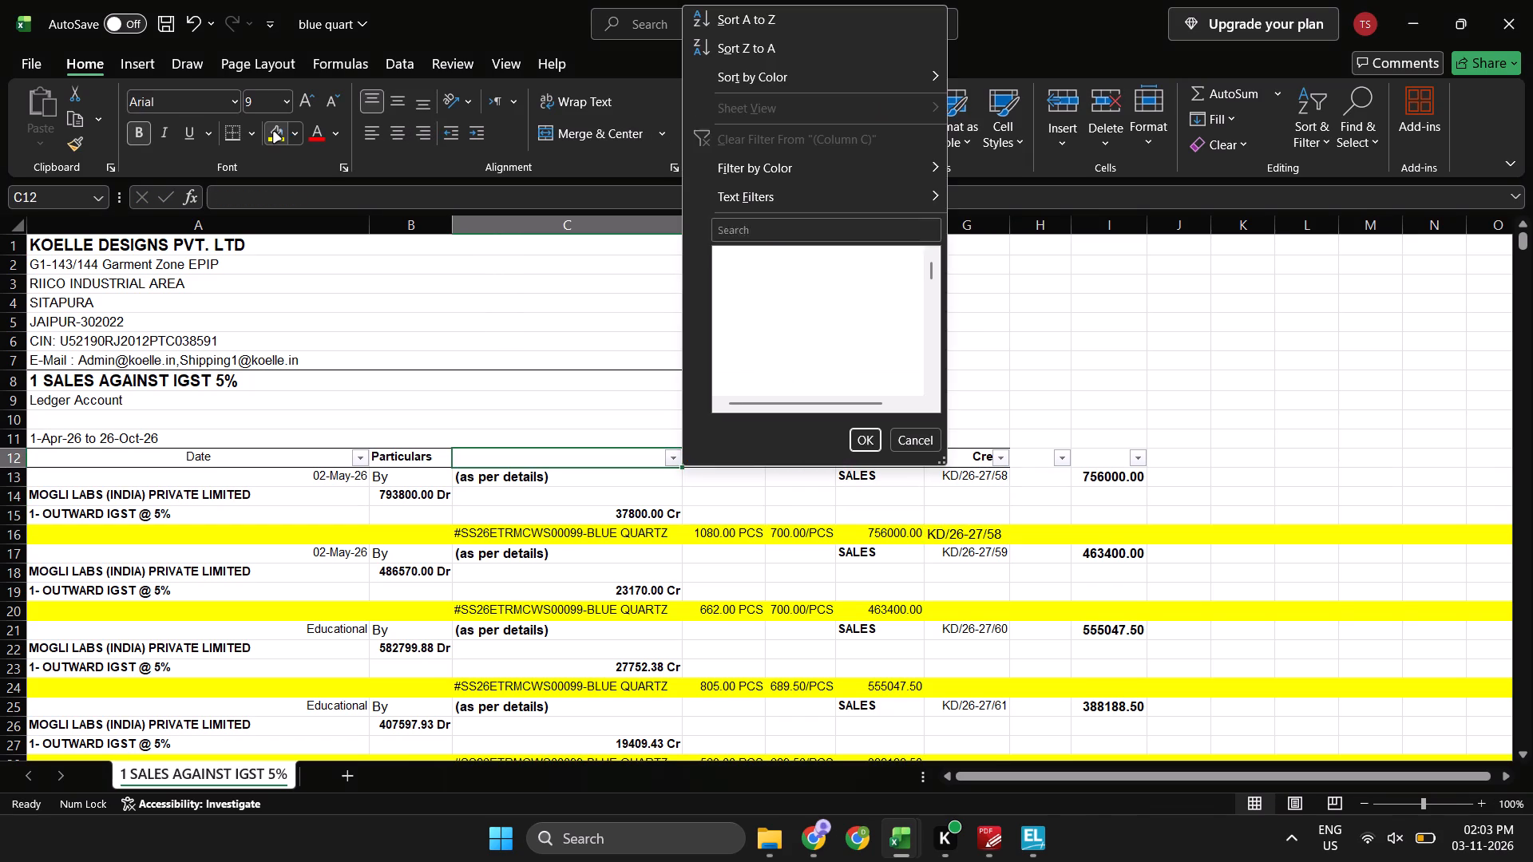
pyautogui.press('e')
pyautogui.write('blue')
pyautogui.press('Return')
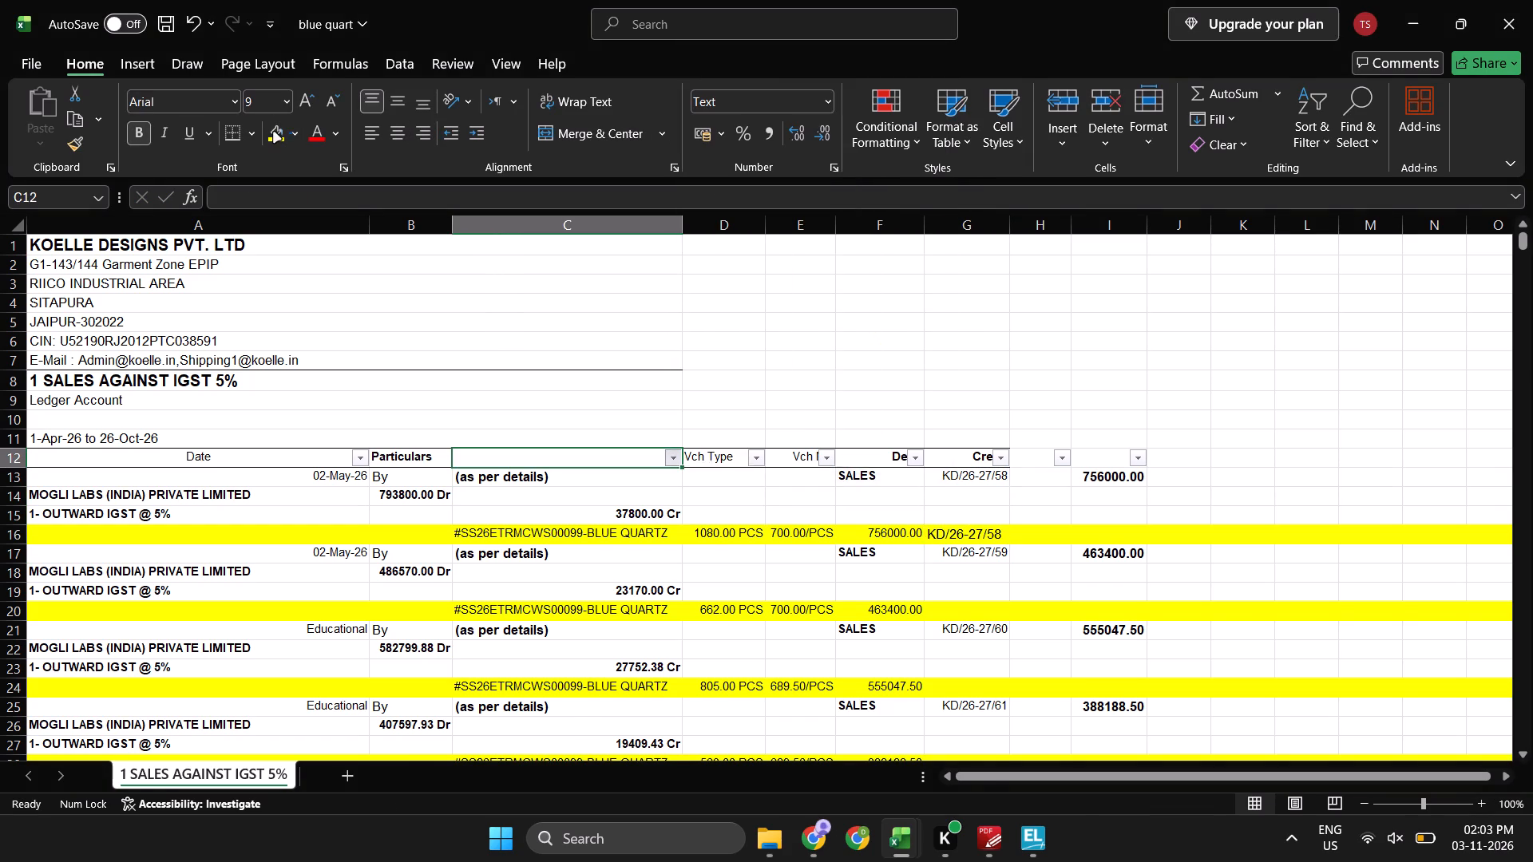
pyautogui.press('Down')
pyautogui.press('Down')
pyautogui.press('Down')
pyautogui.hotkey('ctrl', 'Down')
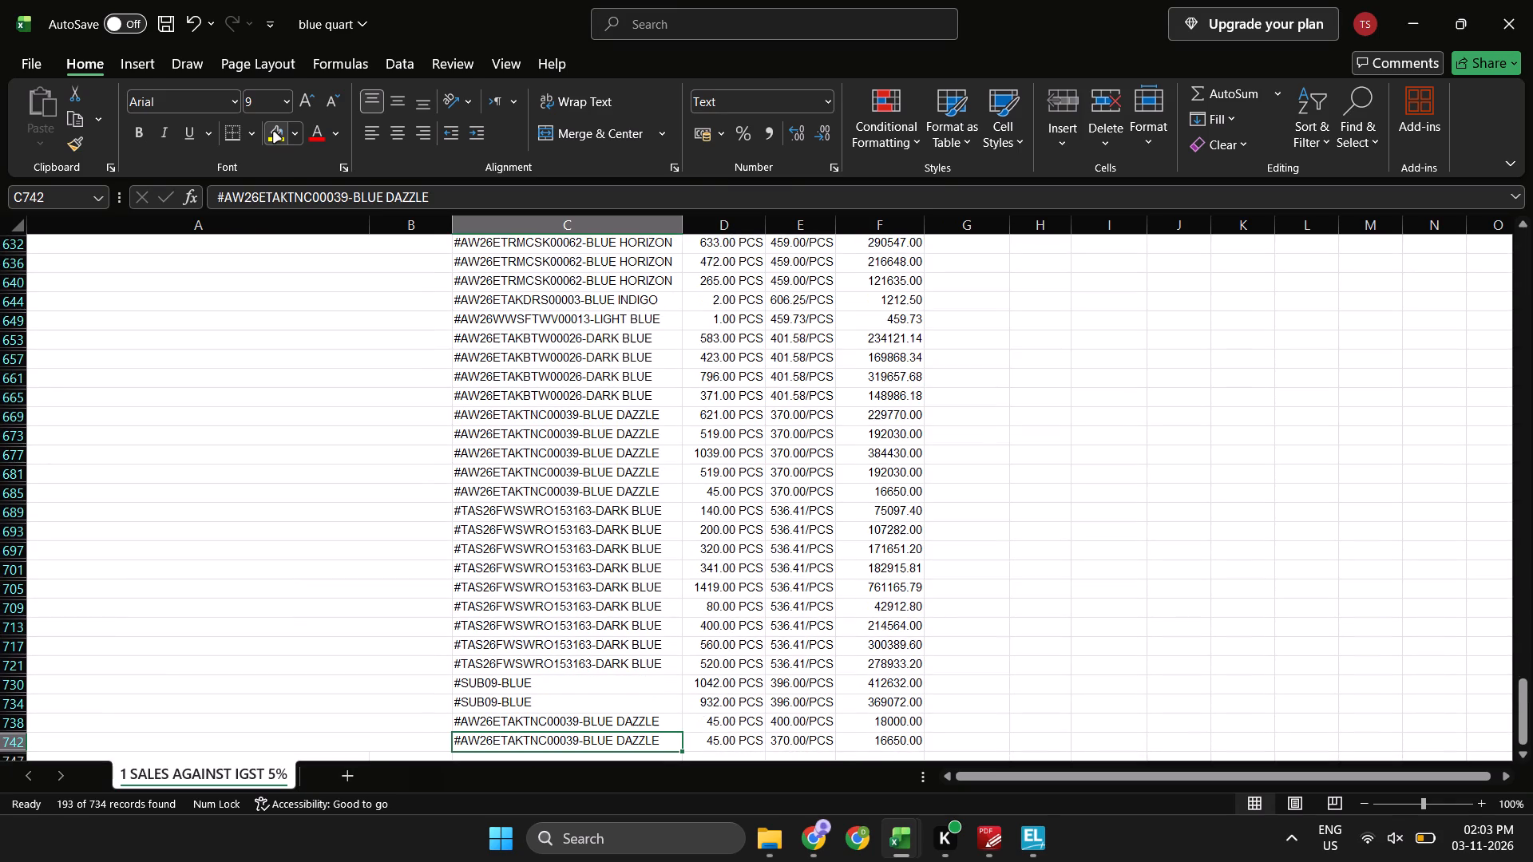
pyautogui.press('Up')
pyautogui.hotkey('ctrl', 'Up')
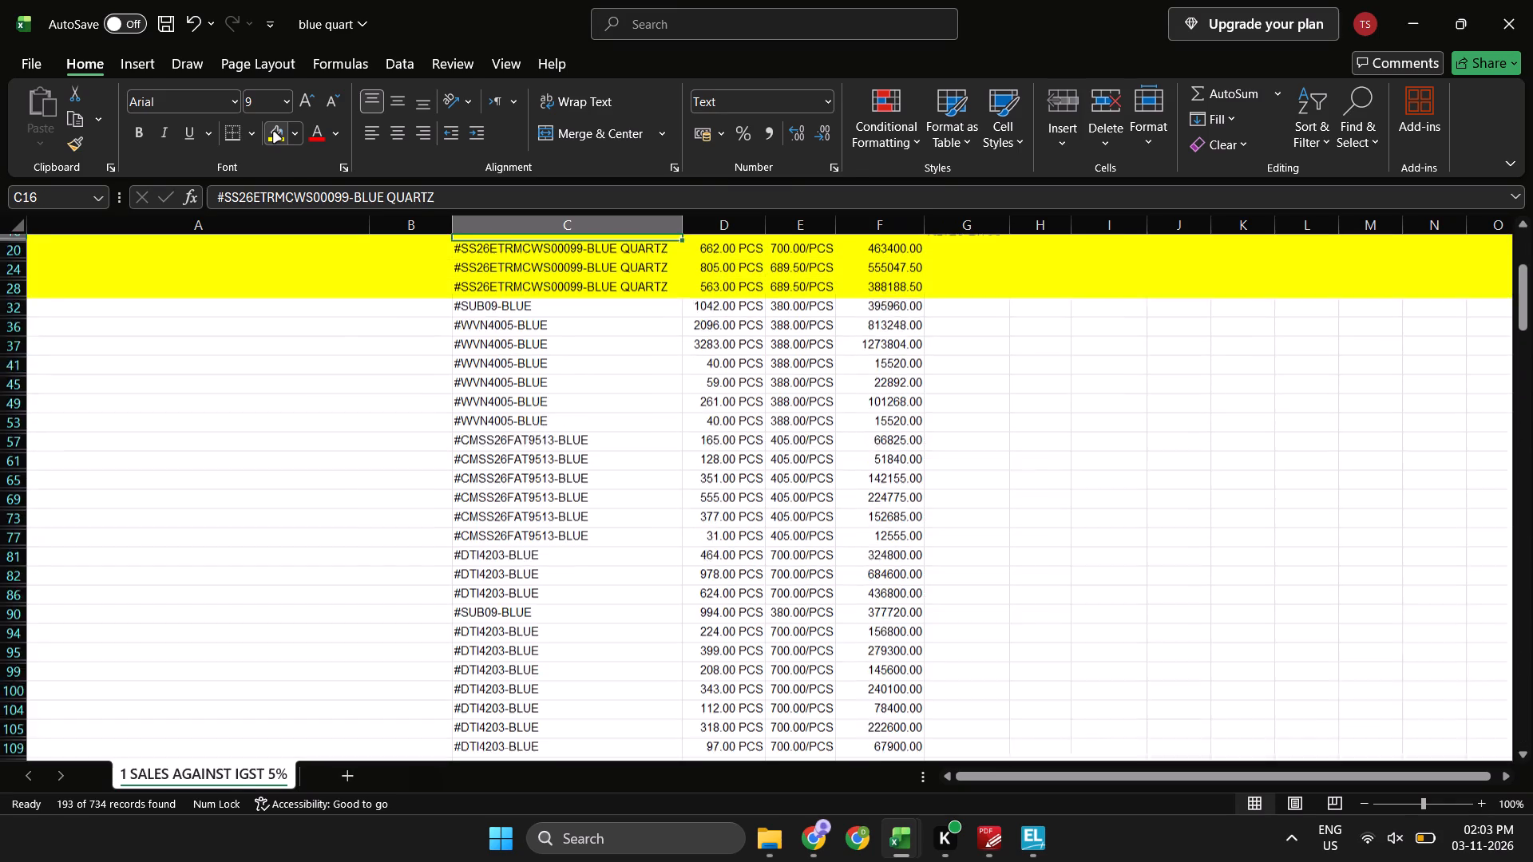
# Fill the voucher number formula from G16 down through G28 on the highlighted BLUE QUARTZ rows.
pyautogui.press('Down')
pyautogui.press('Up')
pyautogui.press('Up')
pyautogui.press('Up')
pyautogui.press('Right')
pyautogui.press('Down')
pyautogui.press('Down')
pyautogui.press('Right')
pyautogui.press('Down')
pyautogui.press('Right')
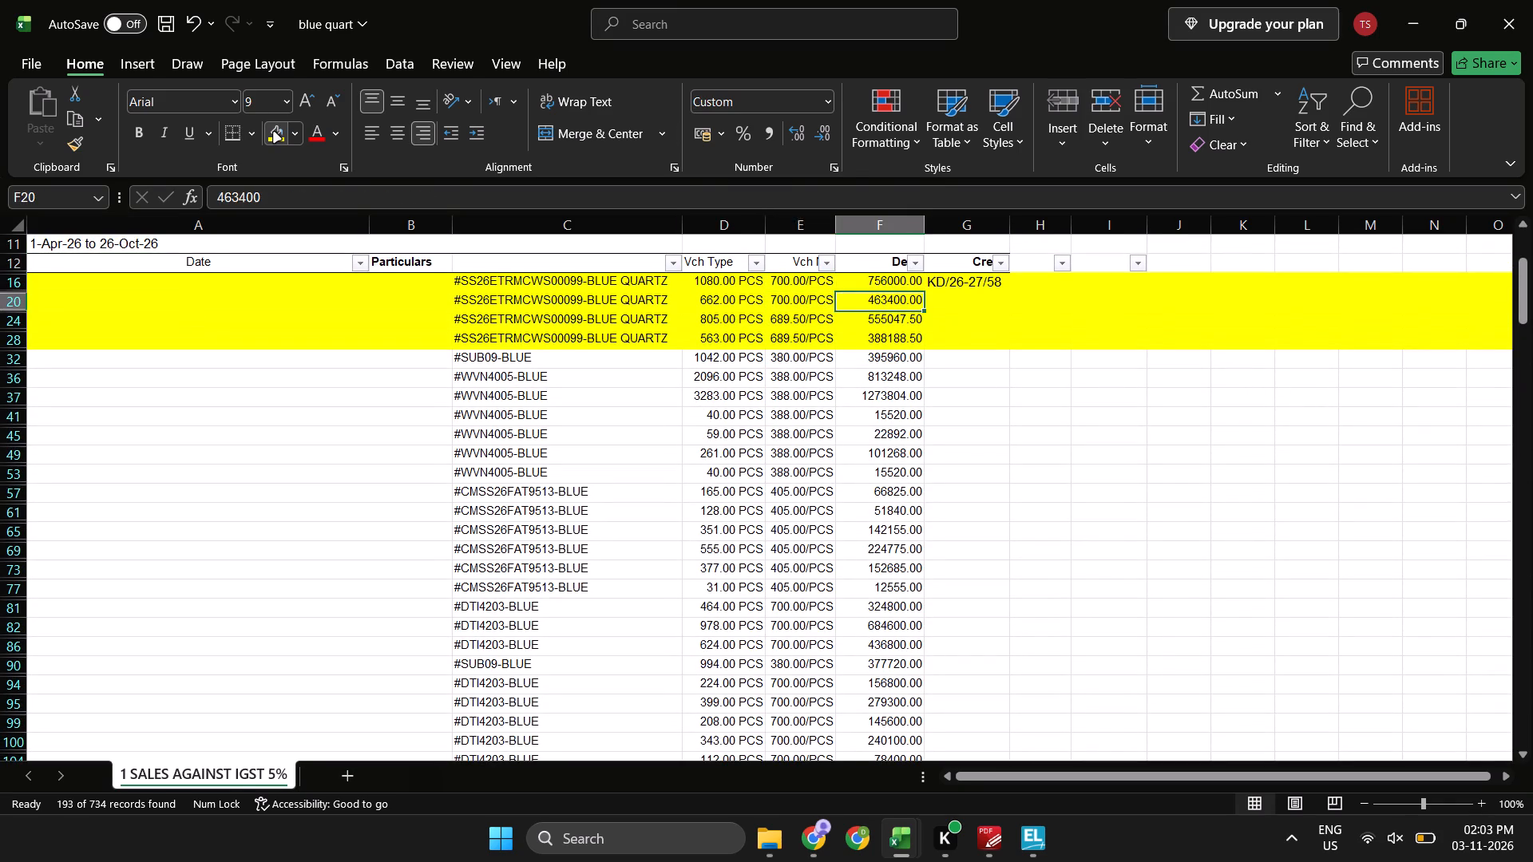
pyautogui.press('Left')
pyautogui.press('Right')
pyautogui.press('Up')
pyautogui.press('Right')
pyautogui.hotkey('shift', 'Down')
pyautogui.hotkey('shift', 'Down')
pyautogui.hotkey('shift', 'Down')
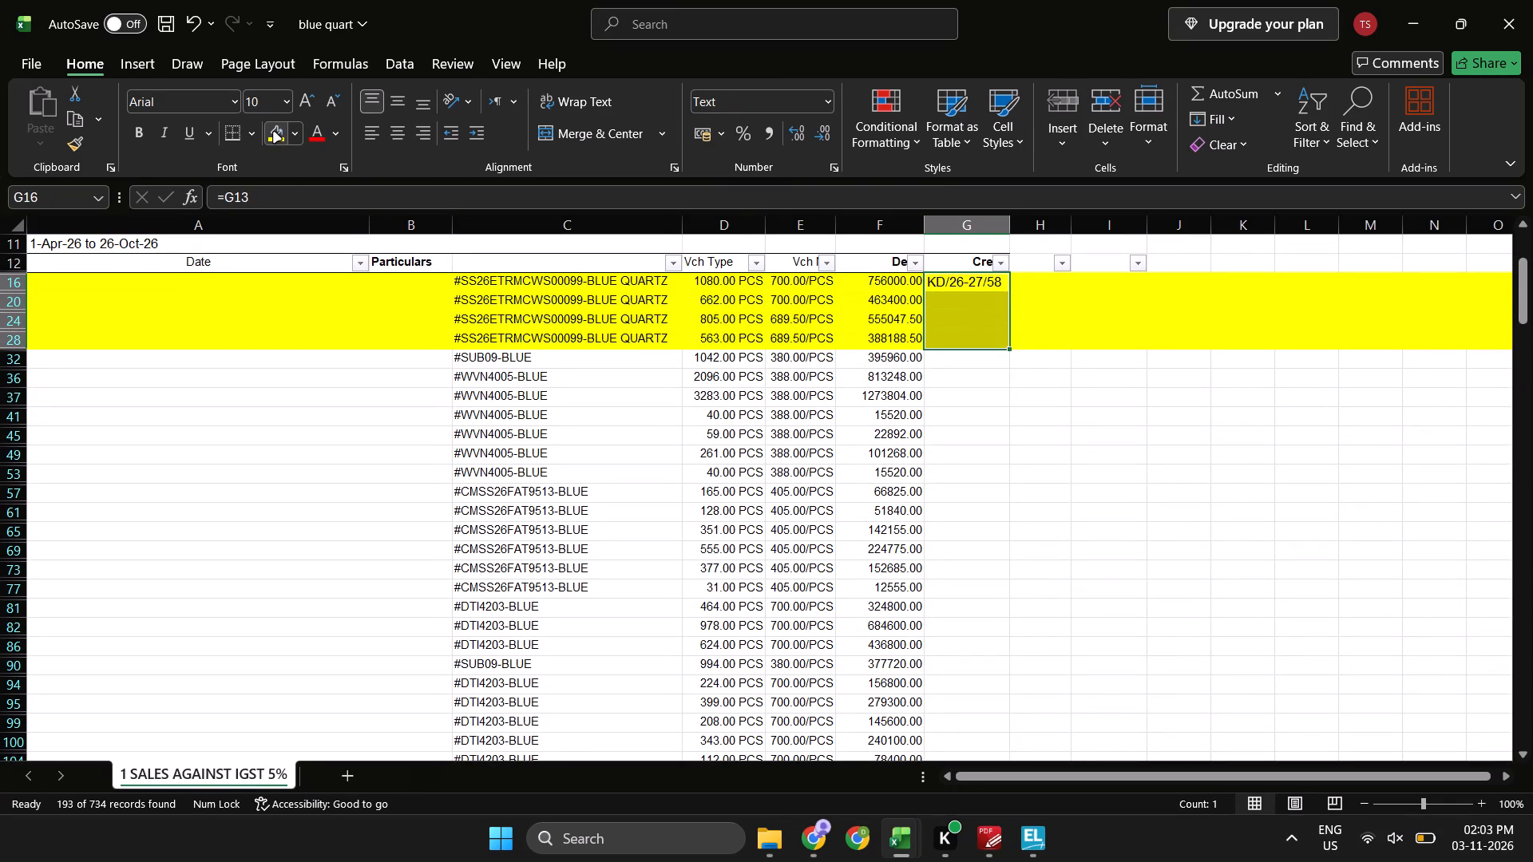
pyautogui.hotkey('ctrl', 'd')
# Copy the four BLUE QUARTZ rates from E16:E28 and paste them as values from I95 in Sheet1 of the Koelle e-way bill workbook.
pyautogui.press('Down')
pyautogui.press('Left')
pyautogui.press('Up')
pyautogui.press('Left')
pyautogui.press('Left')
pyautogui.press('Right')
pyautogui.hotkey('shift', 'Down')
pyautogui.hotkey('shift', 'Down')
pyautogui.hotkey('shift', 'Down')
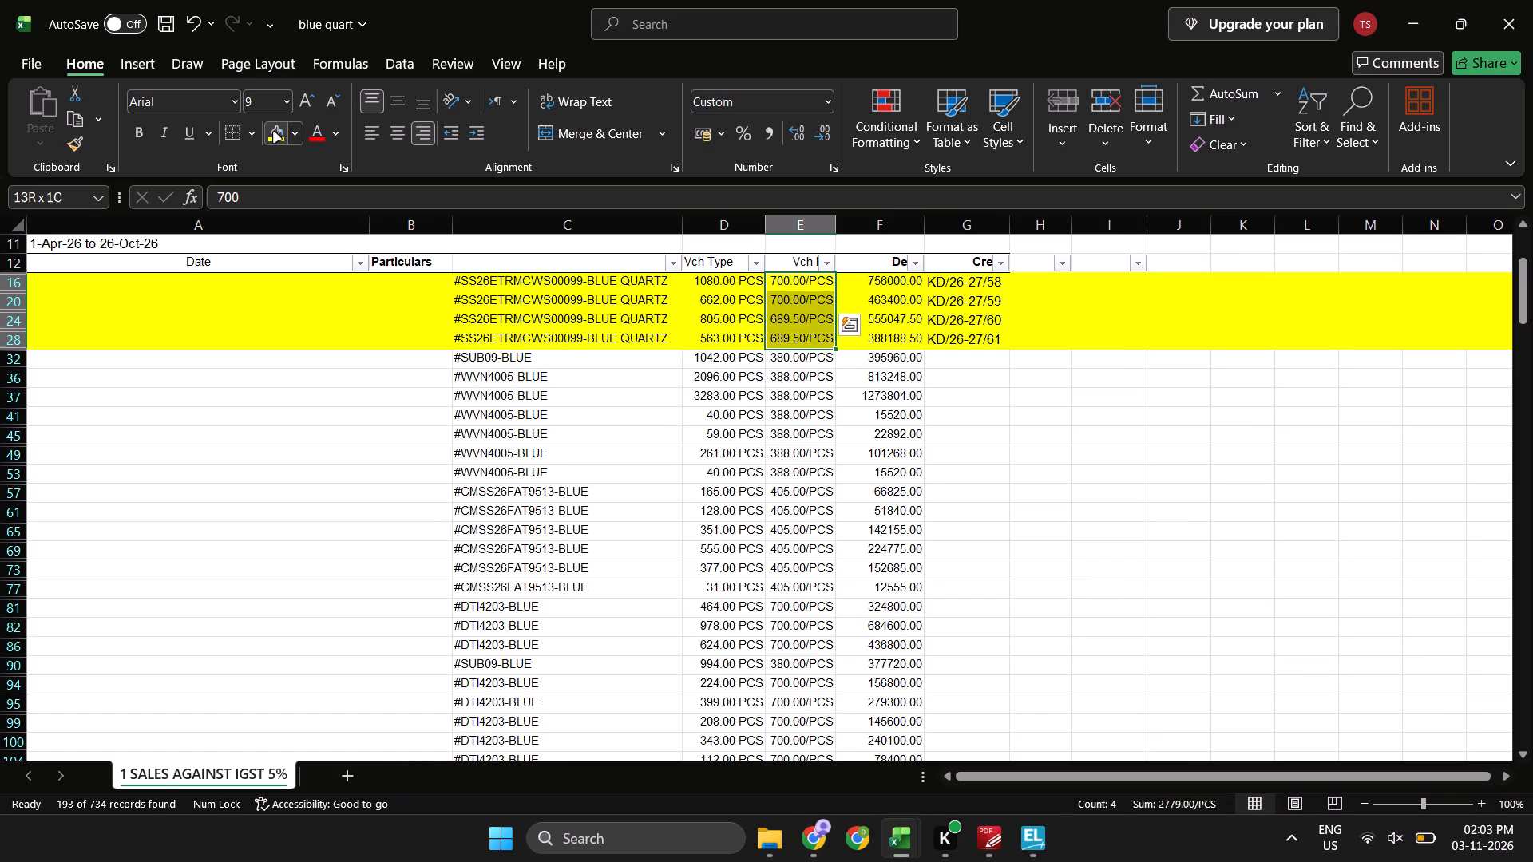
pyautogui.hotkey('ctrl', 'c')
pyautogui.hotkey('alt', 'Tab')
pyautogui.press('Right')
pyautogui.press('Right')
pyautogui.press('Left')
pyautogui.hotkey('ctrl', 'alt', 'v')
pyautogui.click(274, 132)
pyautogui.press('v')
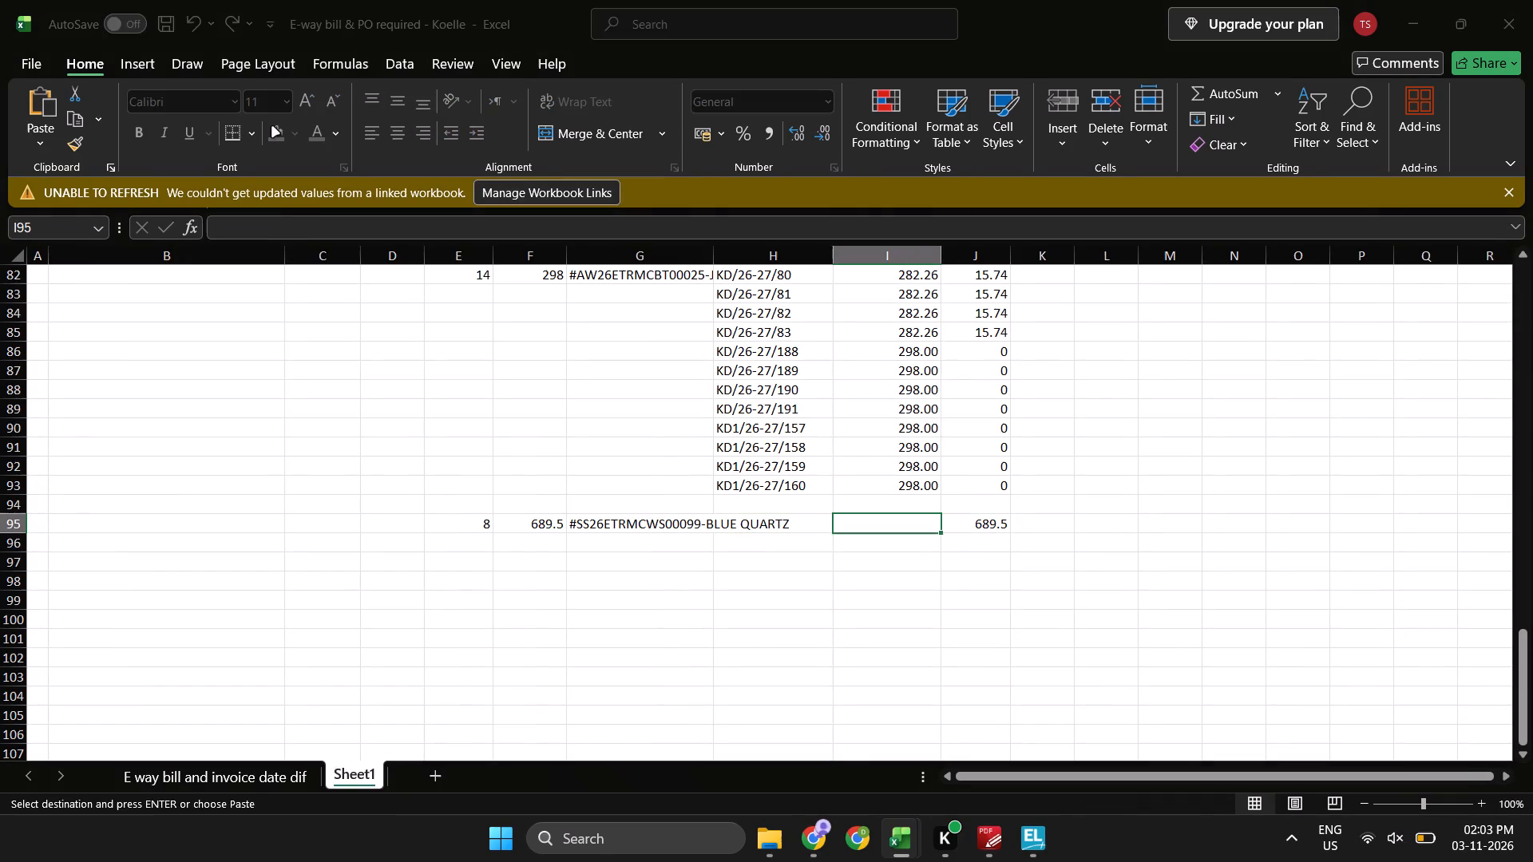
pyautogui.press('Return')
# Copy the four BLUE QUARTZ voucher numbers from the ledger's G16:G28 and paste them as values from H95 in Sheet1.
pyautogui.press('Left')
pyautogui.hotkey('alt', 'Tab')
pyautogui.press('Right')
pyautogui.press('Right')
pyautogui.press('Left')
pyautogui.press('Left')
pyautogui.press('space')
pyautogui.press('Right')
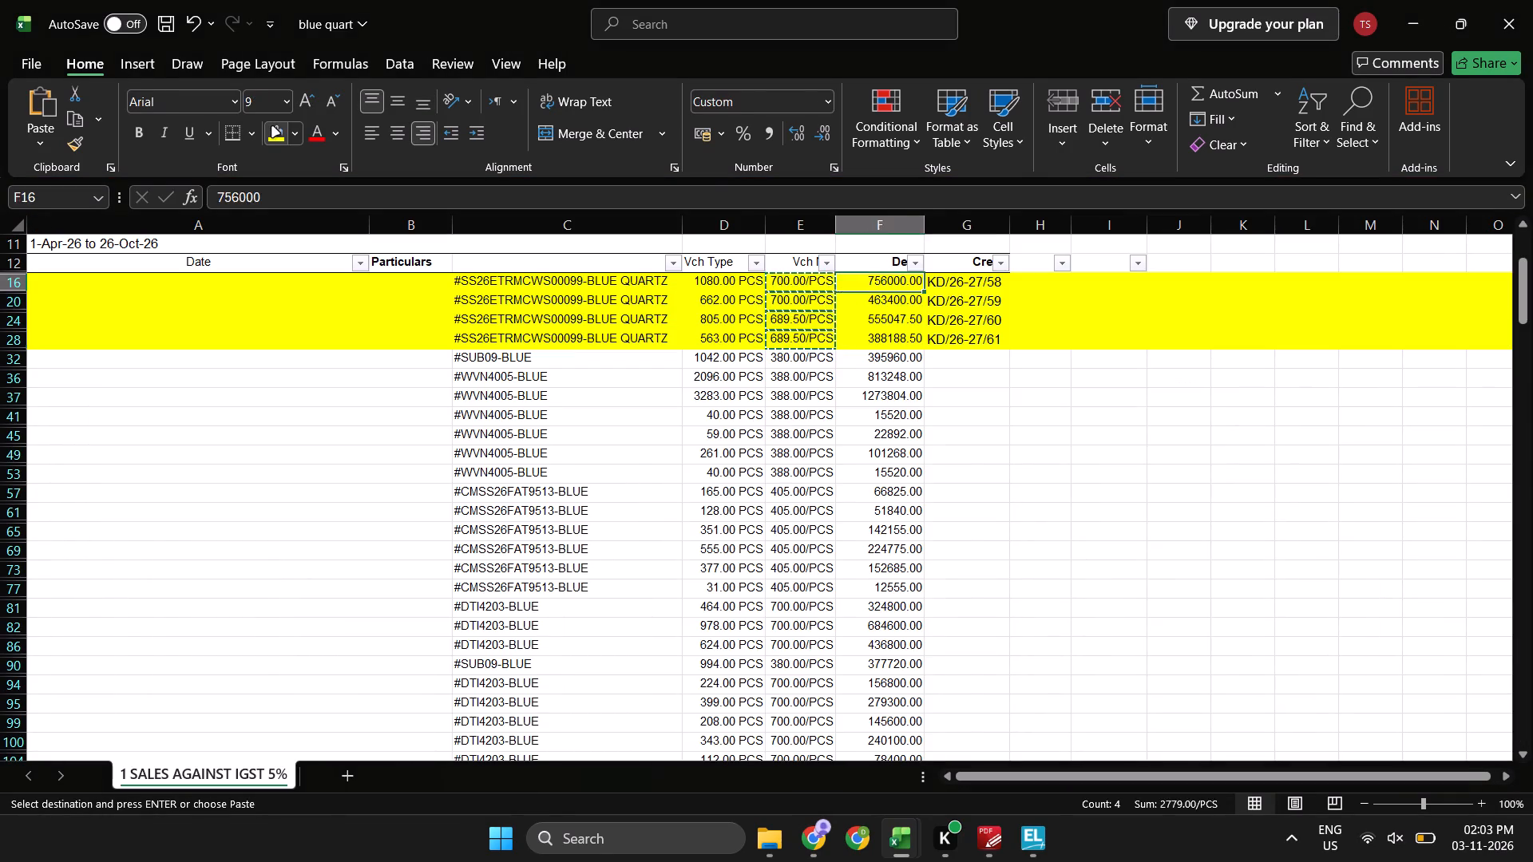
pyautogui.press('Right')
pyautogui.hotkey('shift', 'Down')
pyautogui.hotkey('shift', 'Down')
pyautogui.hotkey('shift', 'Down')
pyautogui.hotkey('ctrl', 'c')
pyautogui.hotkey('alt', 'Tab')
pyautogui.press('Left')
pyautogui.press('Right')
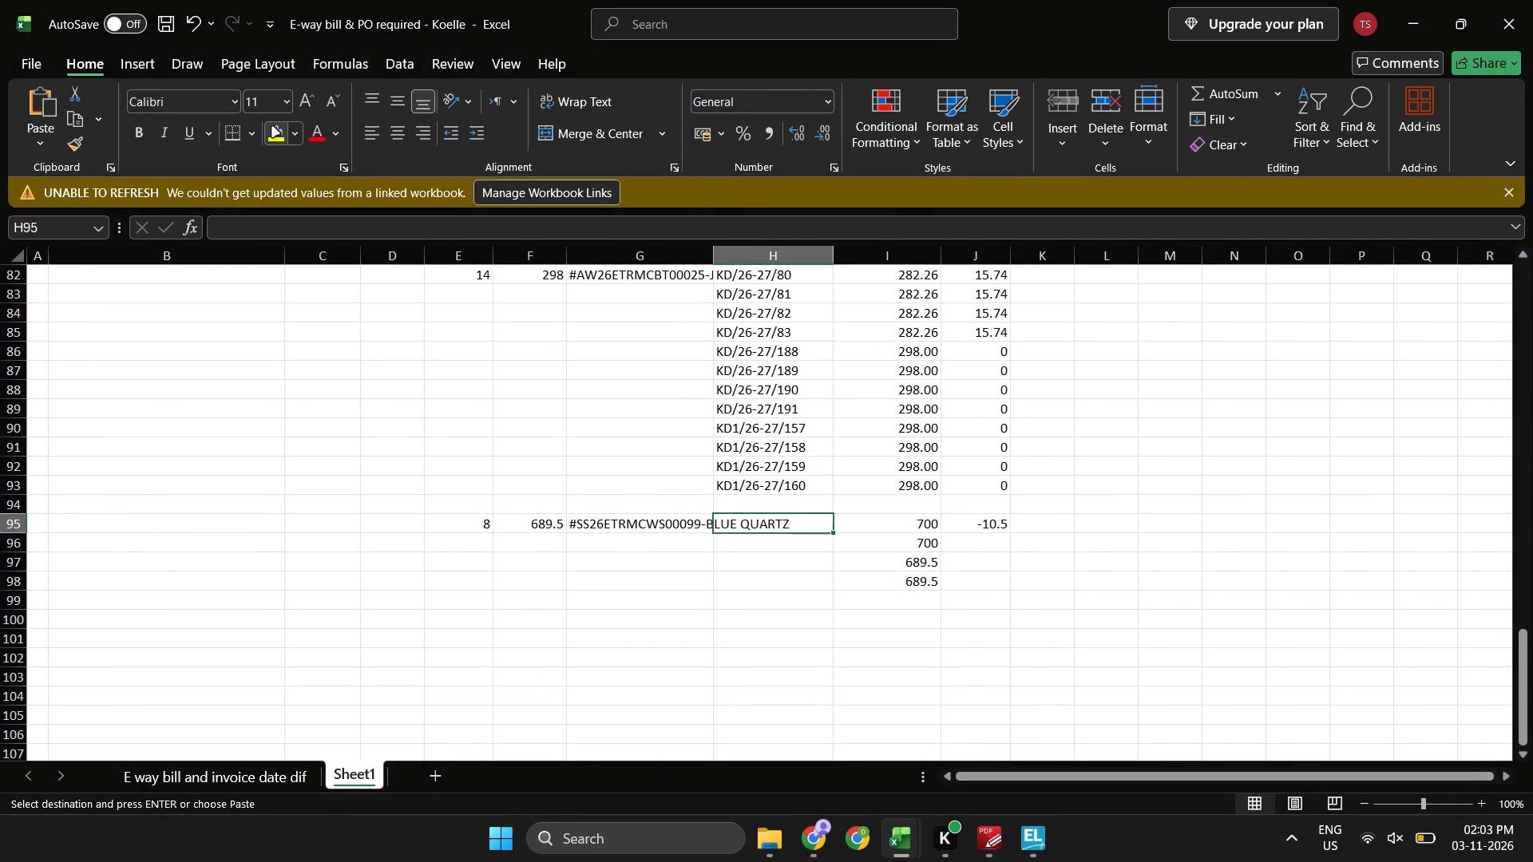
pyautogui.hotkey('ctrl', 'alt', 'v')
pyautogui.press('v')
pyautogui.press('Return')
# Fill the rate difference formula in J95 down to J98 for the BLUE QUARTZ invoices.
pyautogui.press('Right')
pyautogui.press('Down')
pyautogui.press('Right')
pyautogui.press('Down')
pyautogui.press('Down')
pyautogui.hotkey('ctrl', 'shift', 'Up')
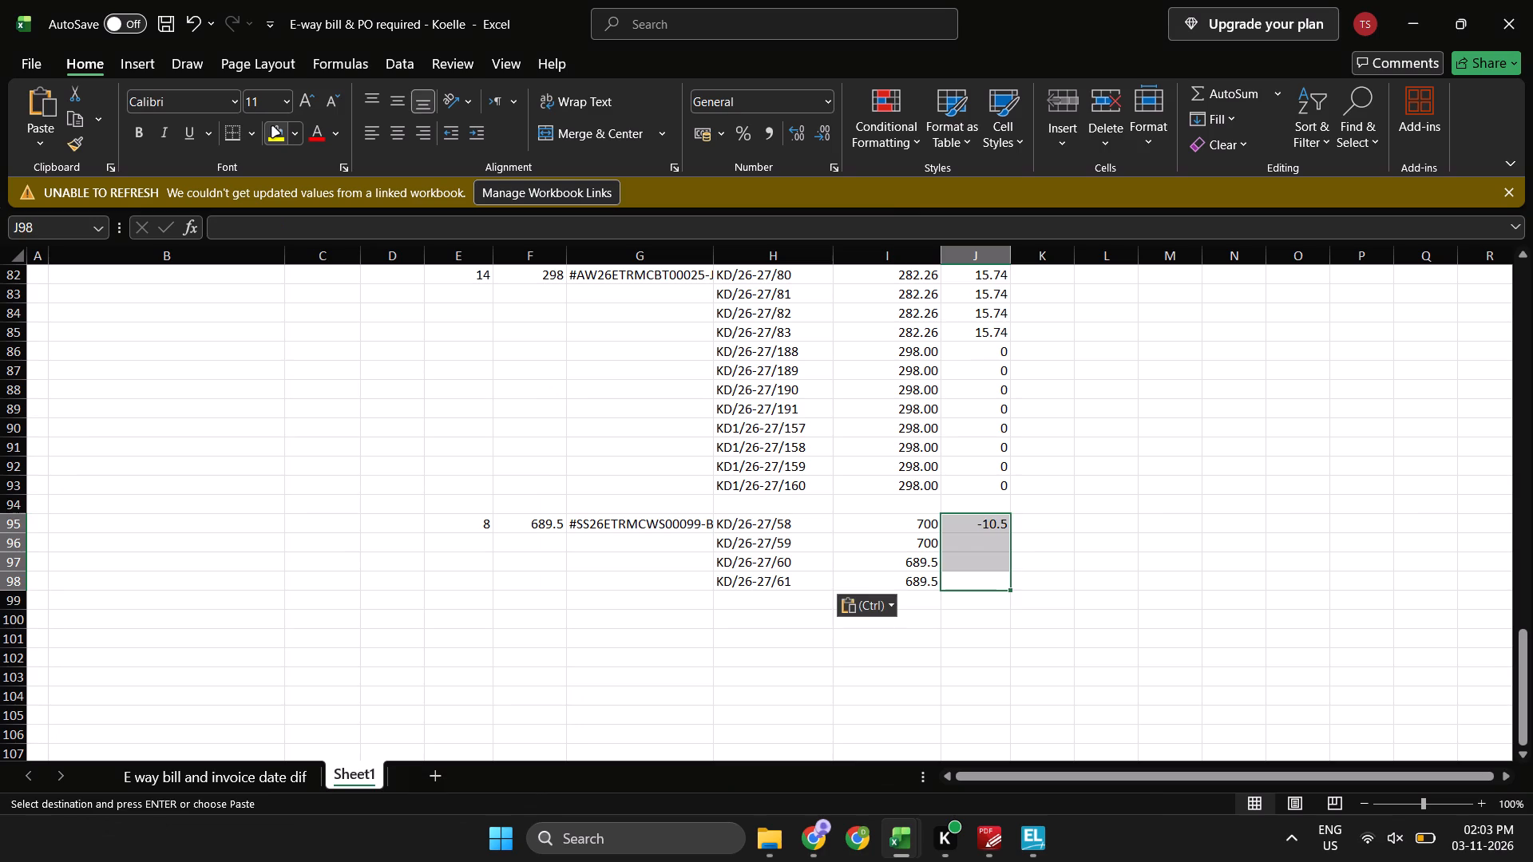
pyautogui.hotkey('ctrl', 'd')
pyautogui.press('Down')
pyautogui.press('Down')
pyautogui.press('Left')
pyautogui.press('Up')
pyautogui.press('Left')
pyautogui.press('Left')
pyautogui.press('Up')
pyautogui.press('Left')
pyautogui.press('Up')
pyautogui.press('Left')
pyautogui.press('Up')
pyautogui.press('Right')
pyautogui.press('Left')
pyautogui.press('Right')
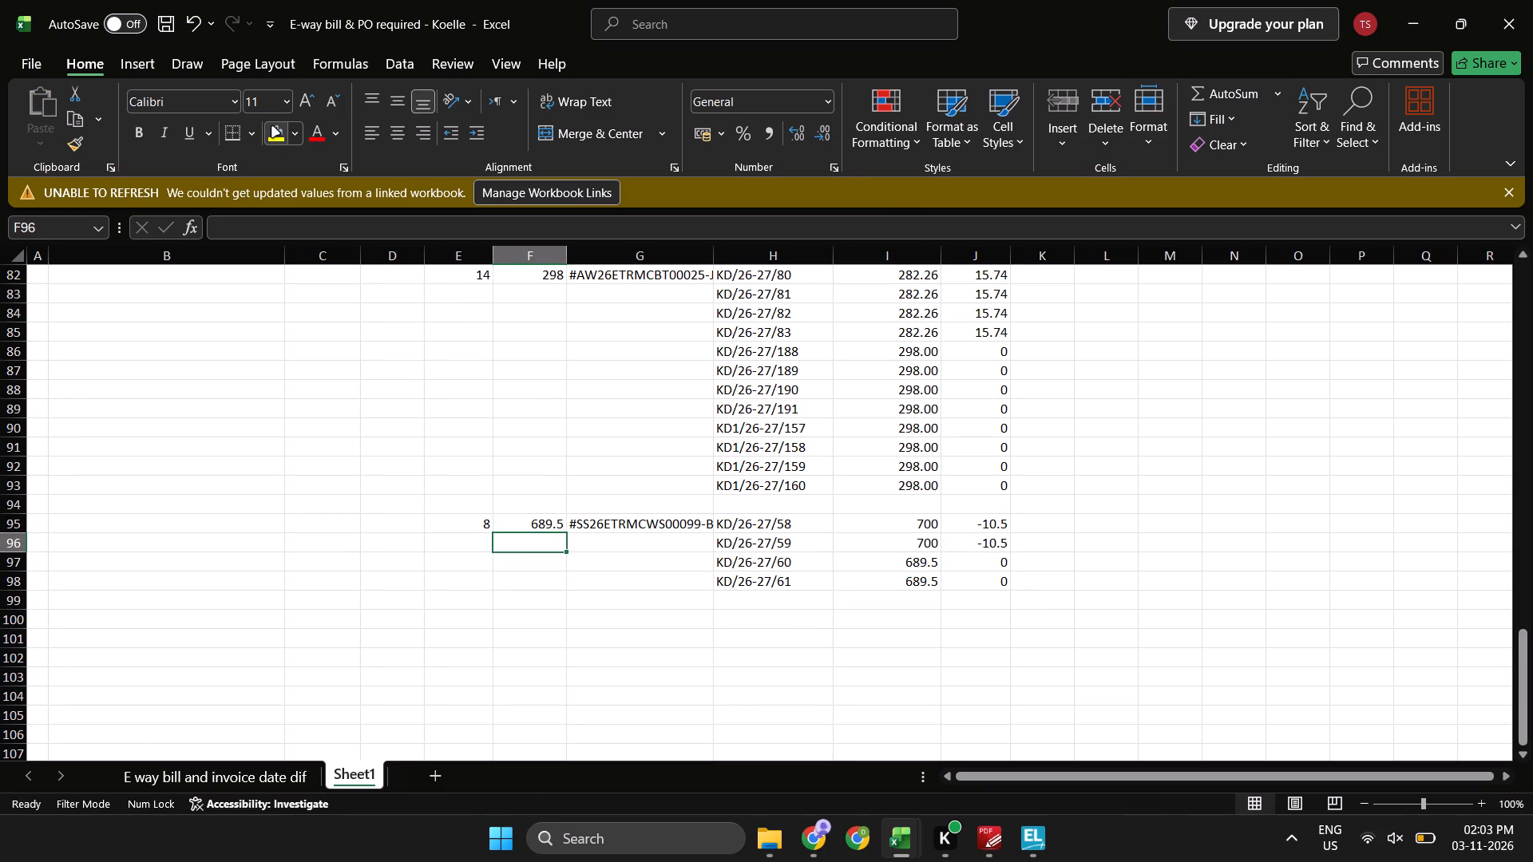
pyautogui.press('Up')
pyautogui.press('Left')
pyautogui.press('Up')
# Close the "blue quart" ledger workbook without saving its changes.
pyautogui.hotkey('alt', 'Tab')
pyautogui.hotkey('alt', 'Tab')
pyautogui.hotkey('alt', 'Tab')
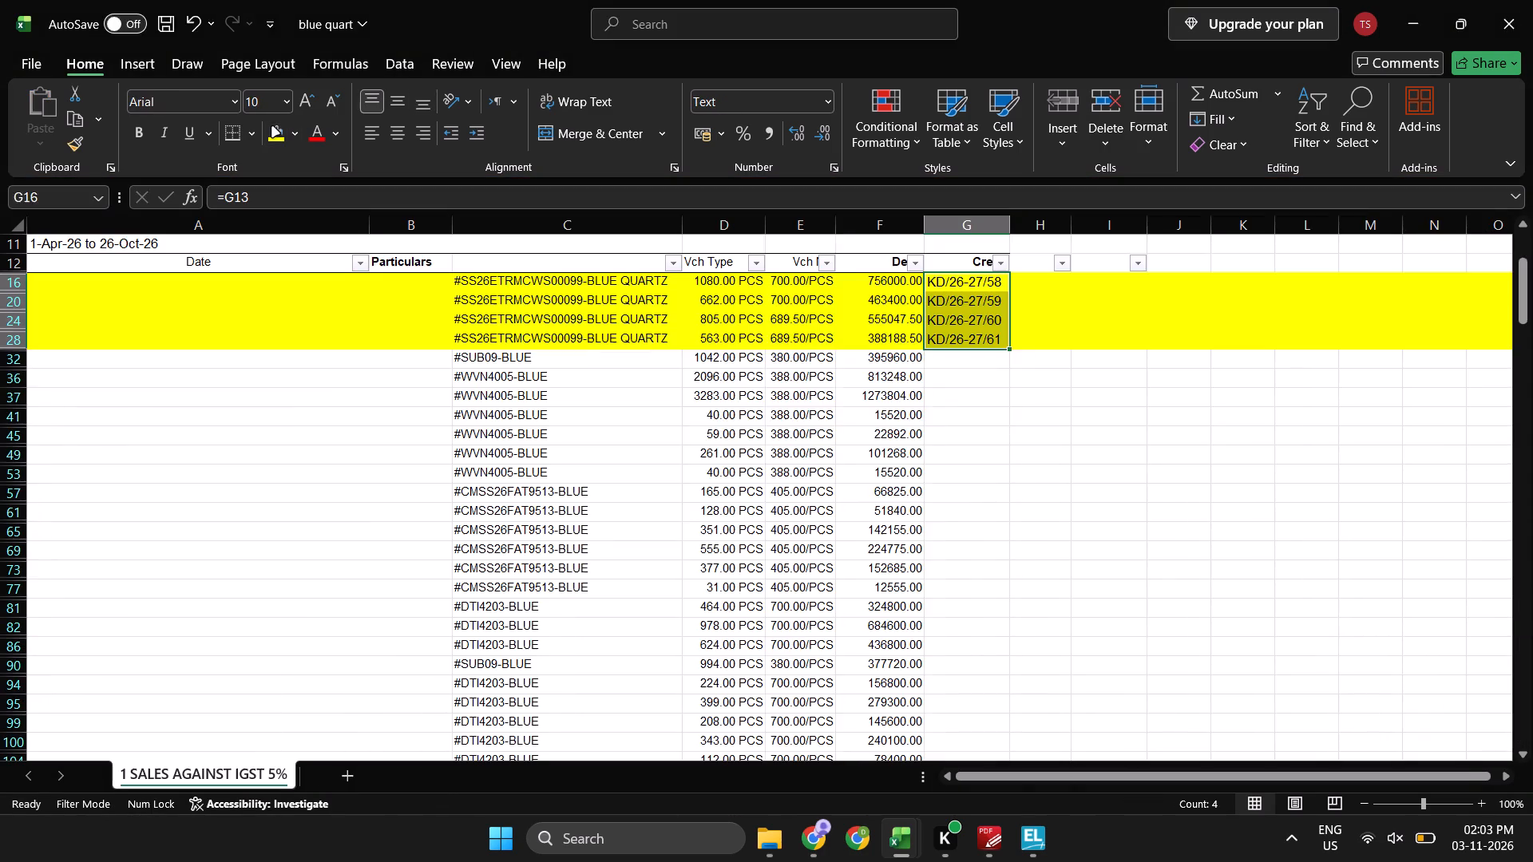
pyautogui.hotkey('ctrl', 'w')
pyautogui.hotkey('alt', 'n')
# Switch to PDF-XChange Editor and view purchase order Po - 1906694 for its style and rate.
pyautogui.hotkey('alt', 'Tab')
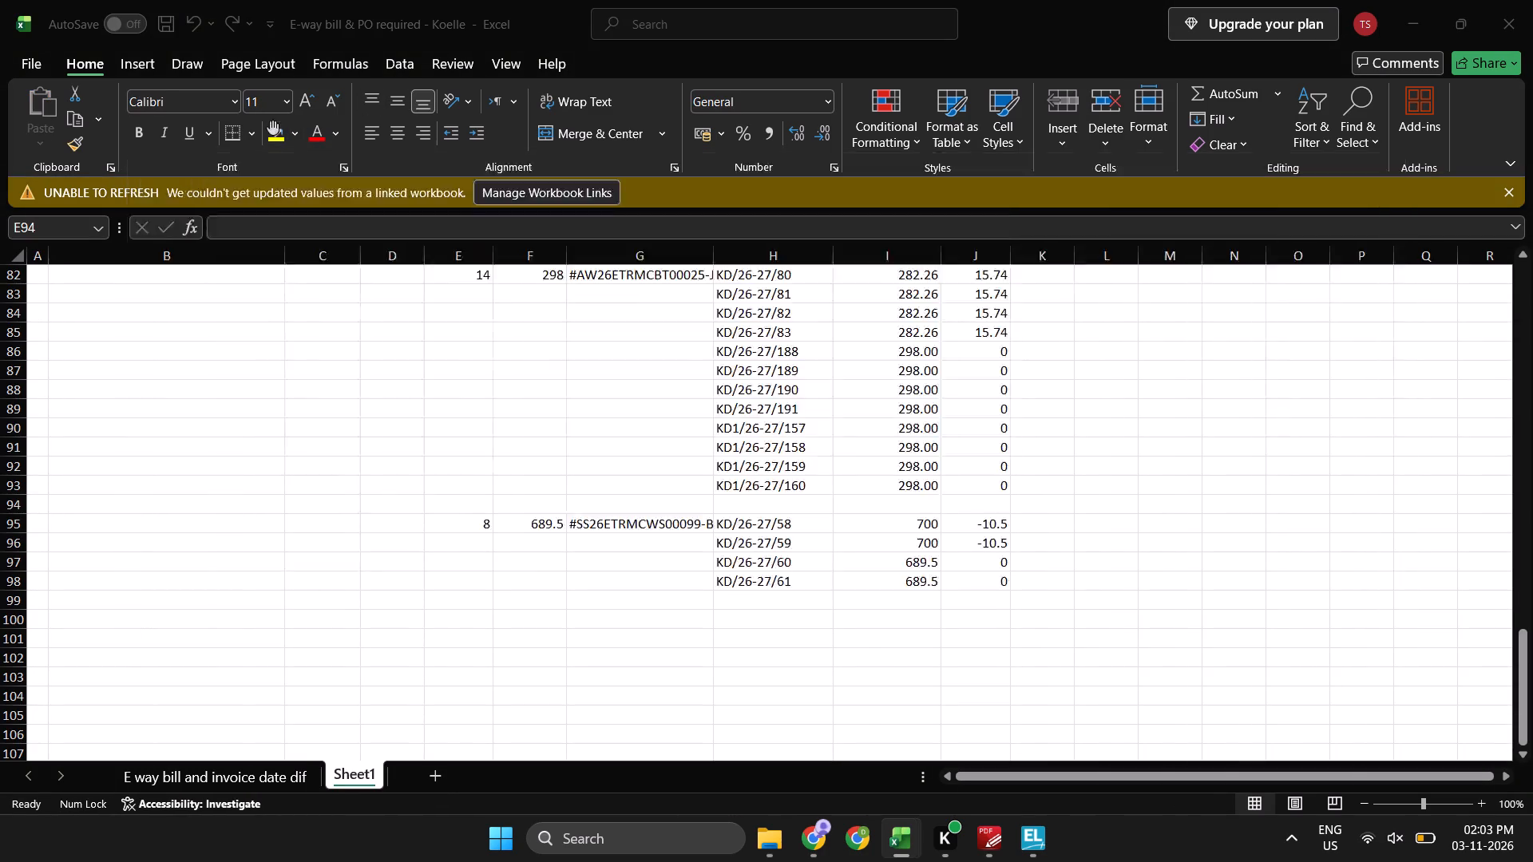
pyautogui.hotkey('ctrl', 'Tab')
pyautogui.hotkey('alt', 'Tab')
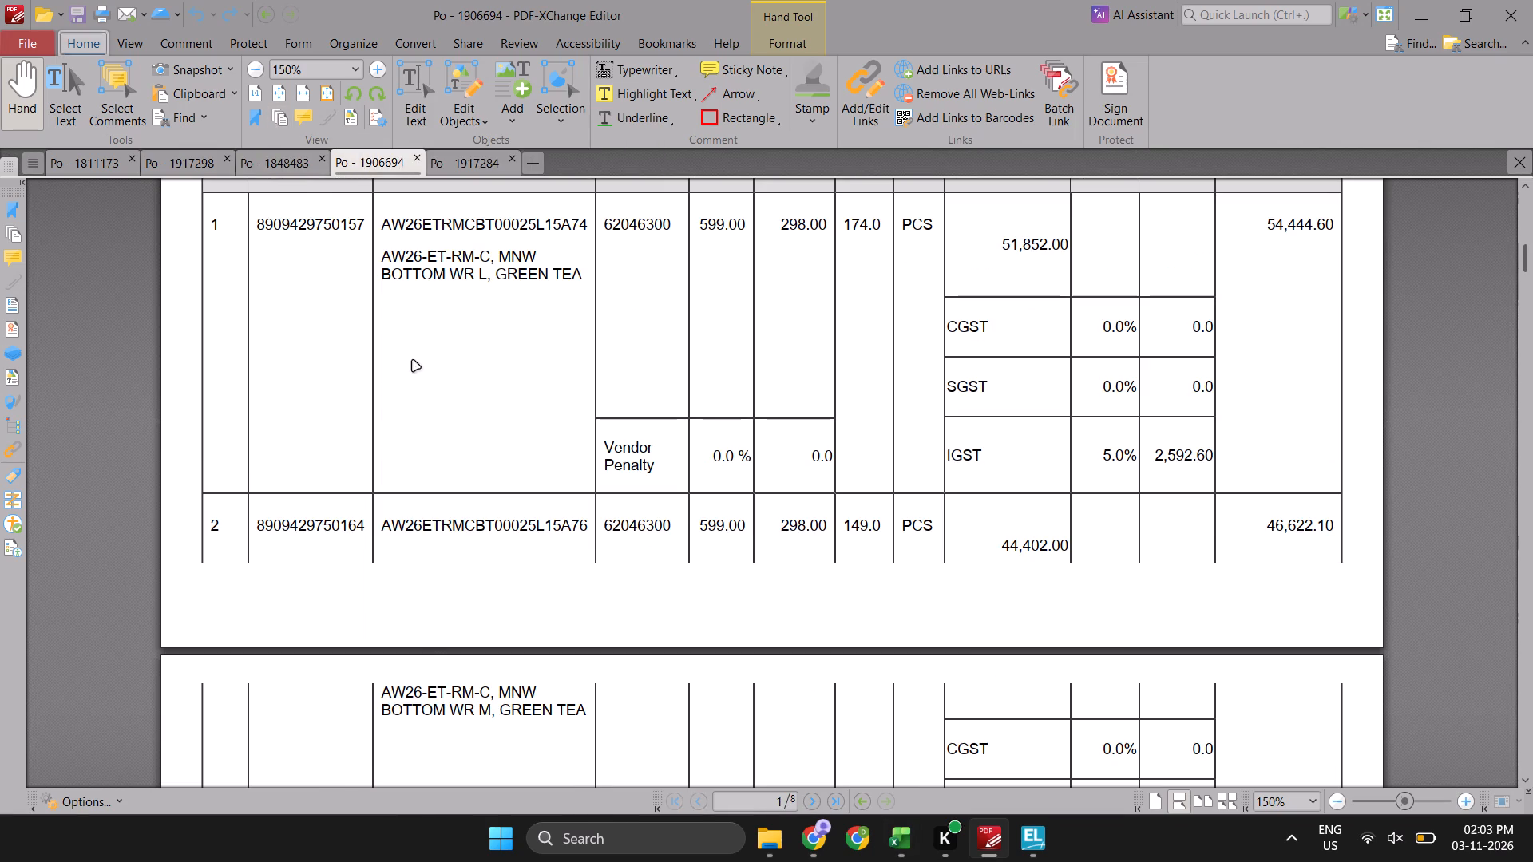
# Find the #AW26ETRMCBT00025-GREEN TEA row in Sheet1 and compare its style with purchase order Po - 1906694.
pyautogui.scroll(8, 413, 361)
pyautogui.click(218, 470)
pyautogui.press('Up')
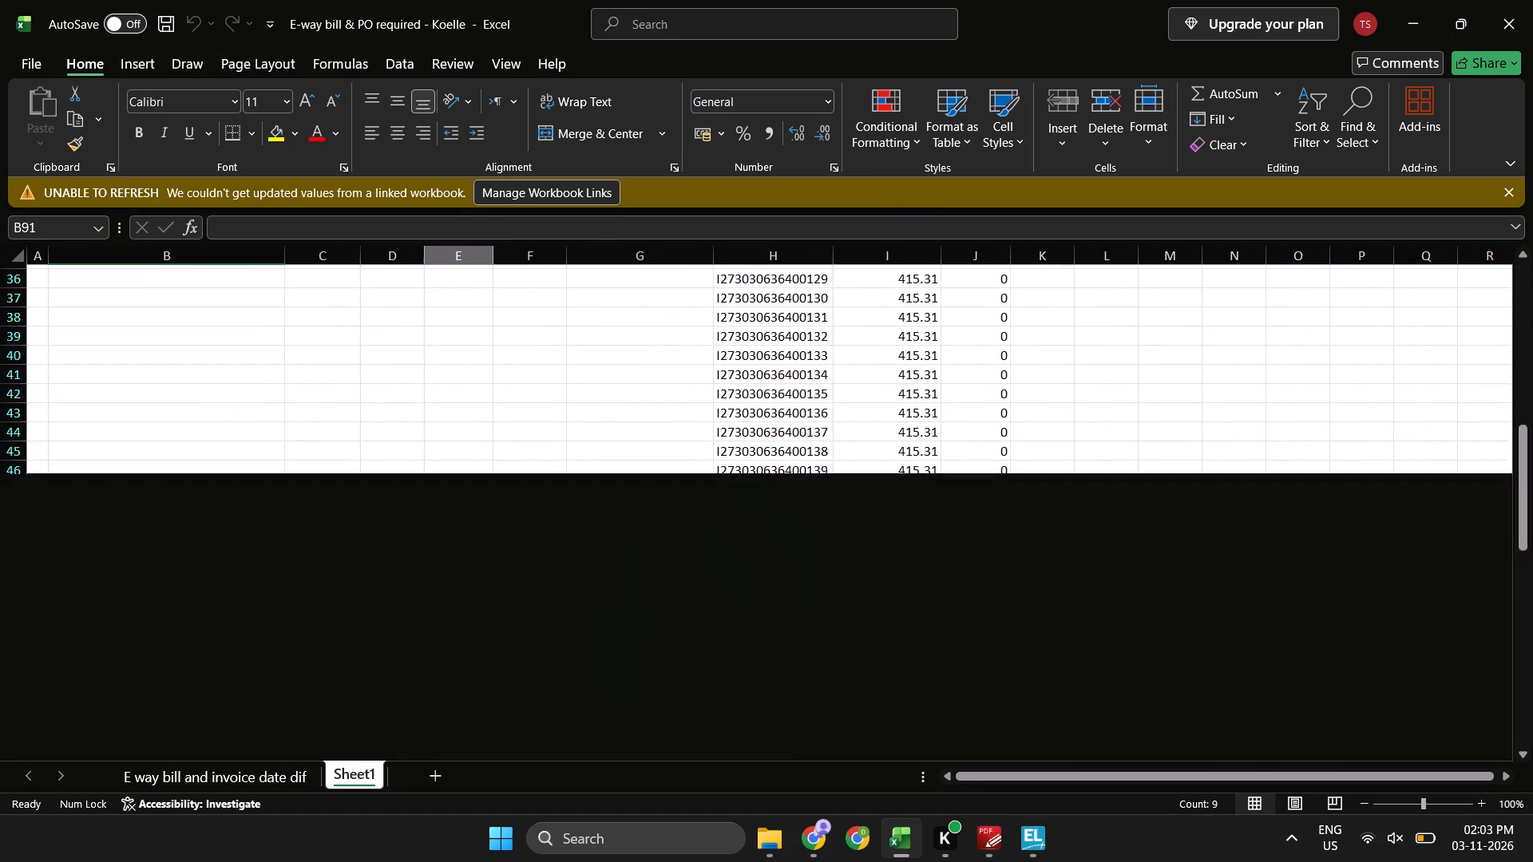
pyautogui.press('Down')
pyautogui.press('Left')
pyautogui.hotkey('ctrl', 'Up')
pyautogui.hotkey('ctrl', 'Up')
pyautogui.hotkey('ctrl', 'Up')
pyautogui.hotkey('ctrl', 'Up')
pyautogui.hotkey('ctrl', 'Up')
pyautogui.hotkey('ctrl', 'Up')
pyautogui.hotkey('ctrl', 'Up')
pyautogui.hotkey('ctrl', 'Up')
pyautogui.hotkey('ctrl', 'Up')
pyautogui.hotkey('ctrl', 'Up')
pyautogui.hotkey('ctrl', 'Up')
pyautogui.hotkey('ctrl', 'Up')
pyautogui.hotkey('ctrl', 'Up')
pyautogui.press('Down')
pyautogui.press('Right')
pyautogui.press('Down')
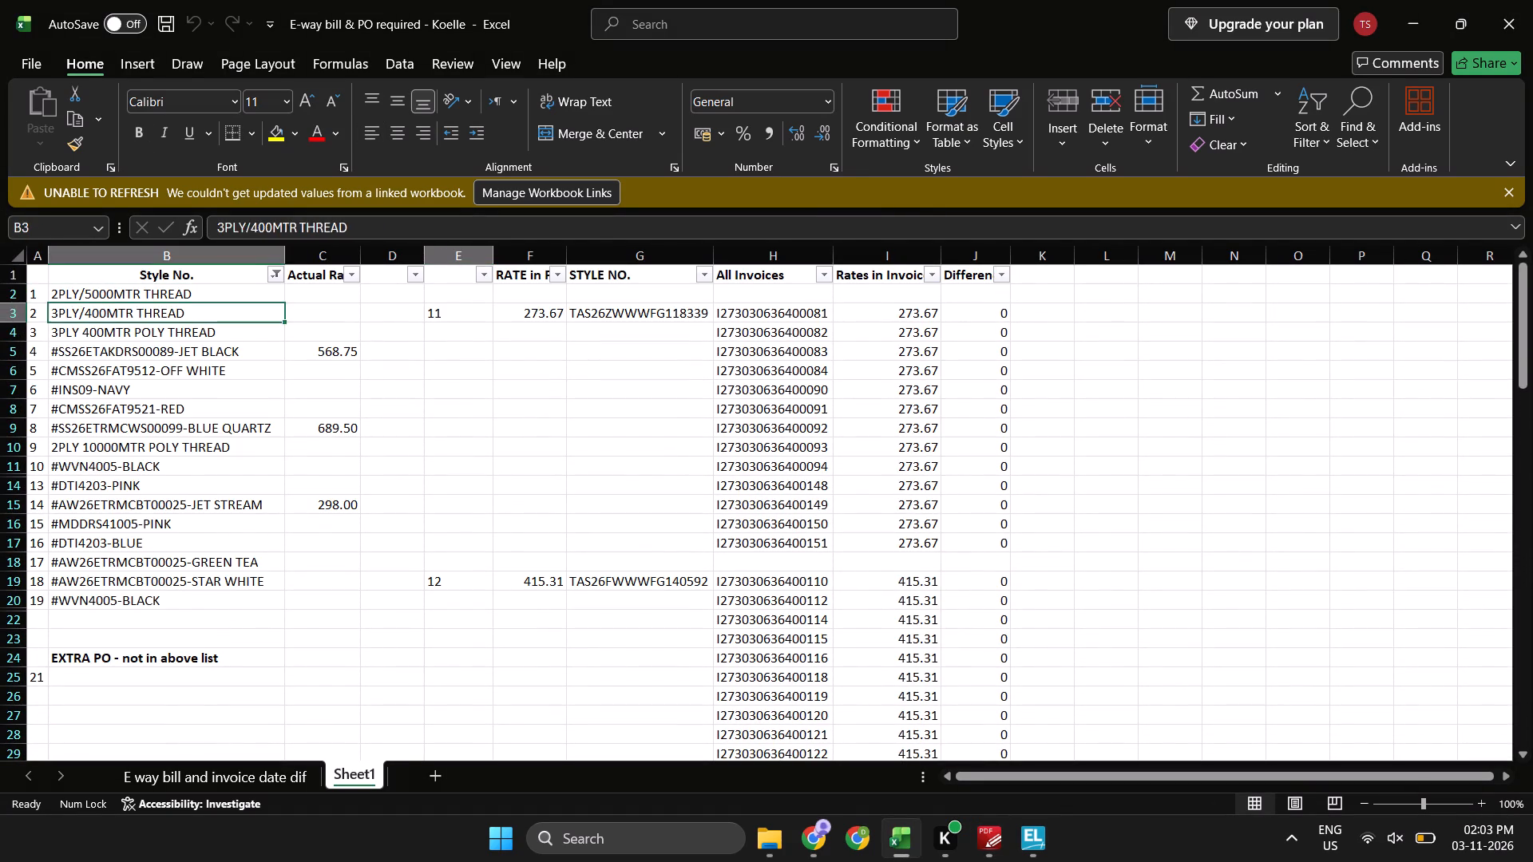
pyautogui.press('Down')
pyautogui.press('Down')
pyautogui.press('Down')
pyautogui.press('Down')
pyautogui.press('Down')
pyautogui.press('Down')
pyautogui.press('Down')
pyautogui.press('Down')
pyautogui.press('Down')
pyautogui.press('Down')
pyautogui.press('Down')
pyautogui.press('Down')
pyautogui.press('Down')
pyautogui.hotkey('shift', 'space')
pyautogui.hotkey('alt', 'Tab')
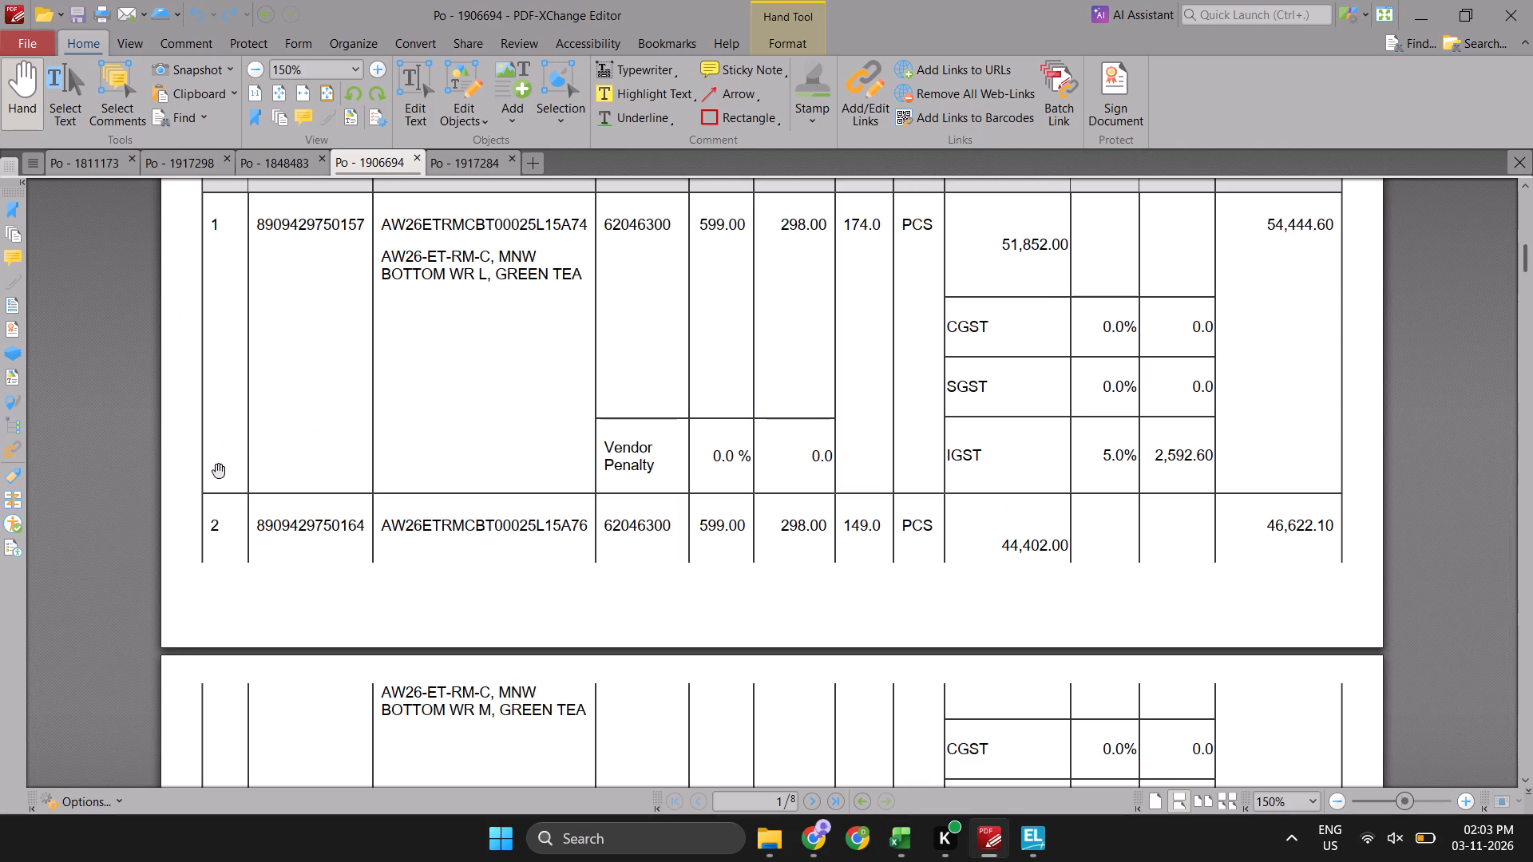
pyautogui.hotkey('alt', 'Tab')
pyautogui.press('Right')
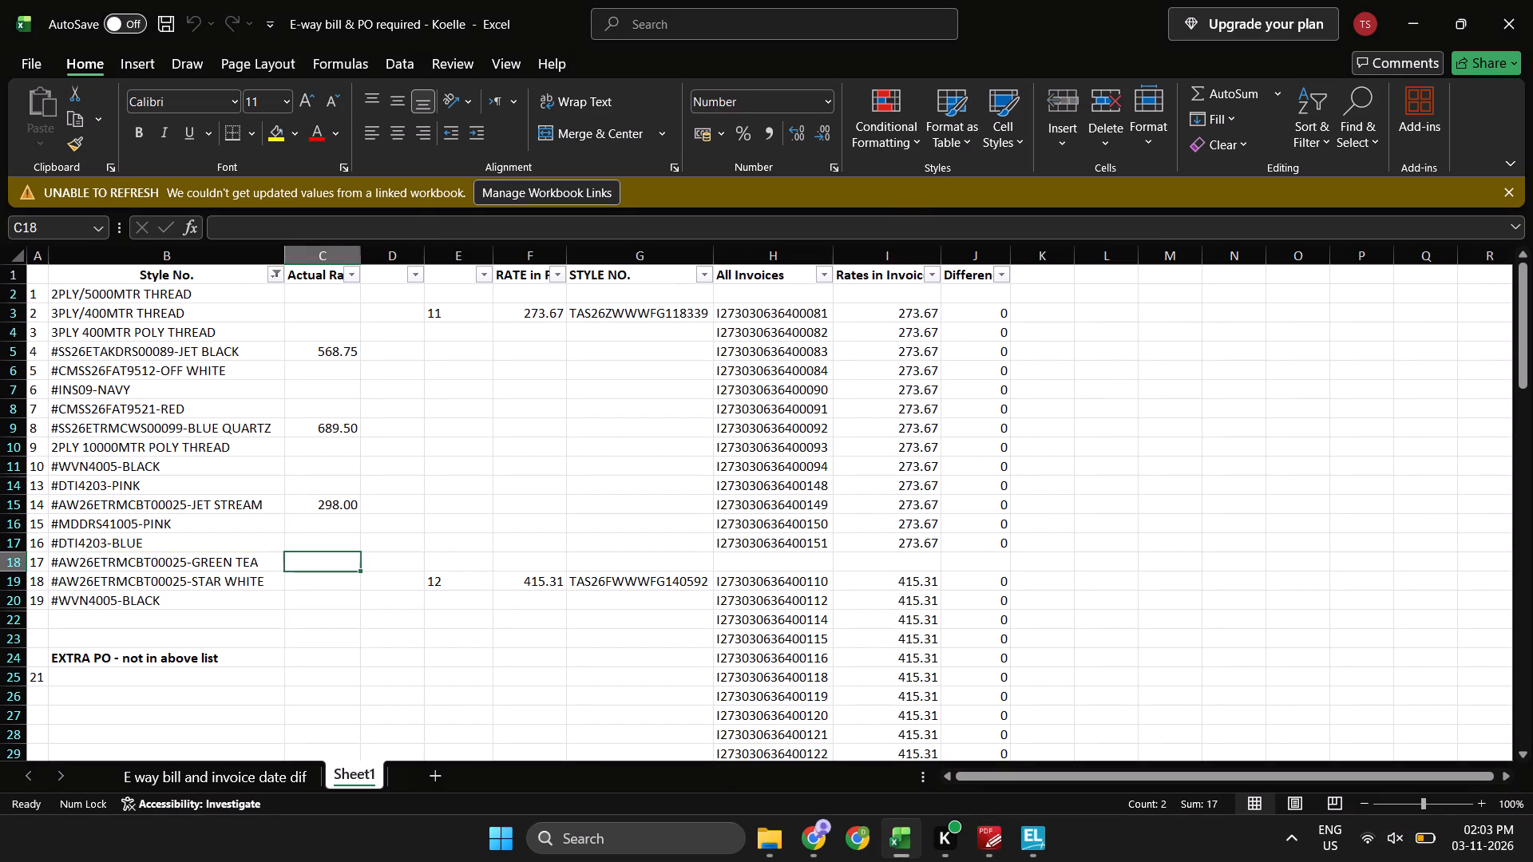
pyautogui.press('Left')
pyautogui.hotkey('alt', 'Tab')
pyautogui.scroll(-4, 508, 407)
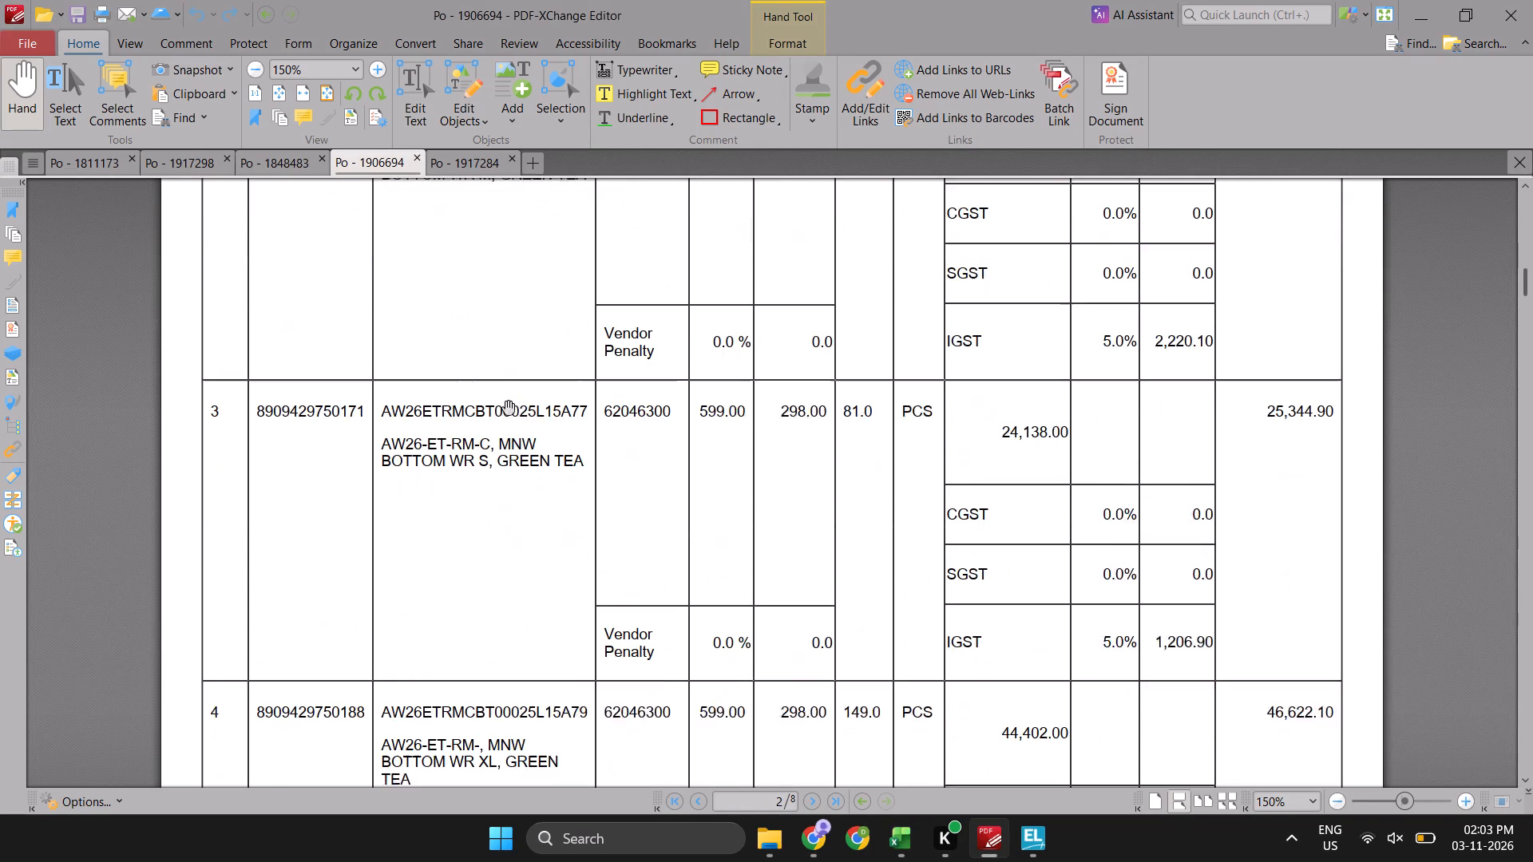
pyautogui.scroll(-5, 508, 407)
pyautogui.scroll(4, 508, 407)
pyautogui.hotkey('alt', 'Tab')
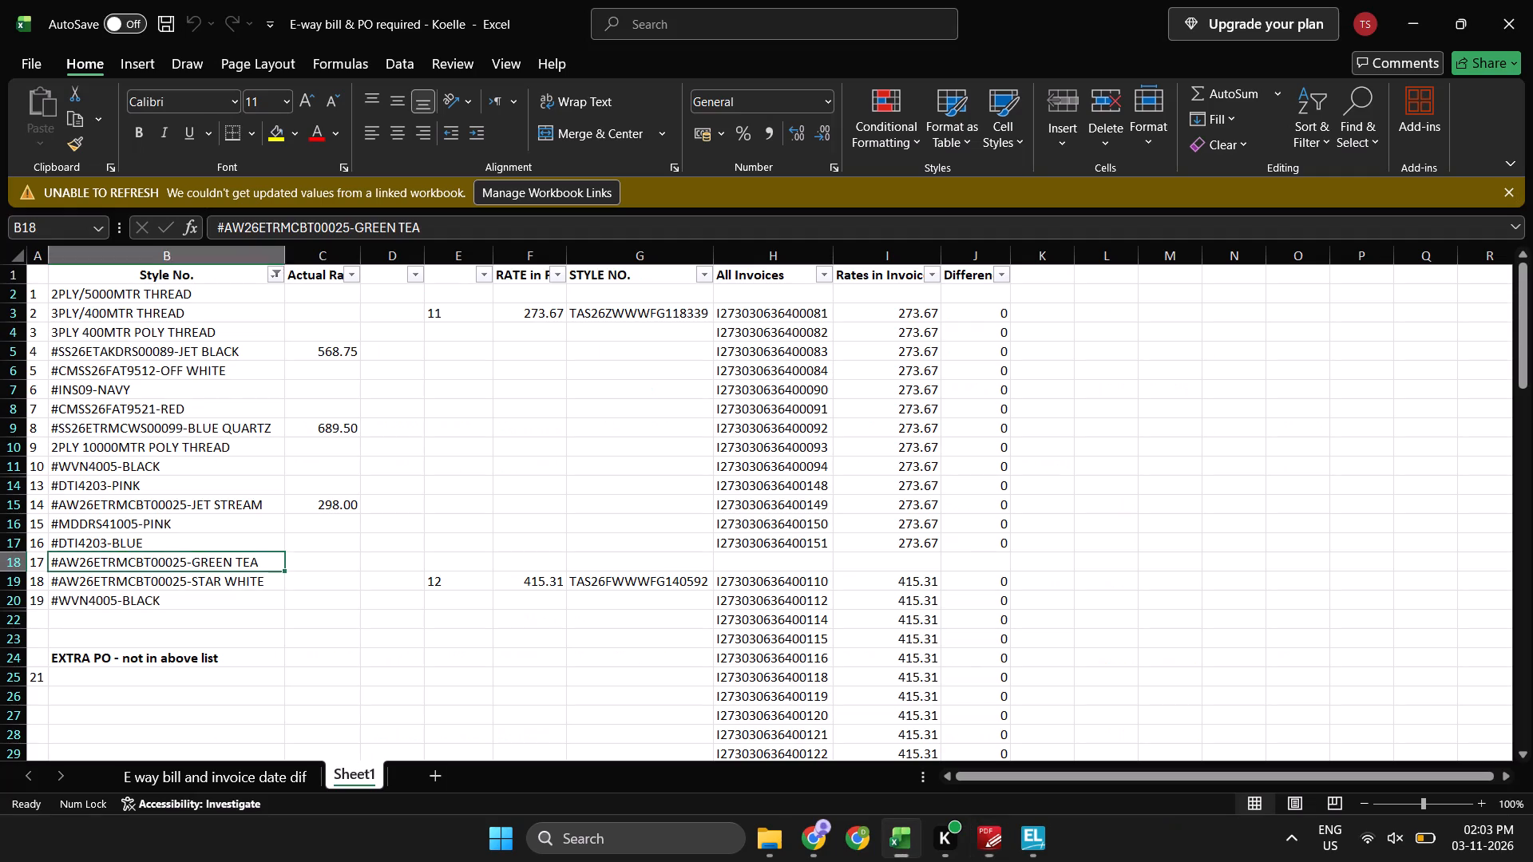
# Copy the JET STREAM actual rate of 298.00 from C15 into C18 for GREEN TEA.
pyautogui.press('Right')
pyautogui.hotkey('ctrl', 'Up')
pyautogui.hotkey('ctrl', 'c')
pyautogui.press('Down')
pyautogui.press('Down')
pyautogui.press('Down')
pyautogui.press('Return')
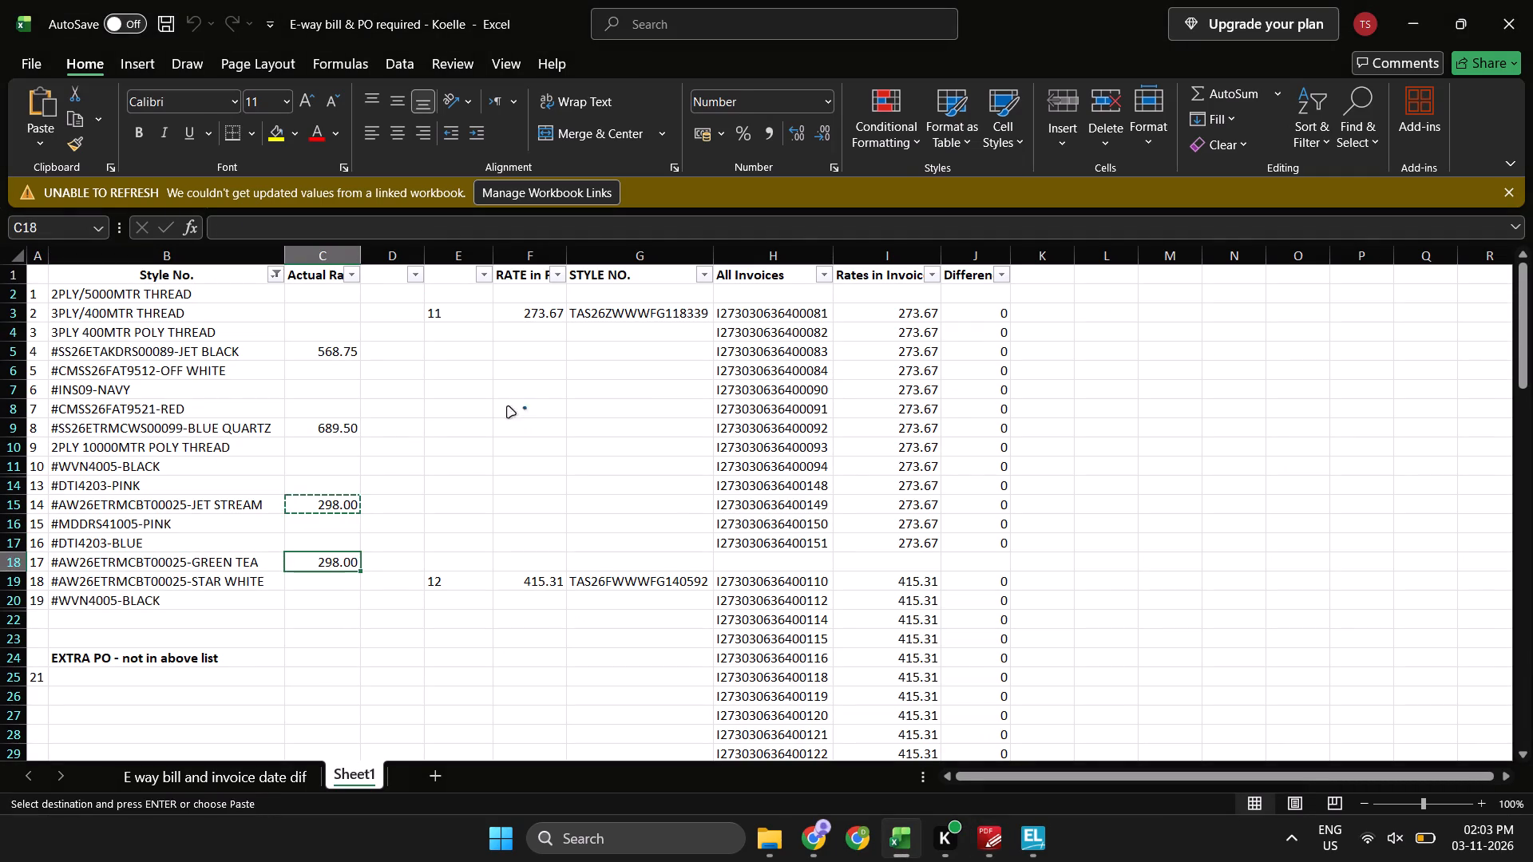
# Recheck the GREEN TEA basic cost price in purchase order Po - 1906694, returning to the Koelle workbook.
pyautogui.hotkey('alt', 'Tab')
pyautogui.scroll(1, 719, 587)
pyautogui.scroll(-1, 719, 587)
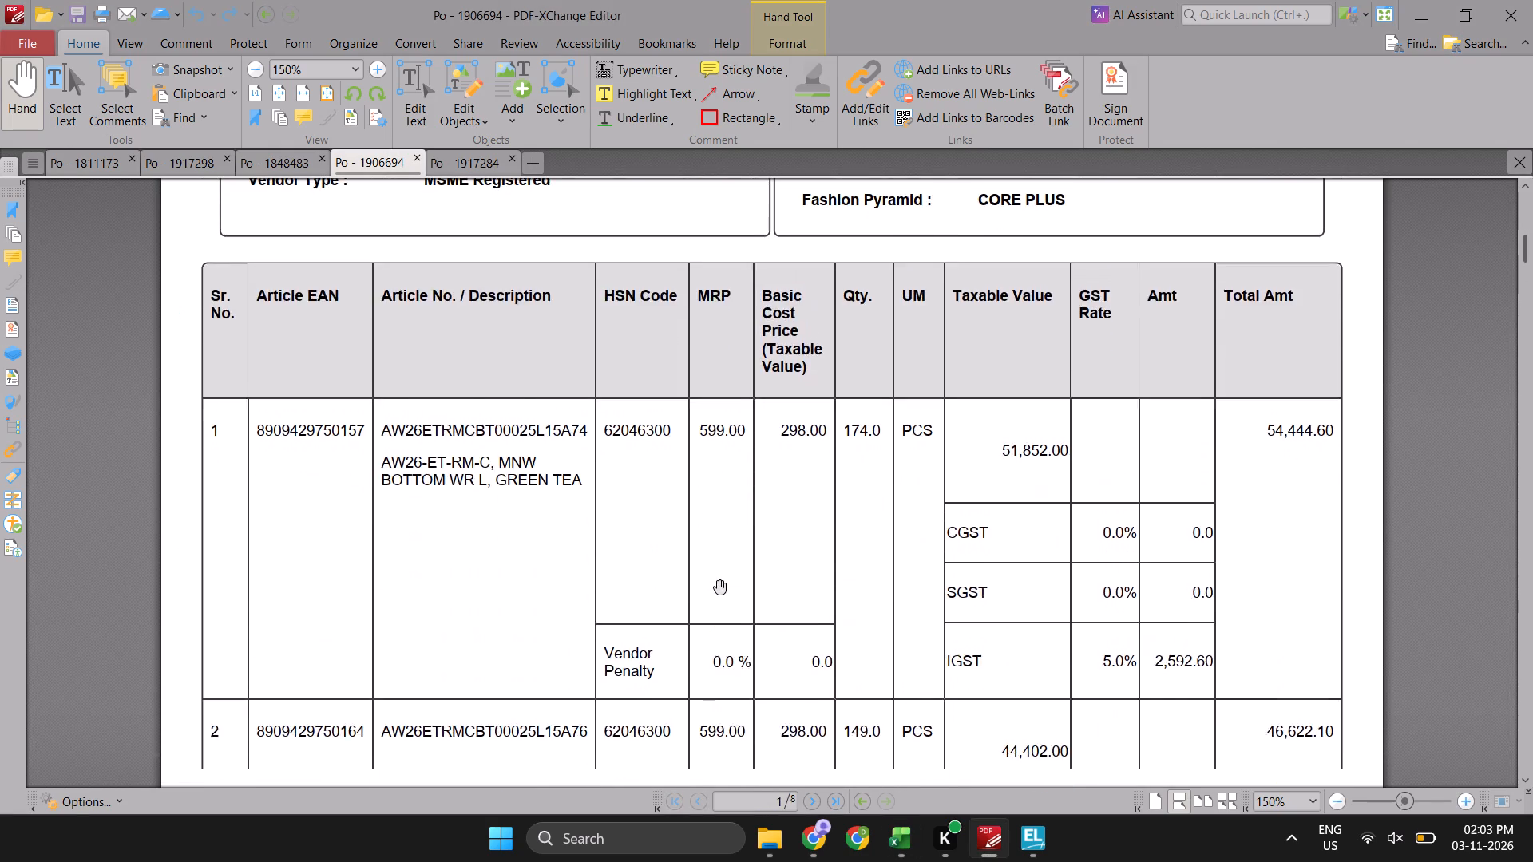
pyautogui.scroll(-1, 719, 587)
pyautogui.hotkey('alt', 'Tab')
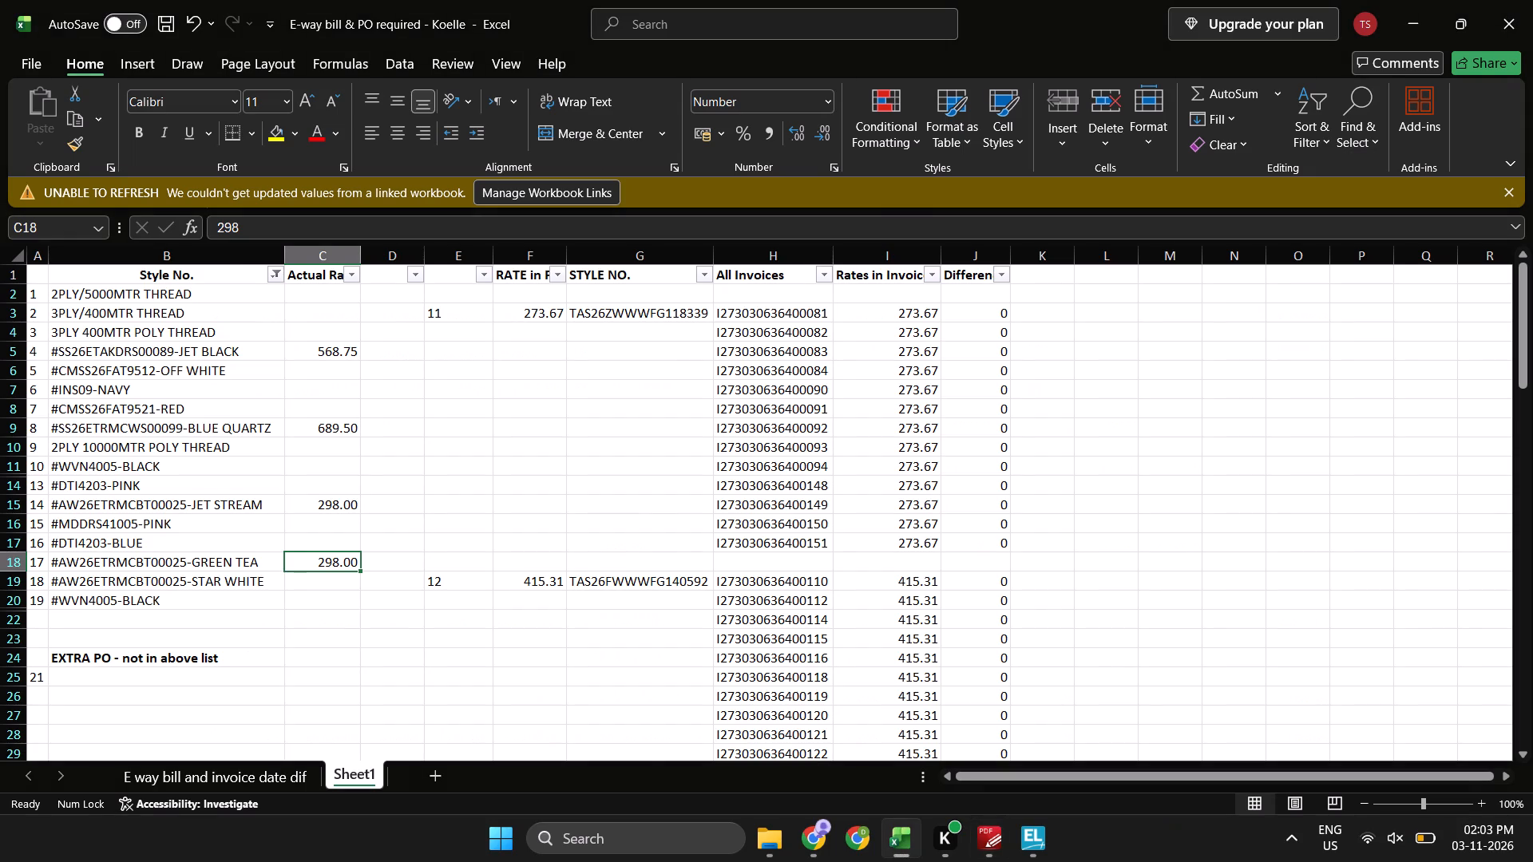
# Switch to TallyPrime and filter the 1 SALES AGAINST IGST 5% ledger vouchers by "green".
pyautogui.hotkey('alt', 'Tab')
pyautogui.hotkey('alt', 'Tab')
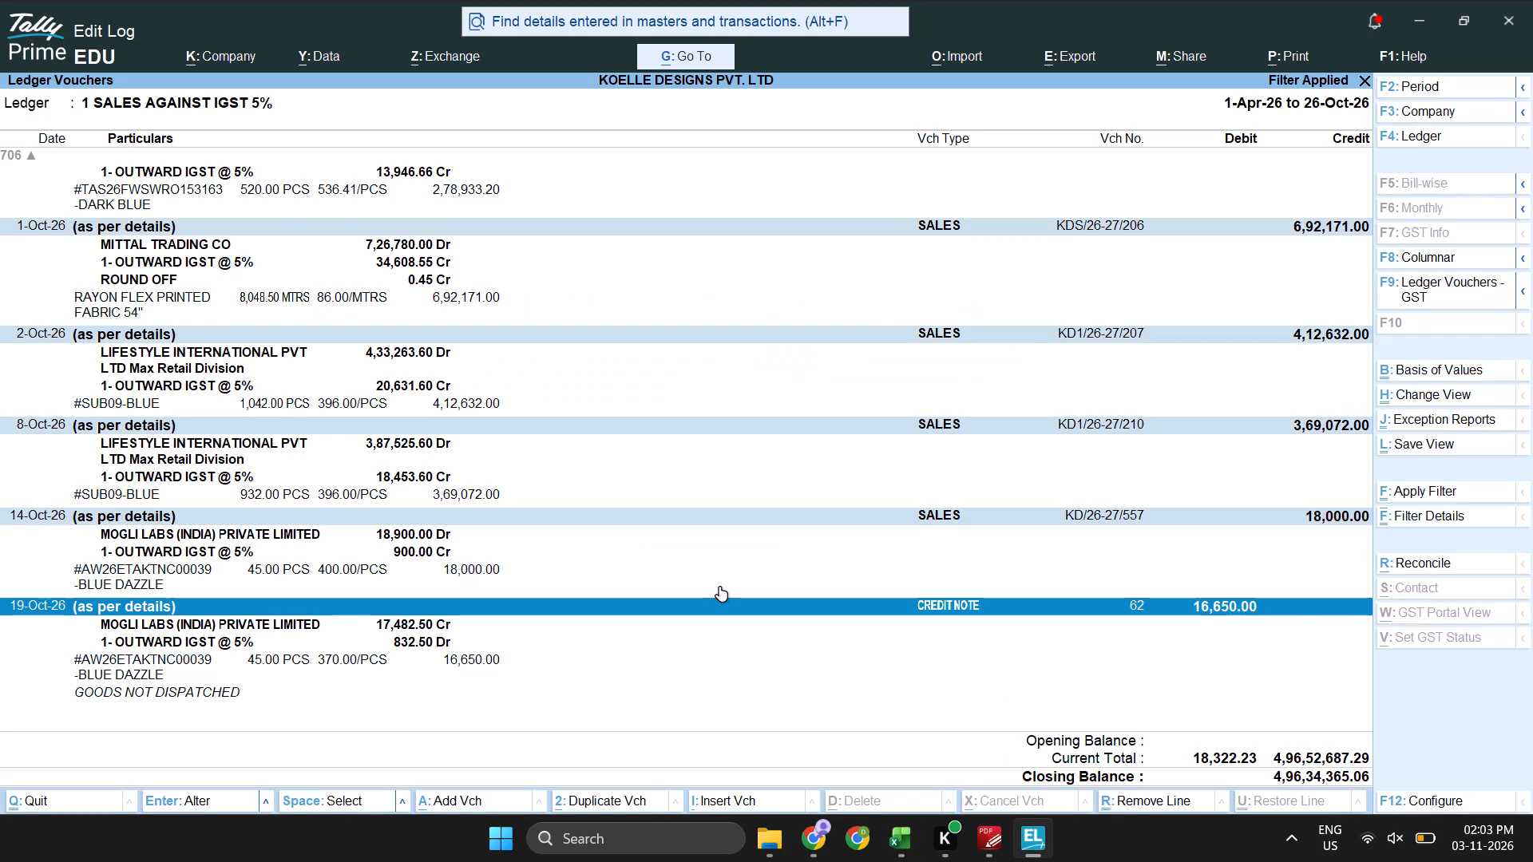
pyautogui.hotkey('shift', 'Return')
pyautogui.press('Escape')
pyautogui.hotkey('ctrl', 'f')
pyautogui.write('green')
pyautogui.press('Return')
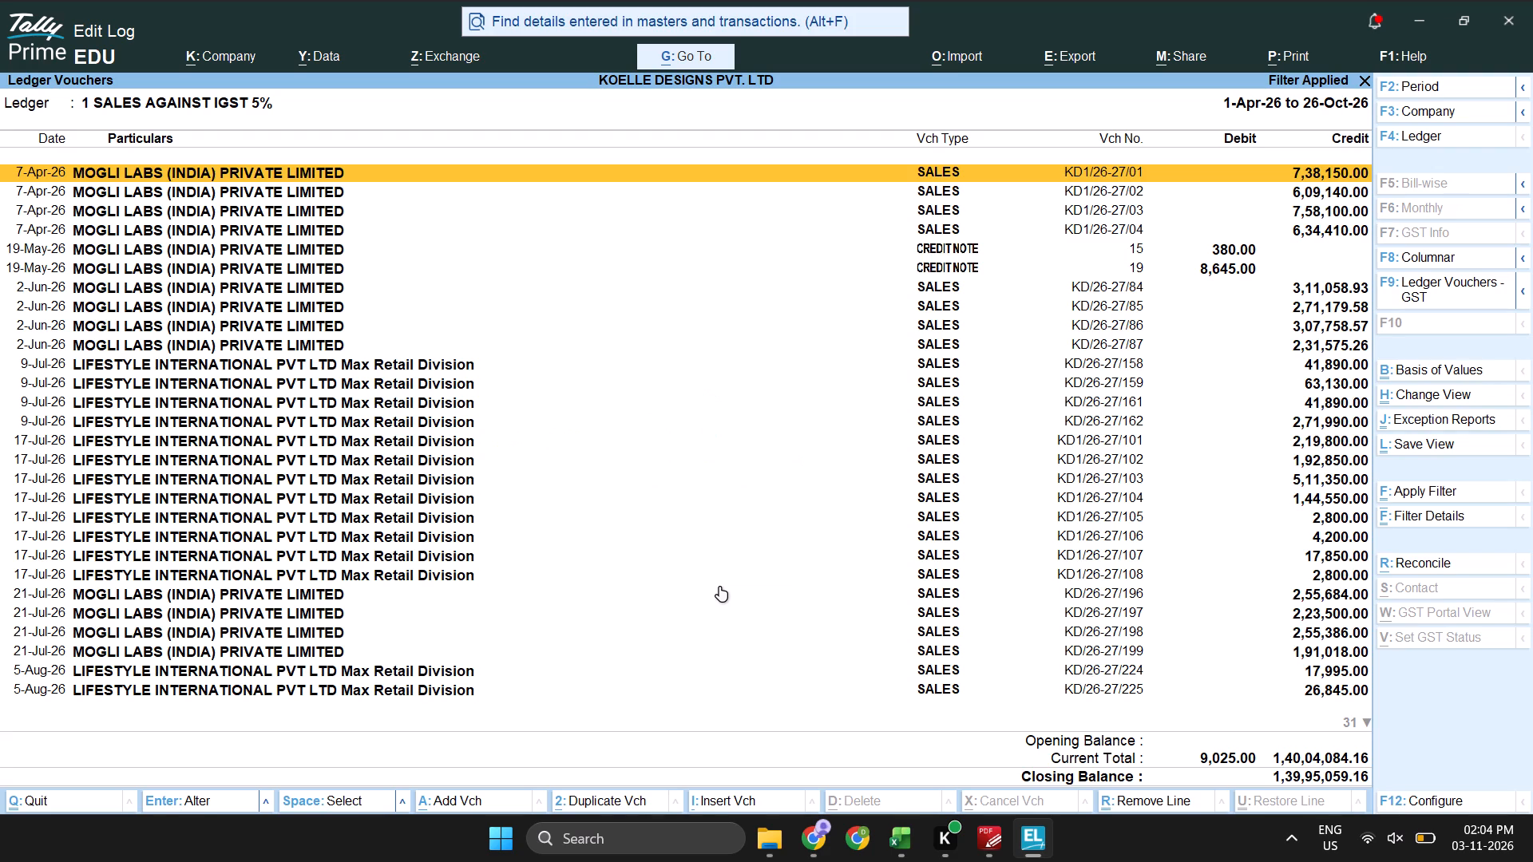
# Select all the filtered ledger vouchers and expand them to show their item details.
pyautogui.hotkey('shift', 'Down')
pyautogui.hotkey('shift', 'Down')
pyautogui.hotkey('shift', 'Down')
pyautogui.hotkey('shift', 'Down')
pyautogui.hotkey('shift', 'Down')
pyautogui.hotkey('shift', 'Down')
pyautogui.hotkey('shift', 'Down')
pyautogui.hotkey('shift', 'Down')
pyautogui.hotkey('shift', 'Down')
pyautogui.hotkey('shift', 'Down')
pyautogui.hotkey('shift', 'Down')
pyautogui.hotkey('shift', 'Down')
pyautogui.hotkey('shift', 'Down')
pyautogui.hotkey('shift', 'Down')
pyautogui.hotkey('shift', 'Down')
pyautogui.hotkey('shift', 'Down')
pyautogui.hotkey('shift', 'Down')
pyautogui.hotkey('shift', 'Down')
pyautogui.hotkey('shift', 'Down')
pyautogui.hotkey('shift', 'Down')
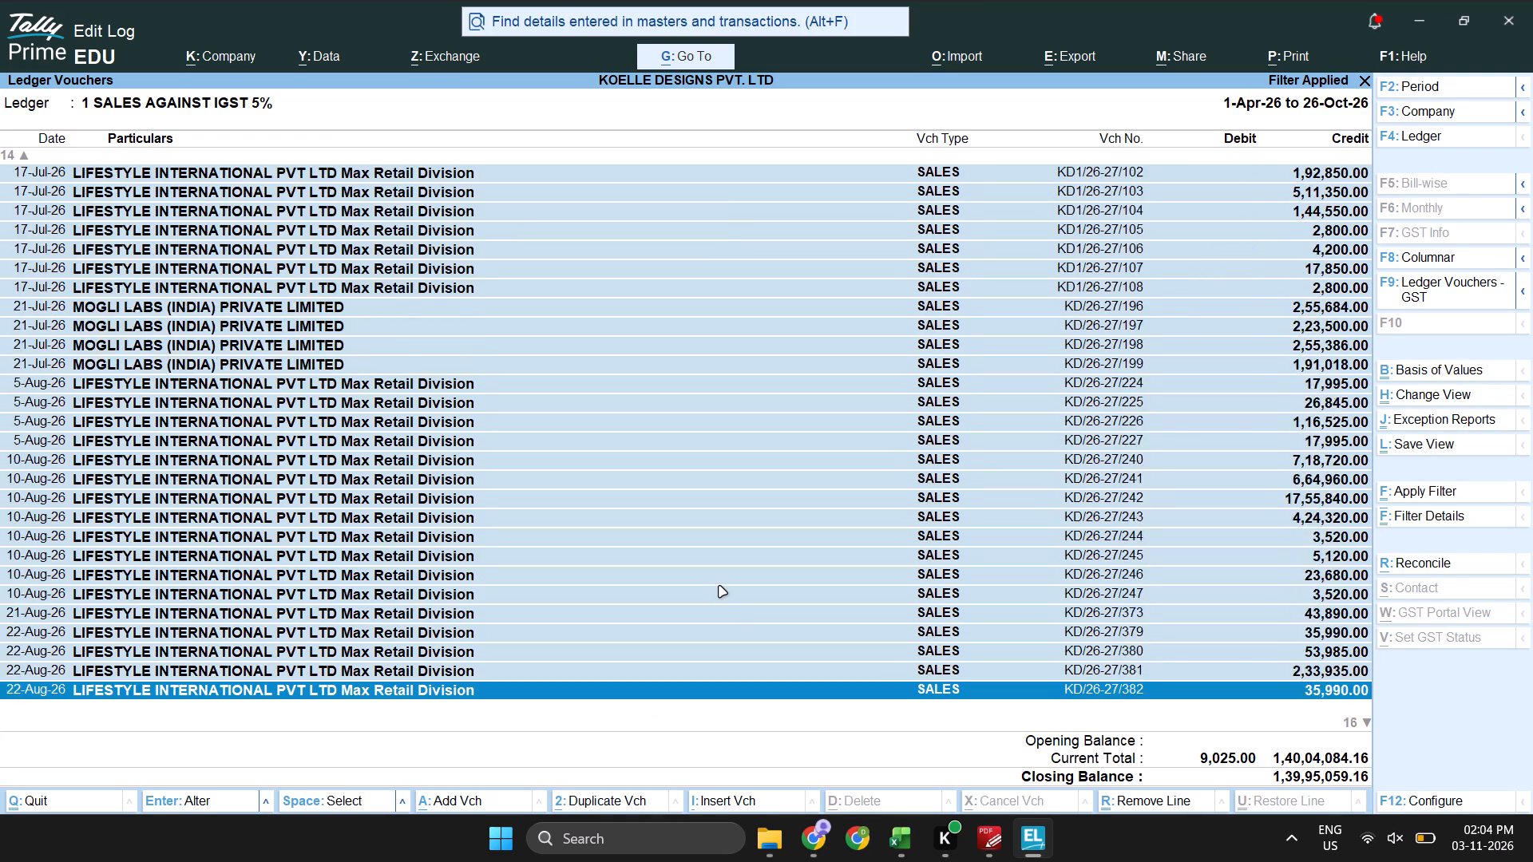
pyautogui.hotkey('shift', 'Return')
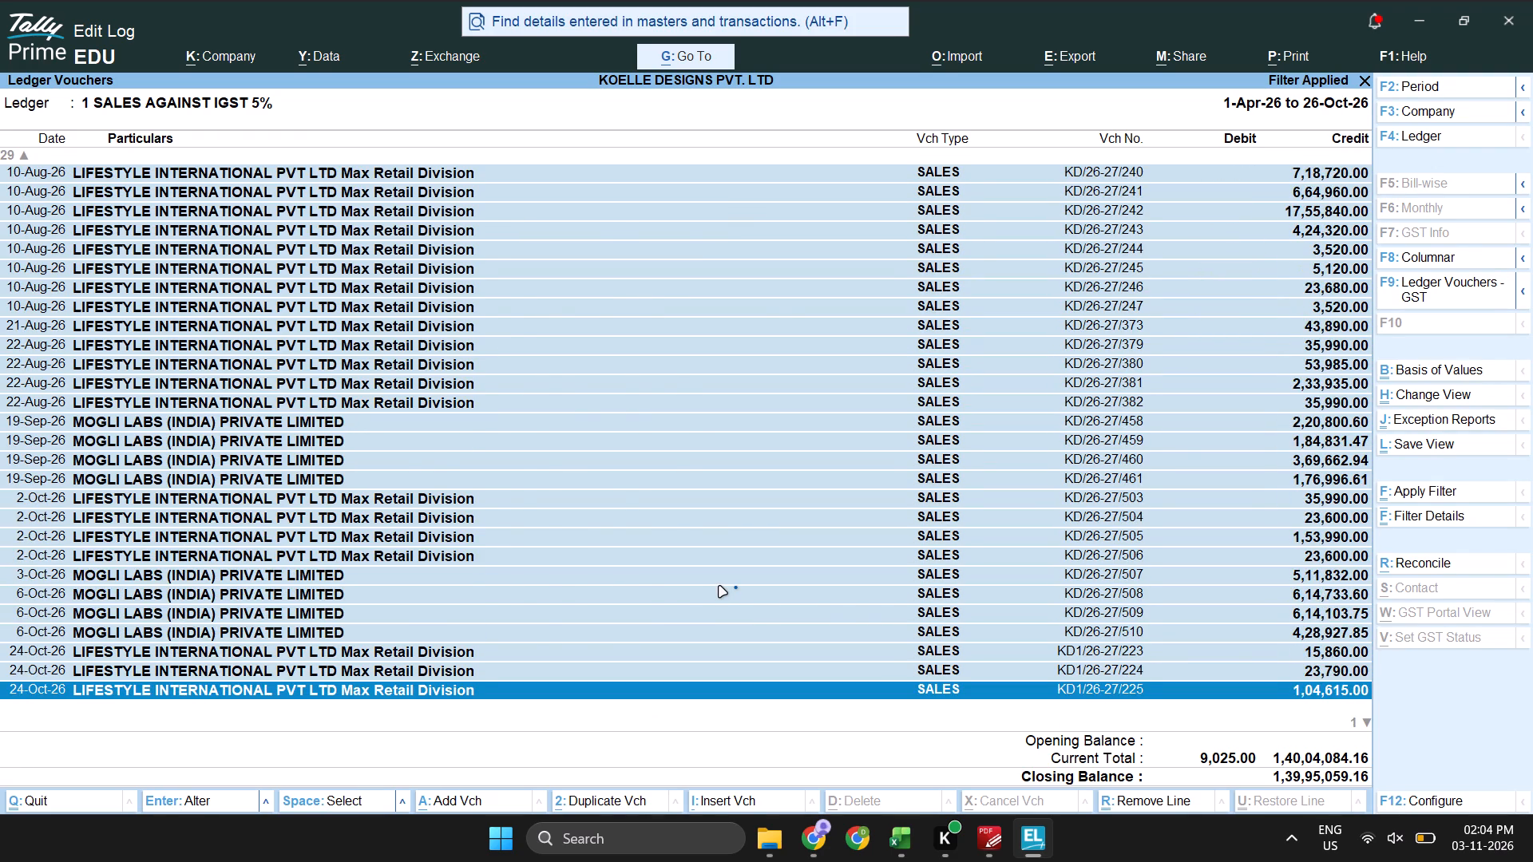
# Configure the current ledger export with the file name "greean tea".
pyautogui.hotkey('ctrl', 'e')
pyautogui.press('c')
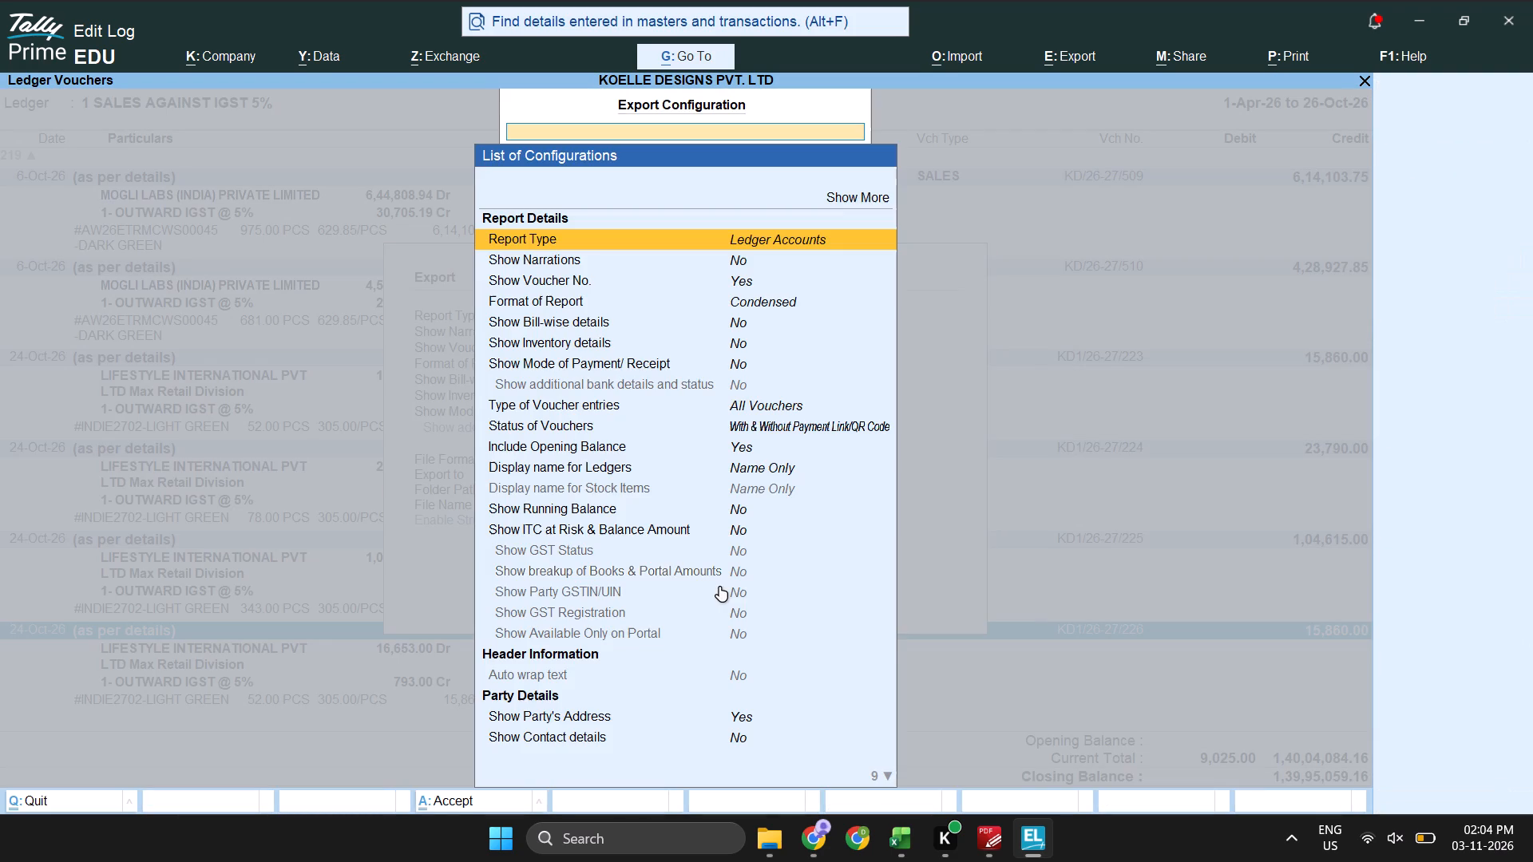
pyautogui.press('Down')
pyautogui.press('Down')
pyautogui.press('Down')
pyautogui.press('Down')
pyautogui.press('Down')
pyautogui.press('Down')
pyautogui.press('Down')
pyautogui.press('Down')
pyautogui.press('Down')
pyautogui.press('Down')
pyautogui.press('Down')
pyautogui.press('Down')
pyautogui.press('Down')
pyautogui.press('Down')
pyautogui.press('Down')
pyautogui.press('Down')
pyautogui.press('Down')
pyautogui.press('Down')
pyautogui.press('Down')
pyautogui.press('Down')
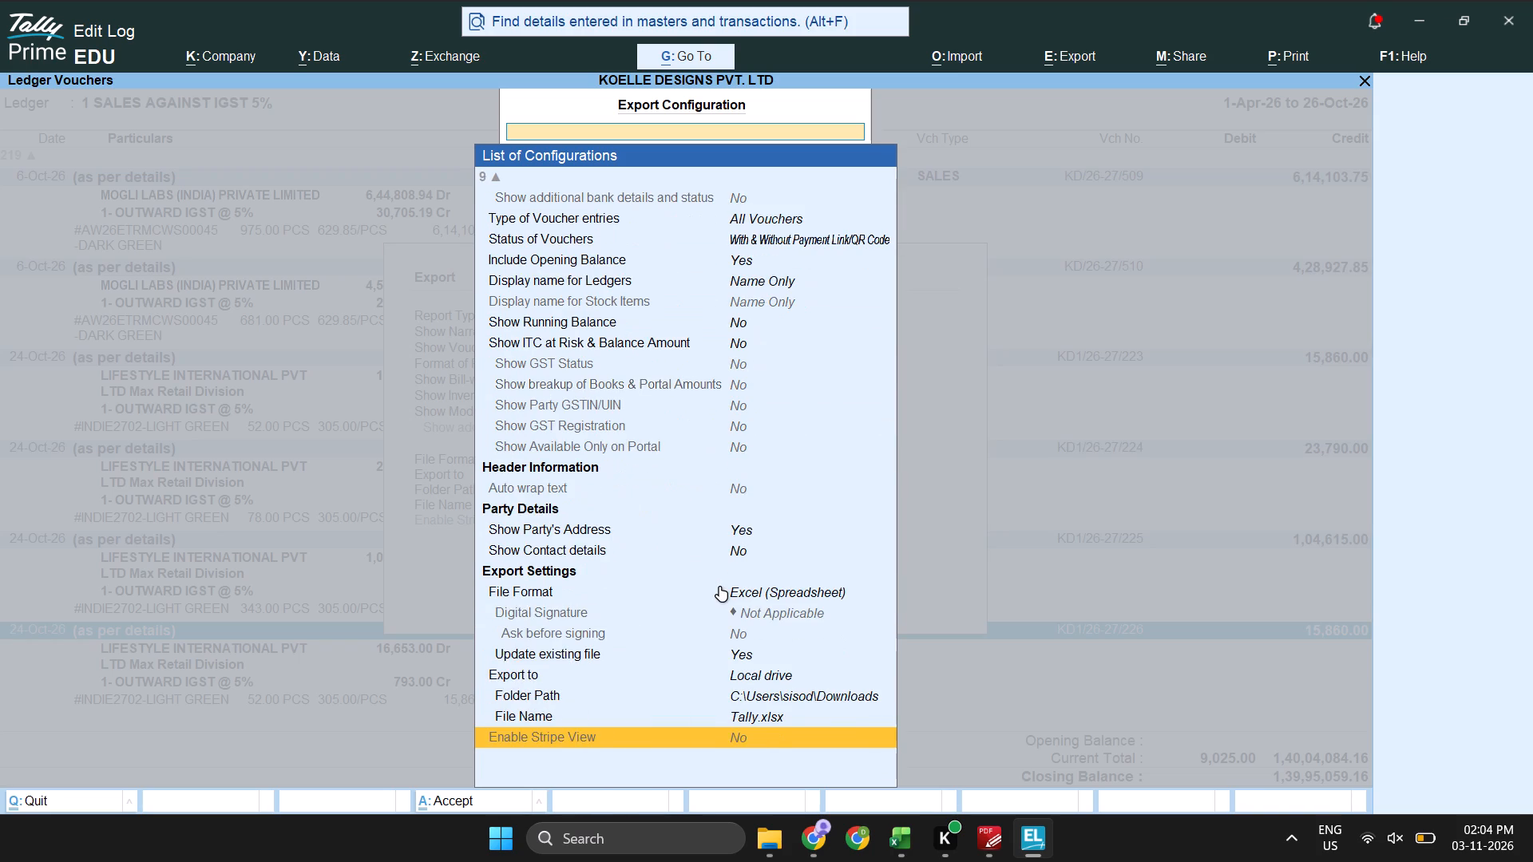
pyautogui.press('Up')
pyautogui.press('Return')
pyautogui.press('f')
pyautogui.press('BackSpace')
pyautogui.write('greean tea')
pyautogui.press('Return')
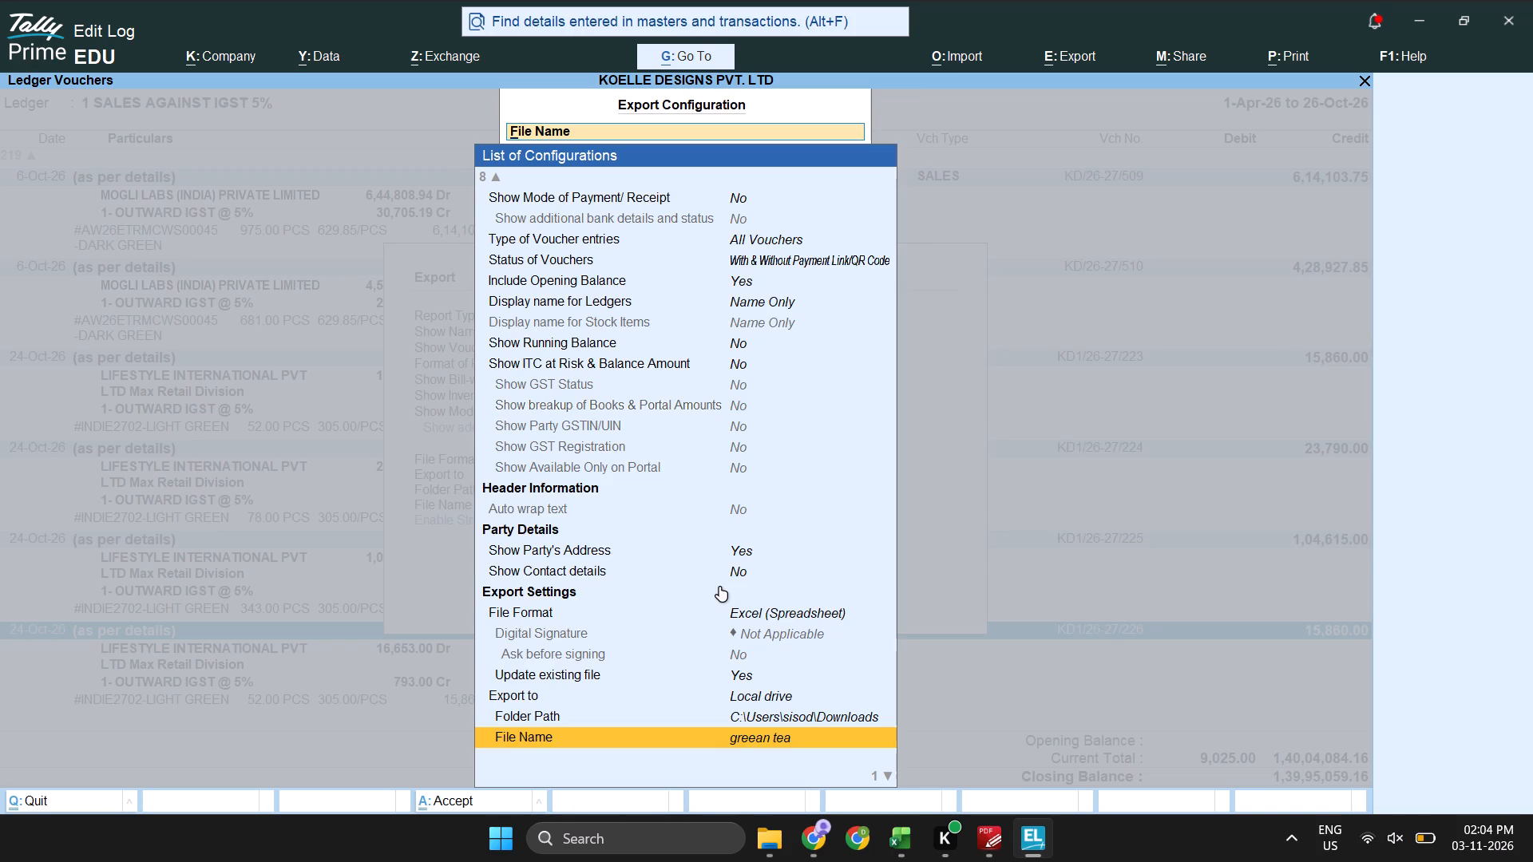
# Set the export folder to Desktop and export the ledger.
pyautogui.press('Up')
pyautogui.press('Return')
pyautogui.press('Up')
pyautogui.press('Return')
pyautogui.press('Down')
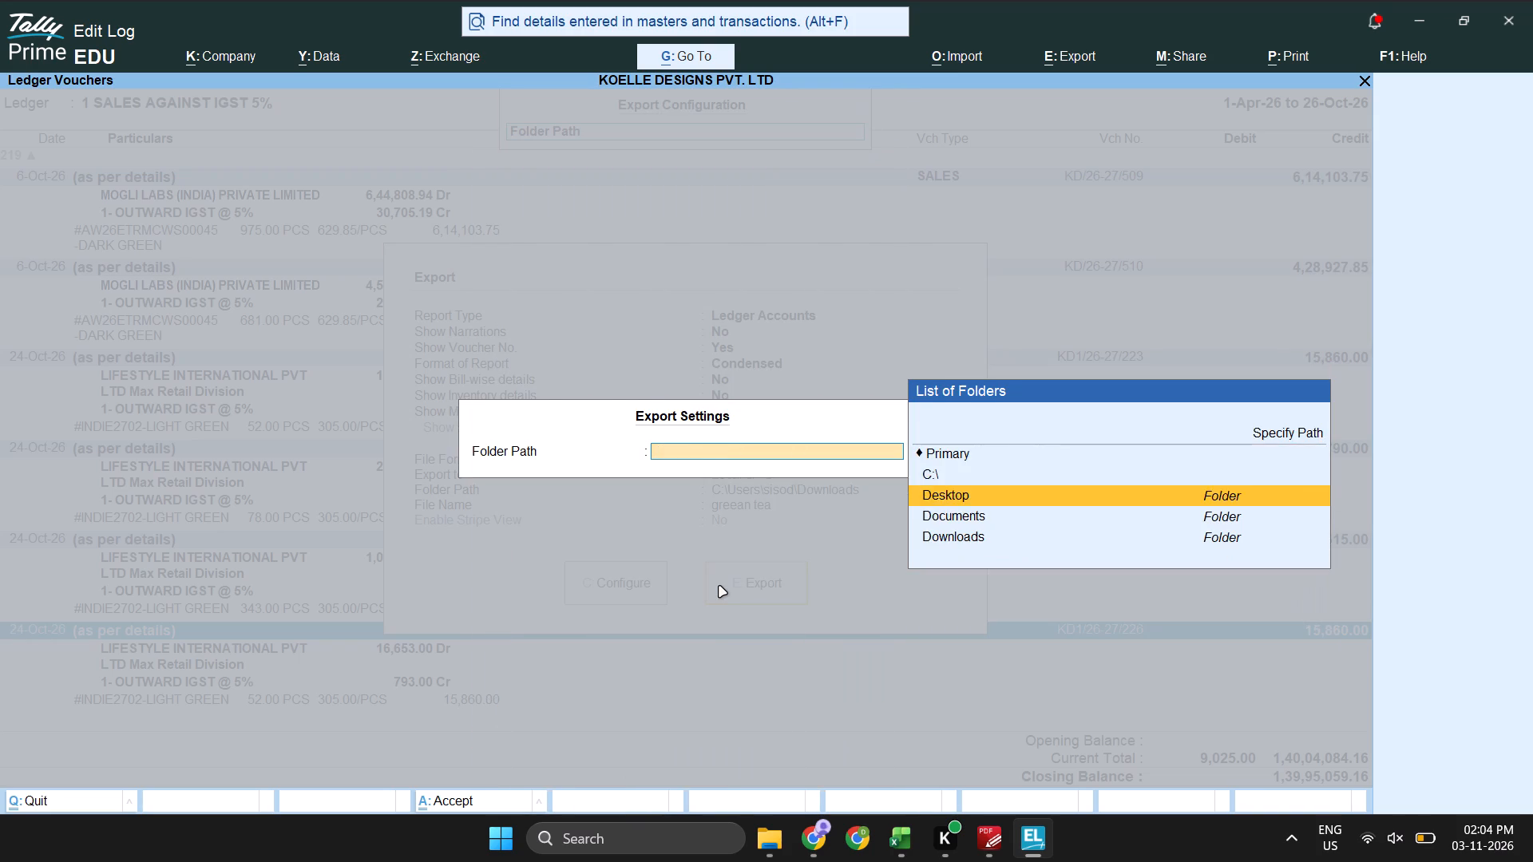
pyautogui.press('Return')
pyautogui.press('Return')
pyautogui.hotkey('ctrl', 'a')
pyautogui.write('ree')
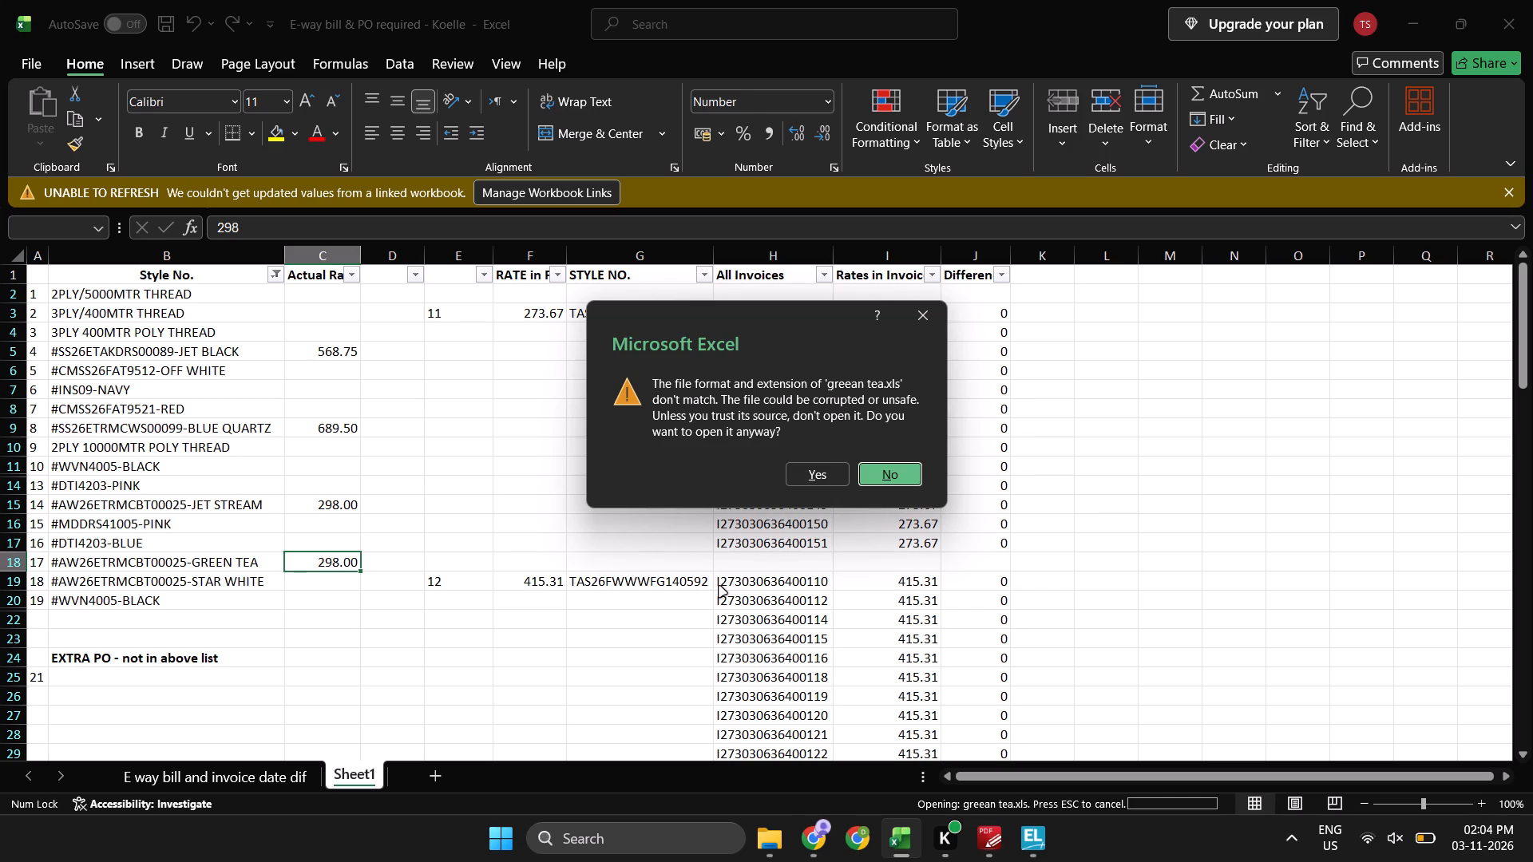
# Allow the exported "greean tea" workbook to open in Excel and view its voucher rows.
pyautogui.press('Left')
pyautogui.press('Return')
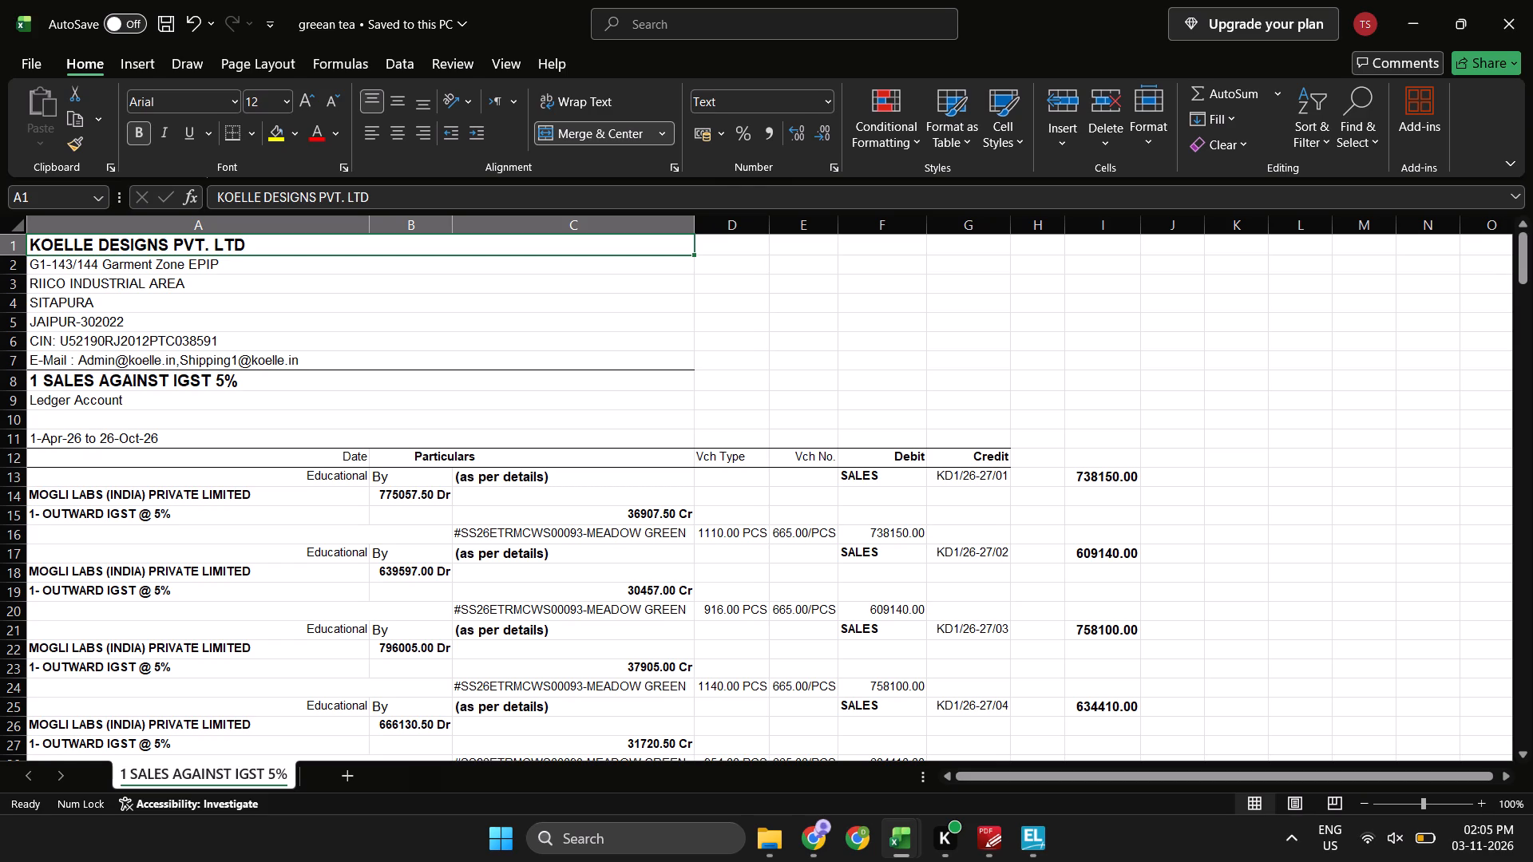
pyautogui.scroll(-4, 789, 637)
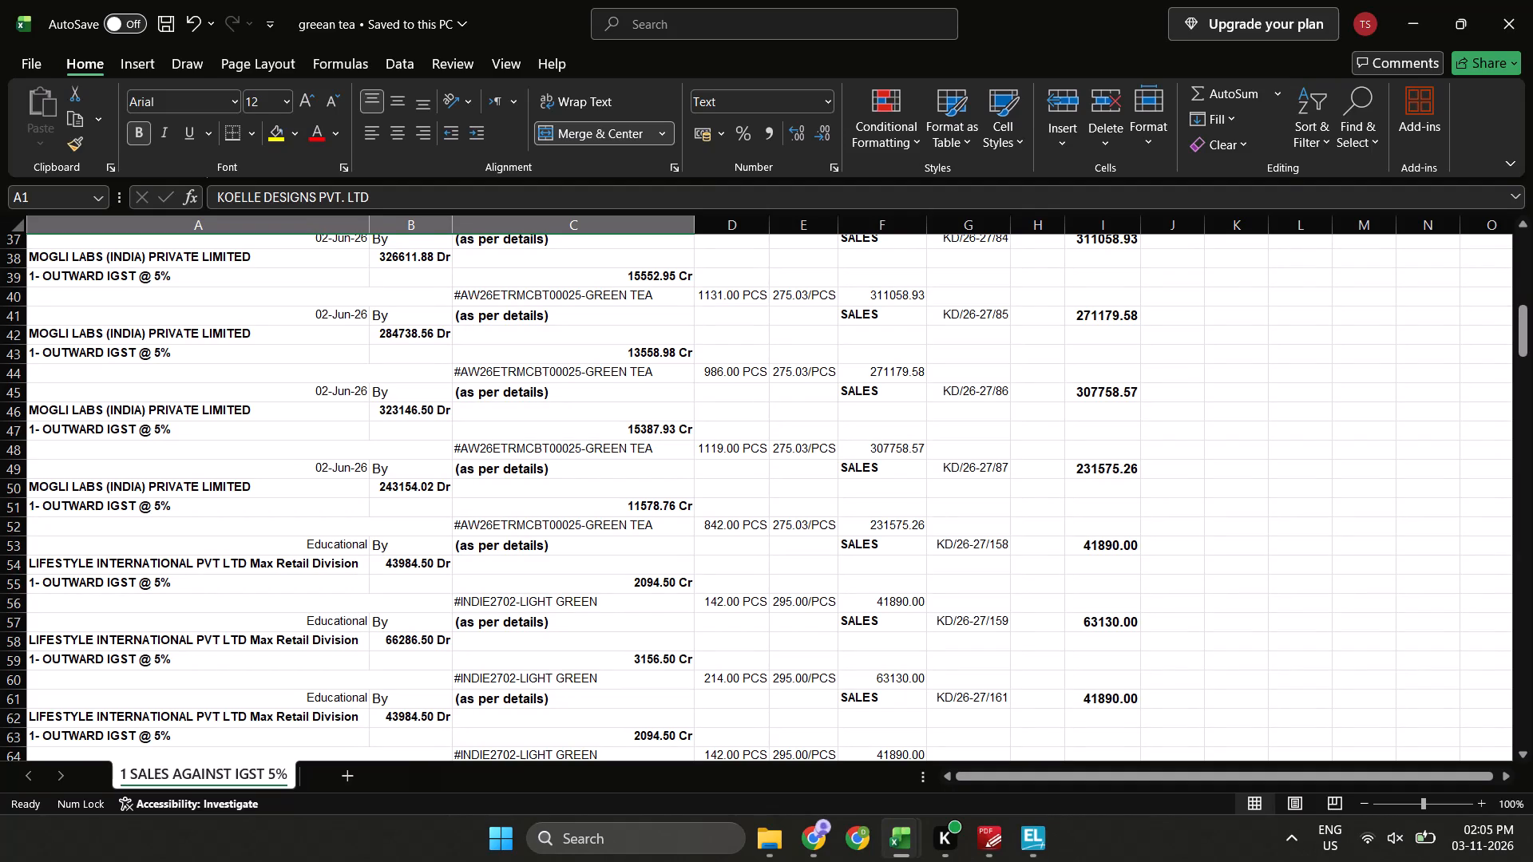
# Unmerge the Particulars header cell across B12:C12 in the "greean tea" ledger.
pyautogui.press('Up')
pyautogui.press('Left')
pyautogui.press('Right')
pyautogui.press('Up')
pyautogui.press('Left')
pyautogui.press('Right')
pyautogui.press('Down')
pyautogui.press('Down')
pyautogui.press('Down')
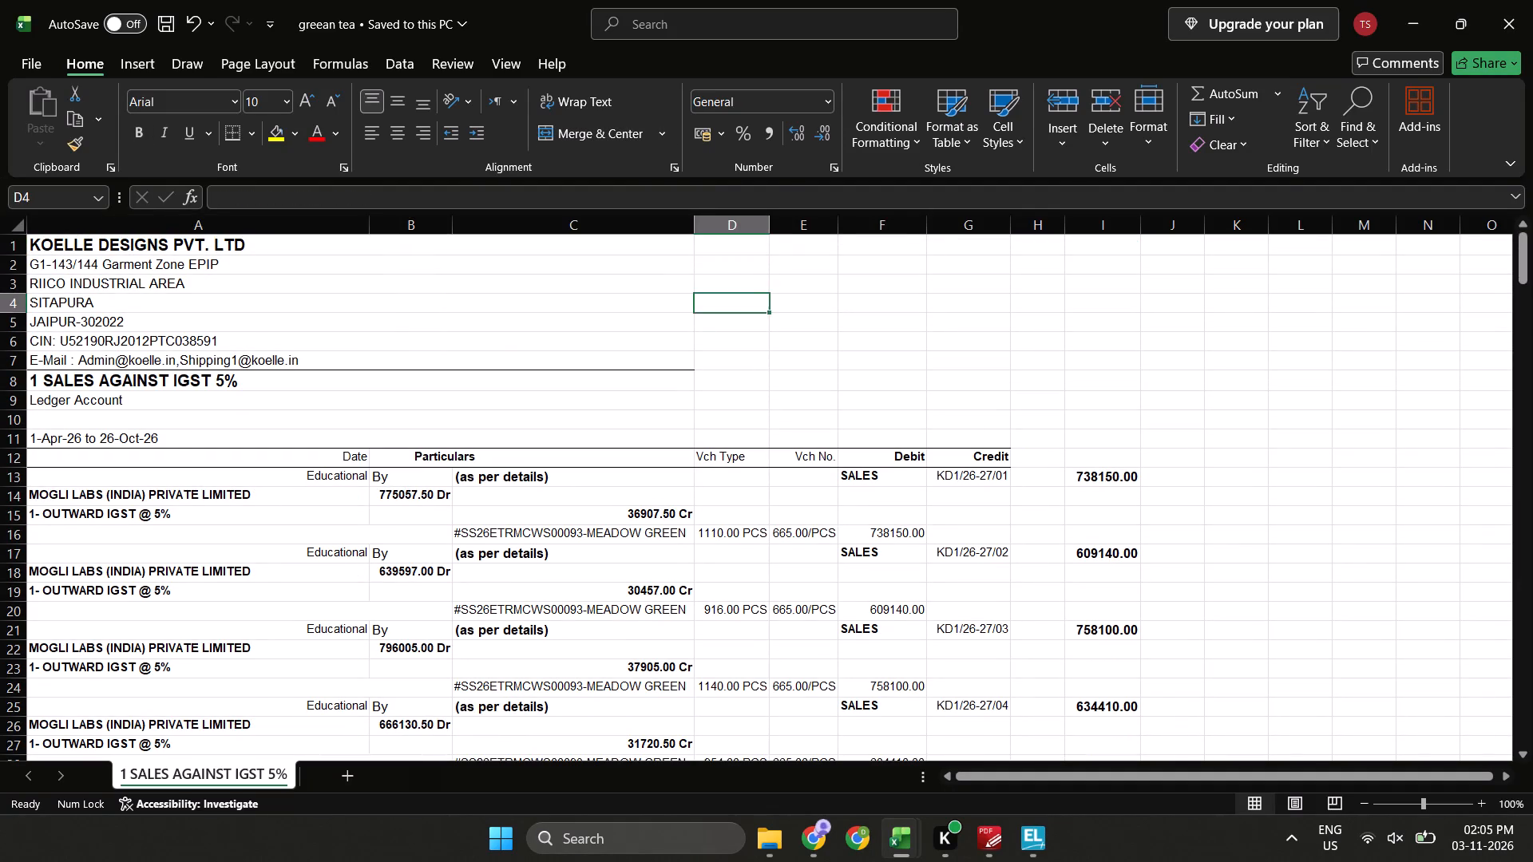
pyautogui.press('Down')
pyautogui.press('Down')
pyautogui.press('Down')
pyautogui.press('Down')
pyautogui.press('Down')
pyautogui.press('Left')
pyautogui.press('Down')
pyautogui.press('Down')
pyautogui.press('Down')
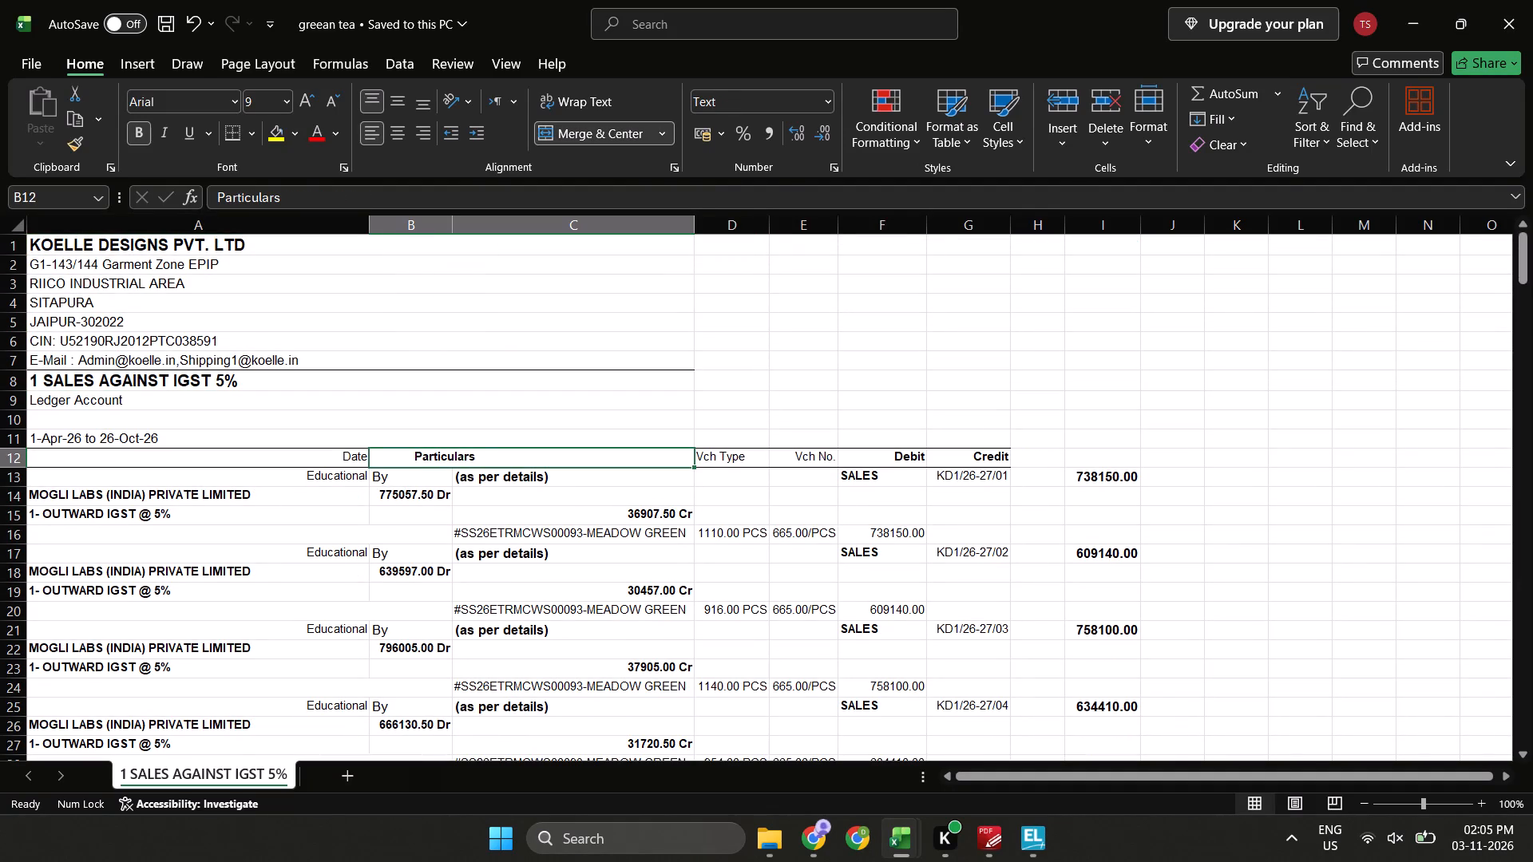
pyautogui.click(579, 141)
# Apply filters to the ledger table, selecting from the Date header in row 12 across and down past the last voucher row.
pyautogui.press('Left')
pyautogui.press('Left')
pyautogui.hotkey('shift', 'Right')
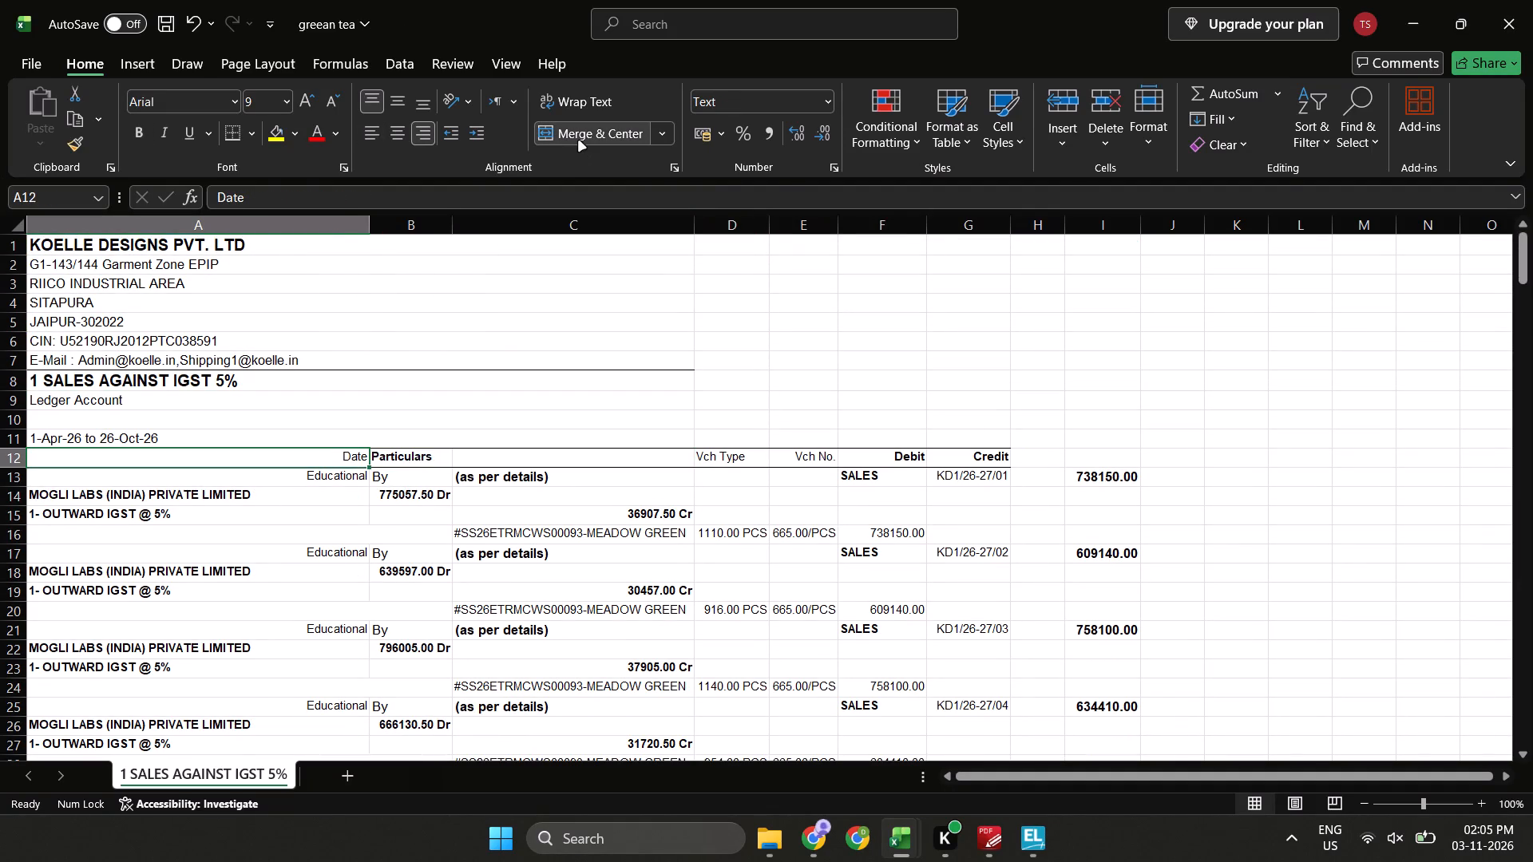
pyautogui.hotkey('shift', 'Right')
pyautogui.hotkey('shift', 'Right')
pyautogui.hotkey('shift', 'Right')
pyautogui.hotkey('shift', 'Right')
pyautogui.hotkey('shift', 'Right')
pyautogui.hotkey('shift', 'Right')
pyautogui.hotkey('shift', 'Right')
pyautogui.hotkey('shift', 'Right')
pyautogui.hotkey('shift', 'pagedown')
pyautogui.hotkey('shift', 'pagedown')
pyautogui.hotkey('shift', 'pagedown')
pyautogui.hotkey('shift', 'pagedown')
pyautogui.hotkey('shift', 'pagedown')
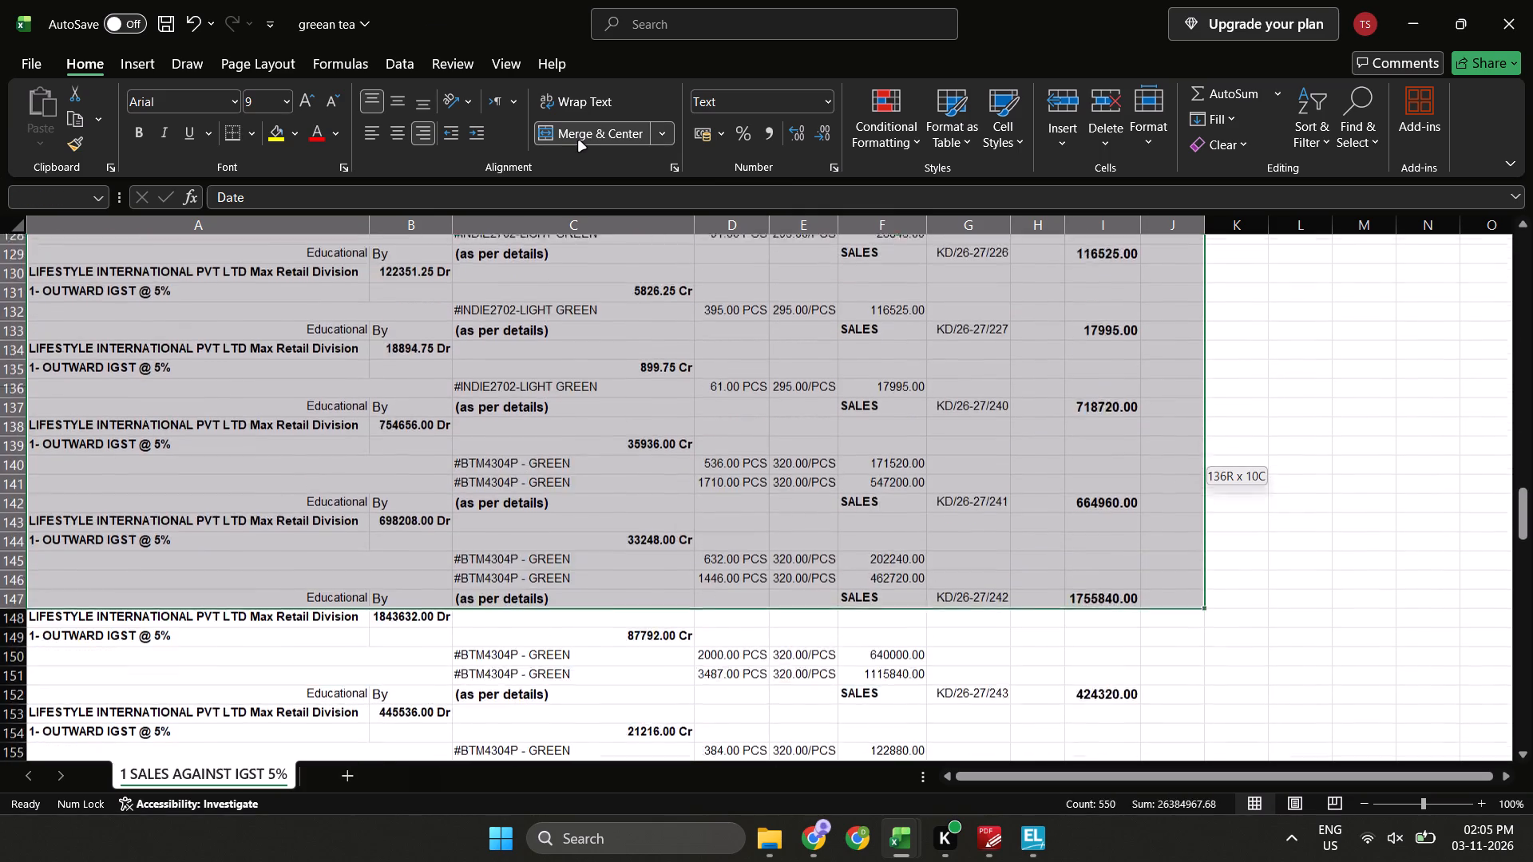
pyautogui.hotkey('shift', 'pagedown')
pyautogui.hotkey('shift', 'pagedown')
pyautogui.hotkey('shift', 'pagedown')
pyautogui.hotkey('shift', 'pagedown')
pyautogui.hotkey('shift', 'pagedown')
pyautogui.hotkey('shift', 'pagedown')
pyautogui.write('at')
# Filter the item column C of the ledger by the search term "green".
pyautogui.press('Escape')
pyautogui.press('Up')
pyautogui.press('Left')
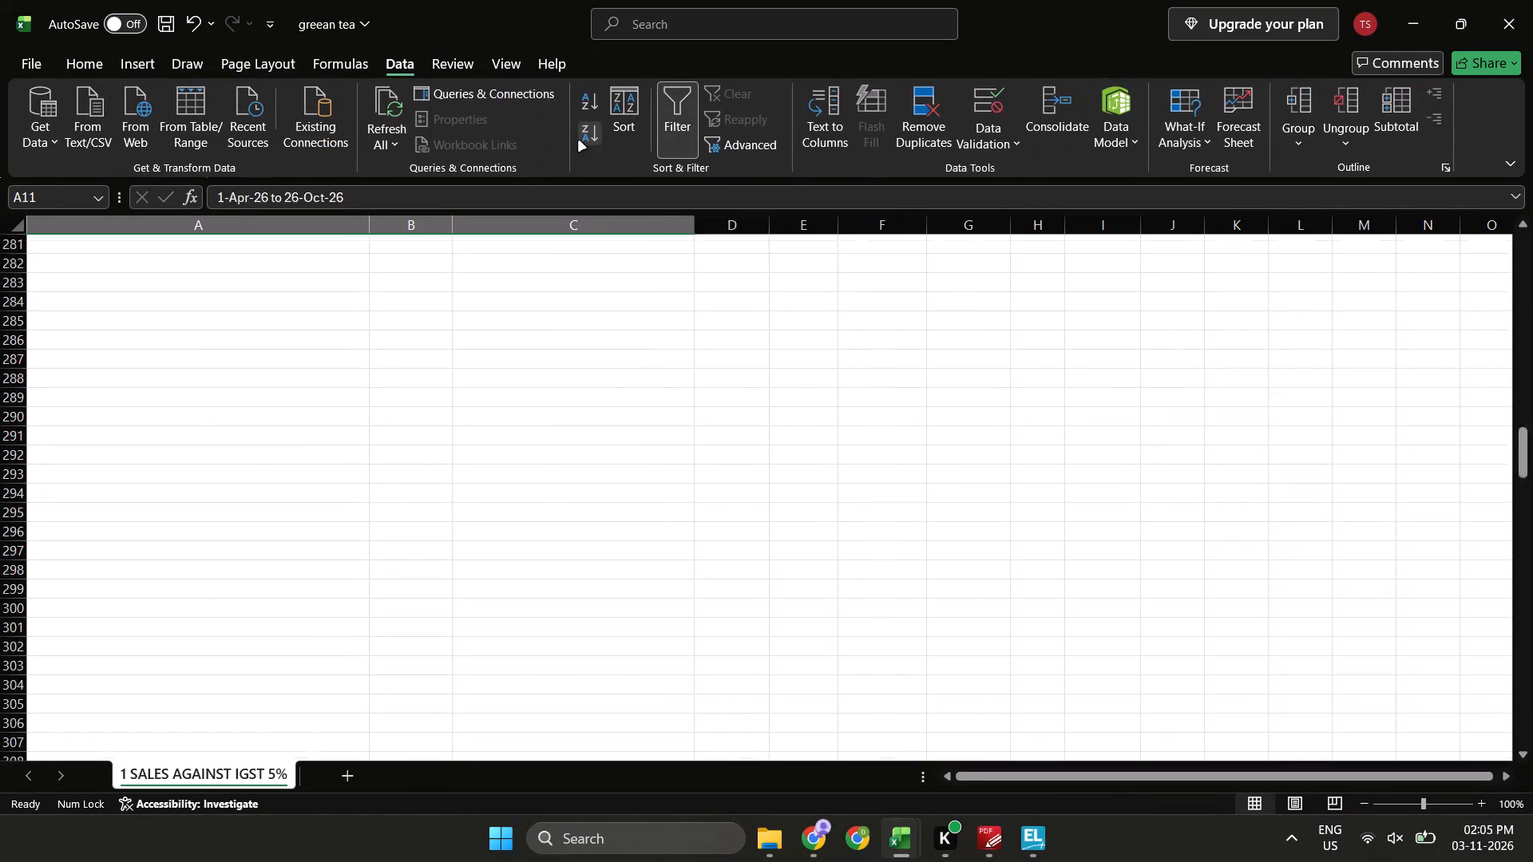
pyautogui.press('Right')
pyautogui.press('Right')
pyautogui.press('Down')
pyautogui.press('Left')
pyautogui.press('Left')
pyautogui.hotkey('alt', 'Down')
pyautogui.press('e')
pyautogui.write('green')
pyautogui.press('Return')
# Find the first GREEN TEA row in the filtered items and copy the item name "#AW26ETRMCBT00025-GREEN TEA" from C40.
pyautogui.press('Down')
pyautogui.press('Down')
pyautogui.hotkey('ctrl', 'Down')
pyautogui.press('Up')
pyautogui.hotkey('ctrl', 'Up')
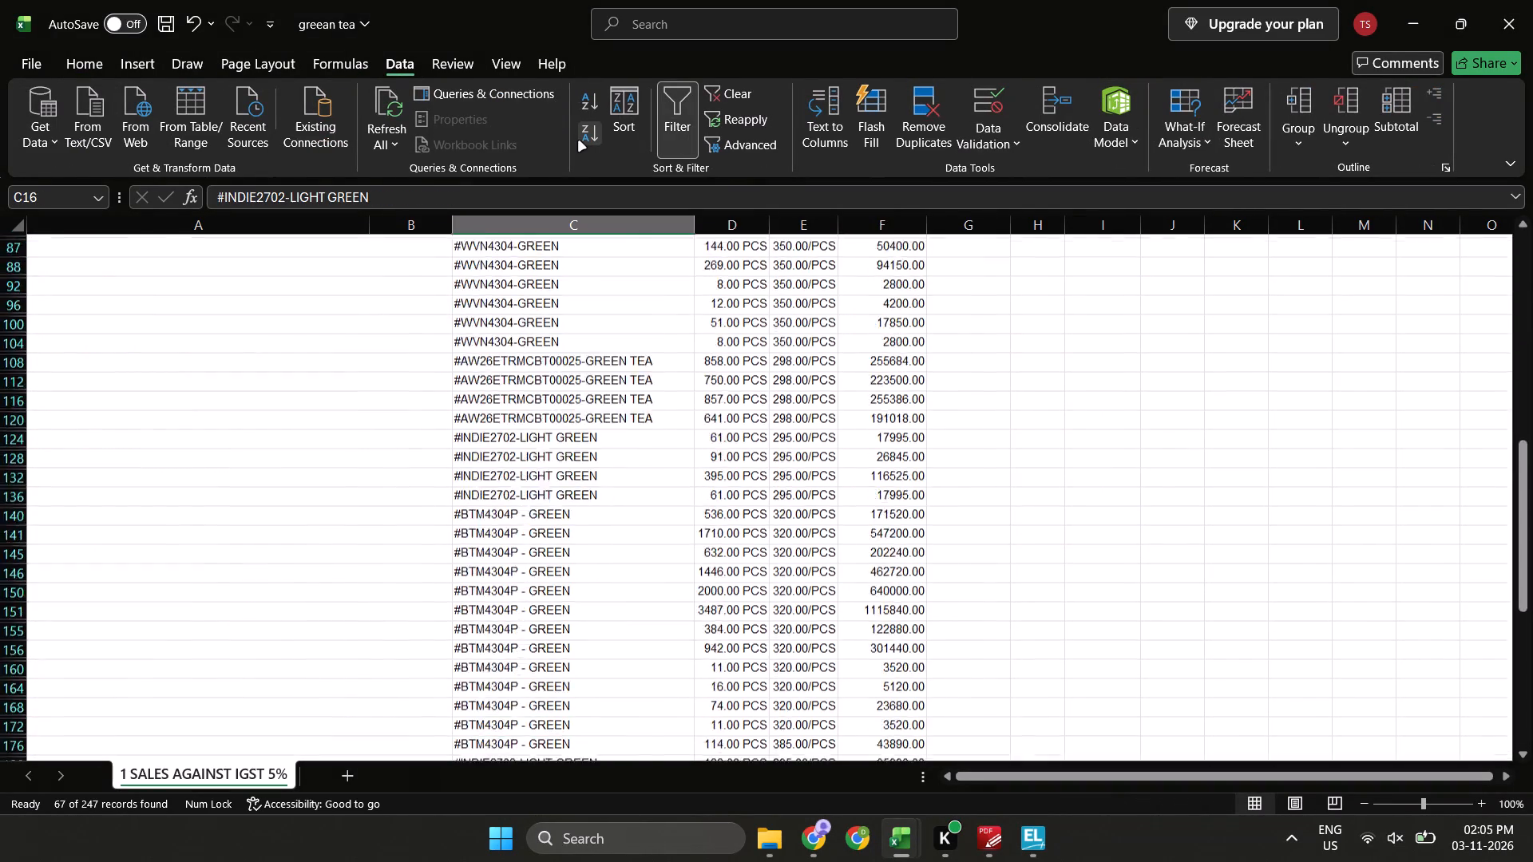
pyautogui.hotkey('alt', 'Tab')
pyautogui.press('Left')
pyautogui.press('Right')
pyautogui.press('Left')
pyautogui.hotkey('alt', 'Tab')
pyautogui.press('Down')
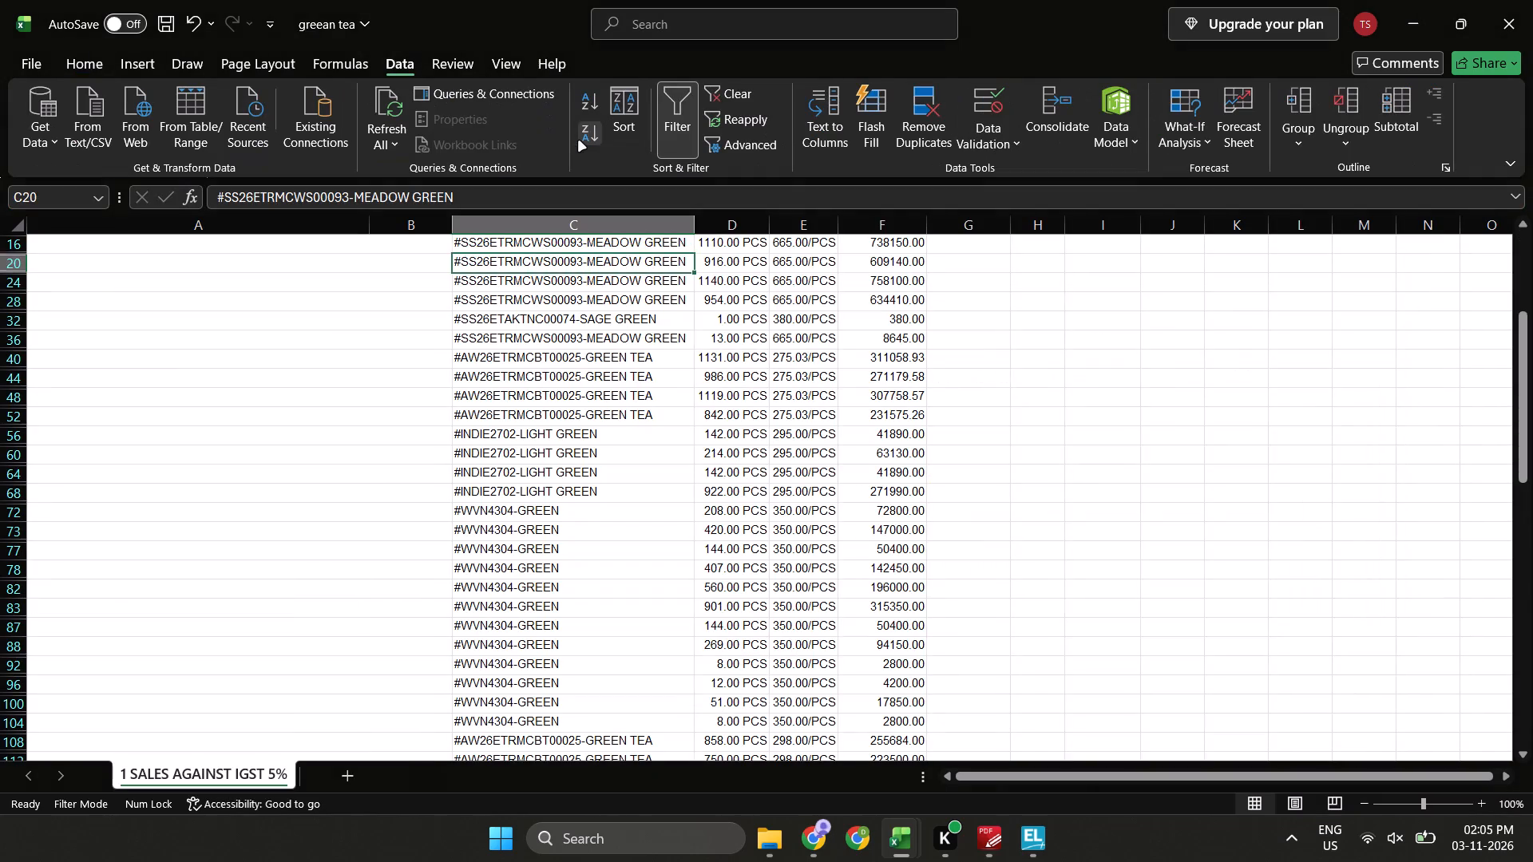
pyautogui.press('Down')
pyautogui.press('Down')
pyautogui.press('Down')
pyautogui.press('Down')
pyautogui.press('Down')
pyautogui.hotkey('ctrl', 'c')
# Narrow the column C filter to the copied item "#AW26ETRMCBT00025-GREEN TEA".
pyautogui.hotkey('ctrl', 'Up')
pyautogui.hotkey('ctrl', 'Up')
pyautogui.press('Down')
pyautogui.press('Down')
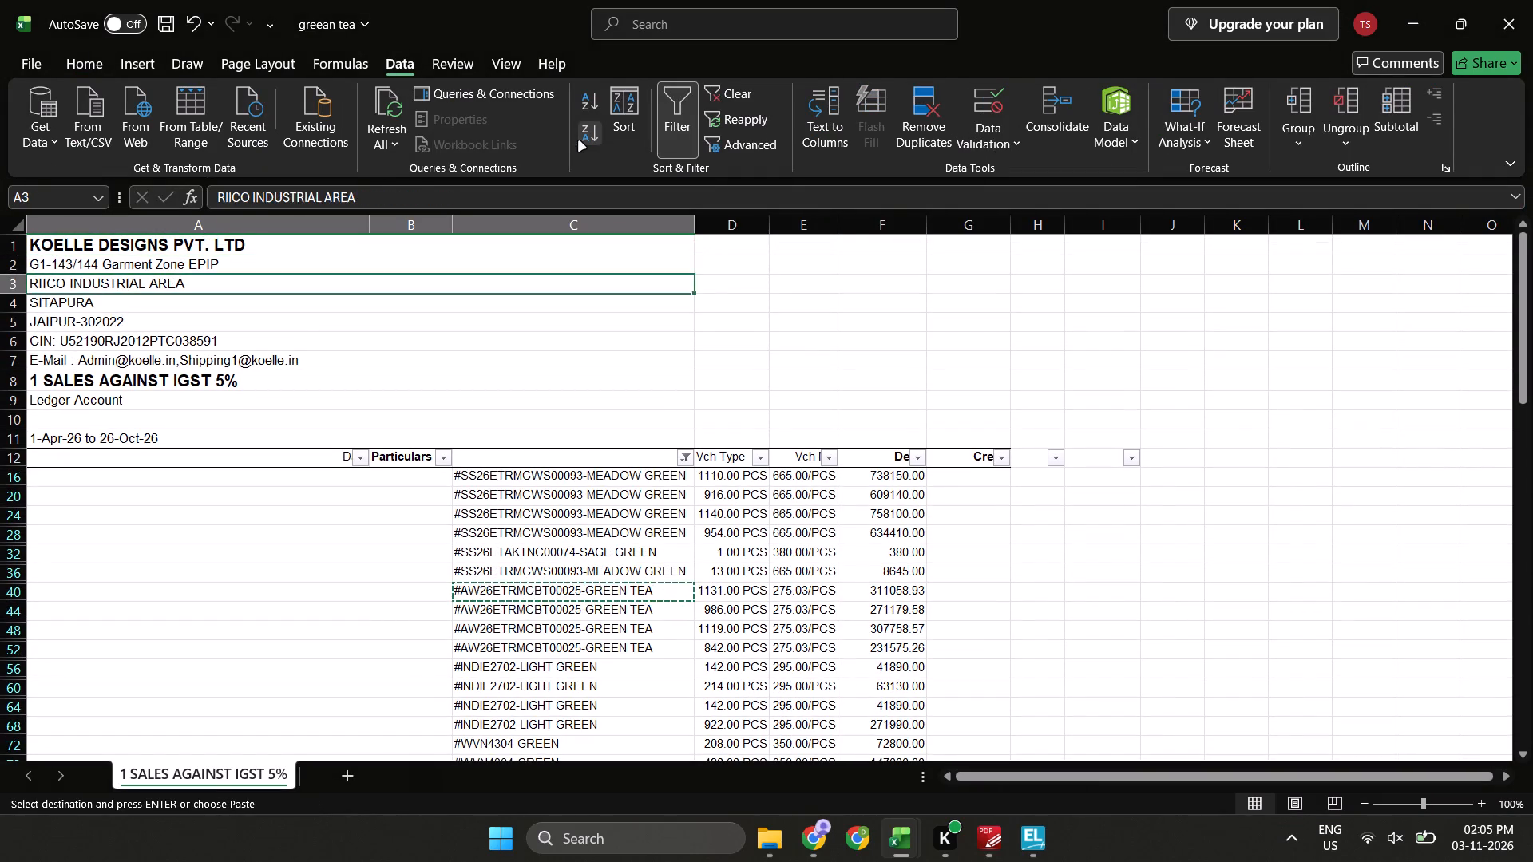
pyautogui.press('Down')
pyautogui.hotkey('ctrl', 'Down')
pyautogui.press('Down')
pyautogui.press('Right')
pyautogui.press('Right')
pyautogui.press('Up')
pyautogui.press('Left')
pyautogui.hotkey('alt', 'Down')
pyautogui.press('e')
pyautogui.hotkey('ctrl', 'v')
pyautogui.press('Return')
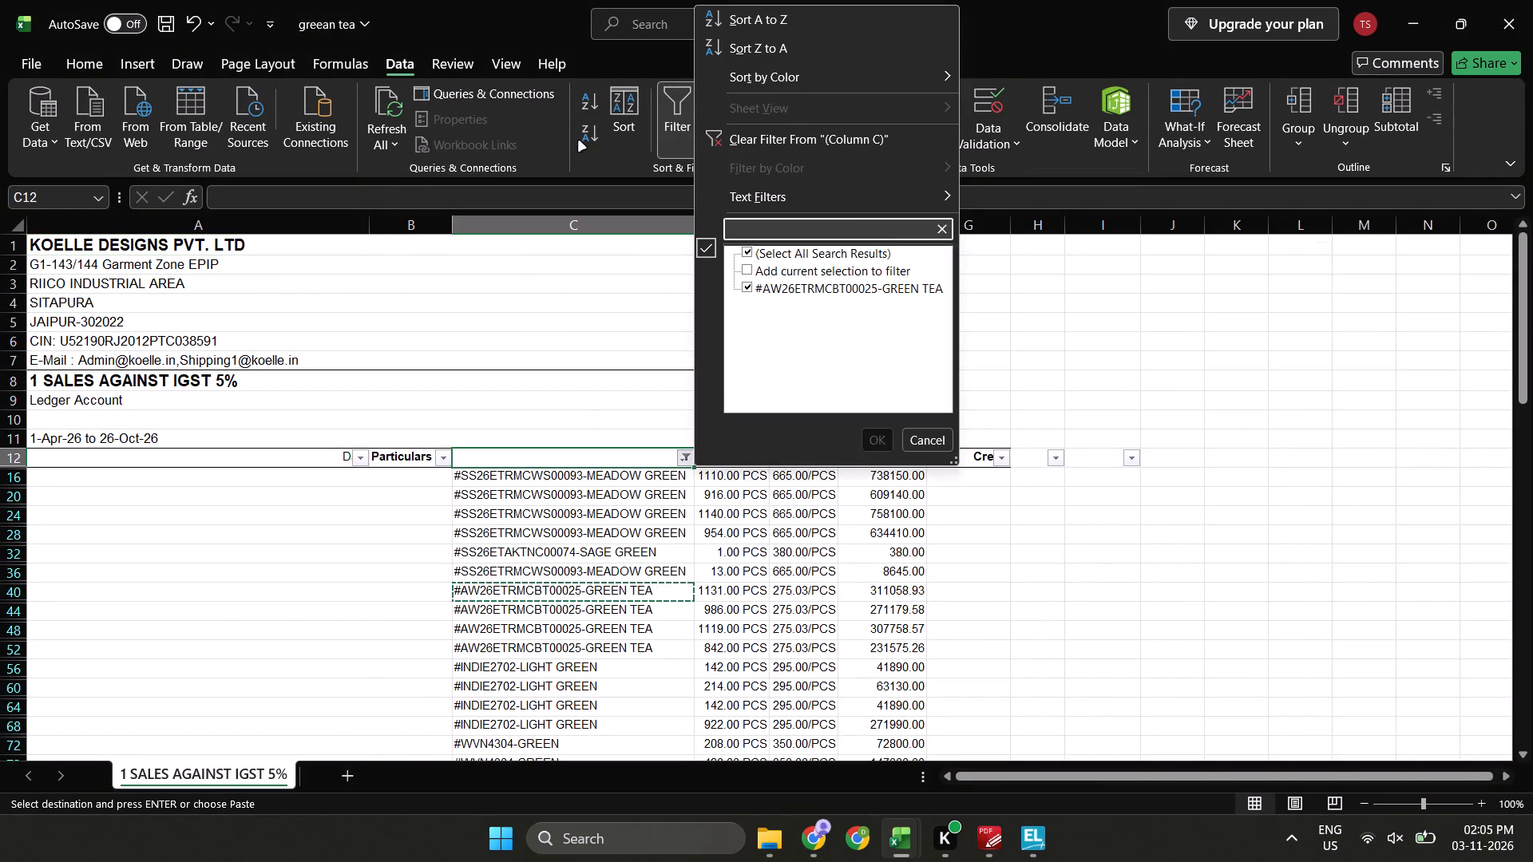
# Highlight all the filtered GREEN TEA rows with yellow fill.
pyautogui.press('Down')
pyautogui.hotkey('ctrl', 'shift', 'Down')
pyautogui.hotkey('shift', 'space')
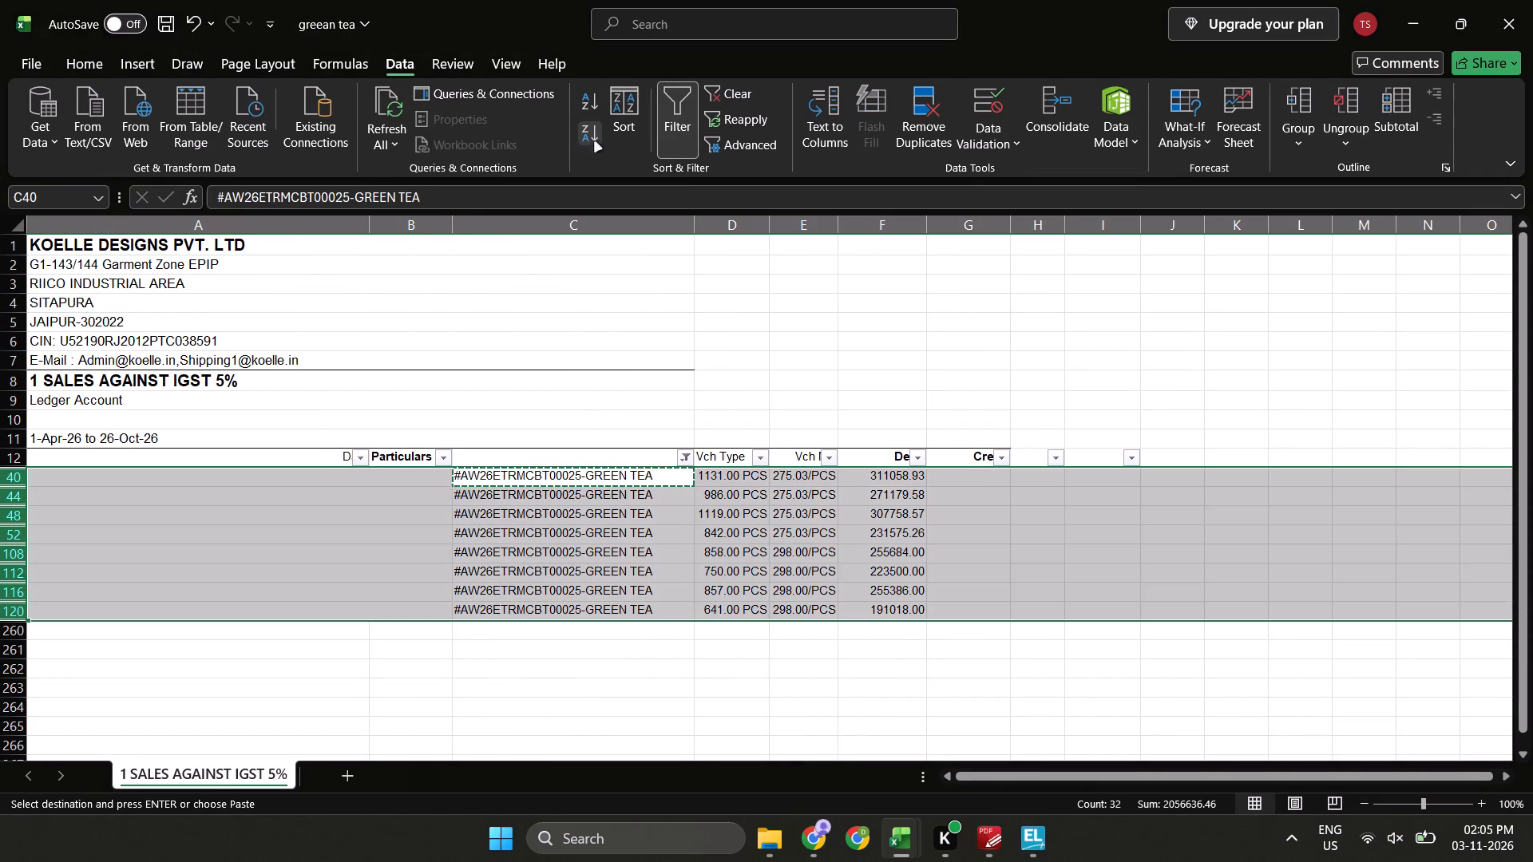
pyautogui.click(89, 56)
pyautogui.click(280, 136)
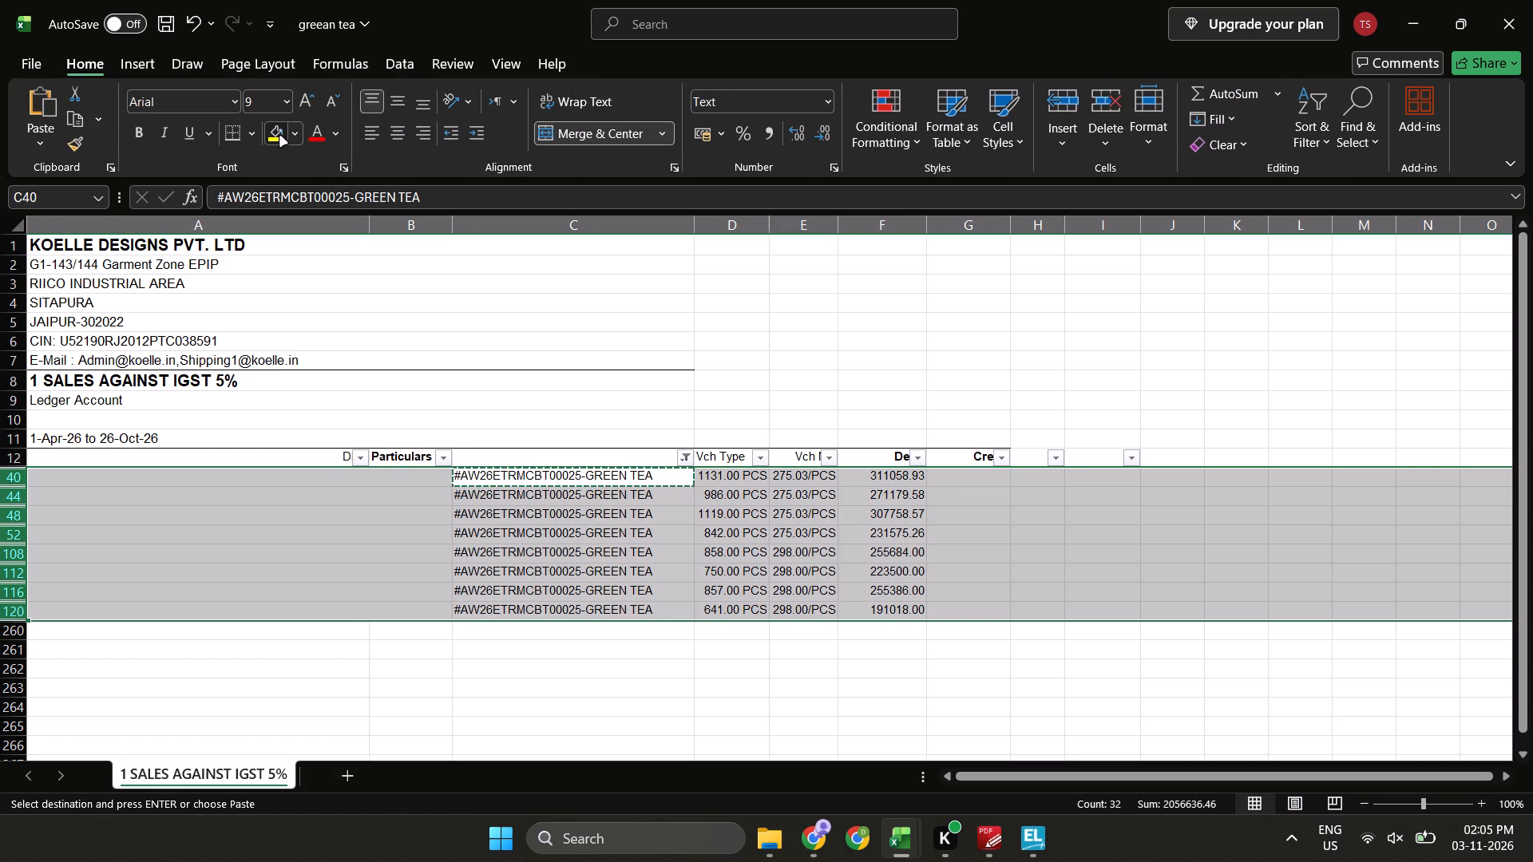
# Clear the item filter on column C so every ledger row shows.
pyautogui.press('Right')
pyautogui.press('Up')
pyautogui.press('Left')
pyautogui.hotkey('alt', 'Down')
pyautogui.hotkey('alt', 'c')
# Enter the formula =G37 in G40 to bring the voucher number onto the first highlighted GREEN TEA row.
pyautogui.press('Right')
pyautogui.press('Down')
pyautogui.press('Right')
pyautogui.press('Down')
pyautogui.press('Left')
pyautogui.press('Left')
pyautogui.press('pagedown')
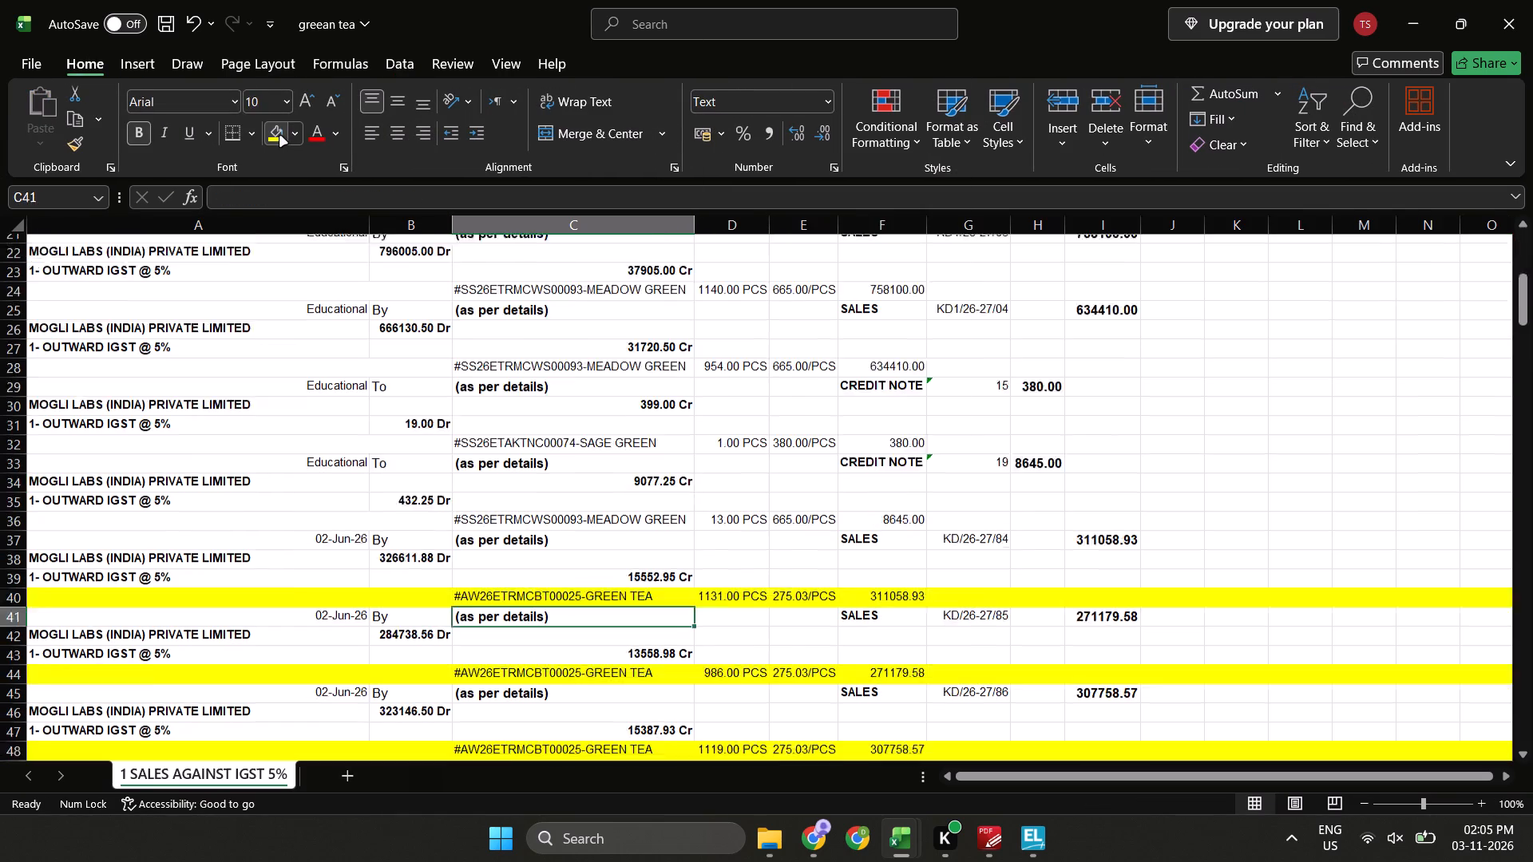
pyautogui.press('pagedown')
pyautogui.press('pageup')
pyautogui.press('Right')
pyautogui.press('Down')
pyautogui.press('Right')
pyautogui.press('Up')
pyautogui.press('Right')
pyautogui.press('Right')
pyautogui.press('Up')
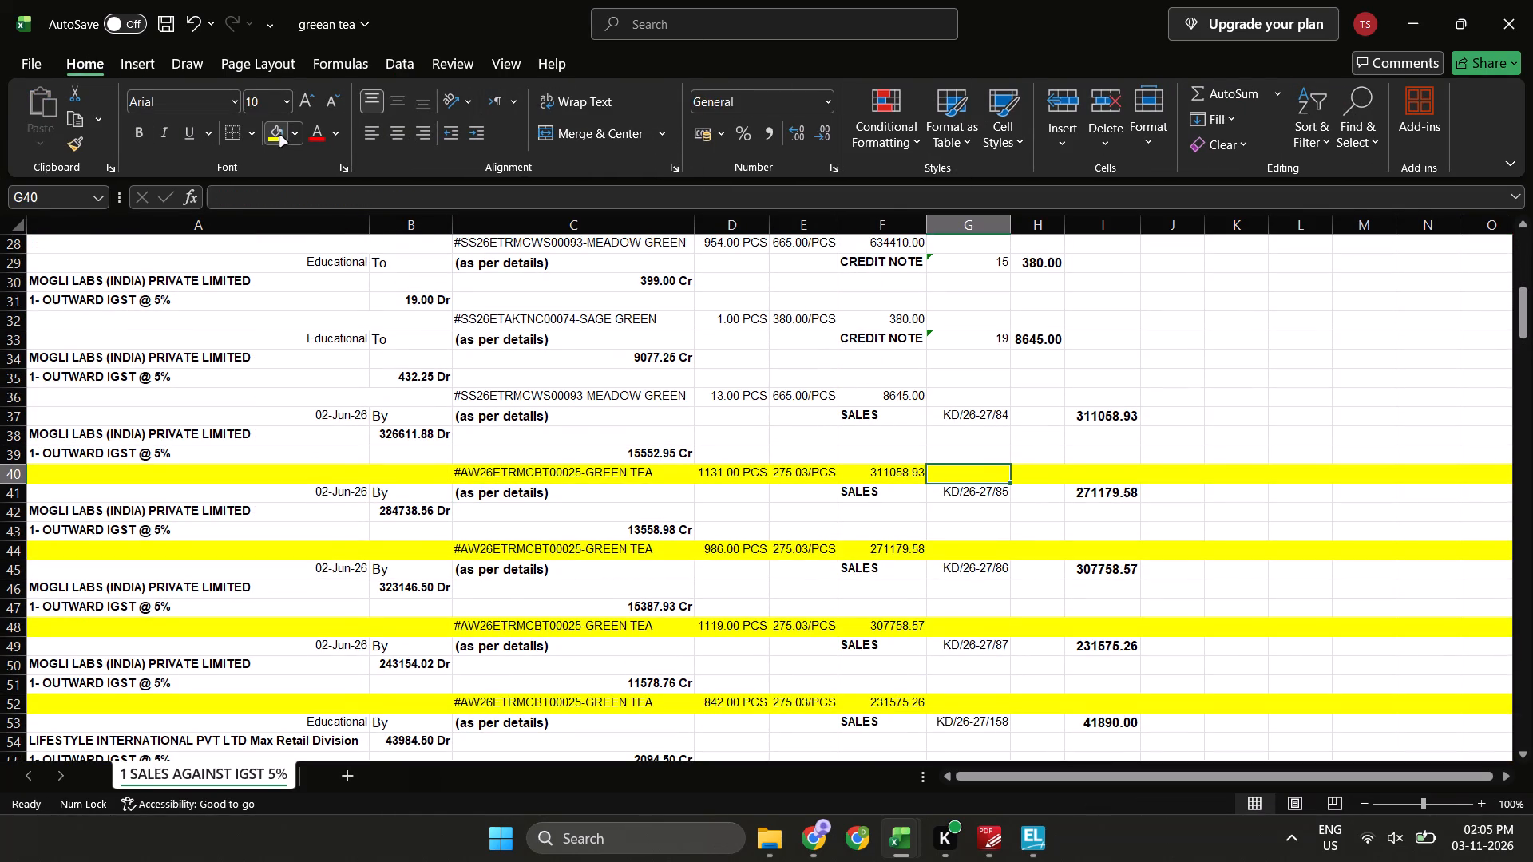
pyautogui.press('=')
pyautogui.press('Up')
pyautogui.press('Up')
pyautogui.press('Up')
pyautogui.press('Return')
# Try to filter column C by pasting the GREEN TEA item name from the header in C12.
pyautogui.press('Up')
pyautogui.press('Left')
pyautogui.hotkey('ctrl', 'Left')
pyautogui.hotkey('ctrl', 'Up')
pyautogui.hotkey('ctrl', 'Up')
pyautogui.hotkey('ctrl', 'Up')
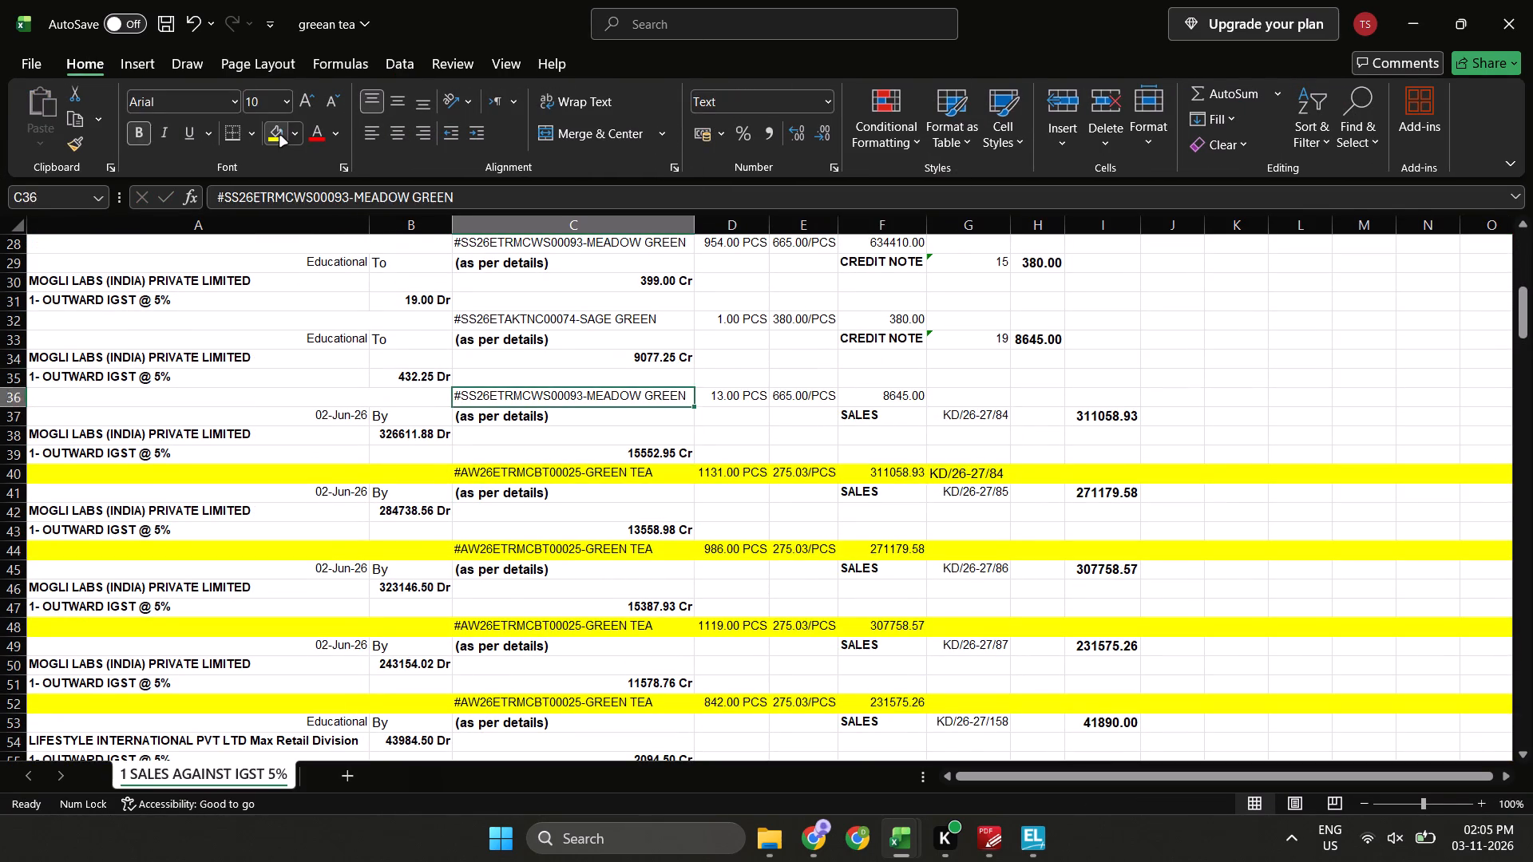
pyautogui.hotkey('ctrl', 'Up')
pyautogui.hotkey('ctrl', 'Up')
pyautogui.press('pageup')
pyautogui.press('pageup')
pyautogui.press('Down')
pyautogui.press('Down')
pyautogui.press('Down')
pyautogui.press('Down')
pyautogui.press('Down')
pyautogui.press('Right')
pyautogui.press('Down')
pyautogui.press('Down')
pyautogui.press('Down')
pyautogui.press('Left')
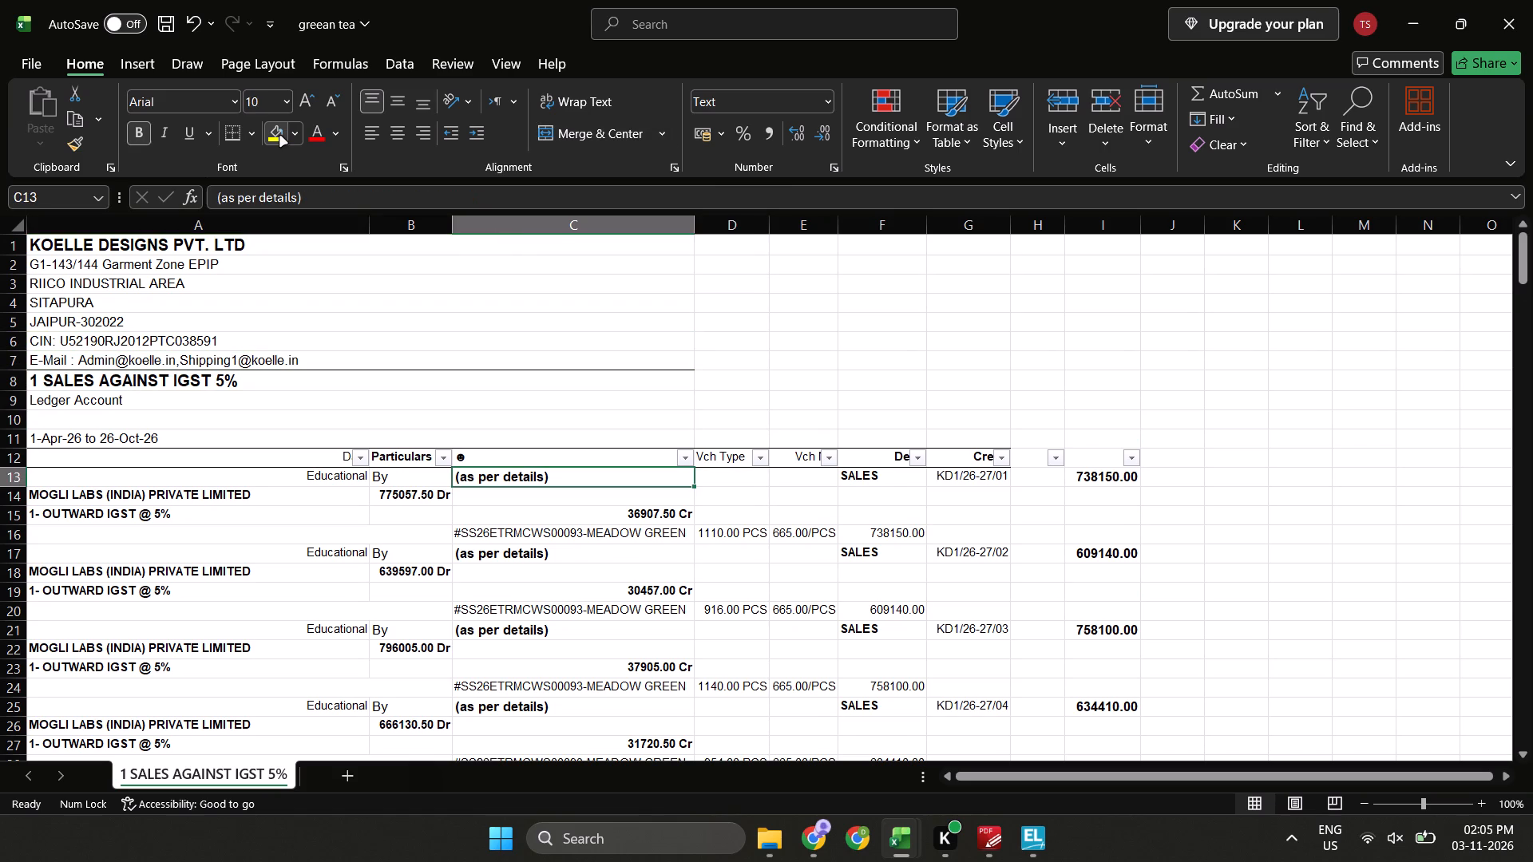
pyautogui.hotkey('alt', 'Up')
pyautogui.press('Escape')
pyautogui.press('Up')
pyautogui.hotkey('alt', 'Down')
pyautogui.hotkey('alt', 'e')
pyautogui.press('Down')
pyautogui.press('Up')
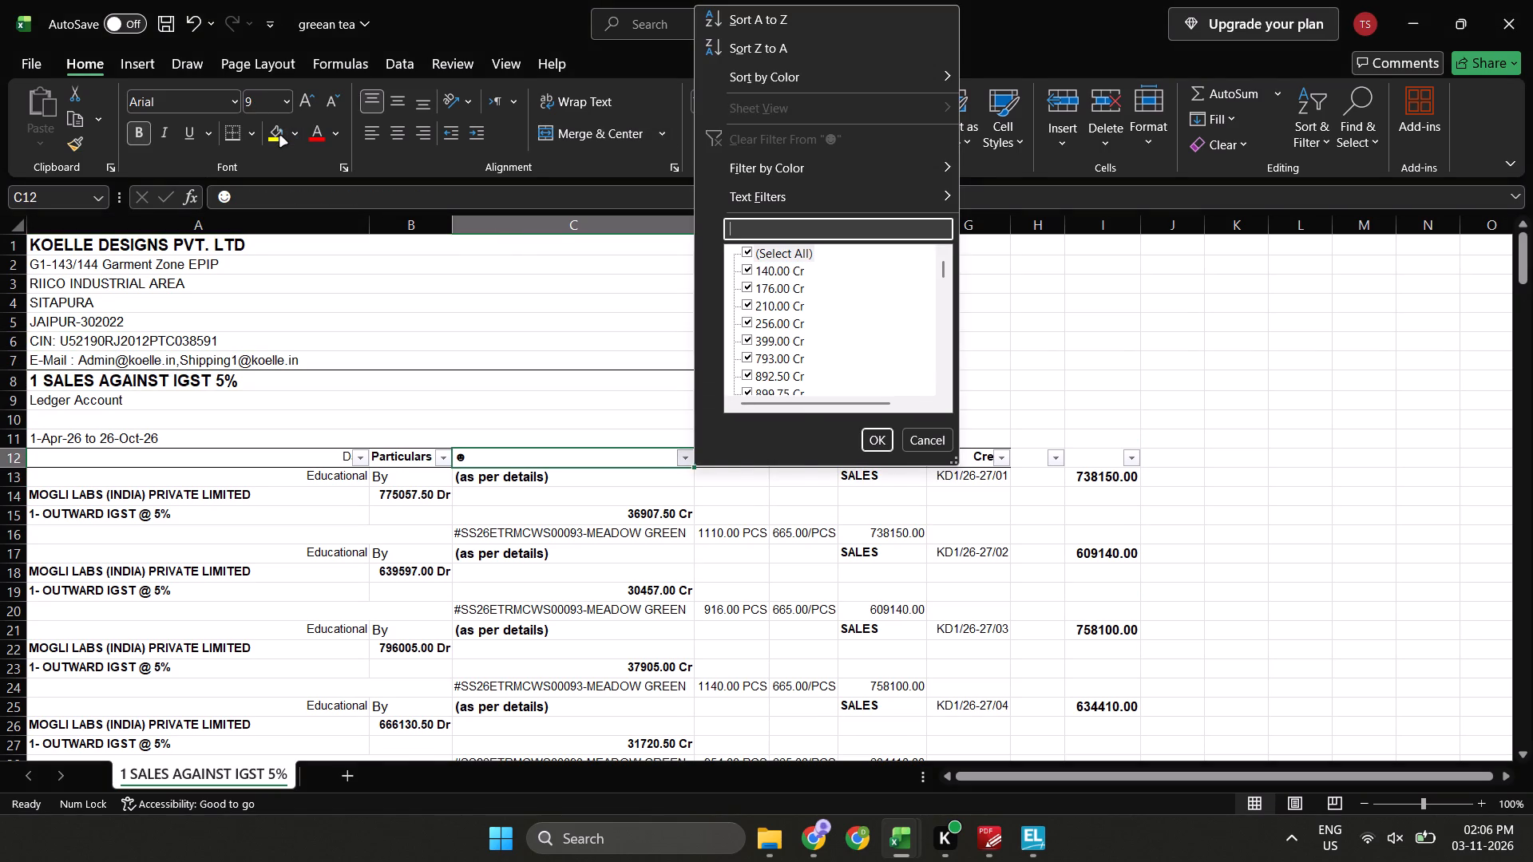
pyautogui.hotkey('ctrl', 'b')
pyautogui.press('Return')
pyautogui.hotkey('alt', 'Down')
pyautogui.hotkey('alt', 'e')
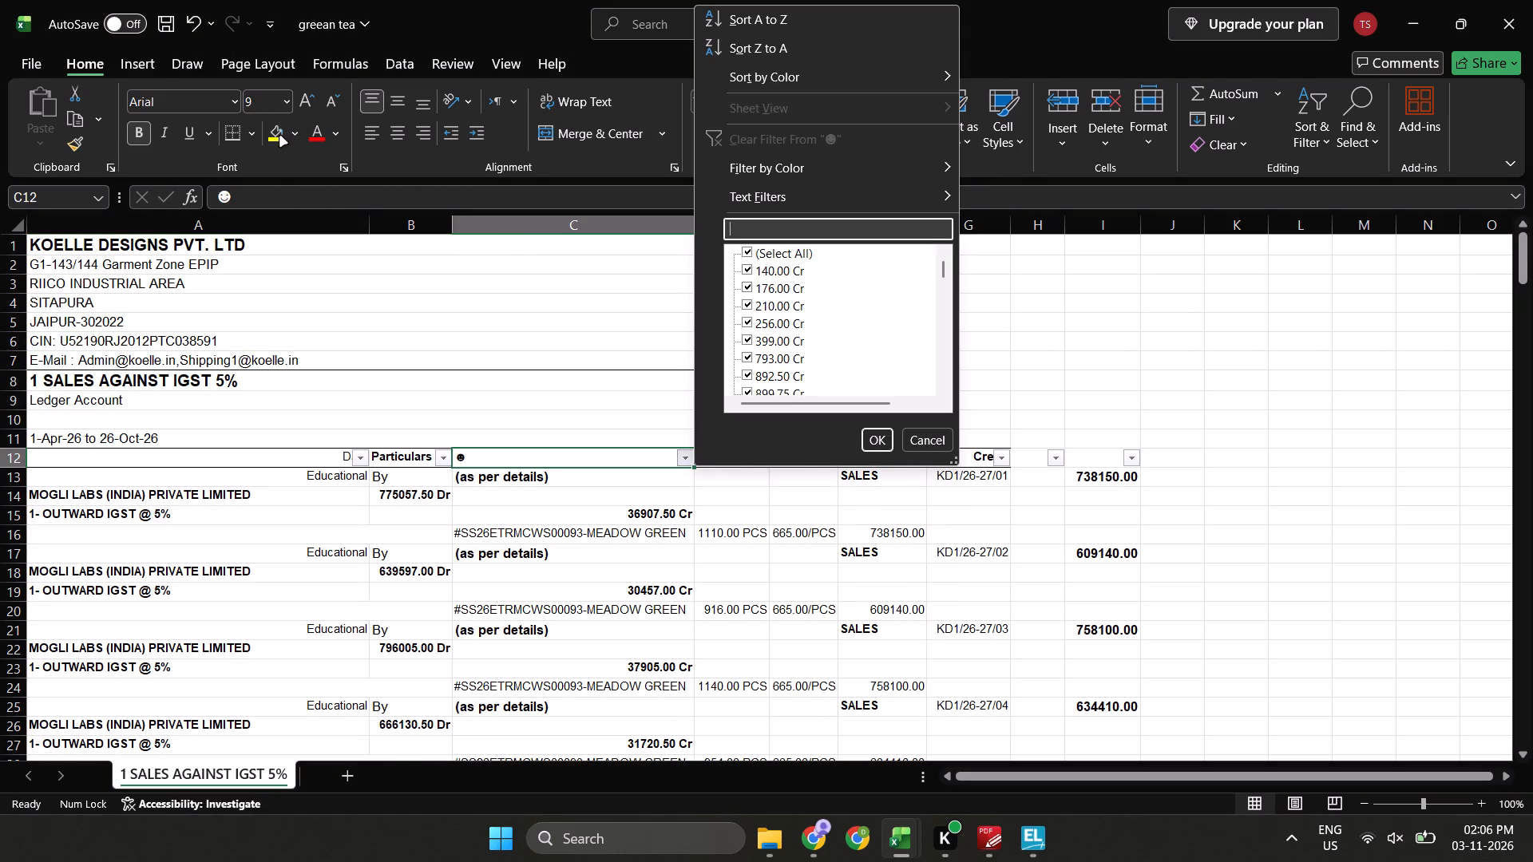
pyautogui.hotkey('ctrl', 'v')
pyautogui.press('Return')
# Copy the GREEN TEA item name from B18 in the Koelle workbook and filter column C of the "greean tea" ledger by it.
pyautogui.hotkey('alt', 'Tab')
pyautogui.hotkey('ctrl', 'c')
pyautogui.hotkey('alt', 'Tab')
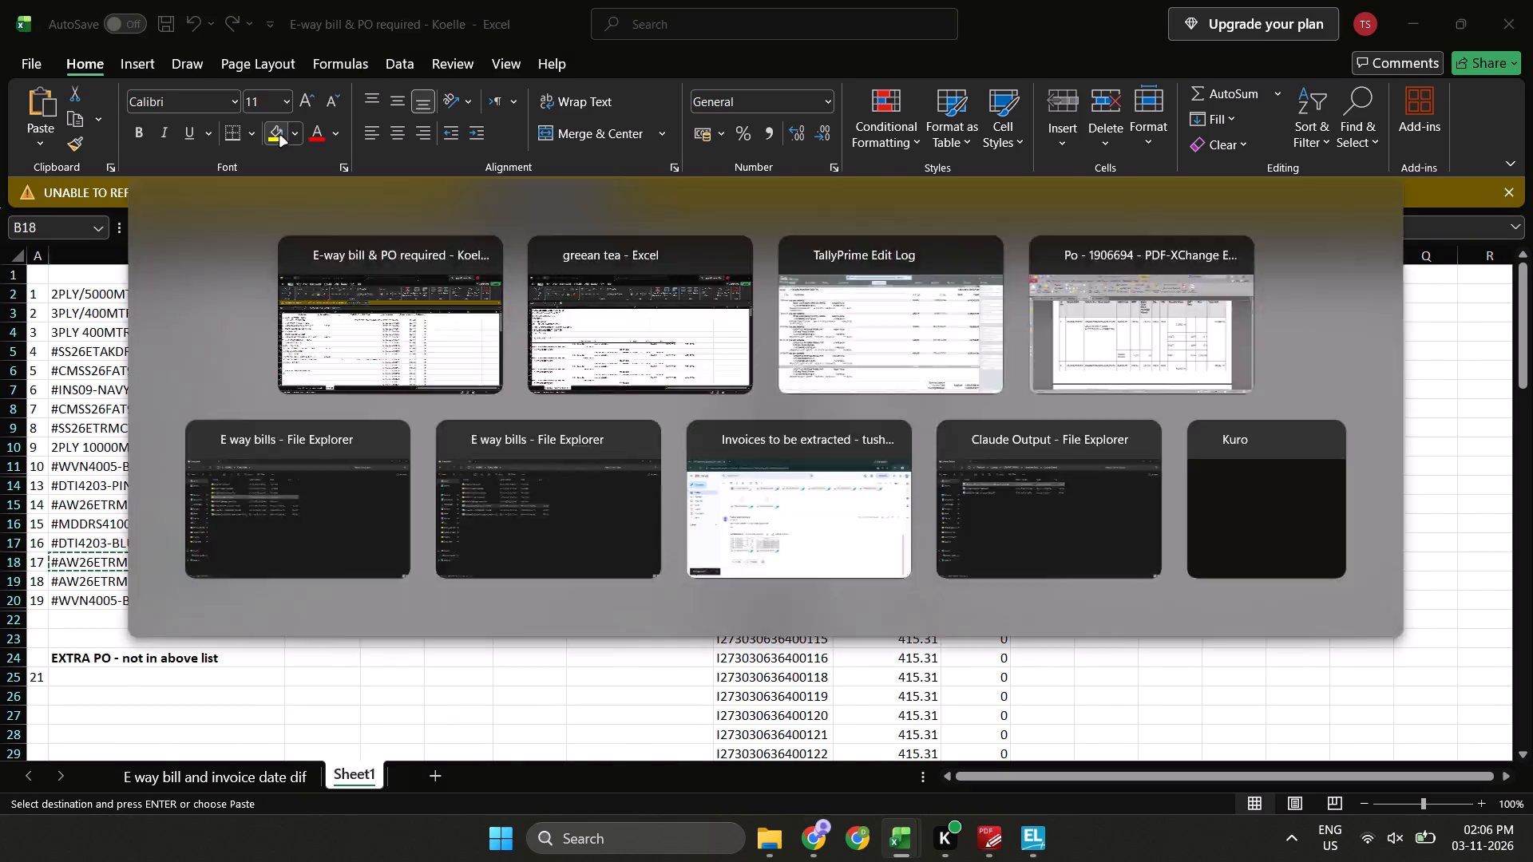
pyautogui.hotkey('alt', 'Down')
pyautogui.press('e')
pyautogui.hotkey('ctrl', 'v')
pyautogui.press('Return')
pyautogui.press('Down')
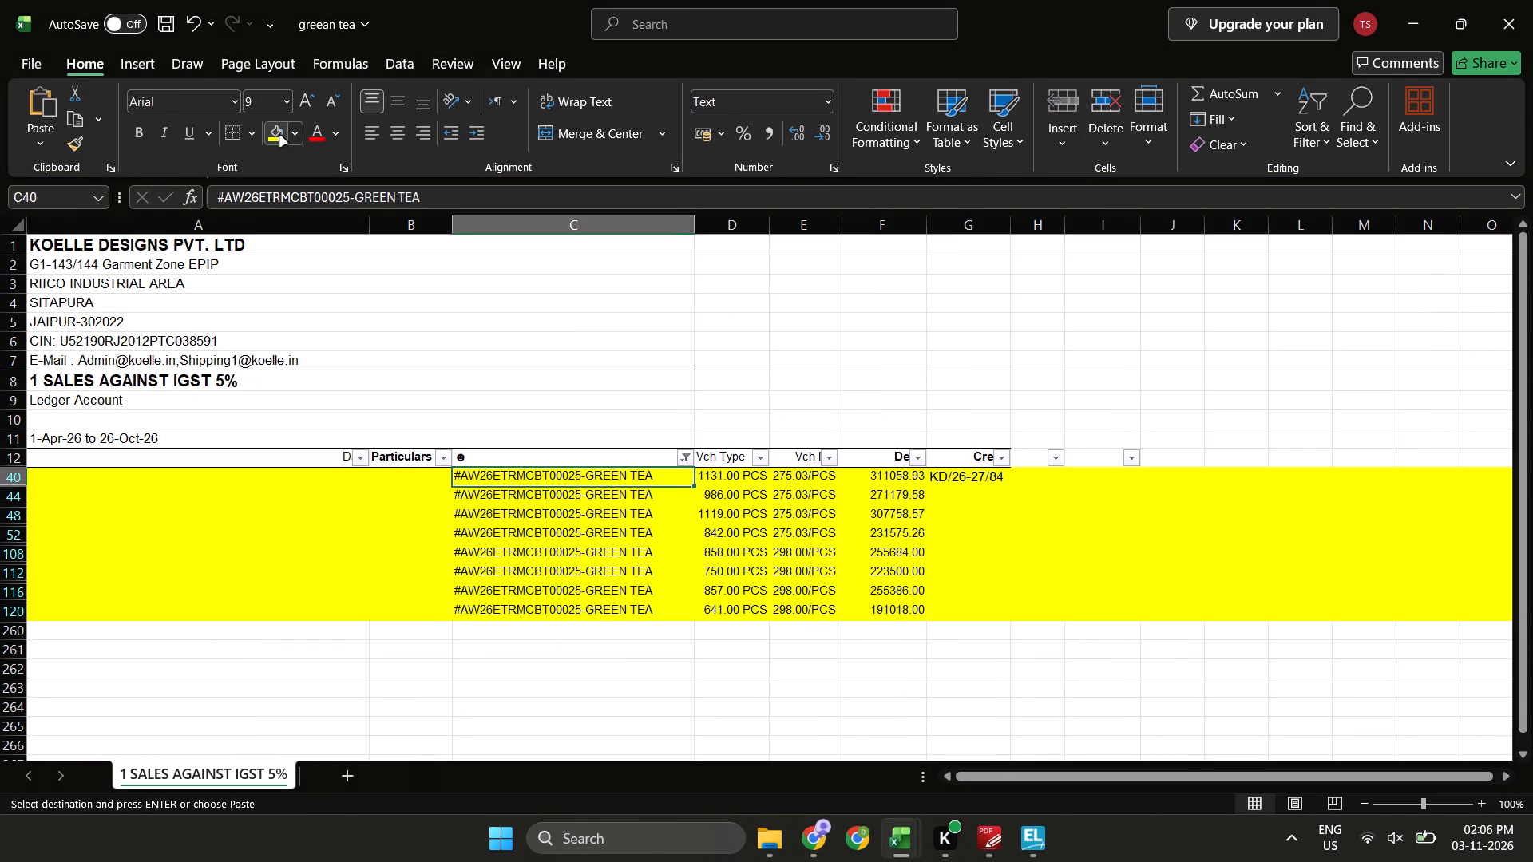
# Fill the voucher number formula from G40 down the filtered GREEN TEA rows to G120.
pyautogui.hotkey('shift', 'Down')
pyautogui.press('Right')
pyautogui.press('Right')
pyautogui.press('Down')
pyautogui.press('Down')
pyautogui.press('Right')
pyautogui.press('Down')
pyautogui.hotkey('ctrl', 'Down')
pyautogui.press('Right')
pyautogui.hotkey('ctrl', 'shift', 'Up')
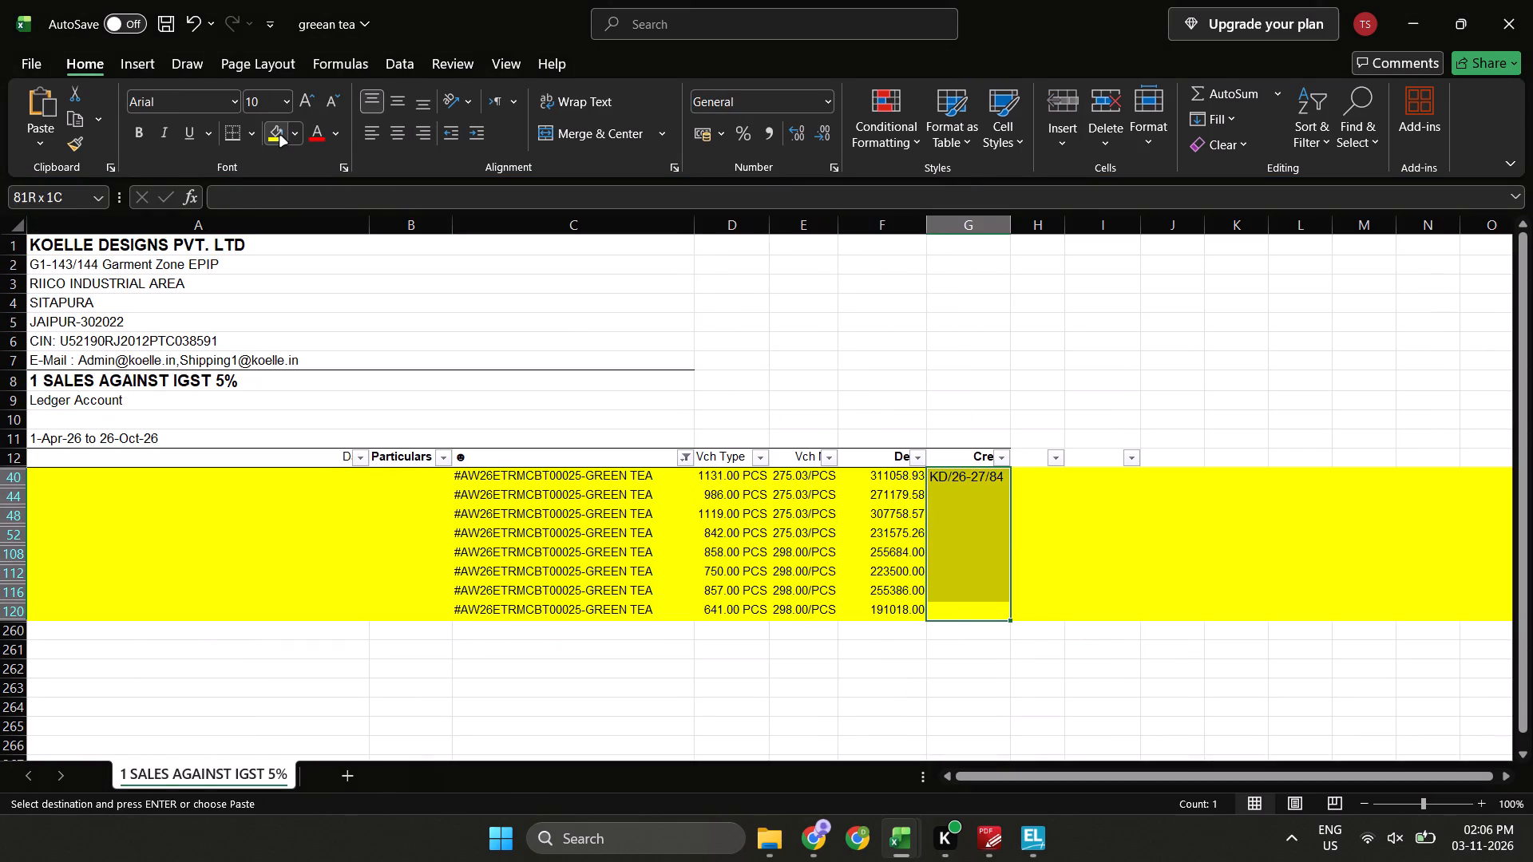
pyautogui.hotkey('ctrl', 'd')
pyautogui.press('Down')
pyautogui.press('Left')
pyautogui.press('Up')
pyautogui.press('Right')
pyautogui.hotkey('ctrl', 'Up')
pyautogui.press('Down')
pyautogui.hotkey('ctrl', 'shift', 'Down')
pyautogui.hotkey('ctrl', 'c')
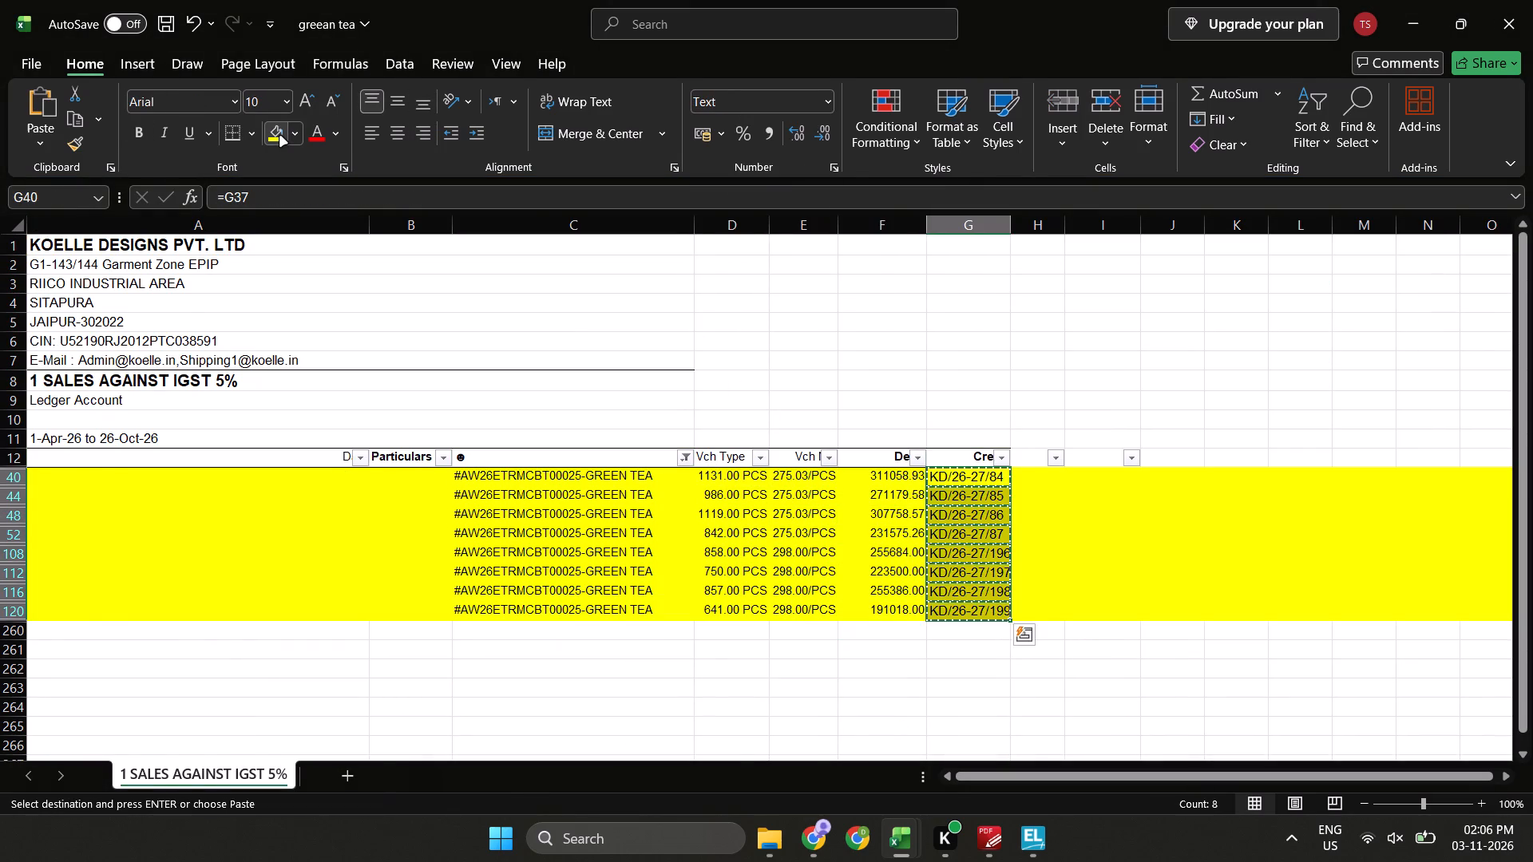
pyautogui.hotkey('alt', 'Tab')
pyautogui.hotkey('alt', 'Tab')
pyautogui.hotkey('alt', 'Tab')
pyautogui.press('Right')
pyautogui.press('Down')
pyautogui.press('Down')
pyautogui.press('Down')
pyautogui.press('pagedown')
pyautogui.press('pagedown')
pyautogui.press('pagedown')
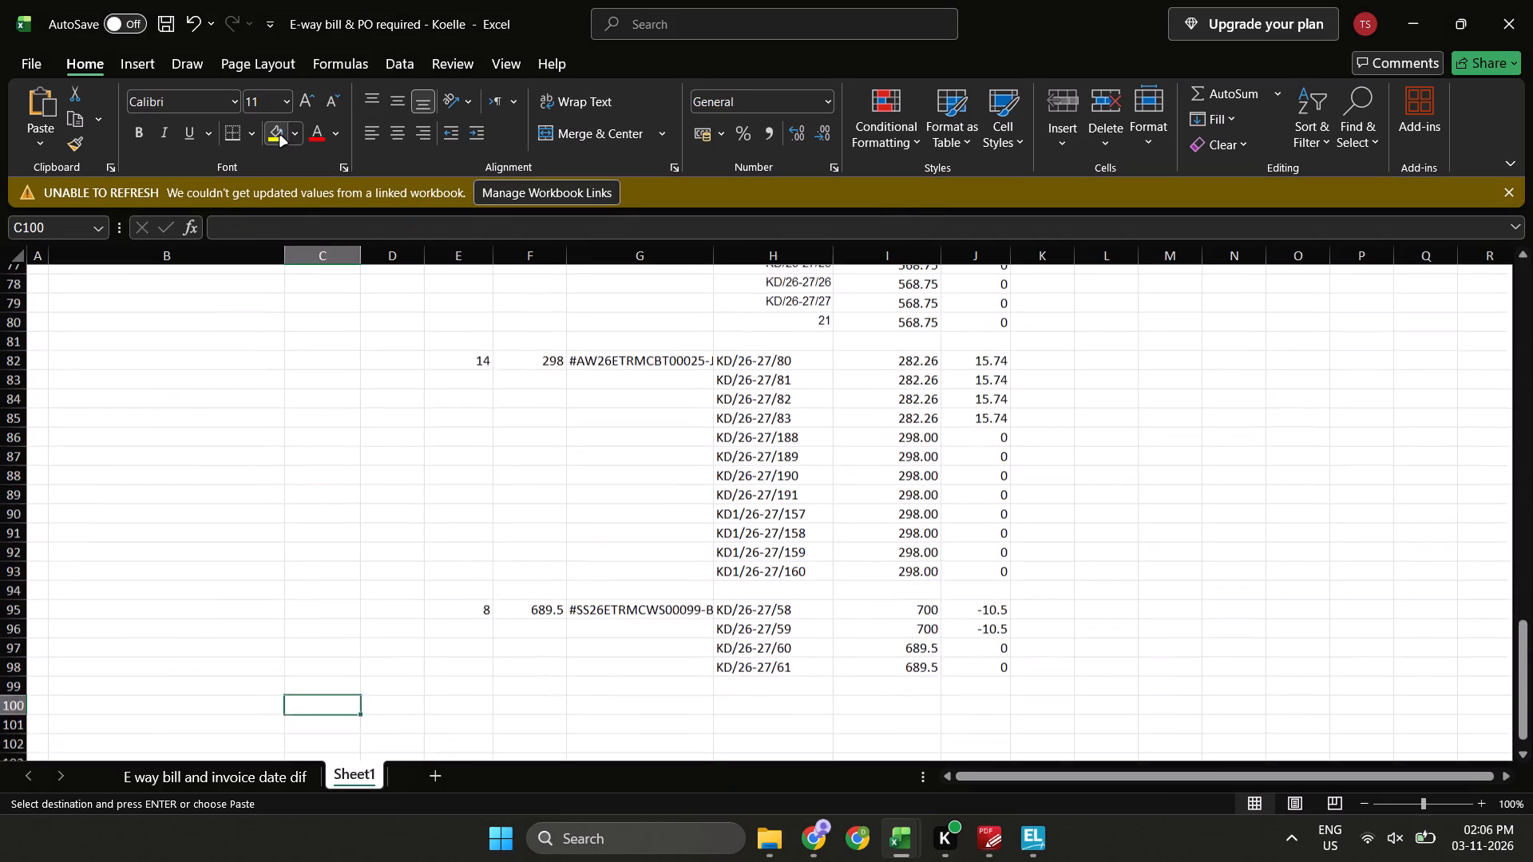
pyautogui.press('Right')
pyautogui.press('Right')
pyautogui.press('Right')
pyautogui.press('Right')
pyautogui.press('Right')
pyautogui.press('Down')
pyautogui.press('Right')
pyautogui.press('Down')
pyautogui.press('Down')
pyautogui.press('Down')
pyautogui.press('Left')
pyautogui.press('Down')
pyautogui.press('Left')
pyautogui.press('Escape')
# Copy the GREEN TEA item name from B18 into G100, starting a new block below the BLUE QUARTZ rows.
pyautogui.press('Up')
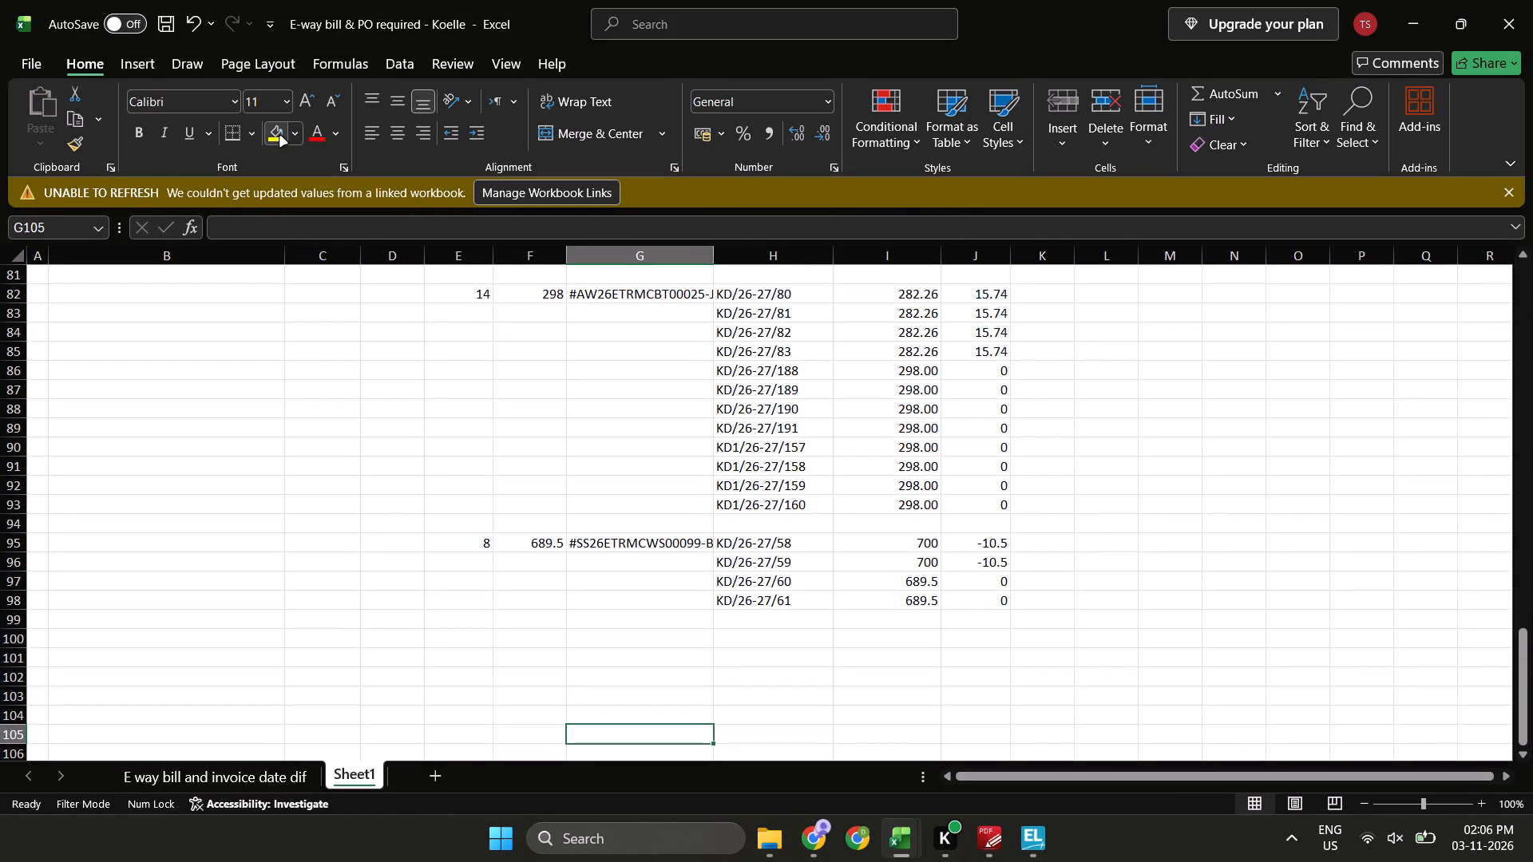
pyautogui.press('Up')
pyautogui.press('Right')
pyautogui.press('Up')
pyautogui.press('Up')
pyautogui.press('Up')
pyautogui.press('Left')
pyautogui.press('Up')
pyautogui.press('Up')
pyautogui.press('Up')
pyautogui.press('Up')
pyautogui.press('Up')
pyautogui.hotkey('ctrl', 'Left')
pyautogui.hotkey('ctrl', 'Left')
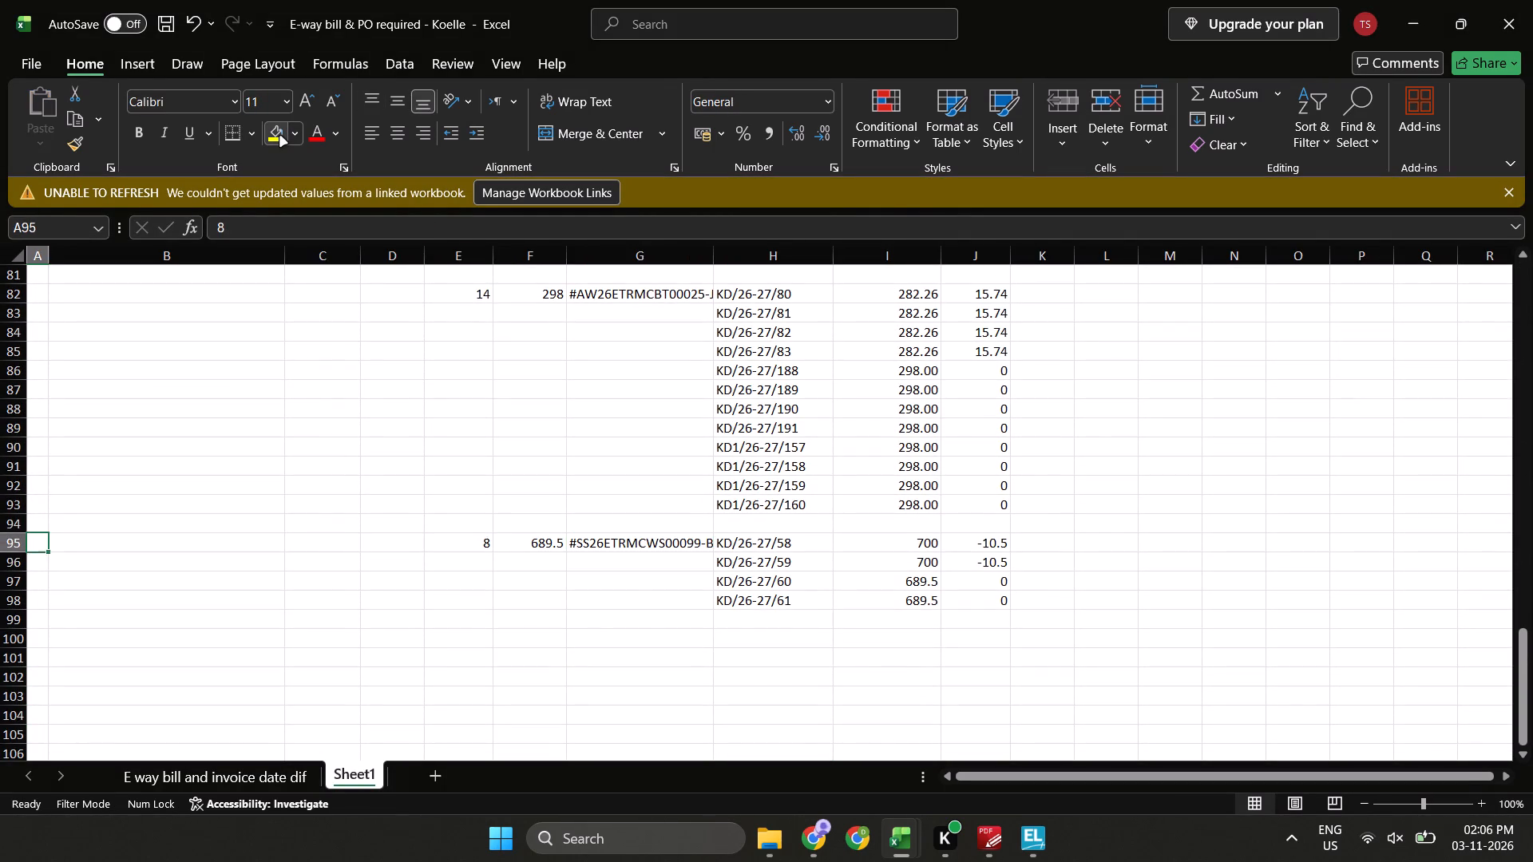
pyautogui.hotkey('ctrl', 'Up')
pyautogui.hotkey('ctrl', 'Up')
pyautogui.hotkey('ctrl', 'Up')
pyautogui.press('Down')
pyautogui.press('Down')
pyautogui.press('Down')
pyautogui.press('Down')
pyautogui.press('Down')
pyautogui.press('Down')
pyautogui.press('Down')
pyautogui.press('Down')
pyautogui.press('Down')
pyautogui.press('Down')
pyautogui.press('Down')
pyautogui.press('Down')
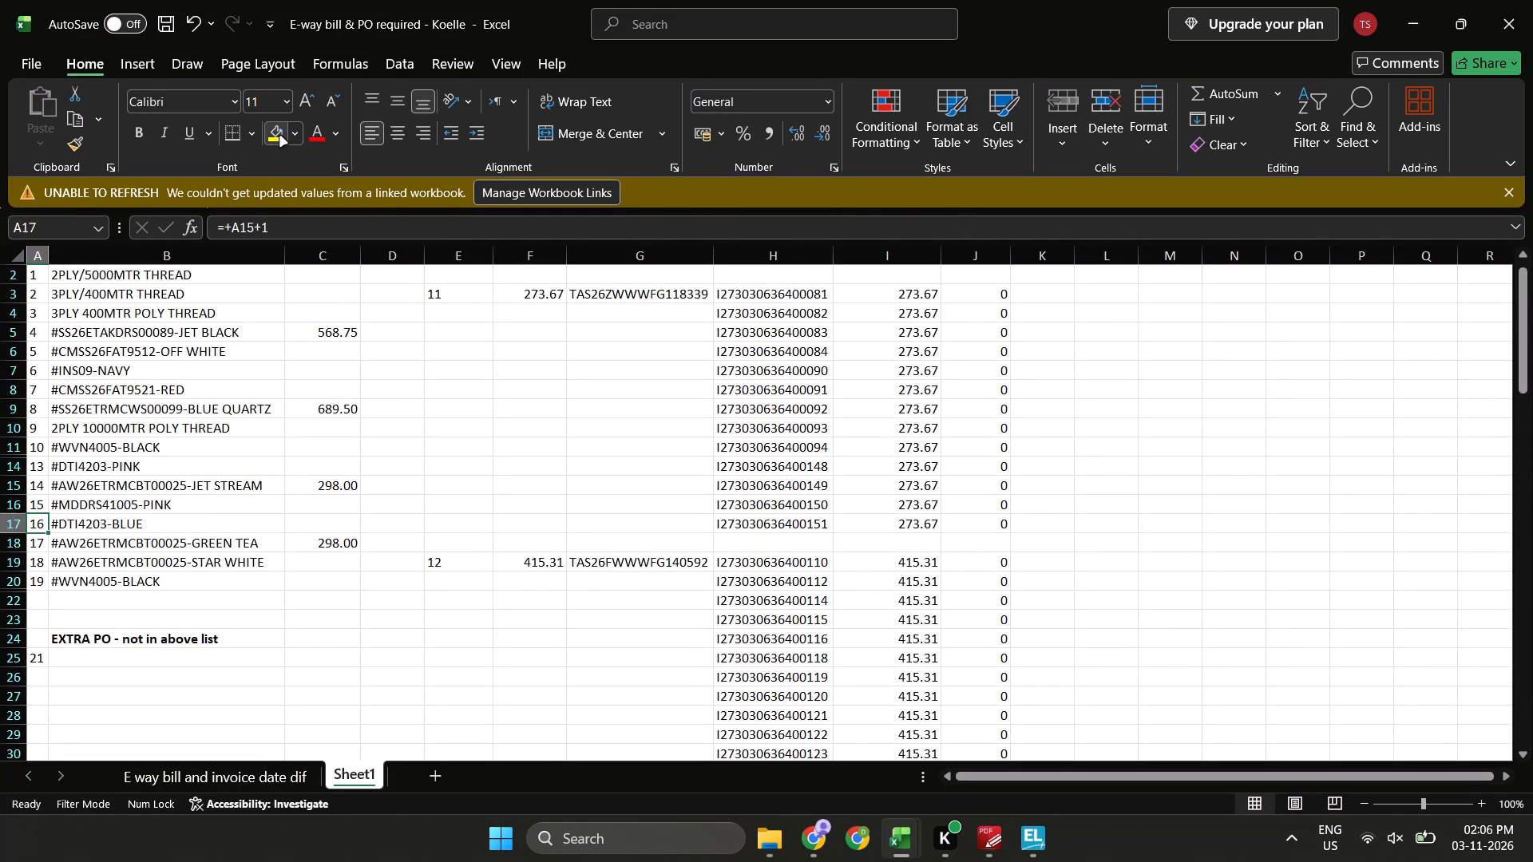
pyautogui.press('Down')
pyautogui.press('Right')
pyautogui.press('Down')
pyautogui.hotkey('ctrl', 'c')
pyautogui.press('Down')
pyautogui.press('Right')
pyautogui.press('Down')
pyautogui.press('Down')
pyautogui.press('Down')
pyautogui.press('Right')
pyautogui.press('Down')
pyautogui.press('Right')
pyautogui.press('Right')
pyautogui.press('Down')
pyautogui.press('Down')
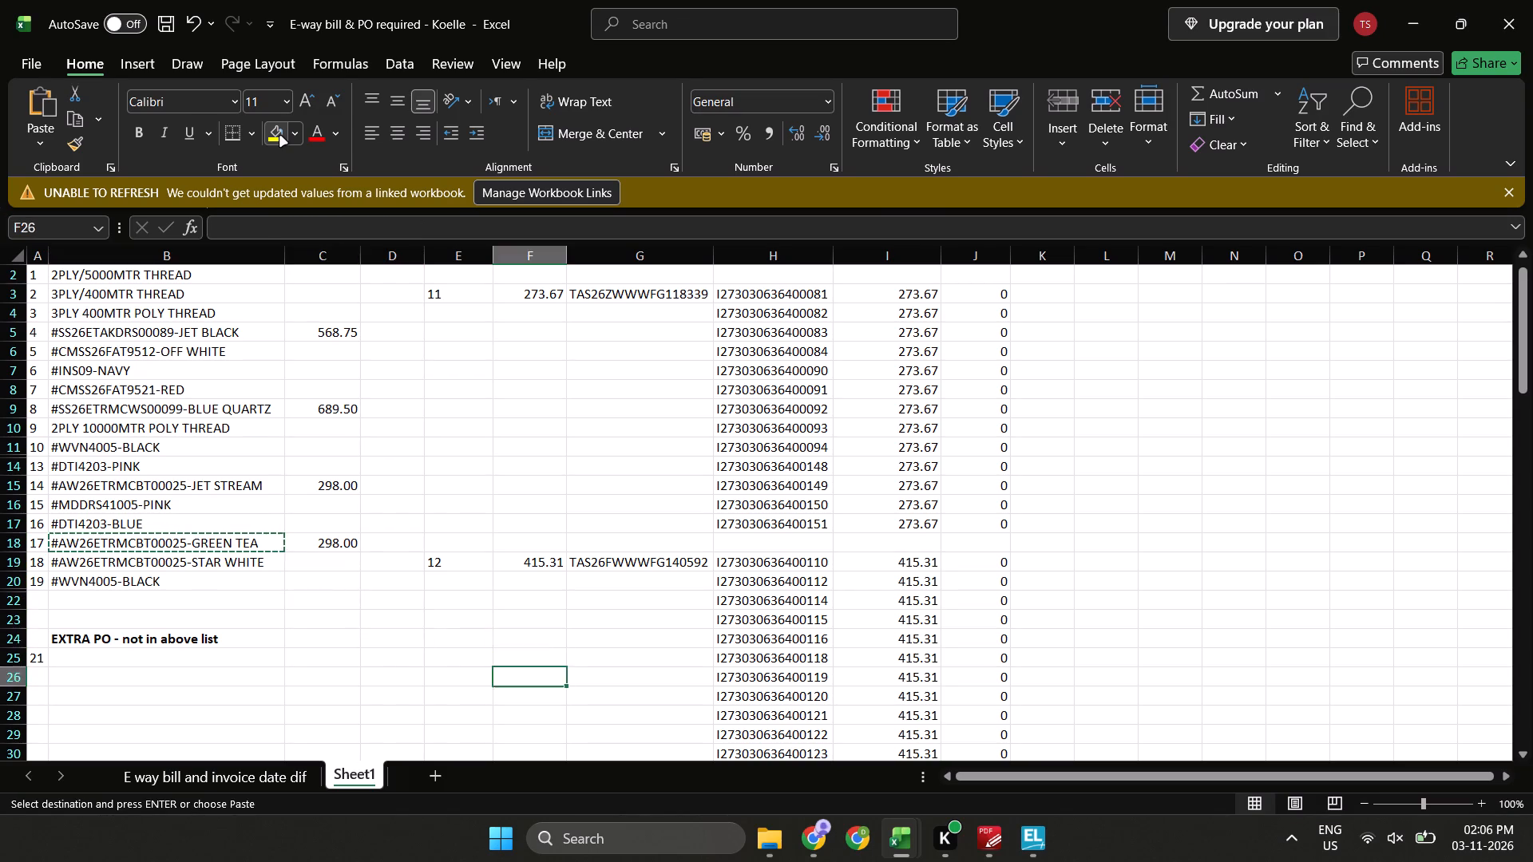
pyautogui.hotkey('ctrl', 'Down')
pyautogui.hotkey('ctrl', 'Down')
pyautogui.hotkey('ctrl', 'Down')
pyautogui.hotkey('ctrl', 'Down')
pyautogui.hotkey('ctrl', 'Down')
pyautogui.hotkey('ctrl', 'Down')
pyautogui.hotkey('ctrl', 'Down')
pyautogui.hotkey('ctrl', 'Up')
pyautogui.press('Right')
pyautogui.press('Down')
pyautogui.press('Down')
pyautogui.press('Down')
pyautogui.press('Down')
pyautogui.press('Down')
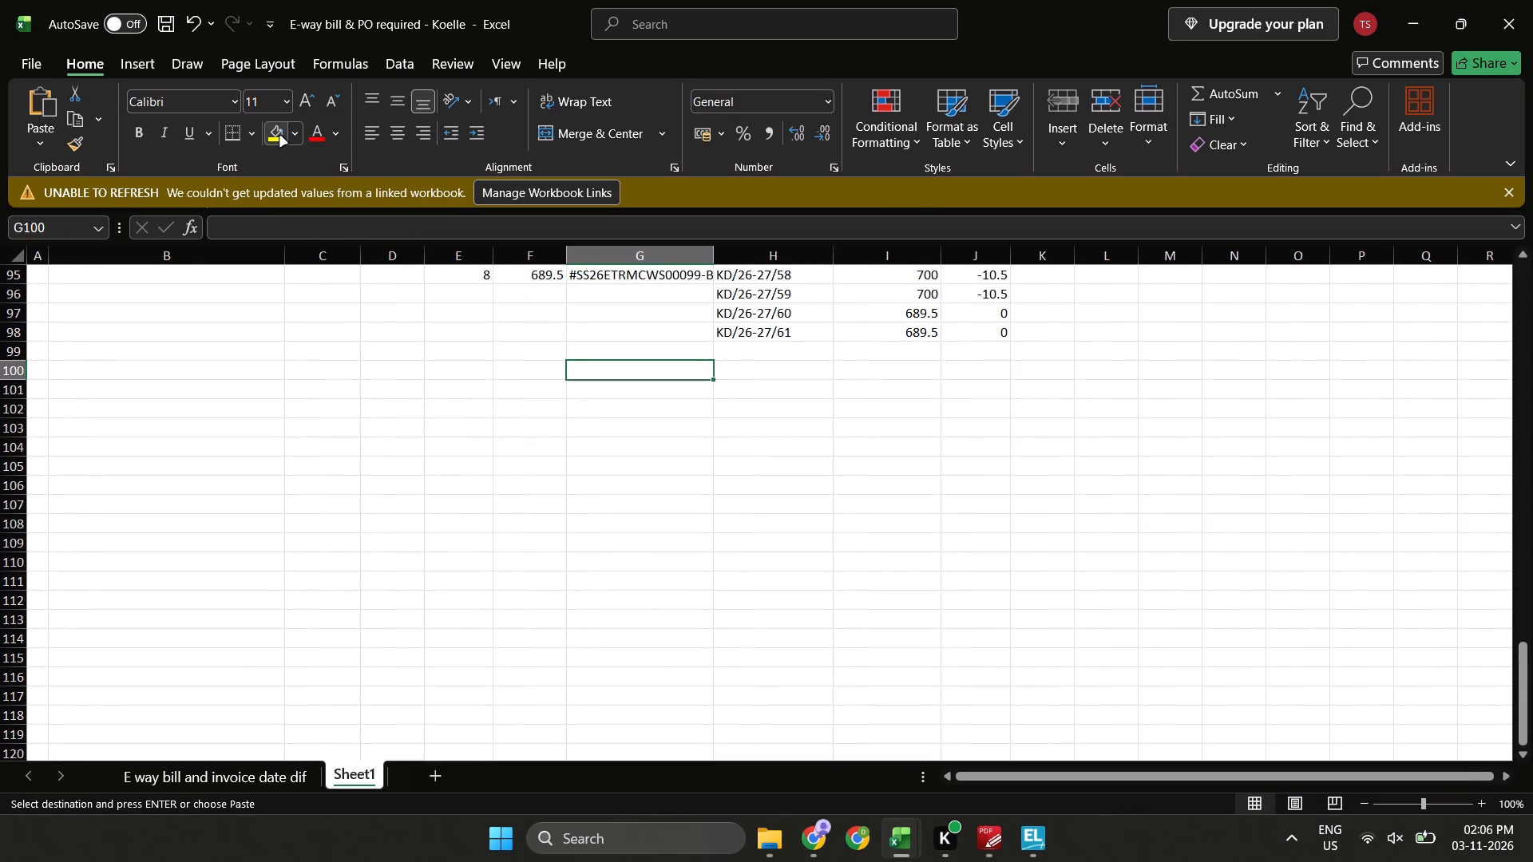
pyautogui.press('Return')
# Enter serial number 17 in E100 for the GREEN TEA block.
pyautogui.press('Left')
pyautogui.press('Left')
pyautogui.write('17')
pyautogui.press('Return')
# Copy the purchase order rate formula from F95 into F100 to give the GREEN TEA rate of 298.
pyautogui.press('Right')
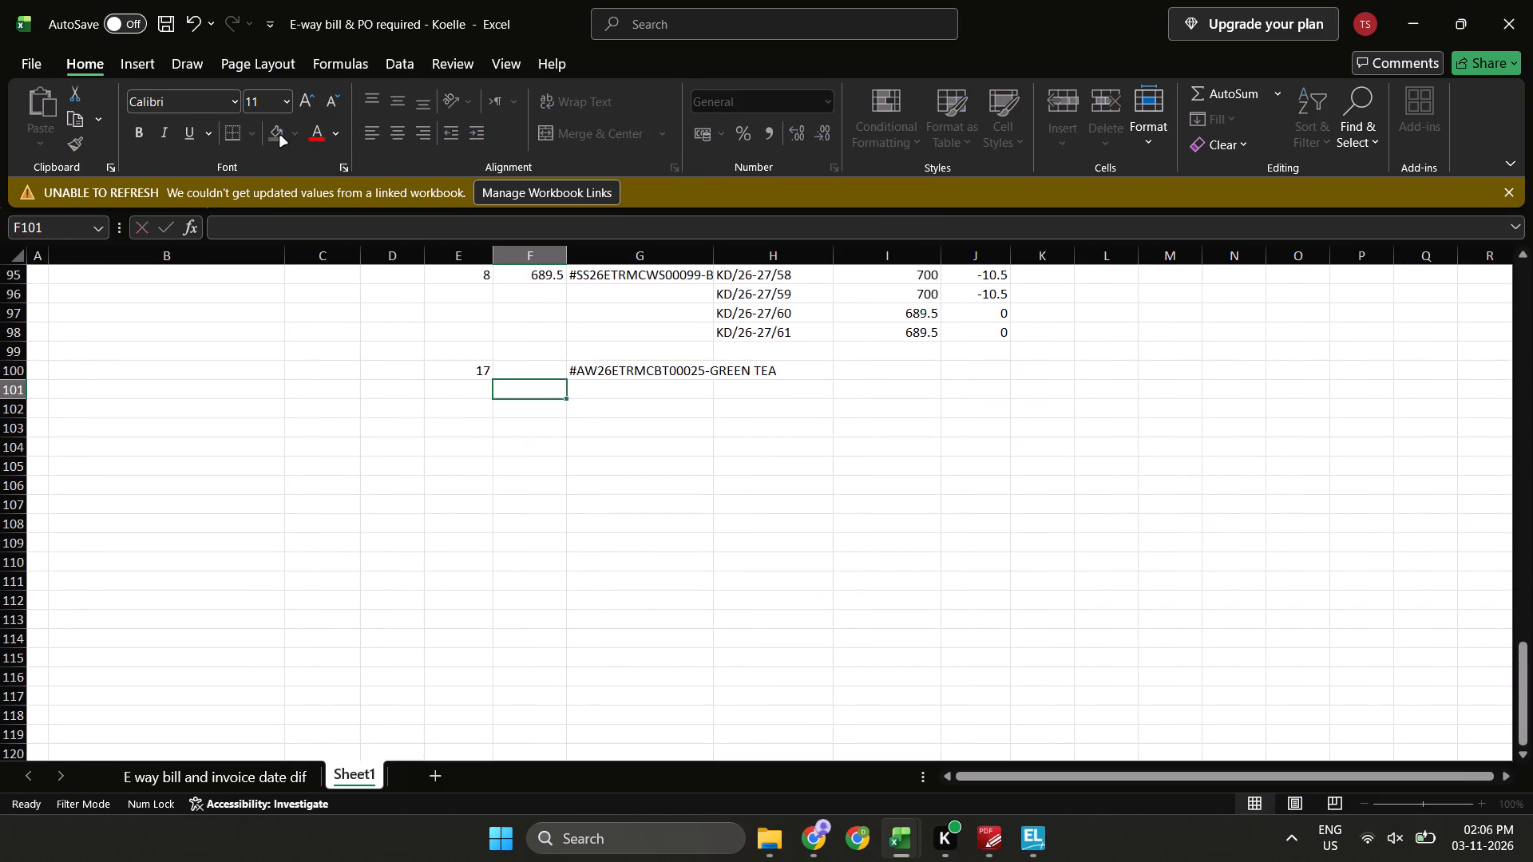
pyautogui.press('Up')
pyautogui.hotkey('ctrl', 'Up')
pyautogui.hotkey('ctrl', 'c')
pyautogui.press('Down')
pyautogui.press('Down')
pyautogui.press('Down')
pyautogui.press('Down')
pyautogui.press('Down')
pyautogui.press('Return')
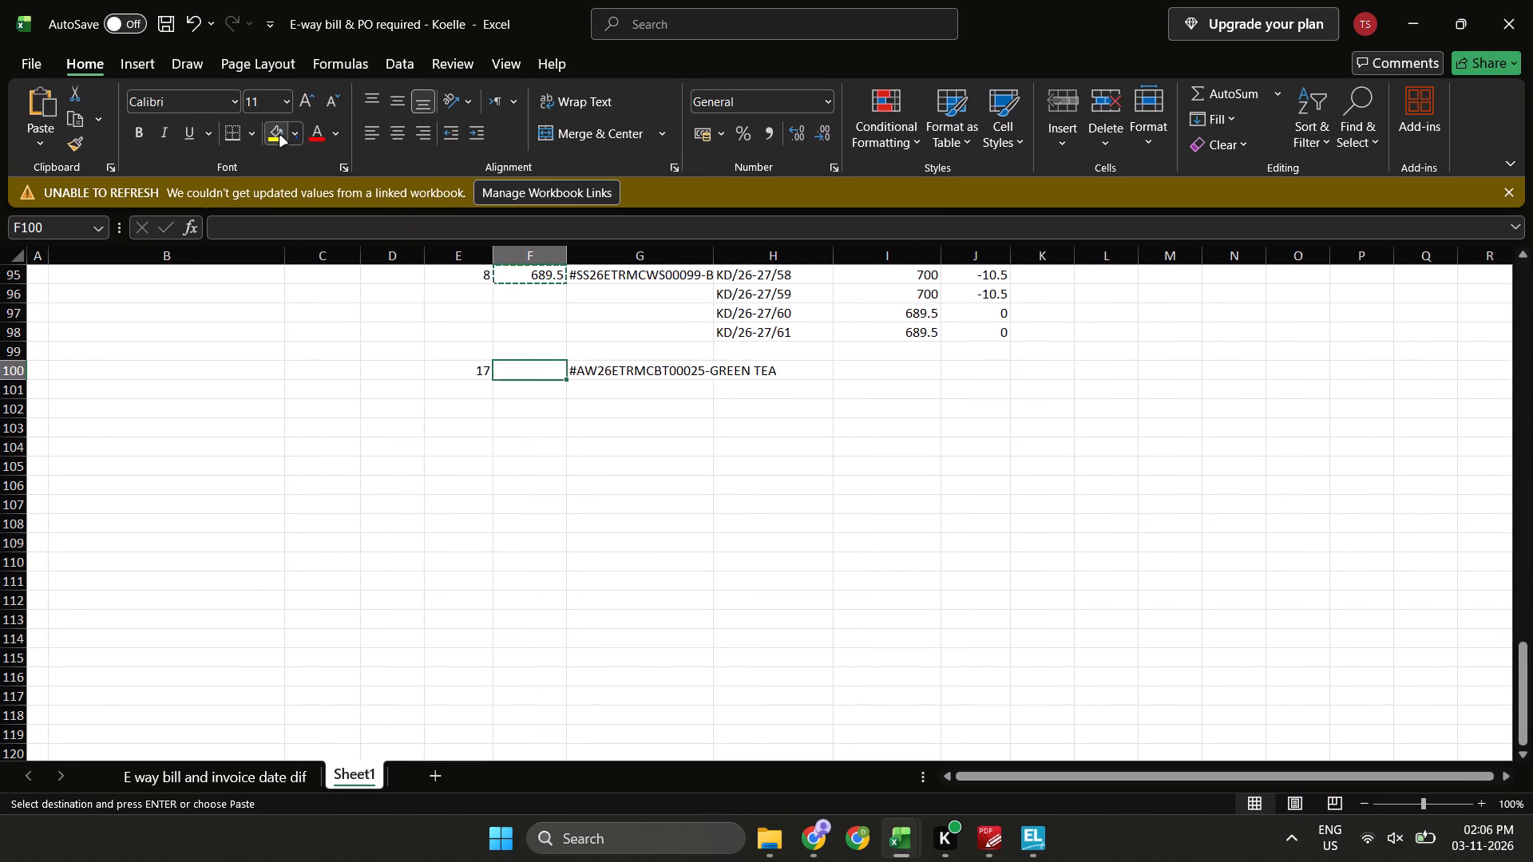
# Copy the filtered GREEN TEA voucher numbers from G40:G120 of the "greean tea" ledger and paste them as values from H100 in the Koelle workbook.
pyautogui.press('Right')
pyautogui.press('Right')
pyautogui.press('Right')
pyautogui.press('Left')
pyautogui.hotkey('alt', 'Tab')
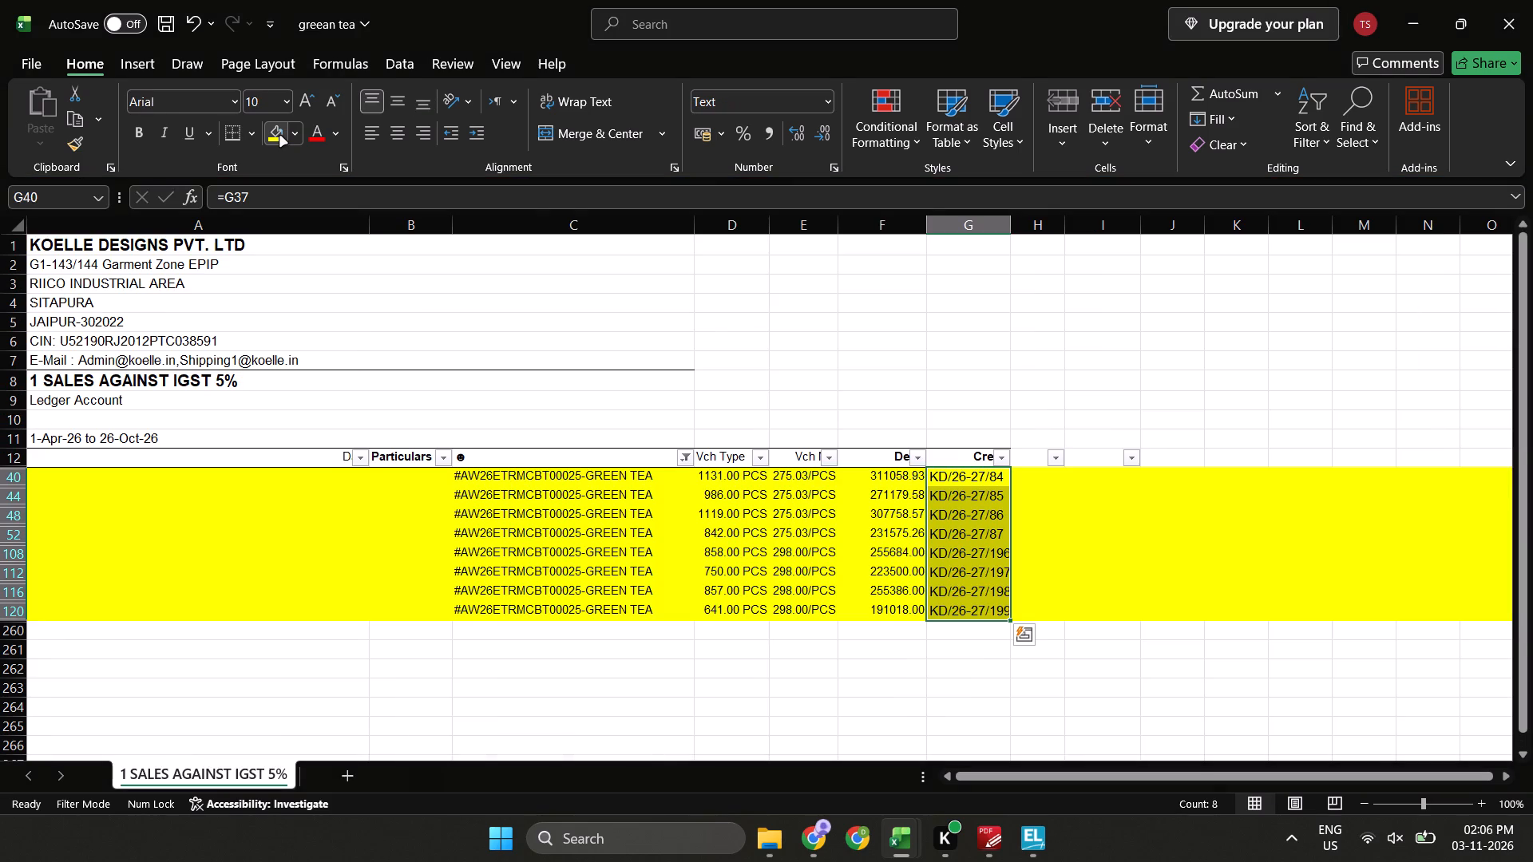
pyautogui.hotkey('ctrl', 'c')
pyautogui.hotkey('alt', 'Tab')
pyautogui.hotkey('ctrl', 'alt', 'v')
pyautogui.press('v')
pyautogui.press('Return')
# Copy the filtered GREEN TEA rates from column E of the ledger and paste them as values from I100 beside the voucher numbers.
pyautogui.press('Right')
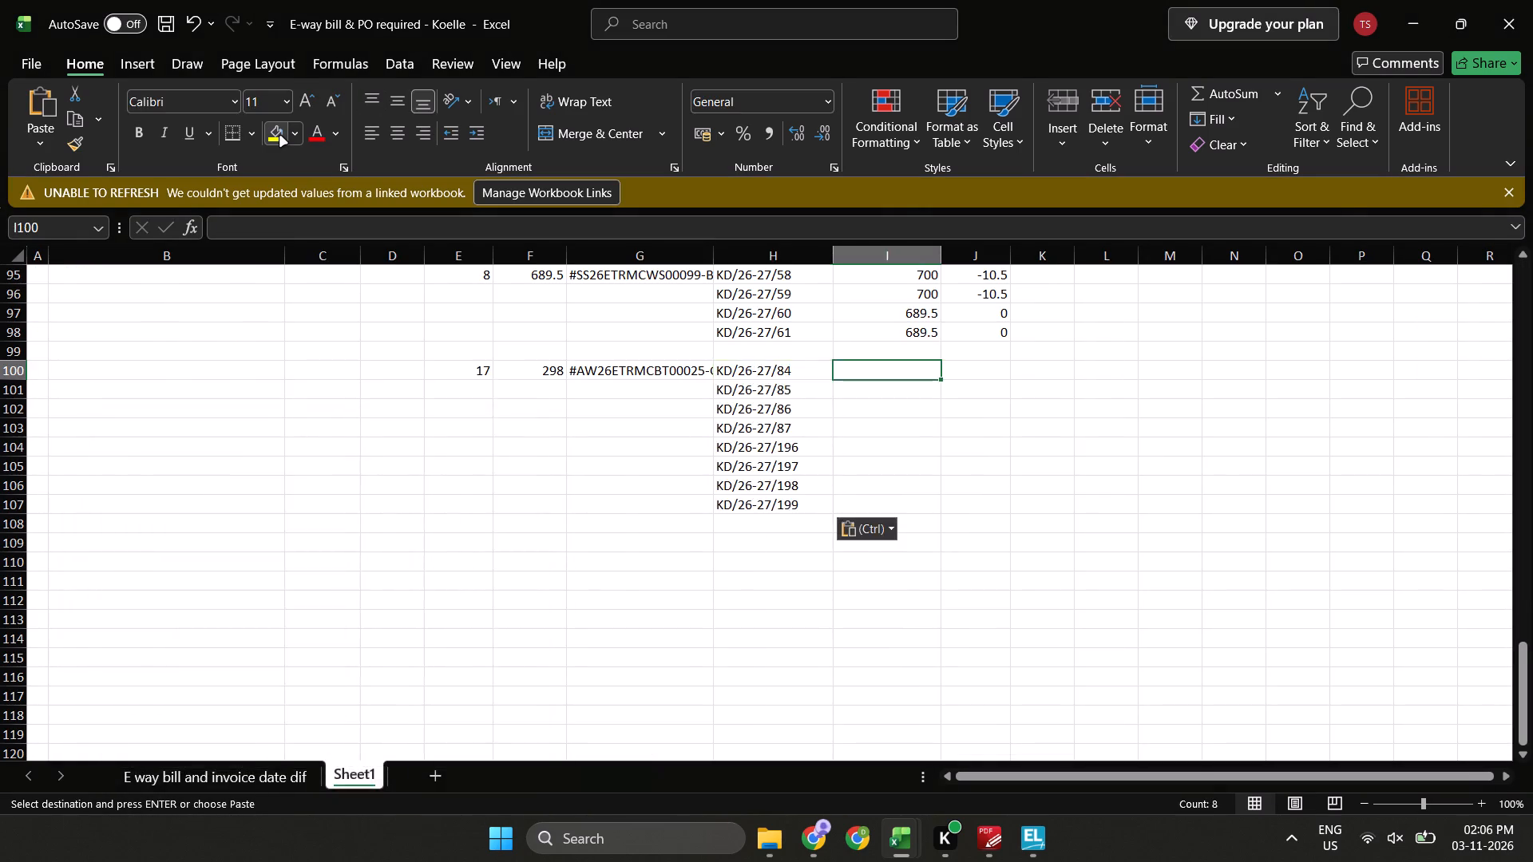
pyautogui.hotkey('alt', 'Tab')
pyautogui.press('Left')
pyautogui.press('Left')
pyautogui.hotkey('shift', 'Down')
pyautogui.hotkey('ctrl', 'c')
pyautogui.hotkey('ctrl', 'shift', 'Down')
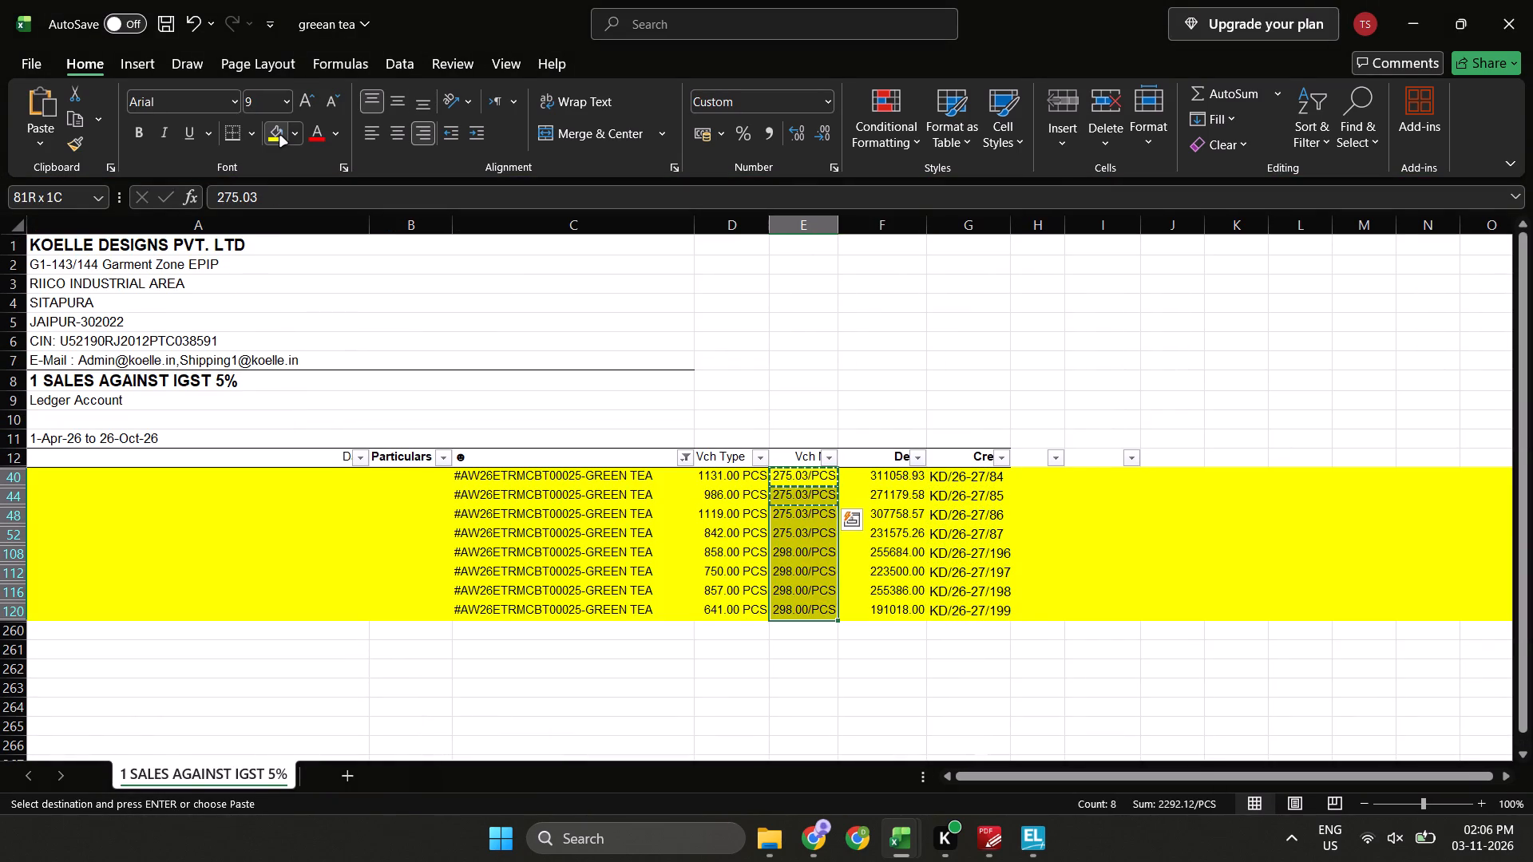
pyautogui.hotkey('ctrl', 'c')
pyautogui.hotkey('alt', 'Tab')
pyautogui.hotkey('ctrl', 'alt', 'v')
pyautogui.press('v')
pyautogui.press('Return')
# Enter the rate difference formula =$F$100-I100 in J100 for the first GREEN TEA voucher.
pyautogui.press('Left')
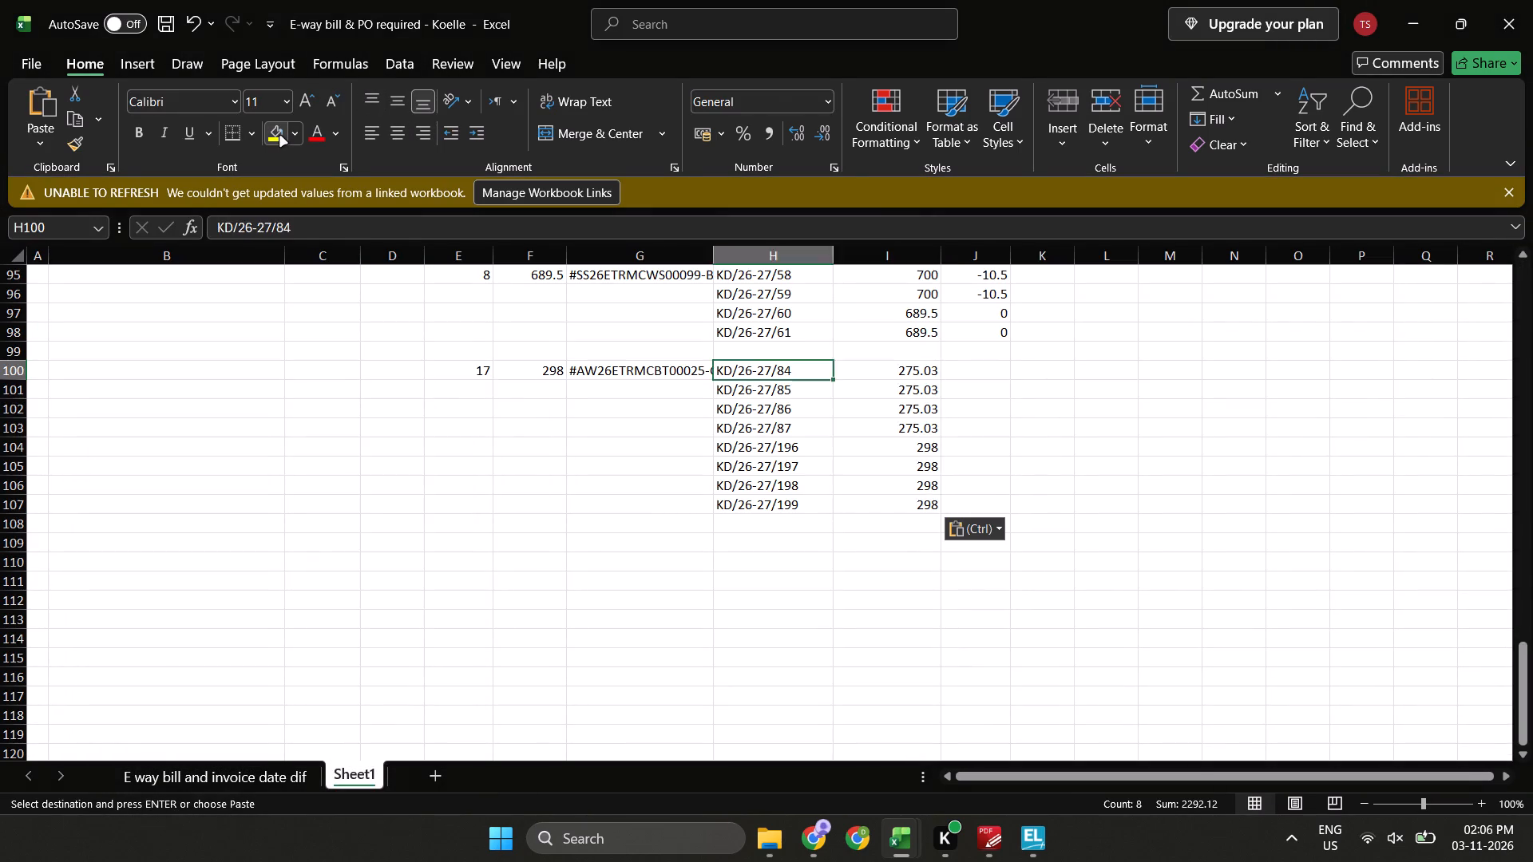
pyautogui.press('Left')
pyautogui.press('Left')
pyautogui.press('Right')
pyautogui.press('Right')
pyautogui.press('Right')
pyautogui.press('Right')
pyautogui.press('Right')
pyautogui.press('Left')
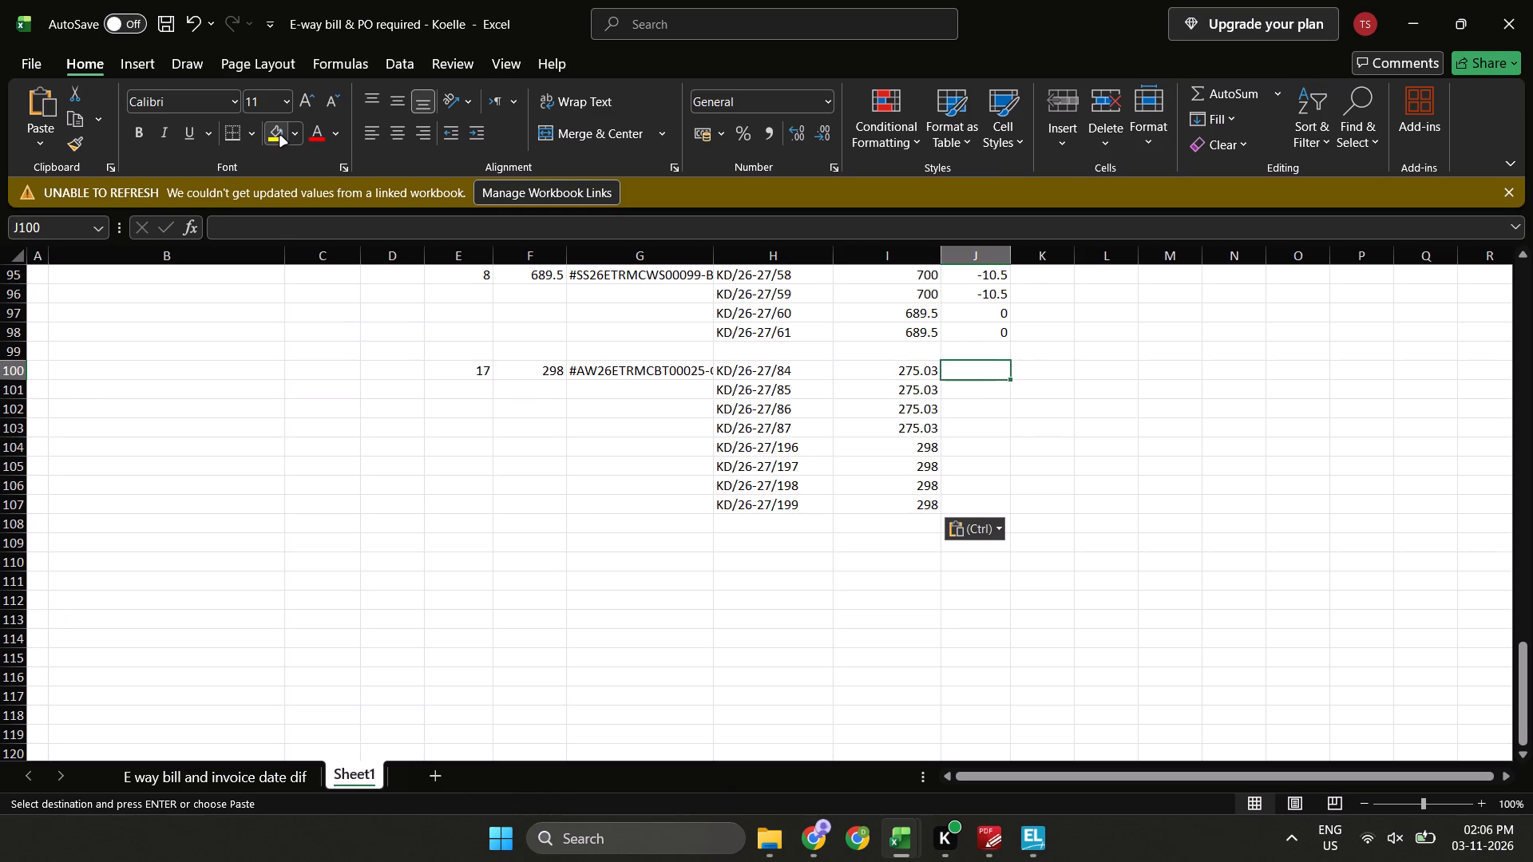
pyautogui.press('=')
pyautogui.press('Left')
pyautogui.press('Left')
pyautogui.press('Left')
pyautogui.press('Left')
pyautogui.press('F4')
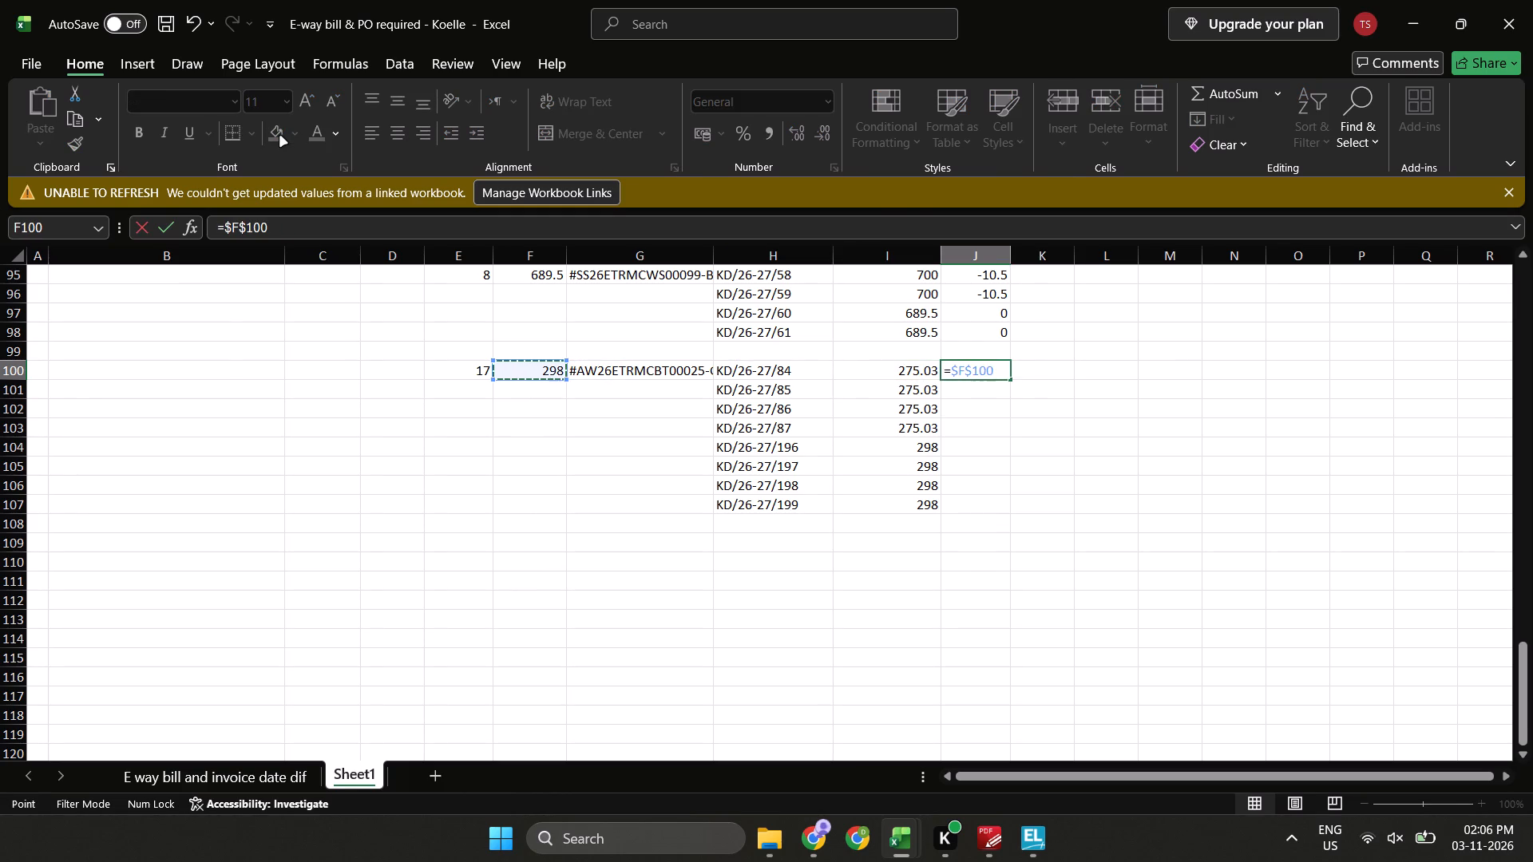
pyautogui.press('-')
pyautogui.press('Left')
pyautogui.press('Return')
# Fill the difference formula from J100 down to J107 for the remaining GREEN TEA vouchers.
pyautogui.press('Left')
pyautogui.press('Up')
pyautogui.hotkey('ctrl', 'Down')
pyautogui.press('Right')
pyautogui.hotkey('ctrl', 'shift', 'Up')
pyautogui.hotkey('ctrl', 'd')
pyautogui.press('Down')
pyautogui.press('Left')
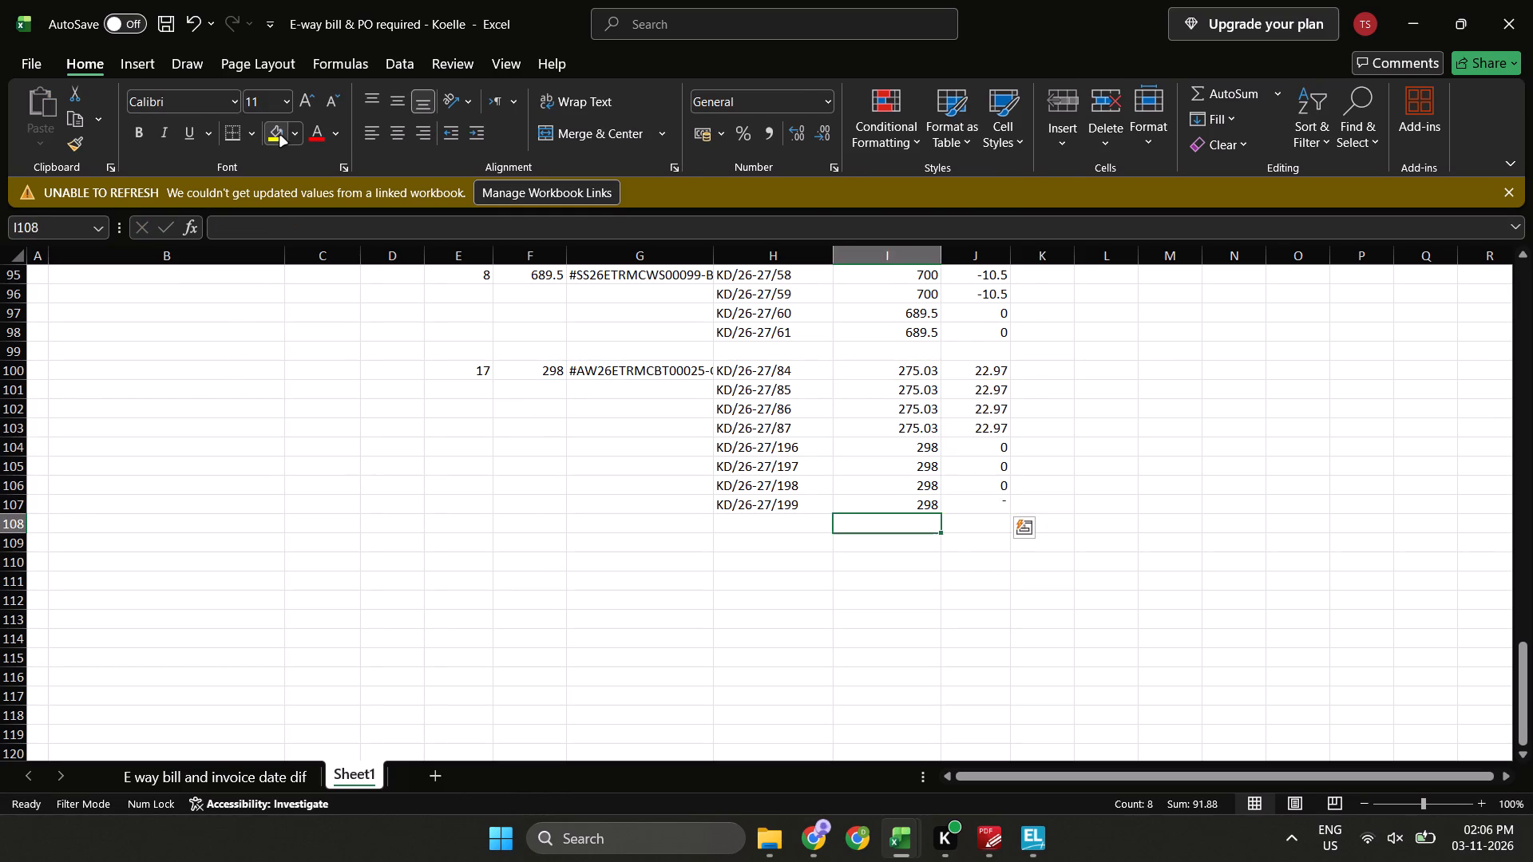
# Close the "greean tea" ledger workbook without saving its changes.
pyautogui.press('Up')
pyautogui.press('Left')
pyautogui.press('Up')
pyautogui.press('Up')
pyautogui.press('Up')
pyautogui.press('Left')
pyautogui.press('Up')
pyautogui.hotkey('alt', 'Tab')
pyautogui.press('Left')
pyautogui.press('Right')
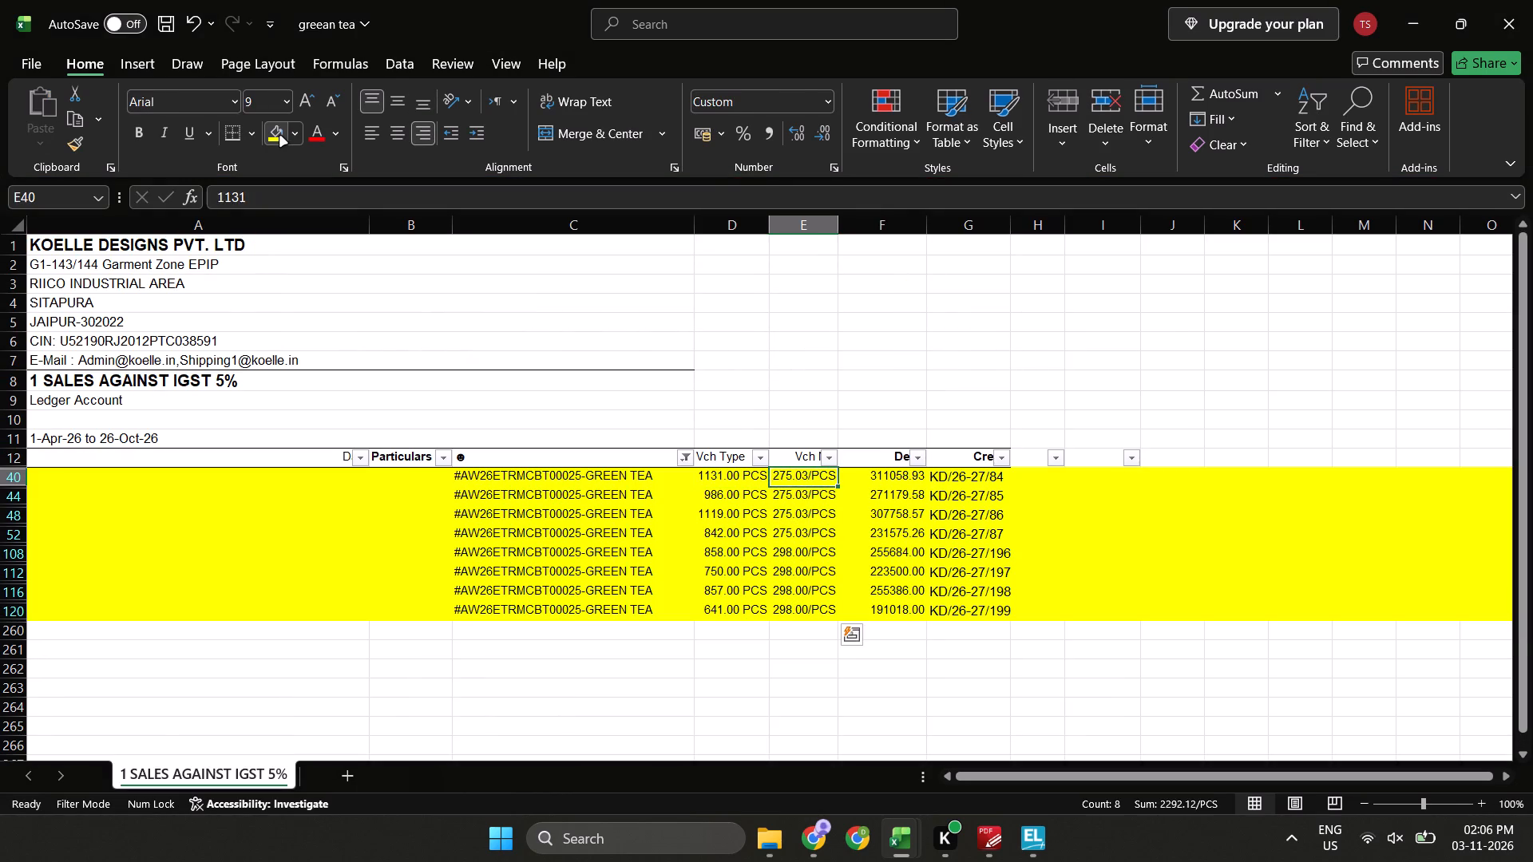
pyautogui.hotkey('ctrl', 'w')
pyautogui.hotkey('alt', 'n')
# Switch to TallyPrime and leave the detailed GREEN TEA results, returning to the full voucher list of ledger 1 SALES AGAINST IGST 5%.
pyautogui.hotkey('alt', 'Tab')
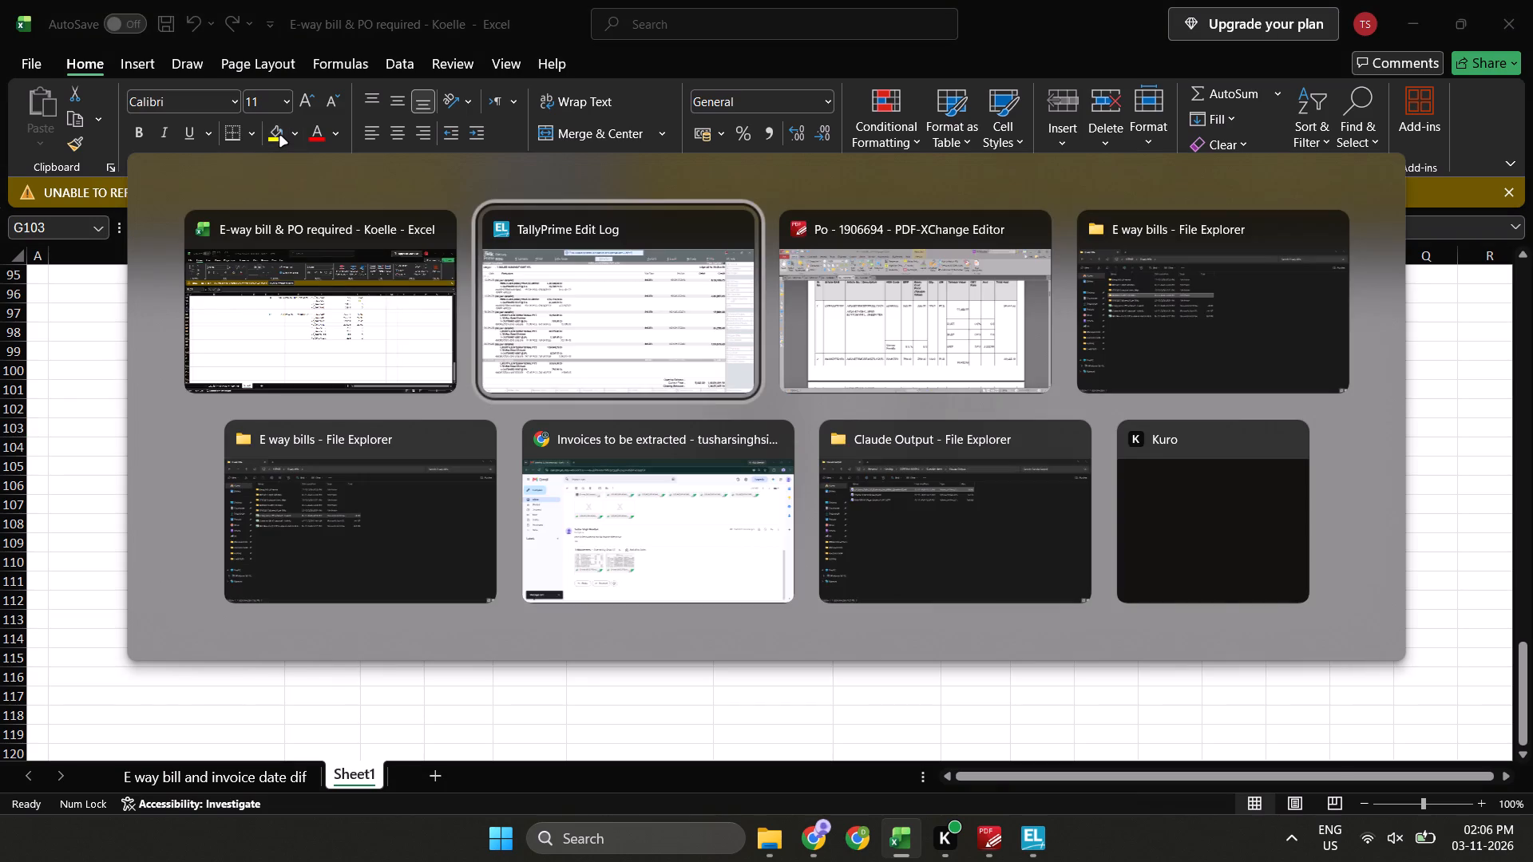
pyautogui.hotkey('alt', 'Tab')
pyautogui.hotkey('alt', 'Tab')
pyautogui.hotkey('shift', 'Return')
pyautogui.press('Escape')
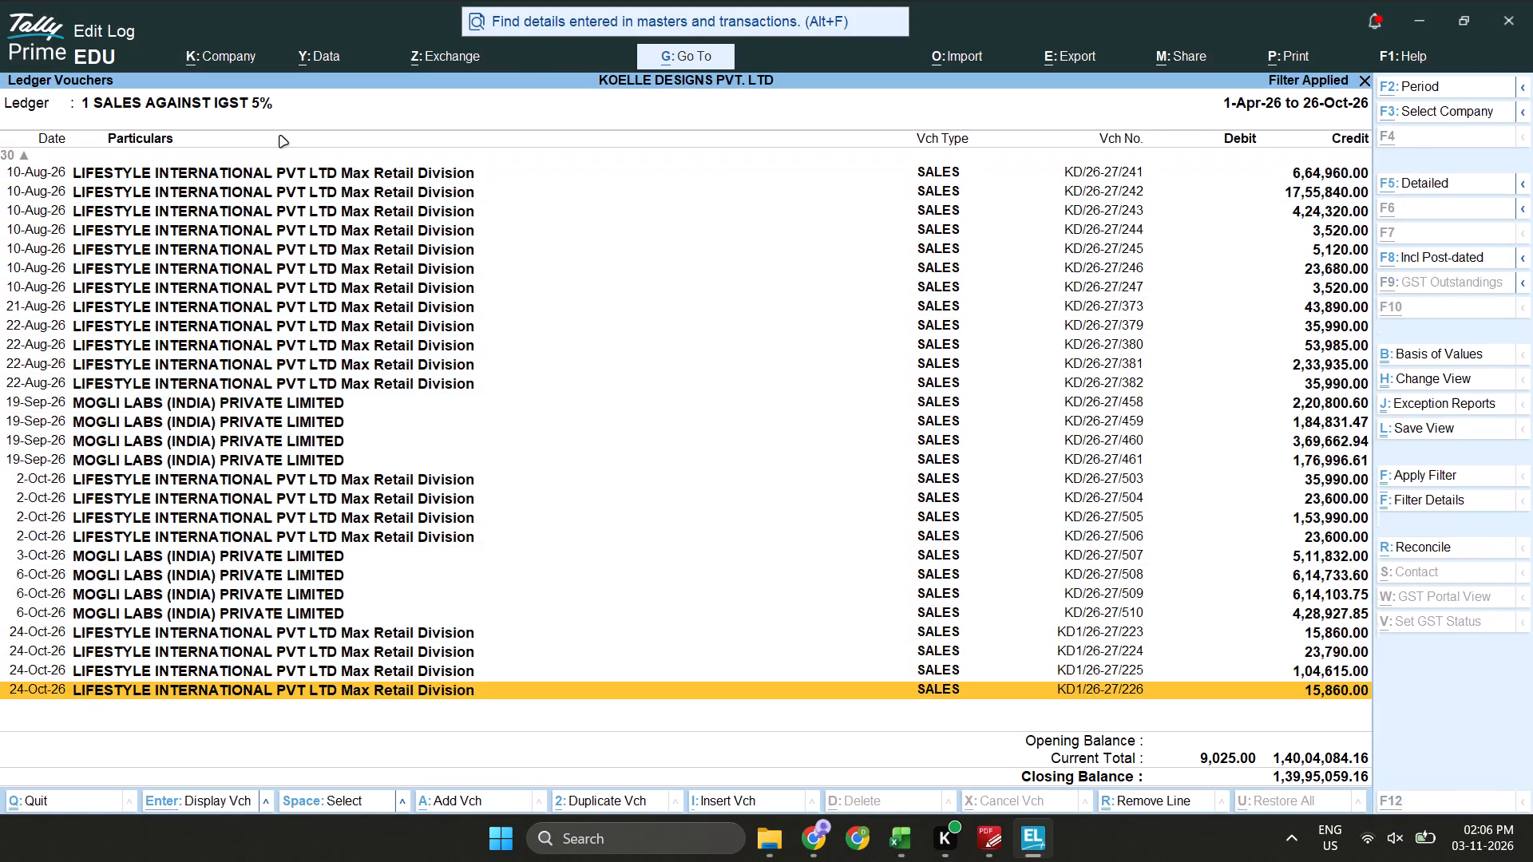
# Bring up purchase order Po - 1917284 to identify its item, and filter the TallyPrime sales ledger vouchers by "star".
pyautogui.hotkey('alt', 'Tab')
pyautogui.hotkey('alt', 'Tab')
pyautogui.hotkey('alt', 'Tab')
pyautogui.hotkey('ctrl', 'Tab')
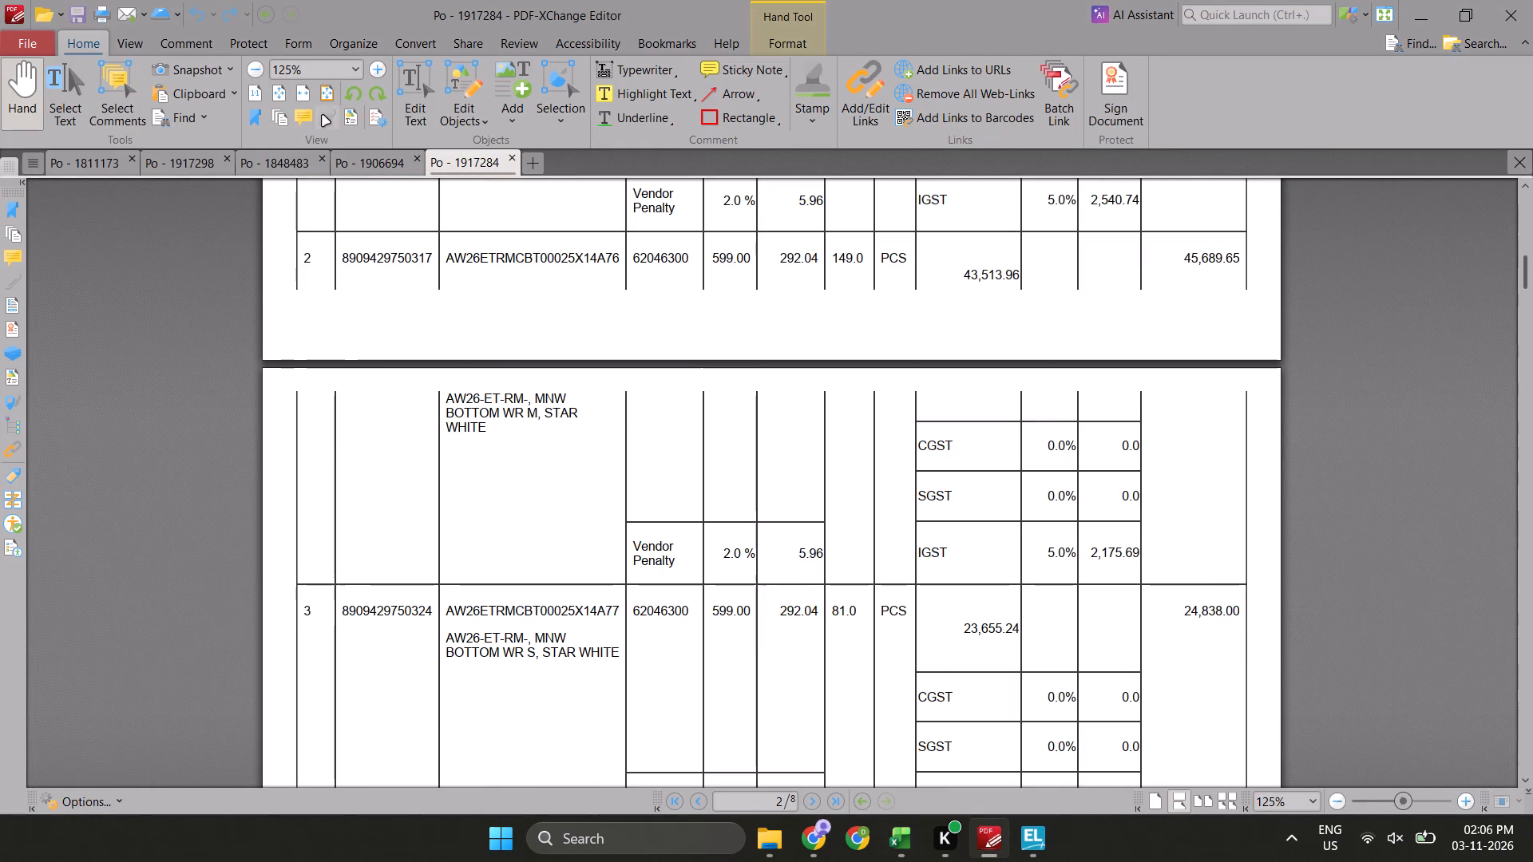
pyautogui.hotkey('alt', 'Tab')
pyautogui.hotkey('alt', 'Tab')
pyautogui.hotkey('alt', 'Tab')
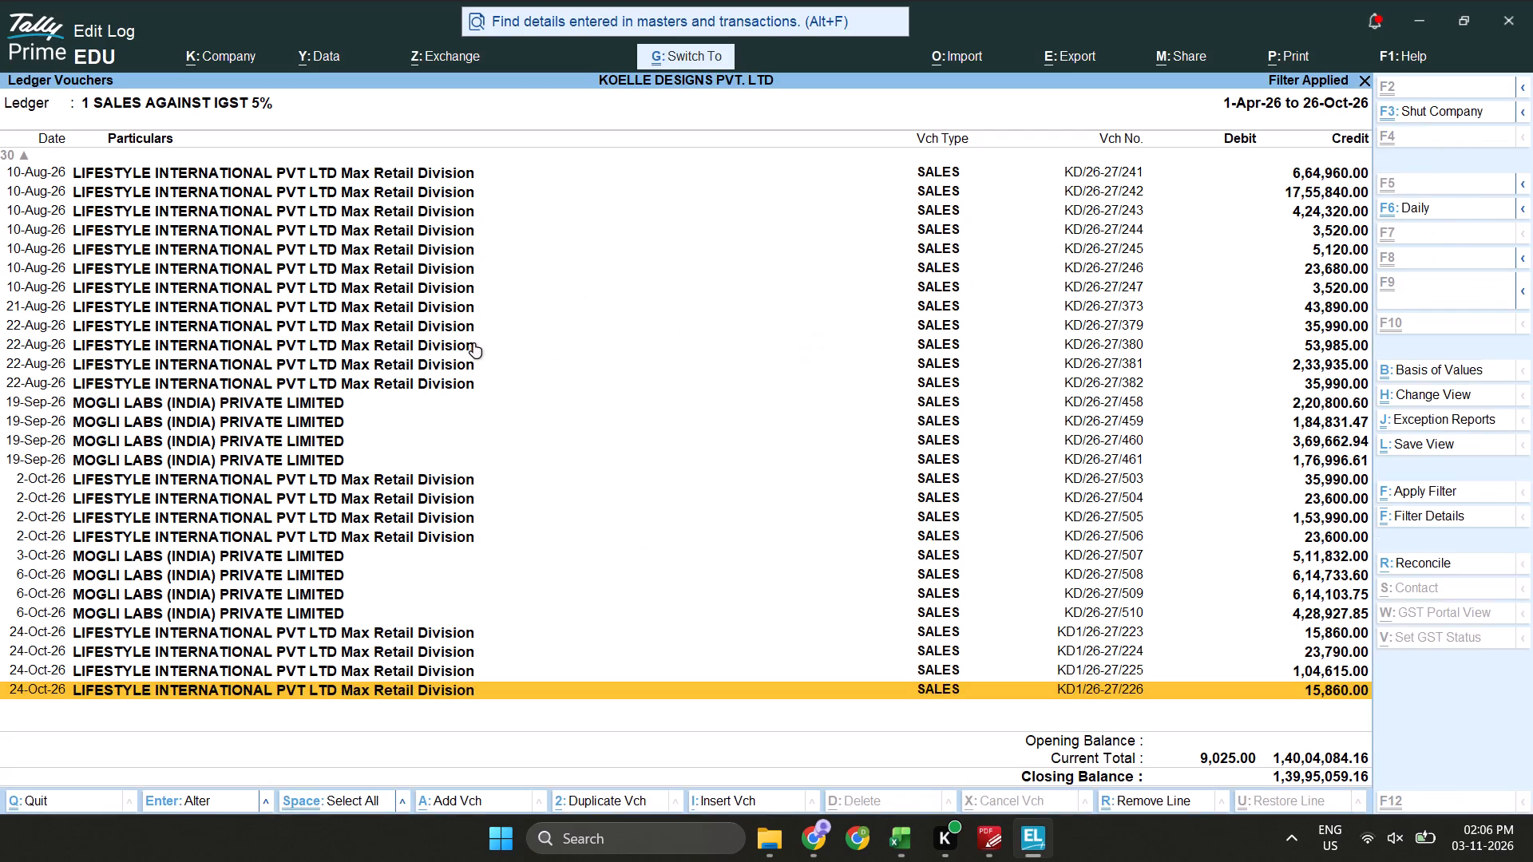
pyautogui.hotkey('ctrl', 'f')
pyautogui.write('star')
pyautogui.press('Return')
# Copy the item name #AW26ETRMCBT00025-STAR WHITE from B19 of Sheet1 in the Koelle workbook into G109, below the GREEN TEA block.
pyautogui.hotkey('alt', 'Tab')
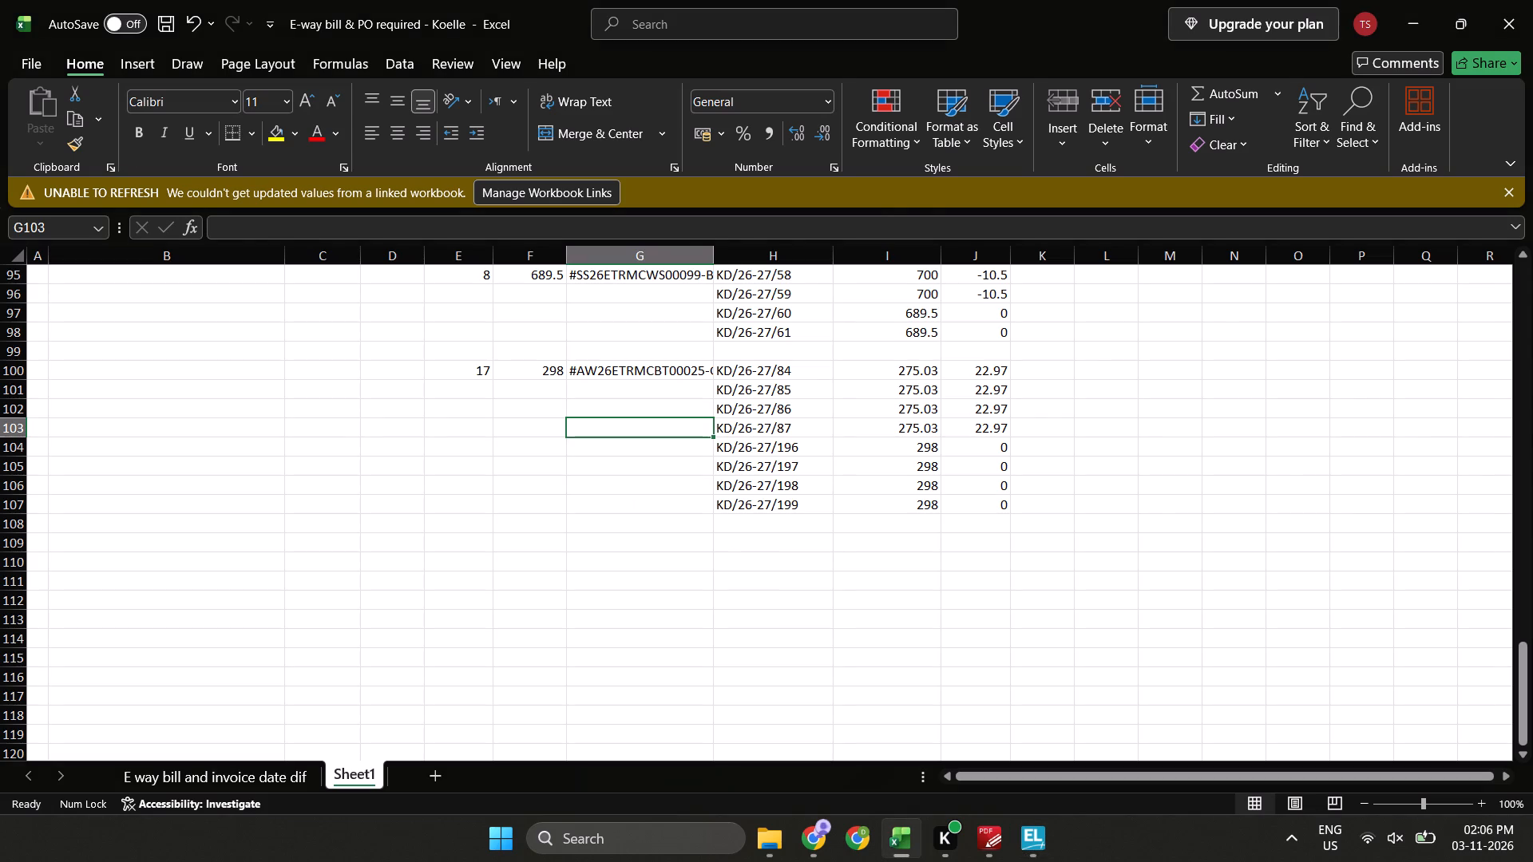
pyautogui.press('Right')
pyautogui.press('Up')
pyautogui.press('Left')
pyautogui.press('Up')
pyautogui.hotkey('ctrl', 'Up')
pyautogui.hotkey('ctrl', 'Left')
pyautogui.hotkey('ctrl', 'Up')
pyautogui.hotkey('ctrl', 'Left')
pyautogui.hotkey('ctrl', 'Up')
pyautogui.hotkey('ctrl', 'Up')
pyautogui.press('Down')
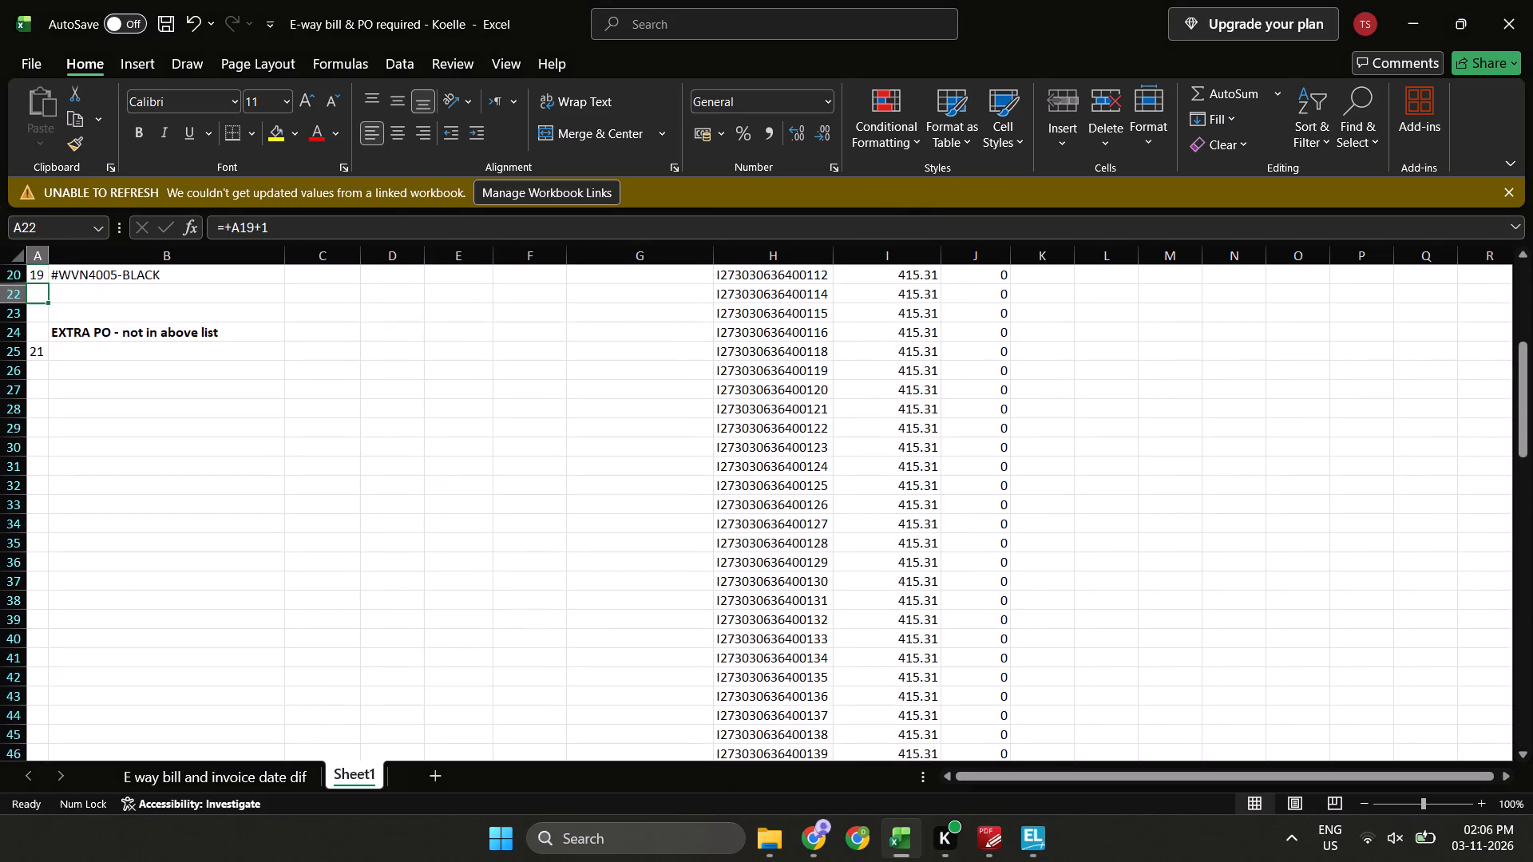
pyautogui.hotkey('ctrl', 'Up')
pyautogui.hotkey('ctrl', 'Up')
pyautogui.press('Right')
pyautogui.press('Down')
pyautogui.press('Down')
pyautogui.press('Down')
pyautogui.press('Down')
pyautogui.press('Down')
pyautogui.press('Down')
pyautogui.press('Down')
pyautogui.press('Down')
pyautogui.press('Down')
pyautogui.press('Down')
pyautogui.press('Down')
pyautogui.press('Down')
pyautogui.press('Down')
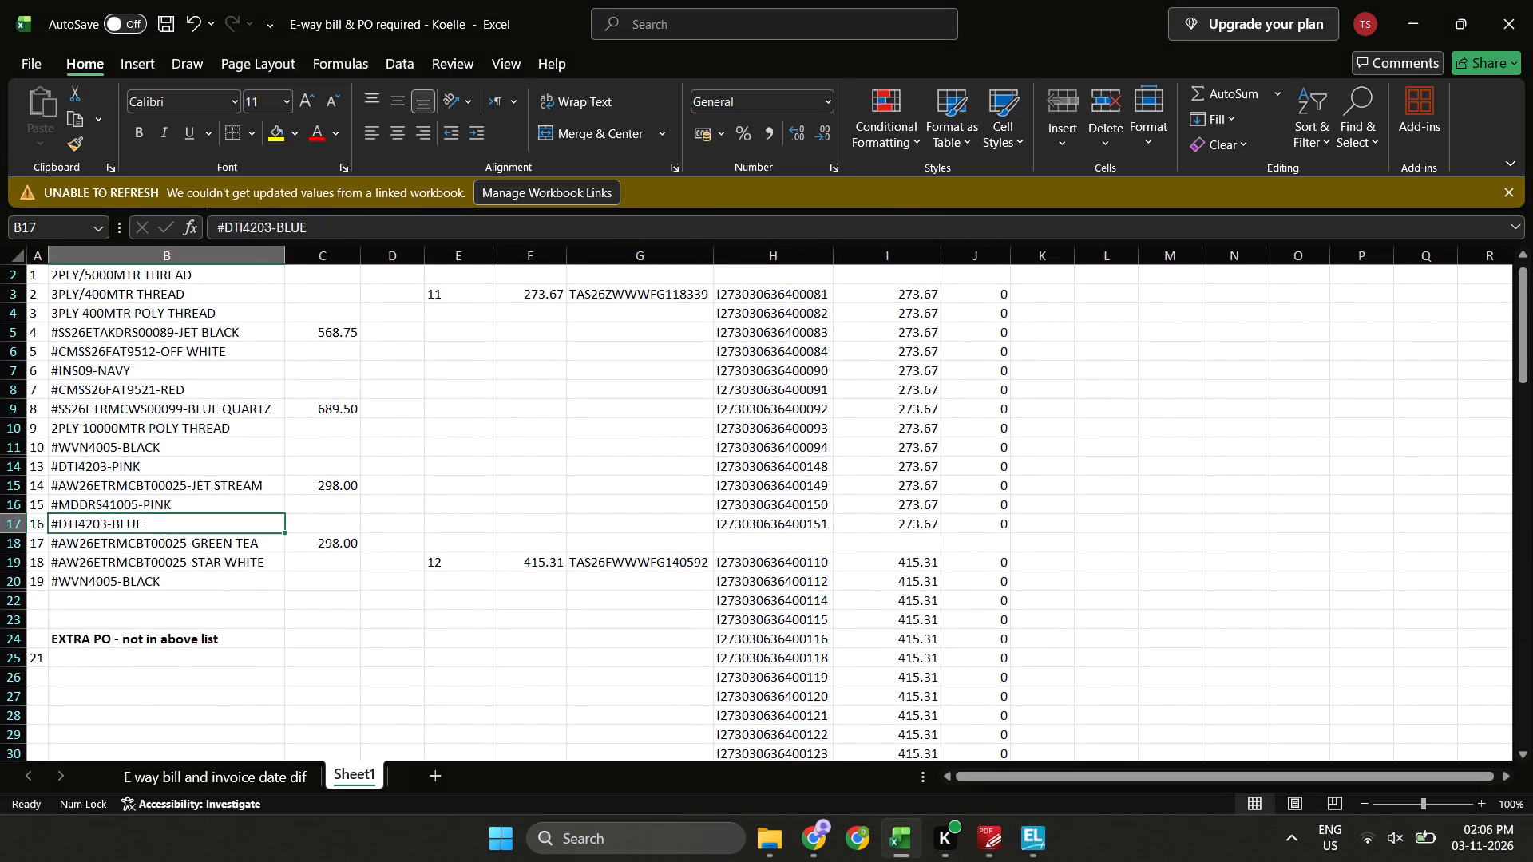
pyautogui.press('Down')
pyautogui.press('Down')
pyautogui.press('Left')
pyautogui.press('Right')
pyautogui.hotkey('ctrl', 'c')
pyautogui.press('Right')
pyautogui.press('Down')
pyautogui.press('Down')
pyautogui.press('Down')
pyautogui.press('Down')
pyautogui.press('Down')
pyautogui.press('Down')
pyautogui.press('Down')
pyautogui.press('Down')
pyautogui.press('Down')
pyautogui.press('Down')
pyautogui.press('Down')
pyautogui.press('Down')
pyautogui.press('Down')
pyautogui.press('Down')
pyautogui.press('Down')
pyautogui.press('Down')
pyautogui.press('Down')
pyautogui.press('Down')
pyautogui.press('Down')
pyautogui.press('Down')
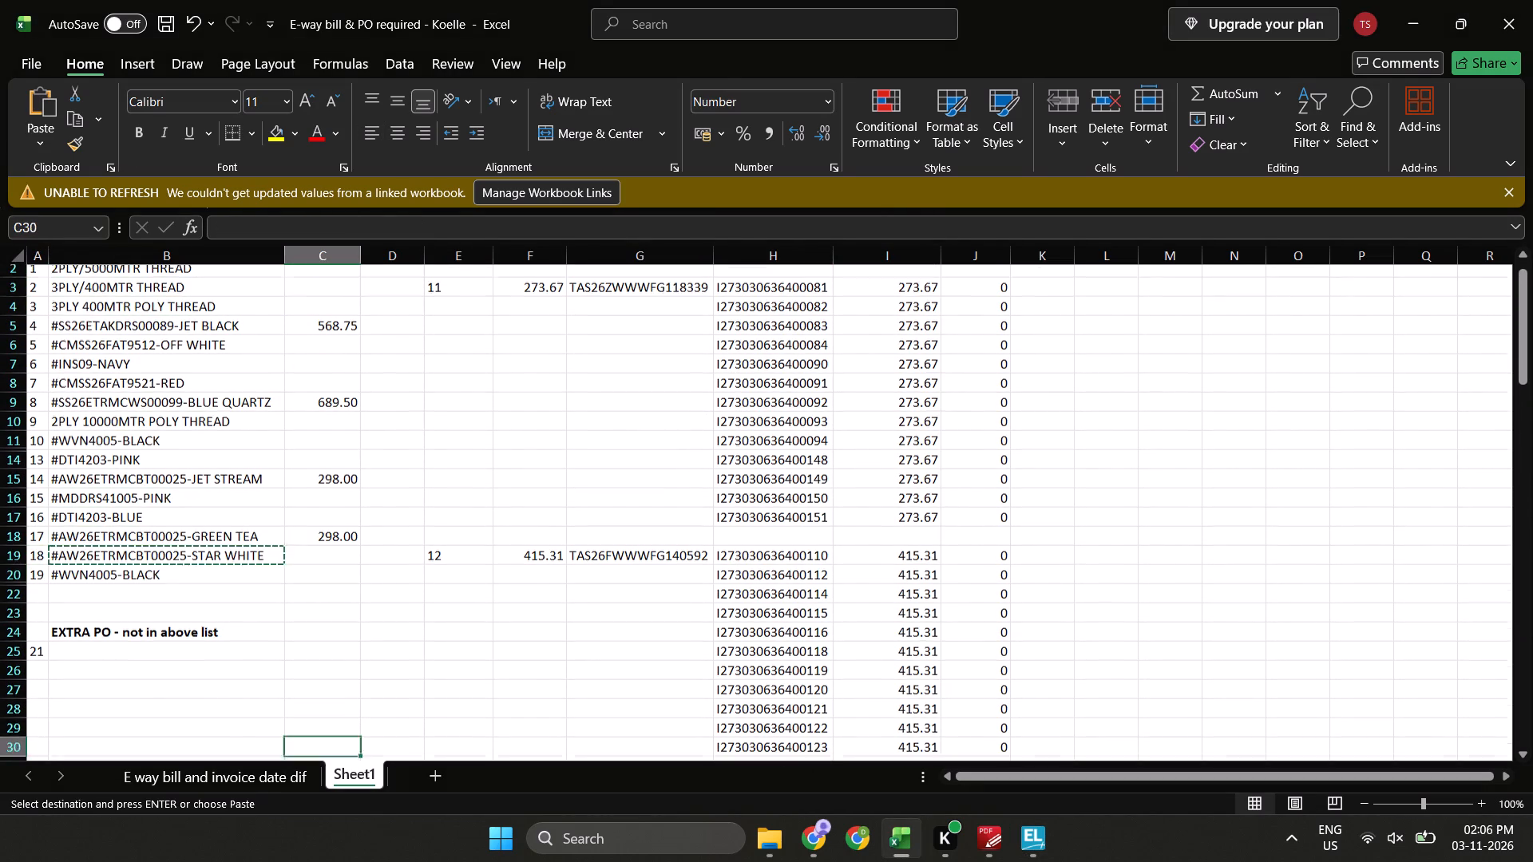
pyautogui.press('pagedown')
pyautogui.press('pagedown')
pyautogui.press('Right')
pyautogui.press('Right')
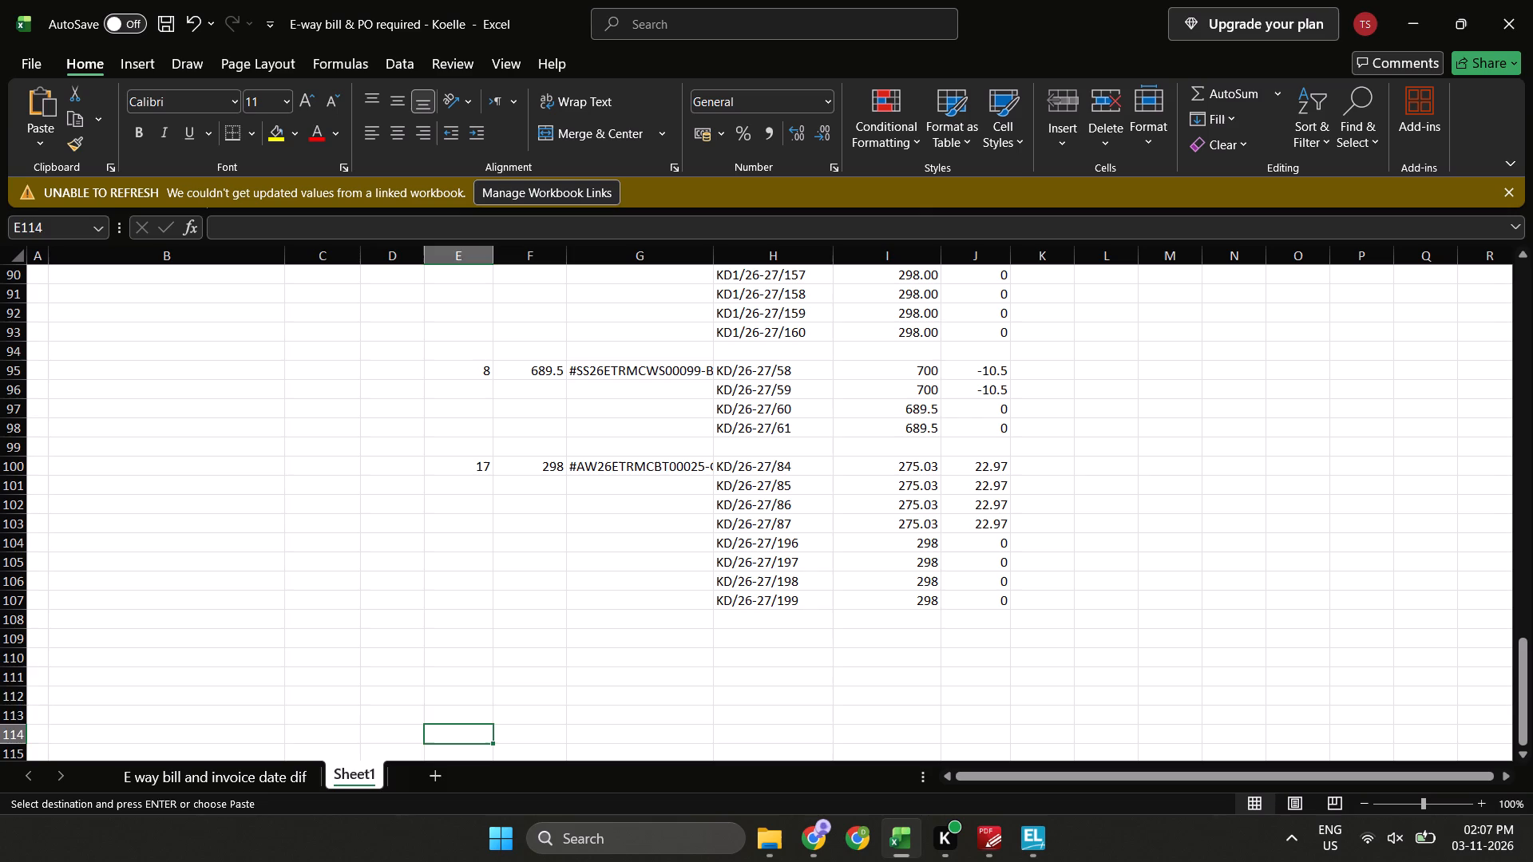
pyautogui.press('Up')
pyautogui.press('Right')
pyautogui.press('Up')
pyautogui.press('Up')
pyautogui.press('Right')
pyautogui.press('Up')
pyautogui.press('Up')
pyautogui.press('Return')
# Enter item number 18 in E109 for the STAR WHITE block.
pyautogui.press('Left')
pyautogui.press('Left')
pyautogui.write('18')
pyautogui.press('Return')
# Copy the GREEN TEA purchase order rate cell F100 into F109 for the STAR WHITE block.
pyautogui.press('Right')
pyautogui.press('Up')
pyautogui.hotkey('ctrl', 'Up')
pyautogui.hotkey('ctrl', 'c')
pyautogui.press('Left')
pyautogui.press('Down')
pyautogui.hotkey('ctrl', 'Down')
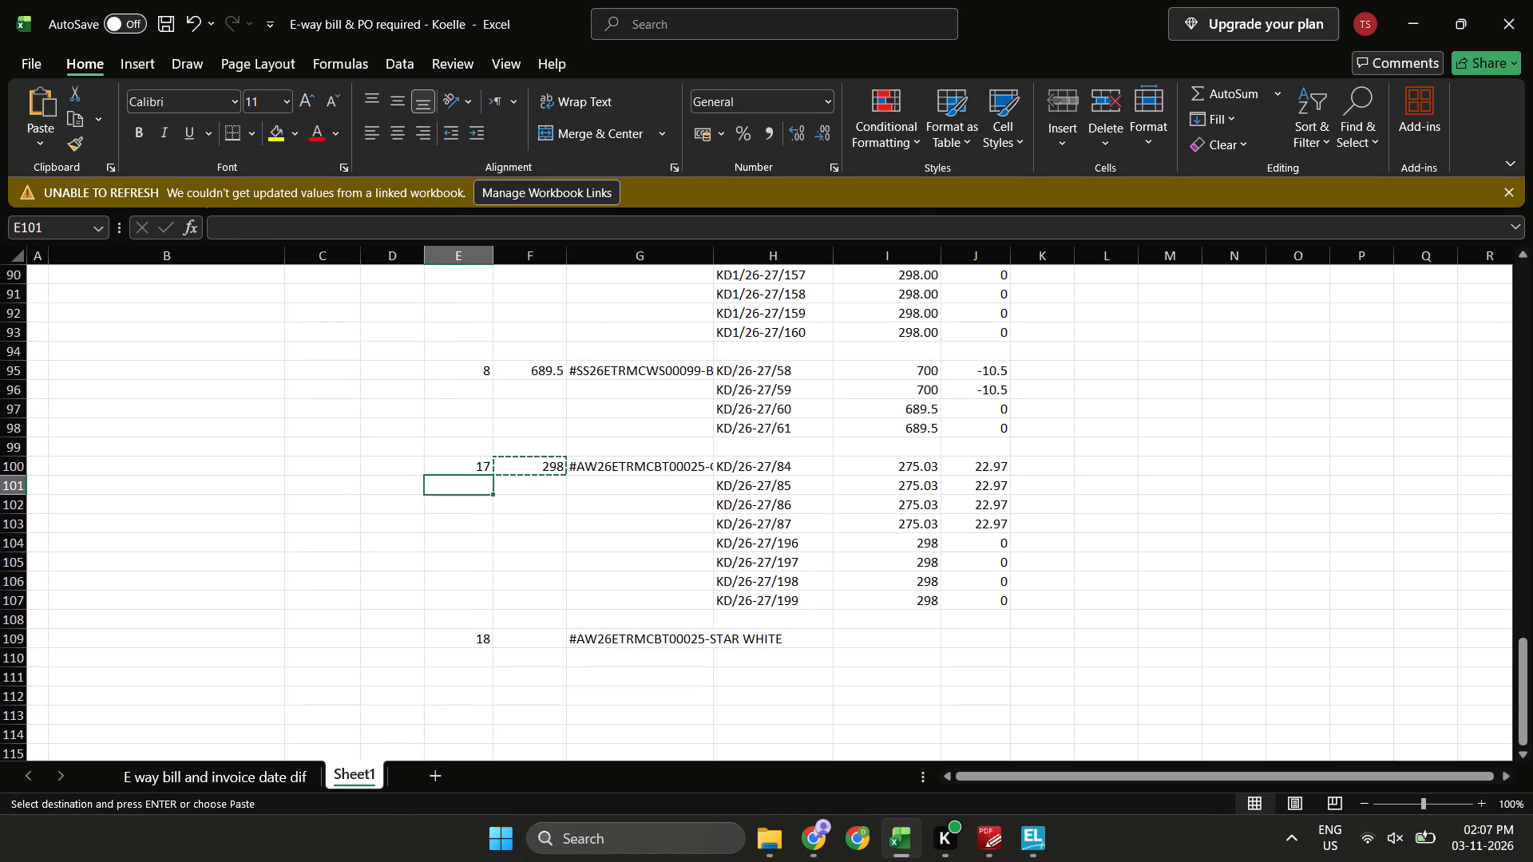
pyautogui.press('Right')
pyautogui.press('Return')
# Enter the rate difference formula =$F$109-I109 in J109 for the first STAR WHITE voucher.
pyautogui.press('Right')
pyautogui.press('Right')
pyautogui.press('Right')
pyautogui.press('Right')
pyautogui.press('=')
pyautogui.press('Left')
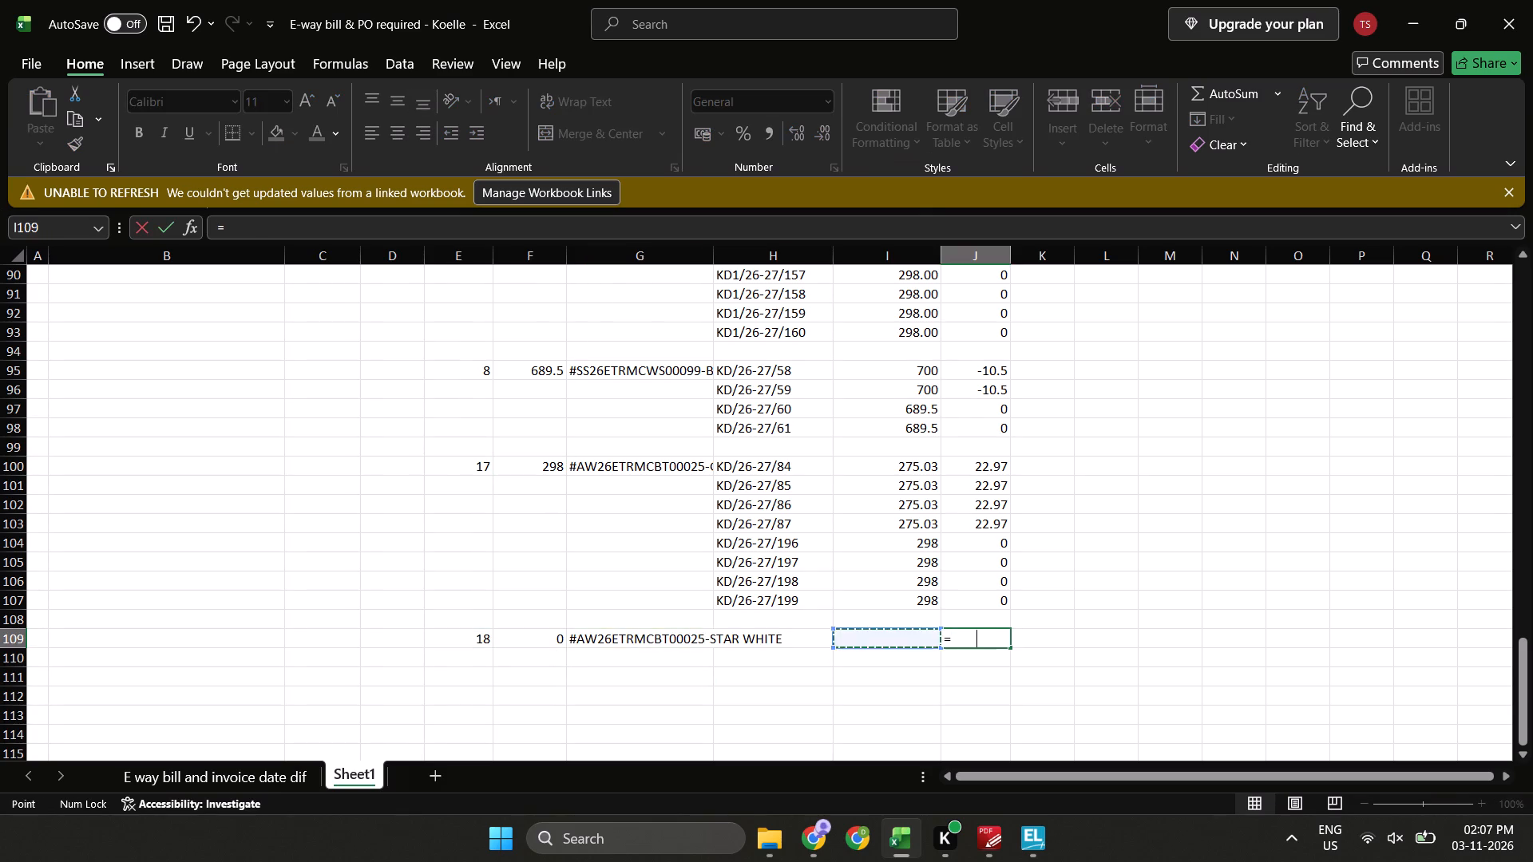
pyautogui.press('Left')
pyautogui.press('Left')
pyautogui.press('Left')
pyautogui.press('F4')
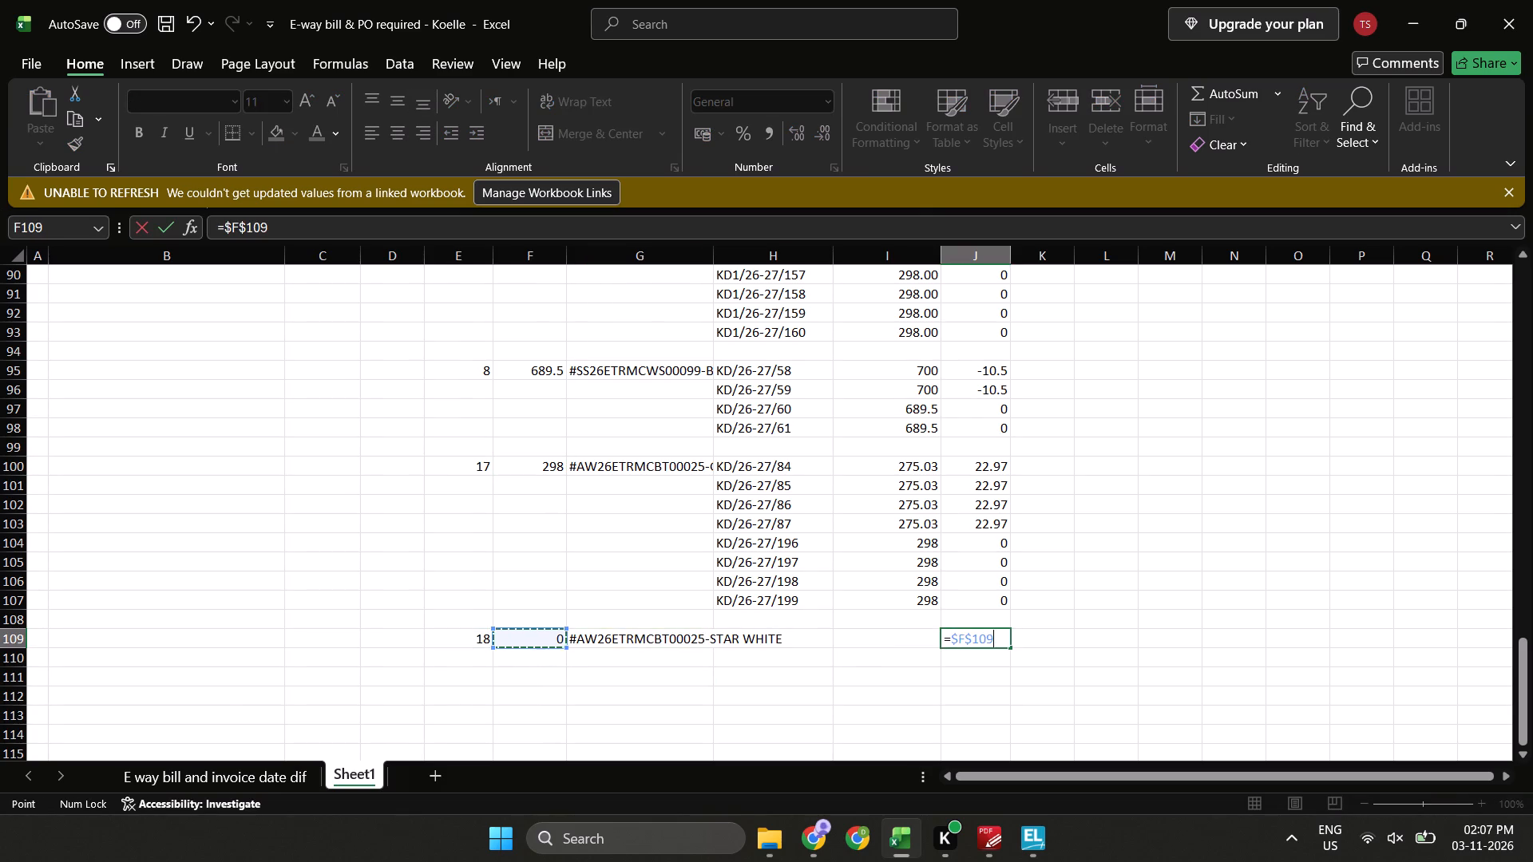
pyautogui.press('-')
pyautogui.press('Left')
pyautogui.press('Return')
# Go from the STAR WHITE block to its purchase order rate cell C19 in the item list.
pyautogui.press('Up')
pyautogui.press('Left')
pyautogui.press('Left')
pyautogui.press('Left')
pyautogui.press('Right')
pyautogui.press('Left')
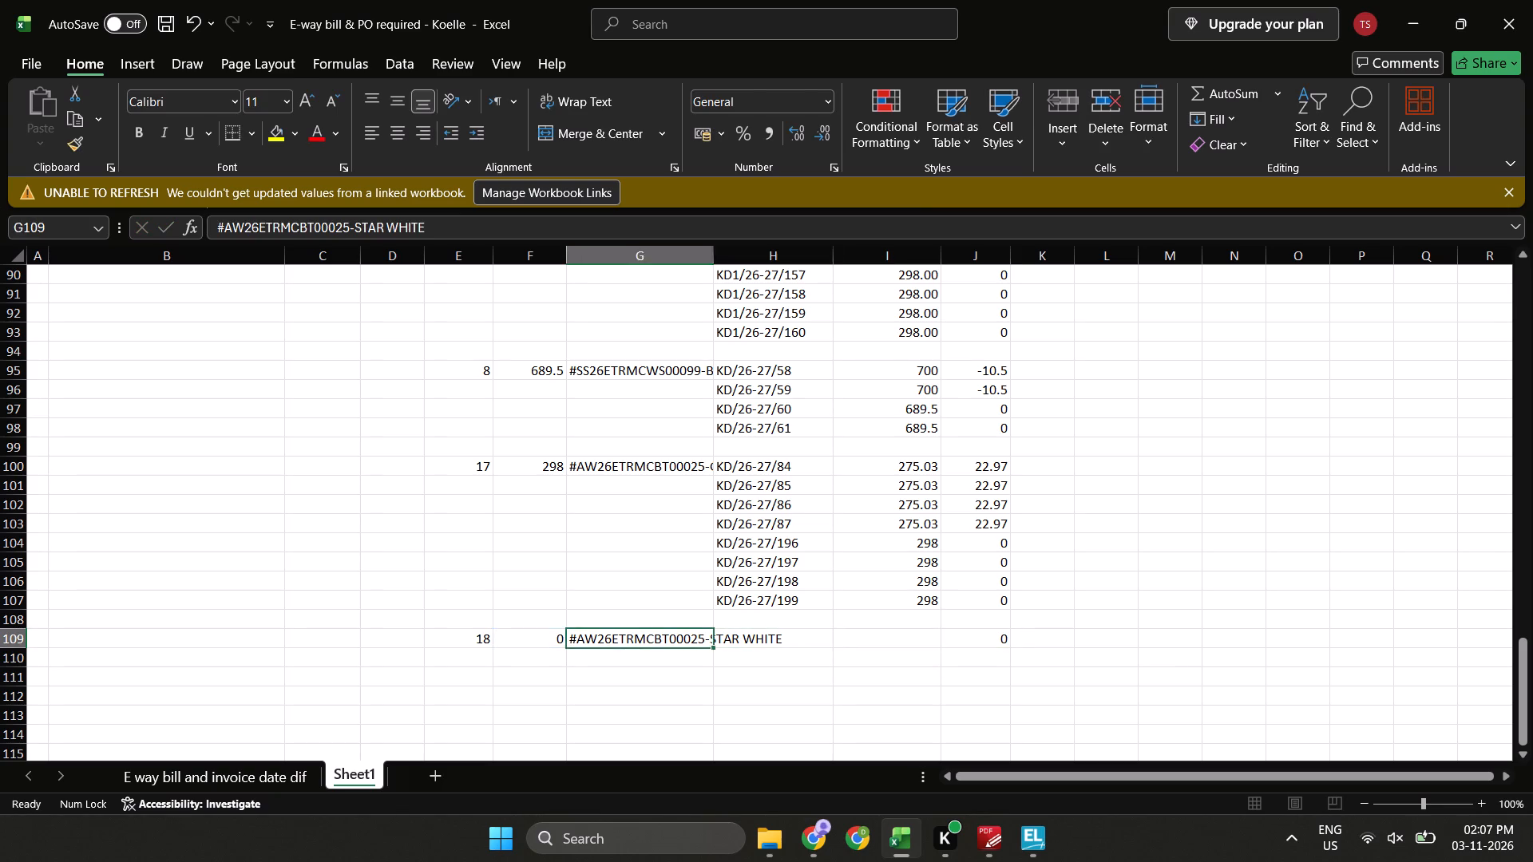
pyautogui.press('Left')
pyautogui.press('Right')
pyautogui.press('Left')
pyautogui.press('Left')
pyautogui.hotkey('ctrl', 'Left')
pyautogui.hotkey('ctrl', 'Up')
pyautogui.press('Right')
pyautogui.press('Up')
pyautogui.hotkey('ctrl', 'Up')
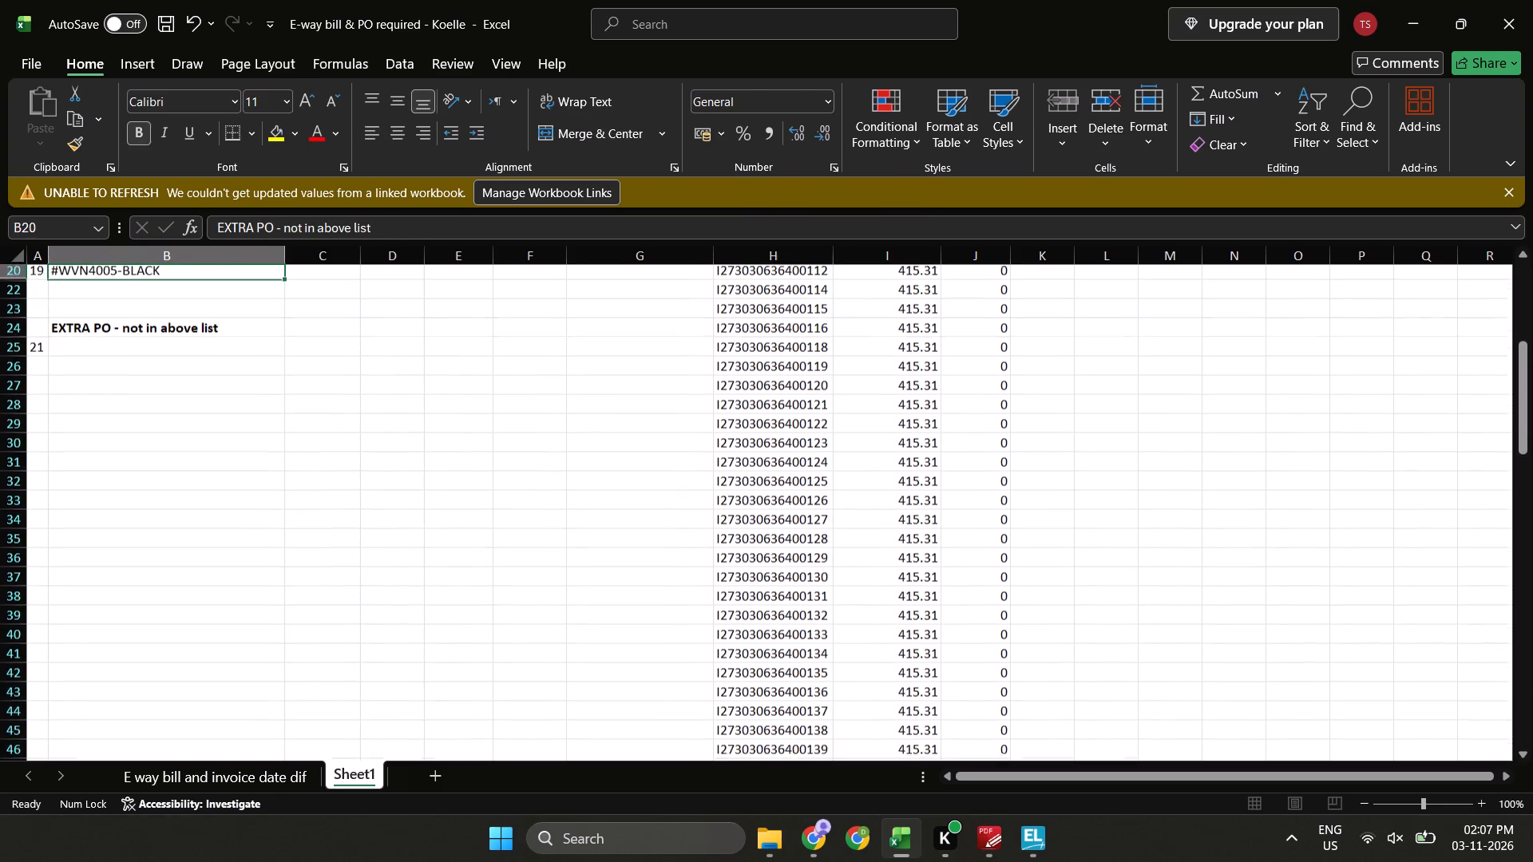
pyautogui.press('Up')
pyautogui.press('Up')
pyautogui.press('Up')
pyautogui.press('Right')
pyautogui.press('Down')
pyautogui.press('Down')
# In TallyPrime, expand the details of all the filtered STAR WHITE ledger vouchers, from KD/26-27/89 to KD/26-27/548.
pyautogui.hotkey('alt', 'Tab')
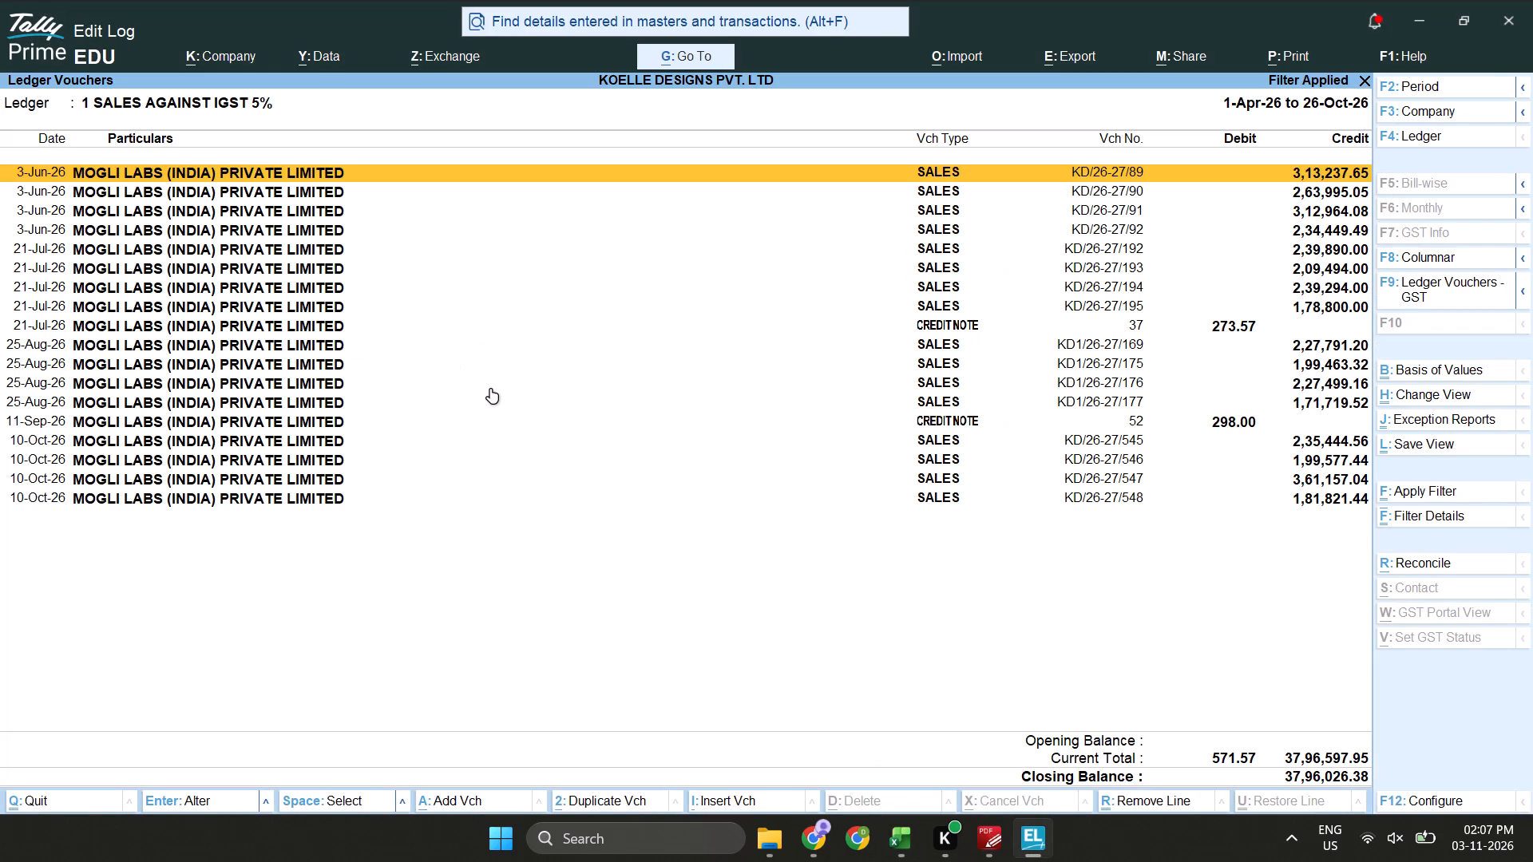
pyautogui.hotkey('shift', 'Right')
pyautogui.hotkey('shift', 'Down')
pyautogui.hotkey('shift', 'Down')
pyautogui.hotkey('shift', 'Down')
pyautogui.hotkey('shift', 'Down')
pyautogui.hotkey('shift', 'Down')
pyautogui.hotkey('shift', 'Down')
pyautogui.hotkey('shift', 'Down')
pyautogui.hotkey('shift', 'Down')
pyautogui.hotkey('shift', 'Down')
pyautogui.hotkey('shift', 'Down')
pyautogui.hotkey('shift', 'Down')
pyautogui.hotkey('shift', 'Down')
pyautogui.hotkey('shift', 'Down')
pyautogui.hotkey('shift', 'Down')
pyautogui.hotkey('shift', 'Down')
pyautogui.hotkey('shift', 'Down')
pyautogui.hotkey('shift', 'Down')
pyautogui.hotkey('shift', 'Down')
pyautogui.hotkey('shift', 'Down')
pyautogui.hotkey('shift', 'Down')
pyautogui.hotkey('shift', 'Return')
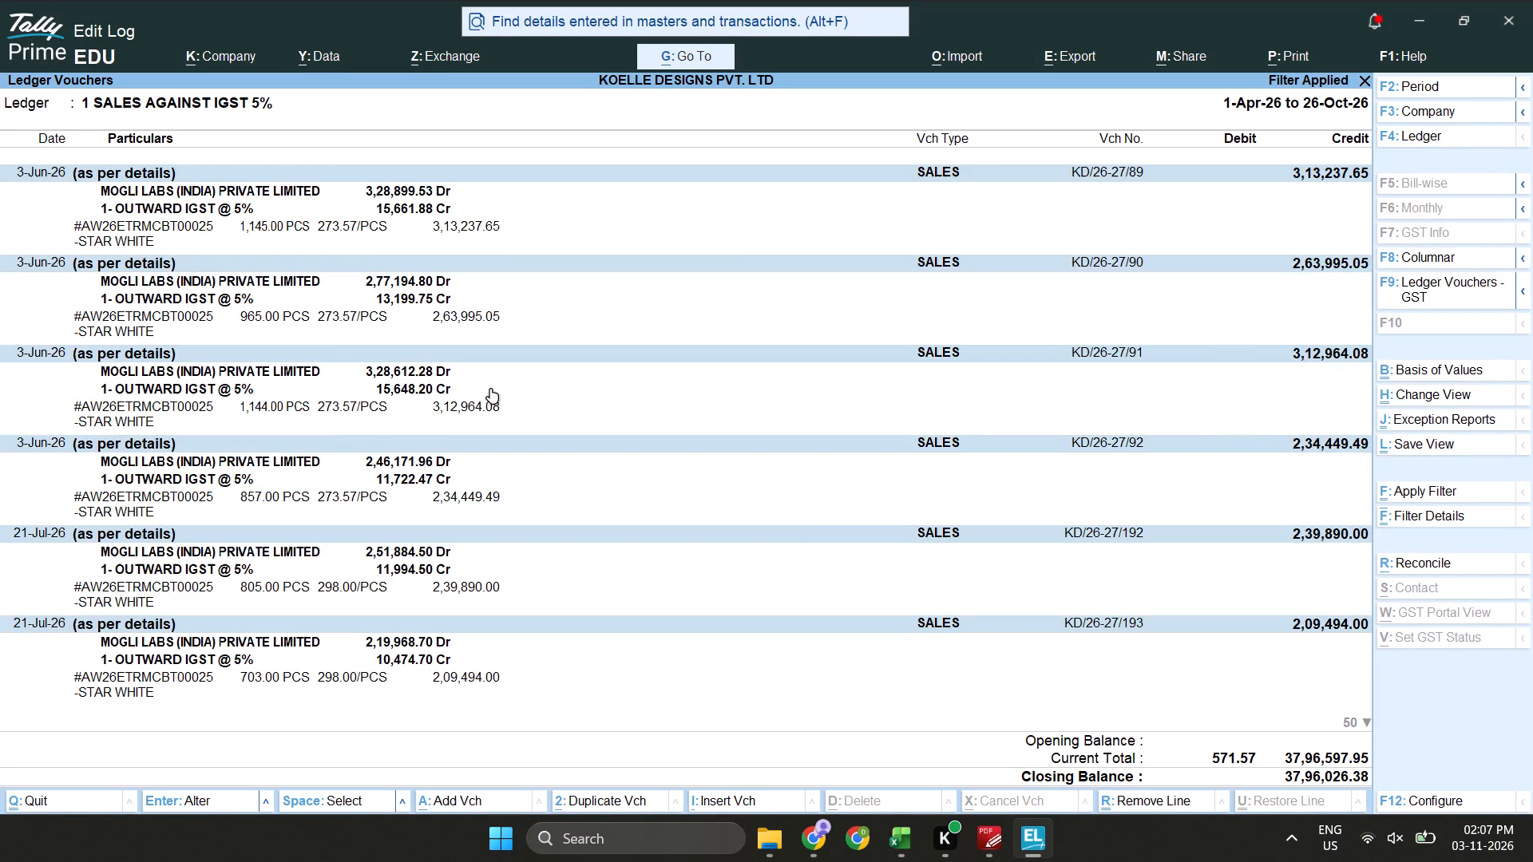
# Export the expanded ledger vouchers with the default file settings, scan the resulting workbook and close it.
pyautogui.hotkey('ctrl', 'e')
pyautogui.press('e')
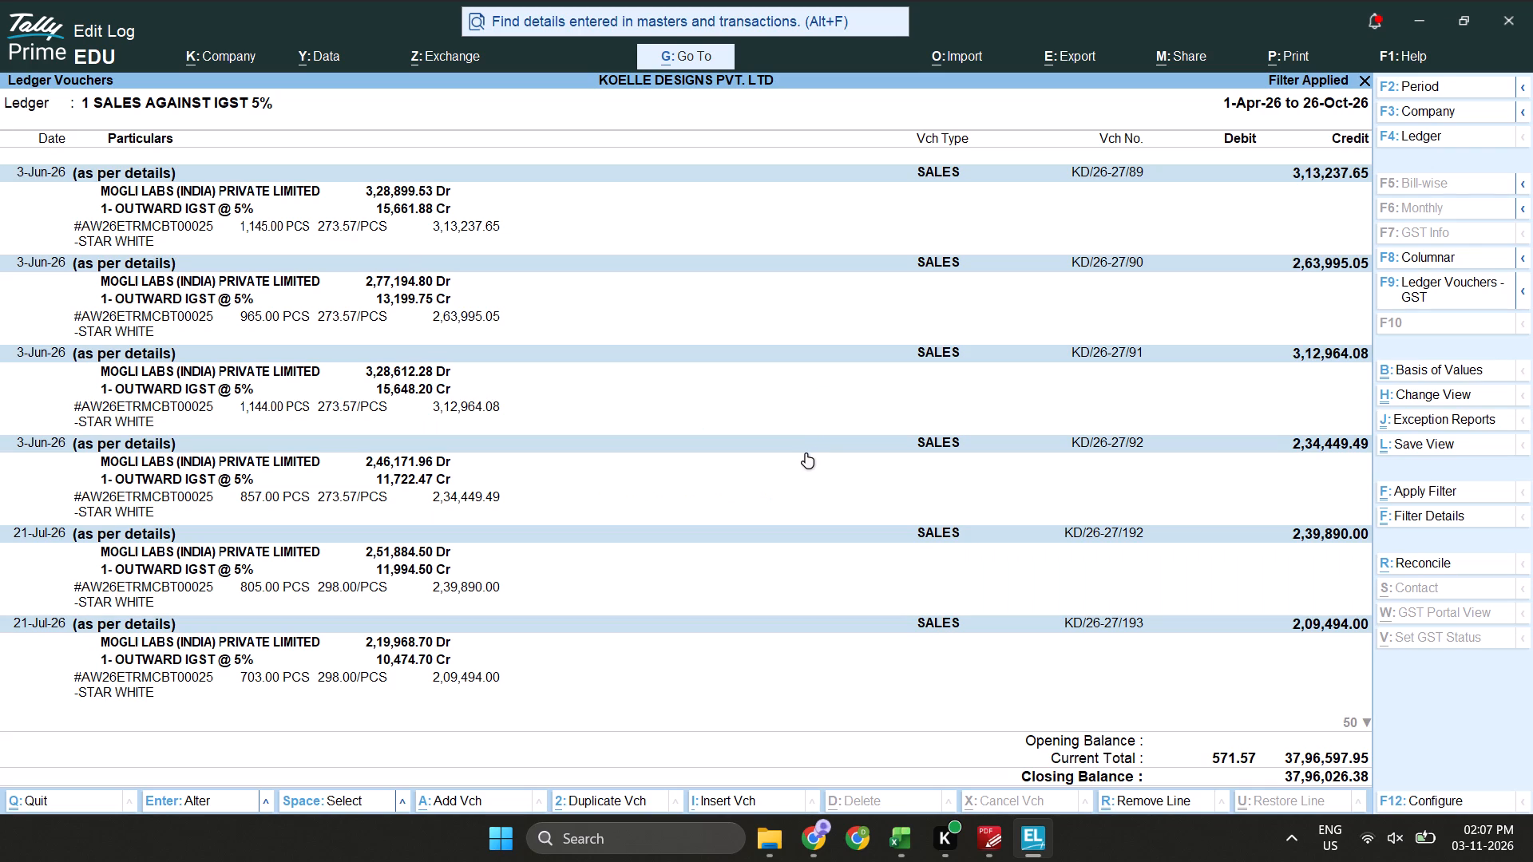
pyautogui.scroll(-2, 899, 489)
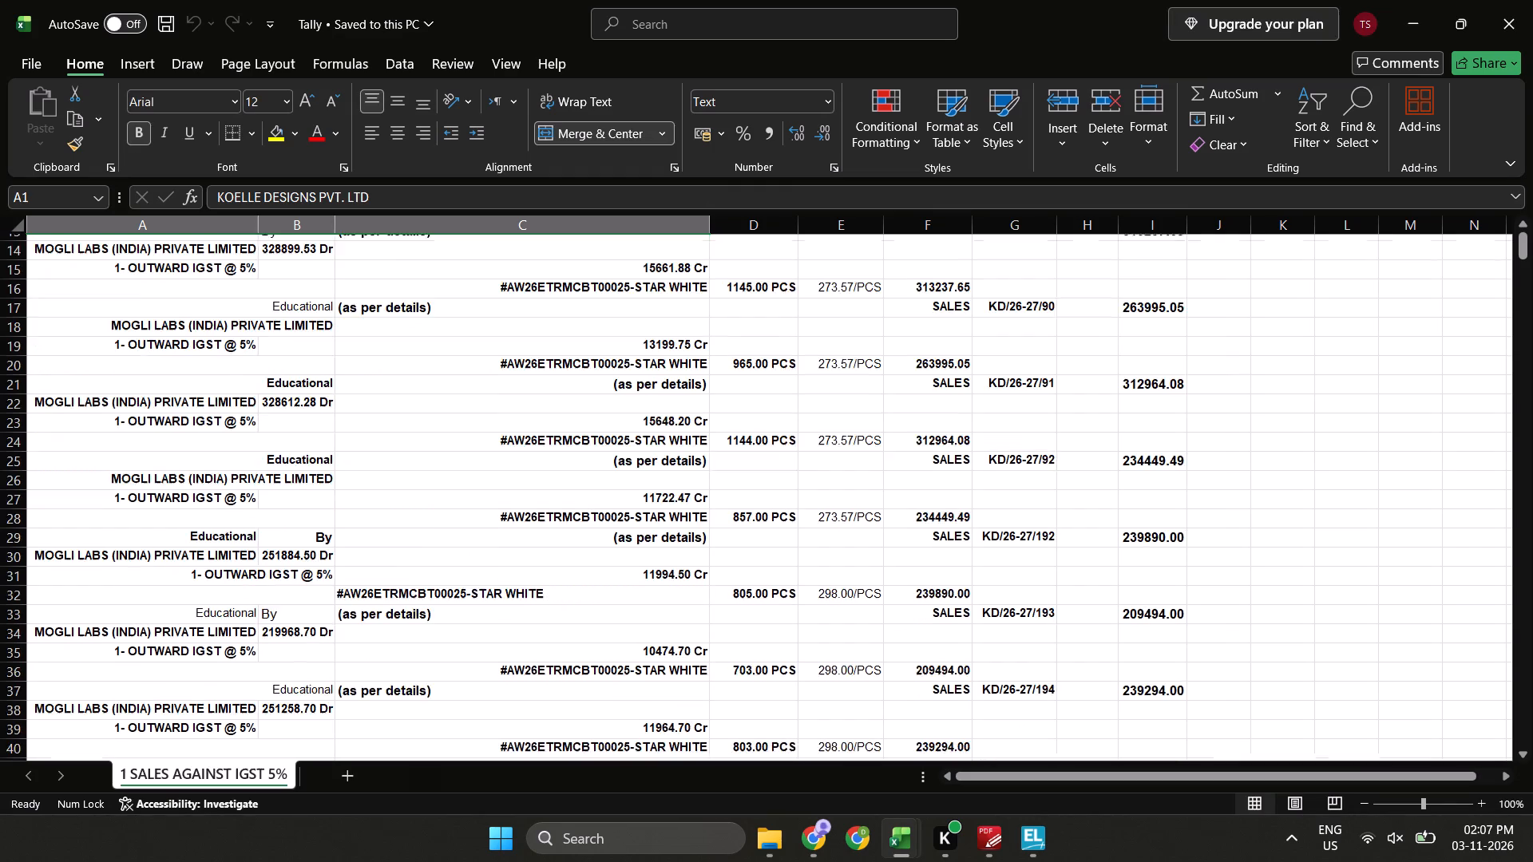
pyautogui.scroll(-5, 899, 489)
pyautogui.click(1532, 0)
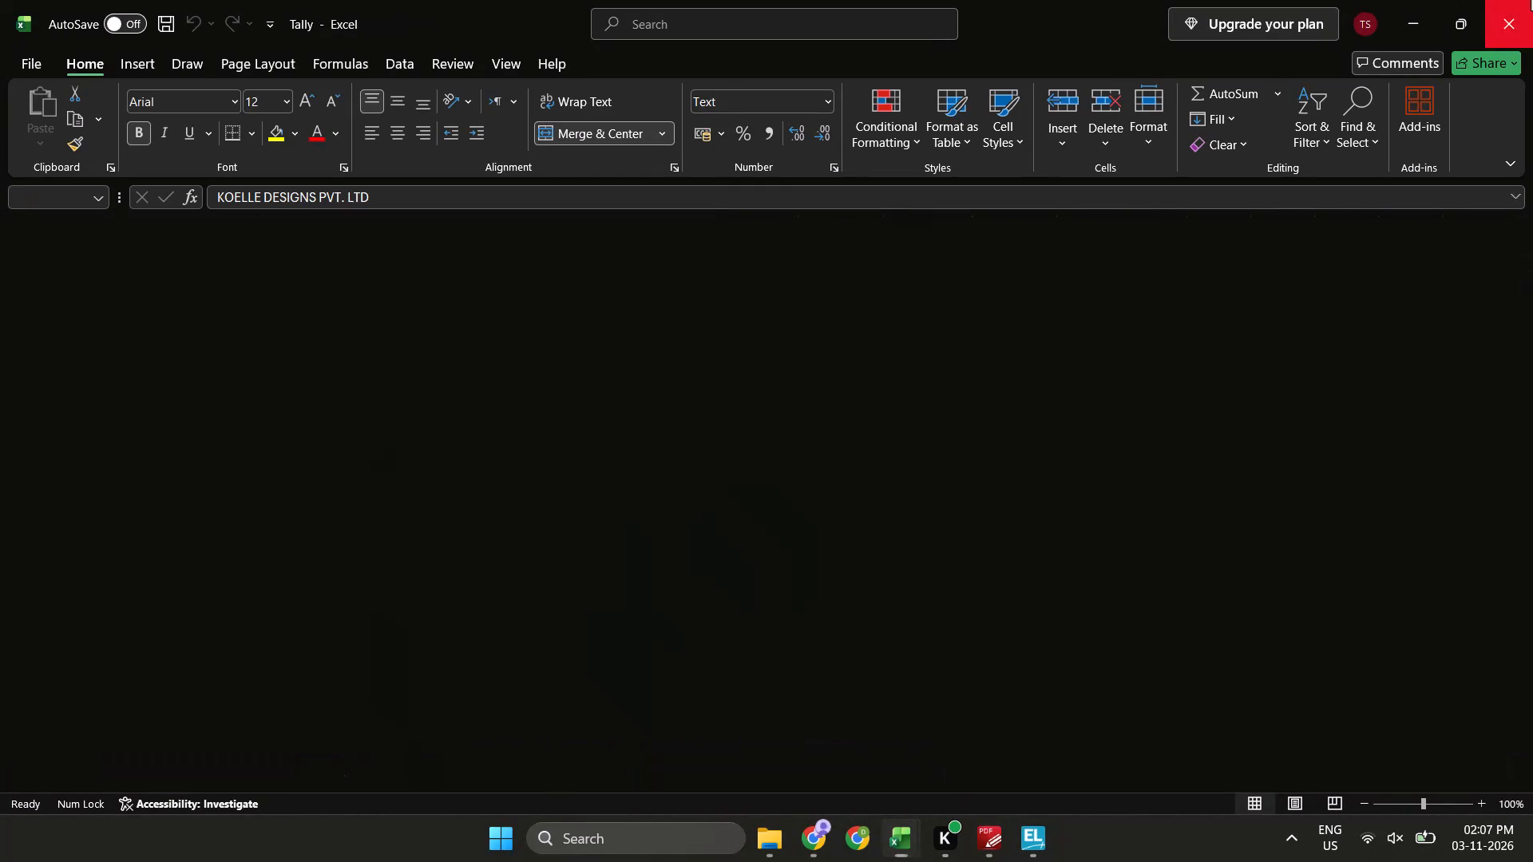
# With the voucher details expanded, configure the ledger export in TallyPrime with the file name star.
pyautogui.hotkey('shift', 'Return')
pyautogui.hotkey('shift', 'Return')
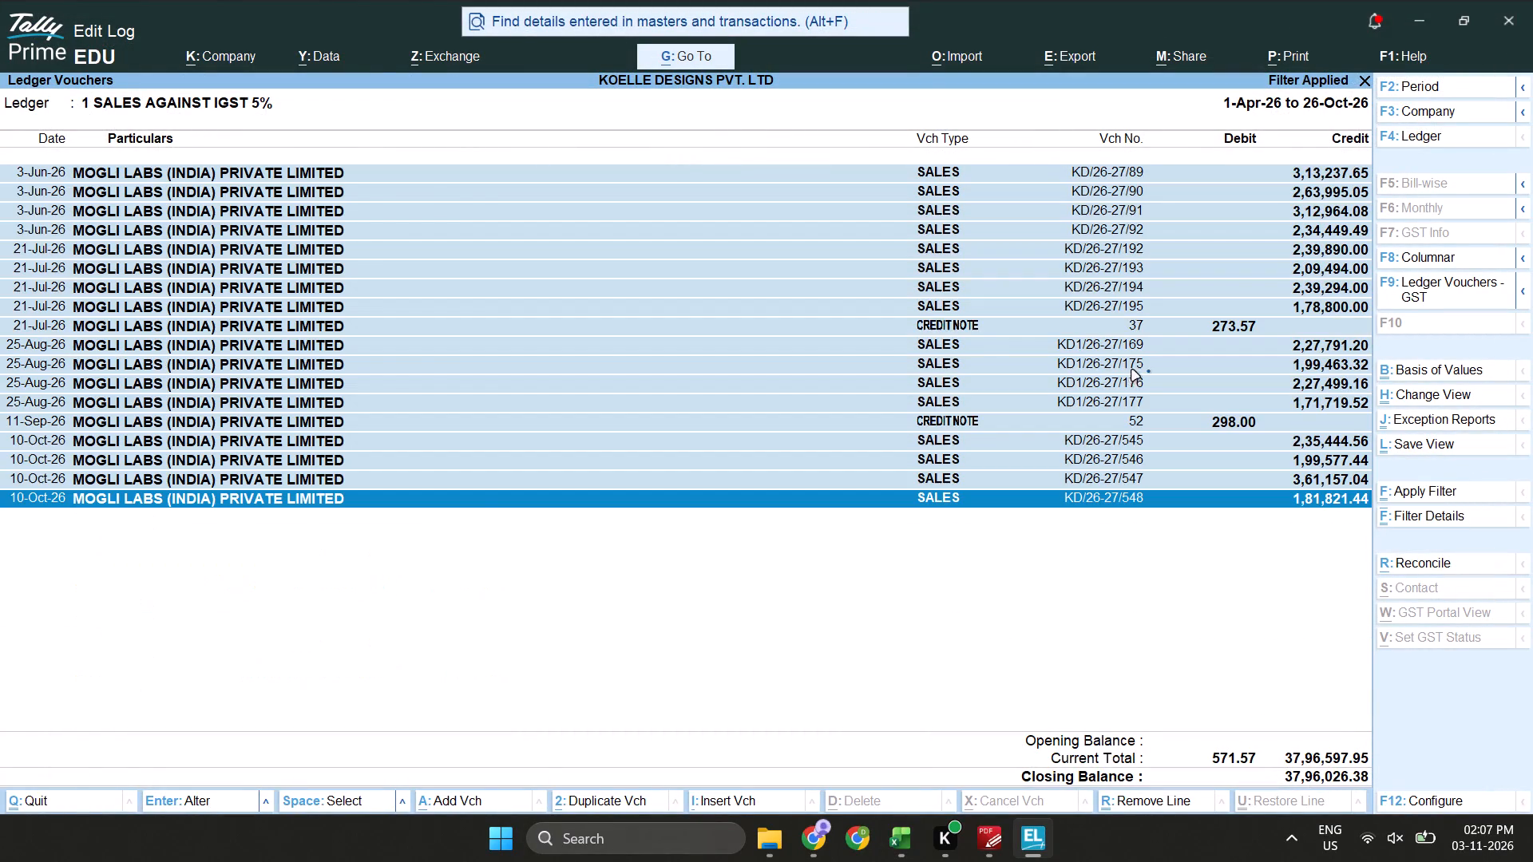
pyautogui.hotkey('ctrl', 'e')
pyautogui.press('c')
pyautogui.press('Down')
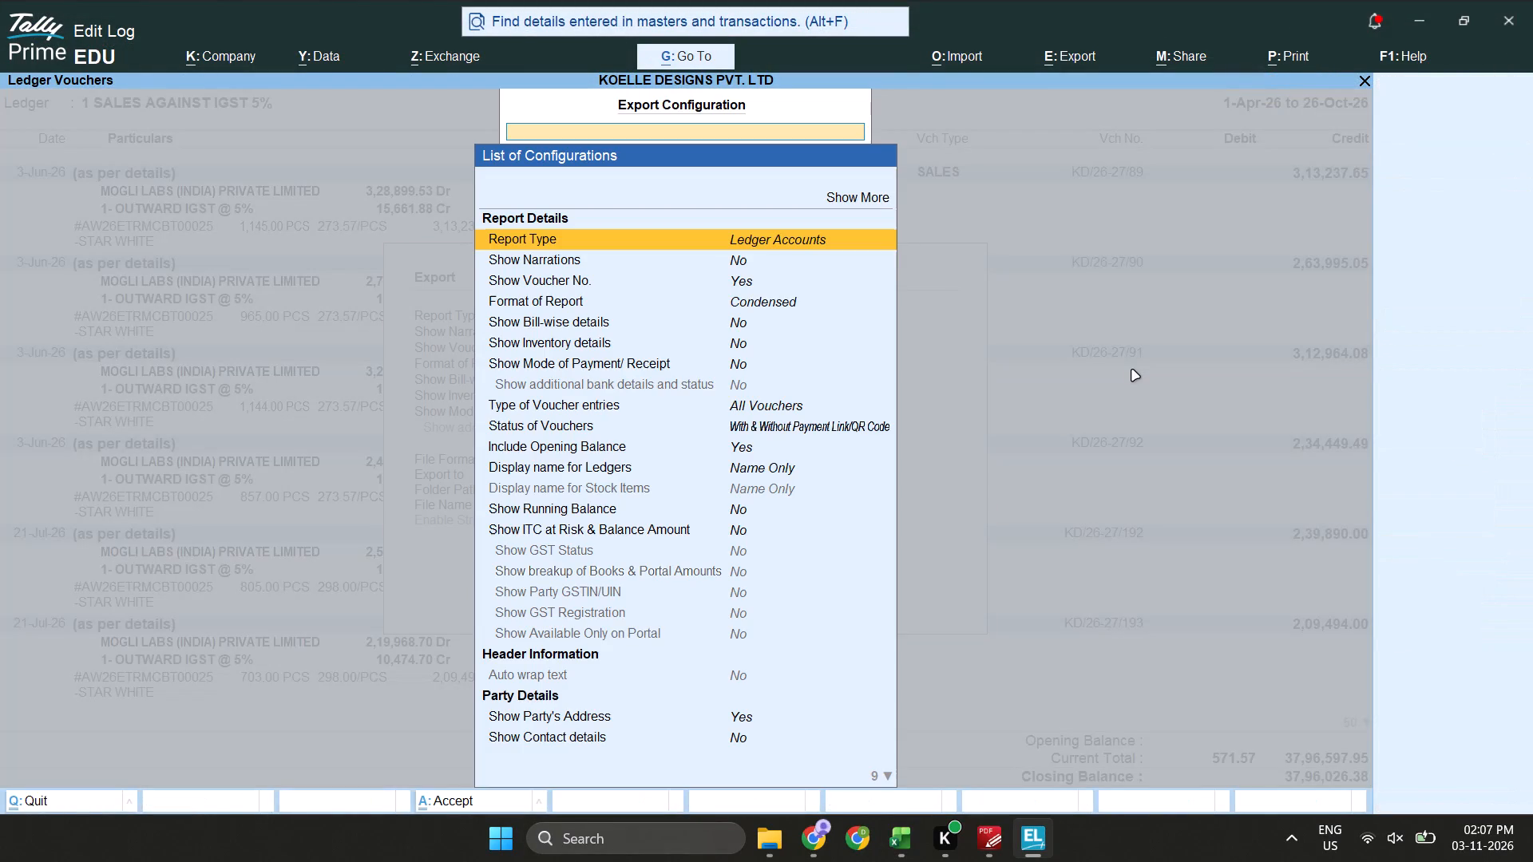
pyautogui.press('End')
pyautogui.press('Down')
pyautogui.press('Down')
pyautogui.press('Down')
pyautogui.press('Down')
pyautogui.press('Down')
pyautogui.press('Down')
pyautogui.press('Down')
pyautogui.press('Down')
pyautogui.press('Down')
pyautogui.press('Down')
pyautogui.press('Down')
pyautogui.press('Down')
pyautogui.press('Down')
pyautogui.press('Down')
pyautogui.press('Down')
pyautogui.press('Down')
pyautogui.press('Down')
pyautogui.press('Down')
pyautogui.press('Down')
pyautogui.press('Down')
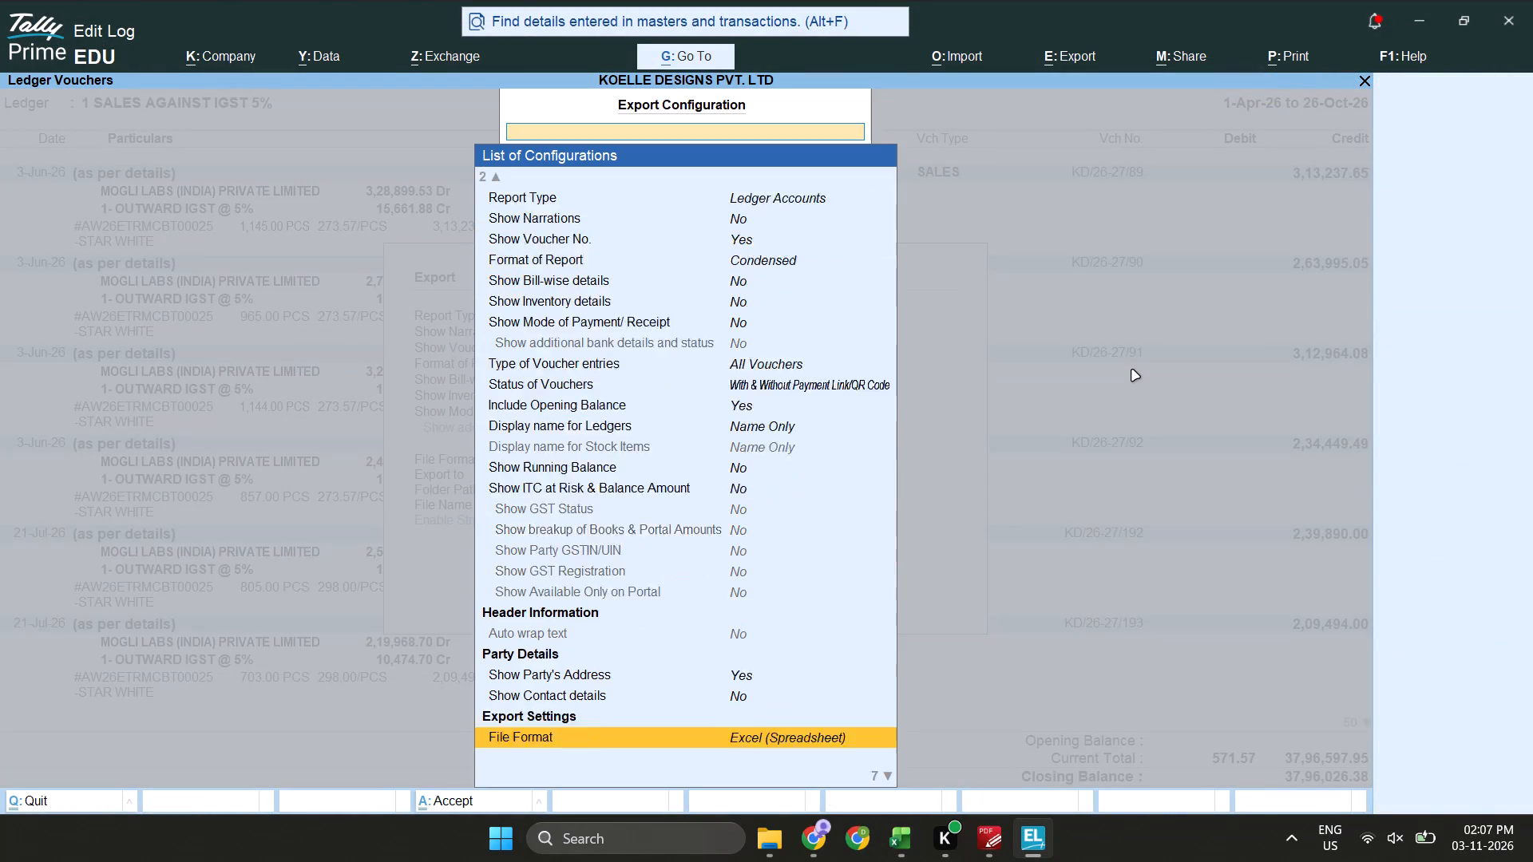
pyautogui.press('Up')
pyautogui.press('Return')
pyautogui.write('star')
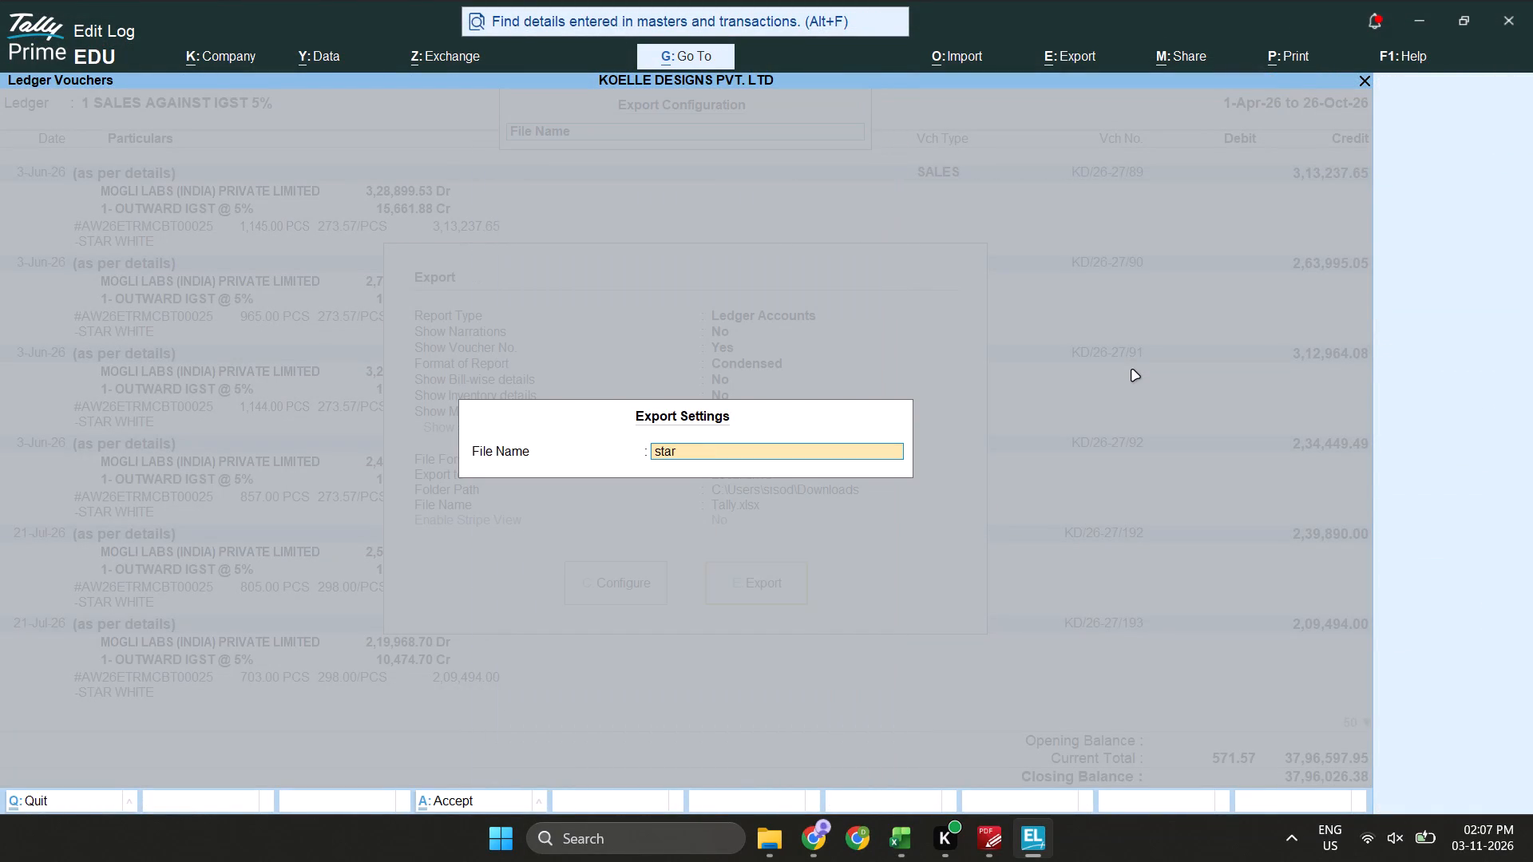
pyautogui.press('Return')
# Set the export folder path to Desktop and export the ledger vouchers as an Excel spreadsheet.
pyautogui.press('Up')
pyautogui.press('Return')
pyautogui.press('Up')
pyautogui.press('Return')
pyautogui.press('Down')
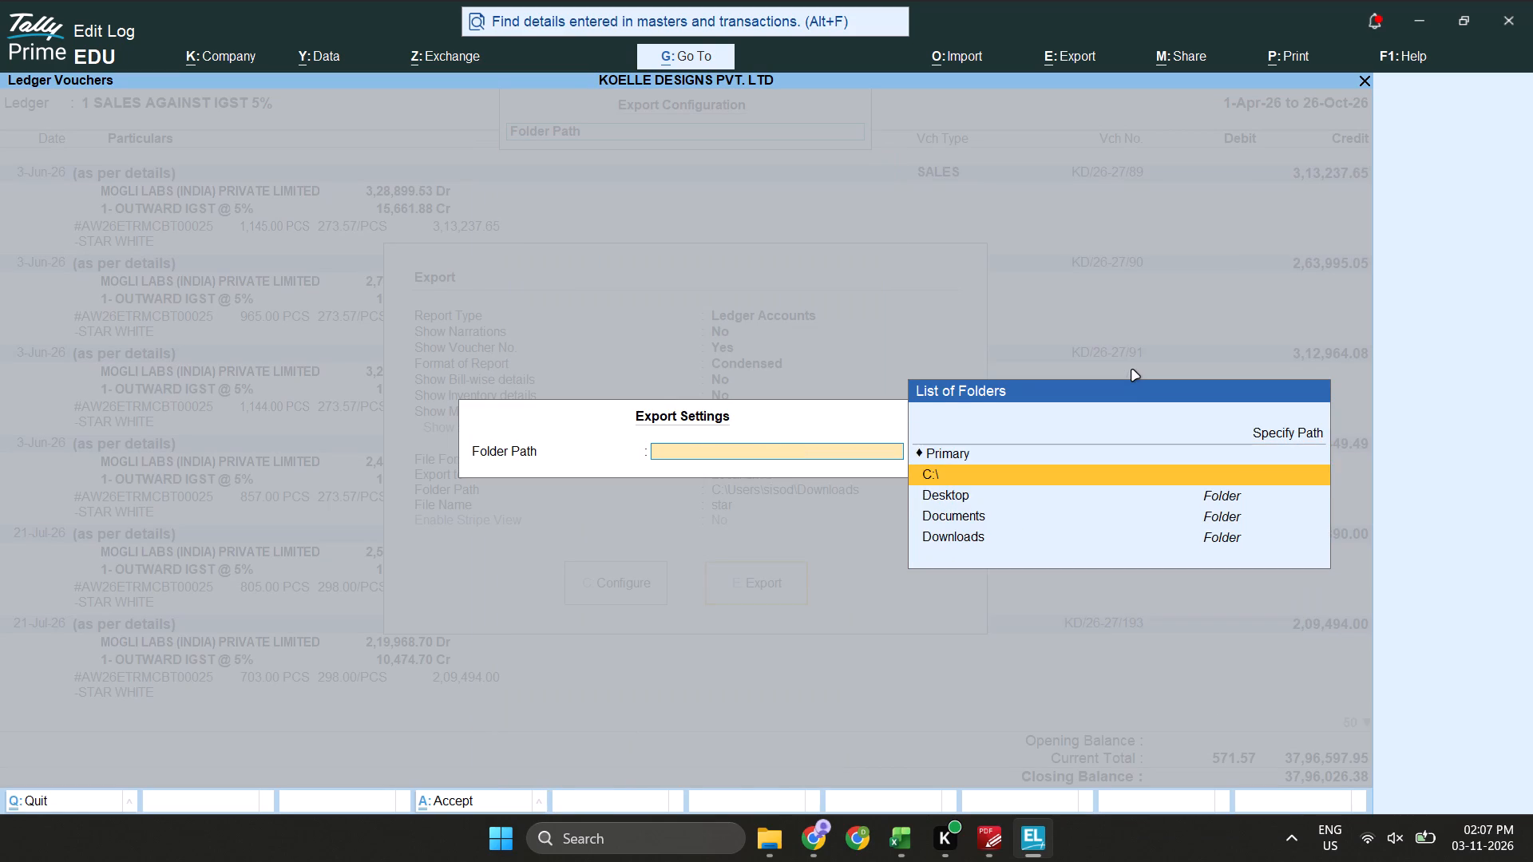
pyautogui.press('Return')
pyautogui.hotkey('ctrl', 'a')
pyautogui.press('e')
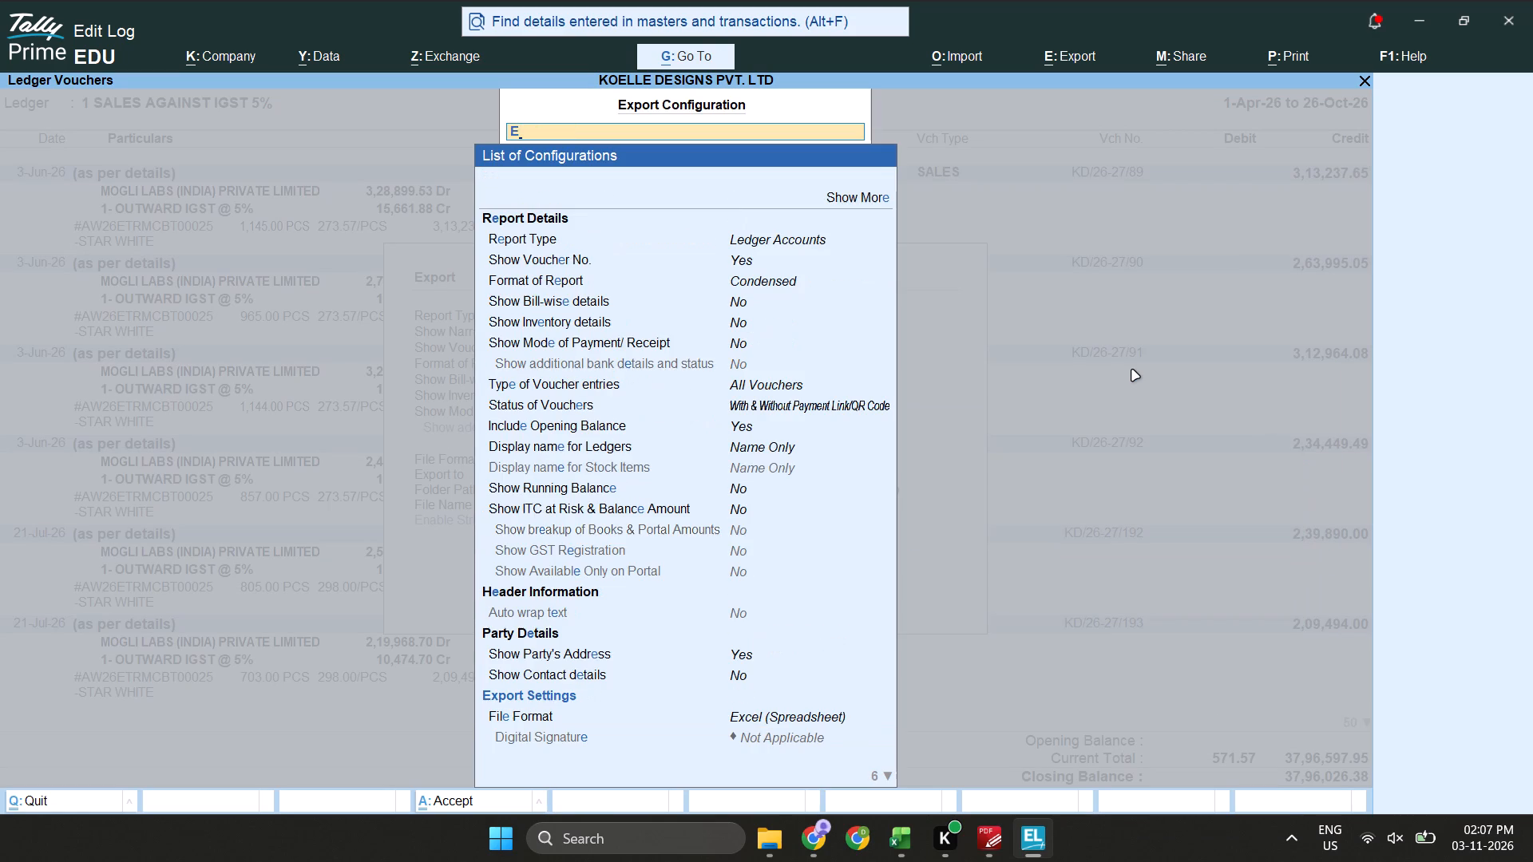
pyautogui.hotkey('ctrl', 'a')
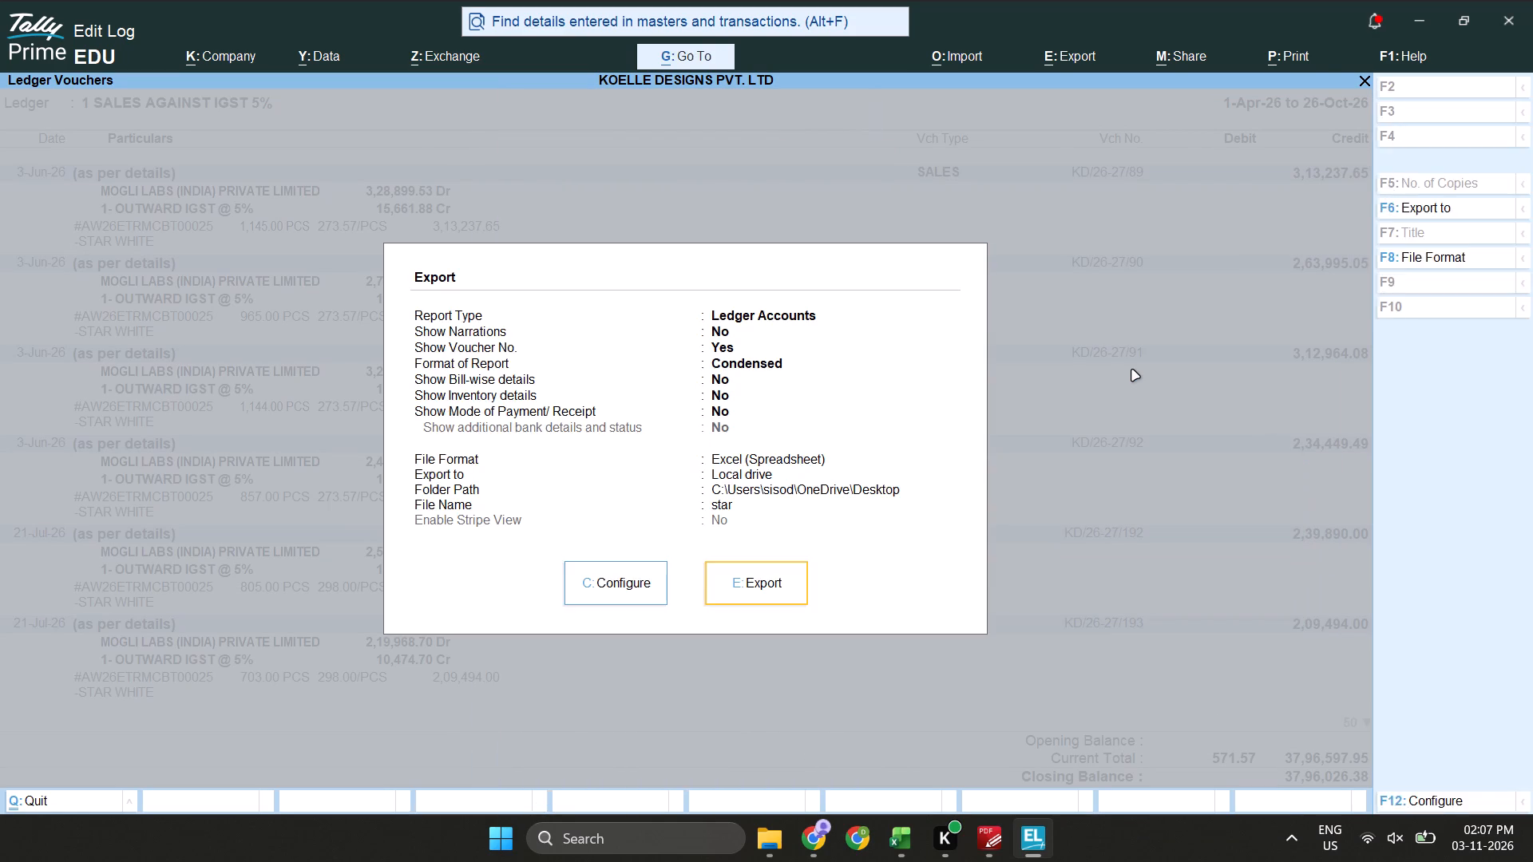
pyautogui.press('e')
# Switch to Excel and allow the exported star.xls file to open.
pyautogui.hotkey('alt', 'Tab')
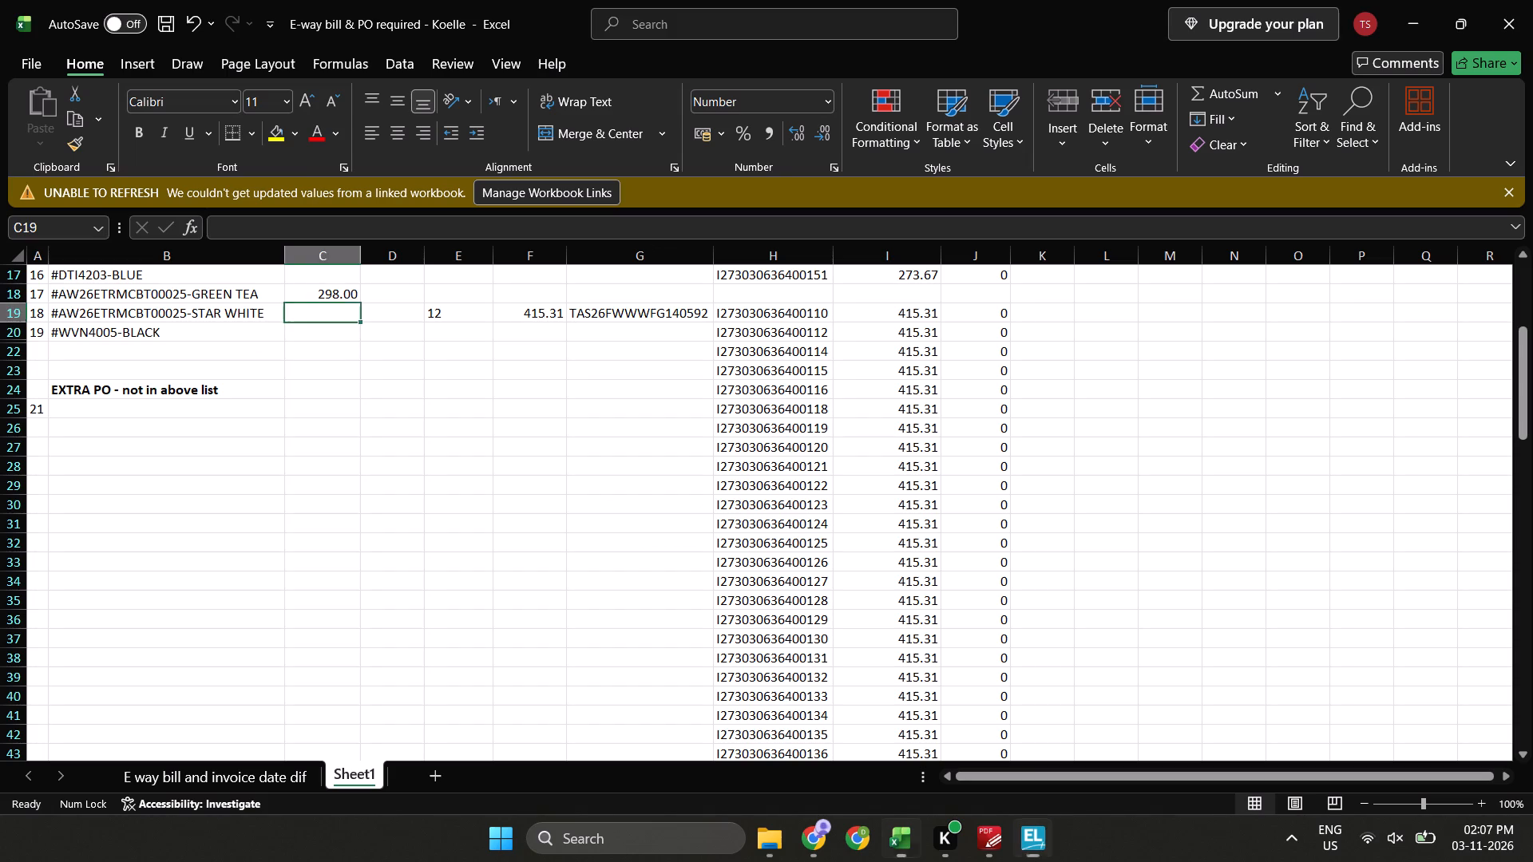
pyautogui.press('Down')
pyautogui.press('Up')
pyautogui.press('Left')
pyautogui.press('Down')
pyautogui.press('Up')
pyautogui.press('Right')
pyautogui.hotkey('alt', 'Tab')
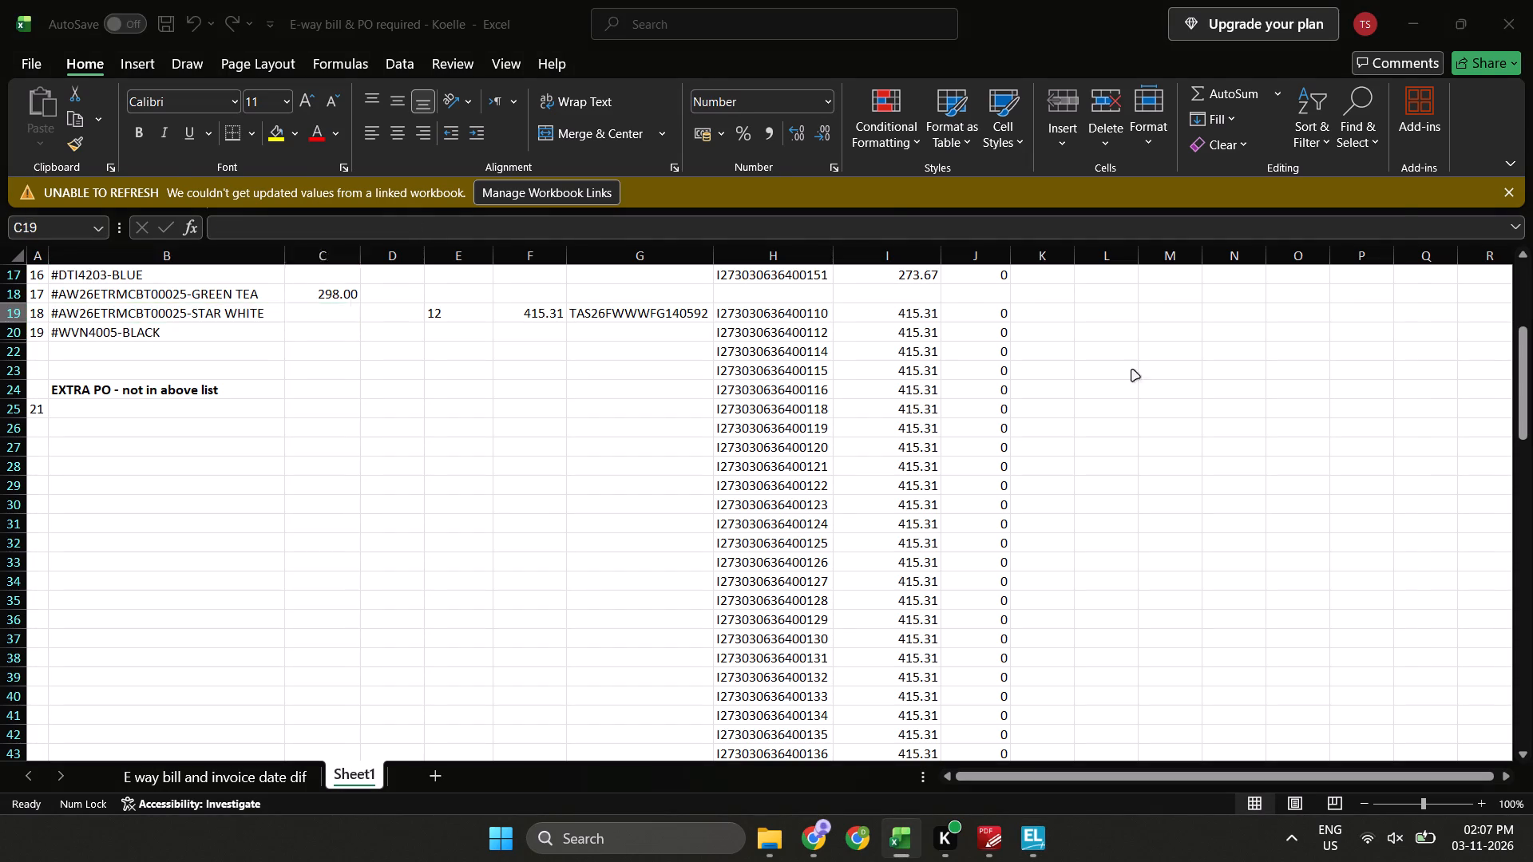
pyautogui.hotkey('alt', 'Tab')
pyautogui.hotkey('alt', 'Tab')
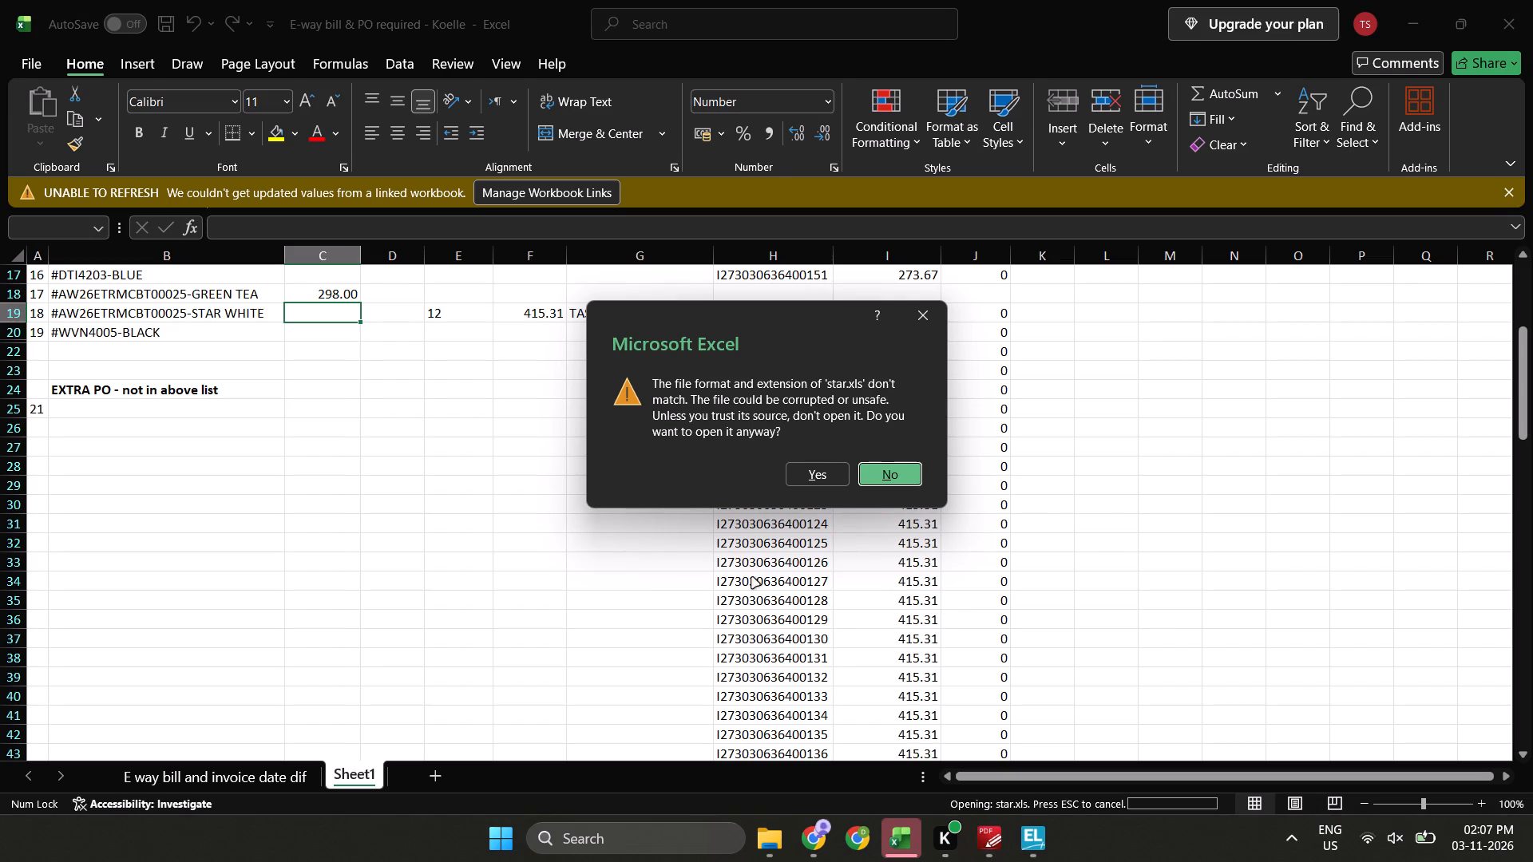
pyautogui.click(829, 466)
# Check STAR WHITE's basic cost price in PO 1917284 and enter 292.04 in C19 of Sheet1, leaving C20 empty.
pyautogui.hotkey('alt', 'Tab')
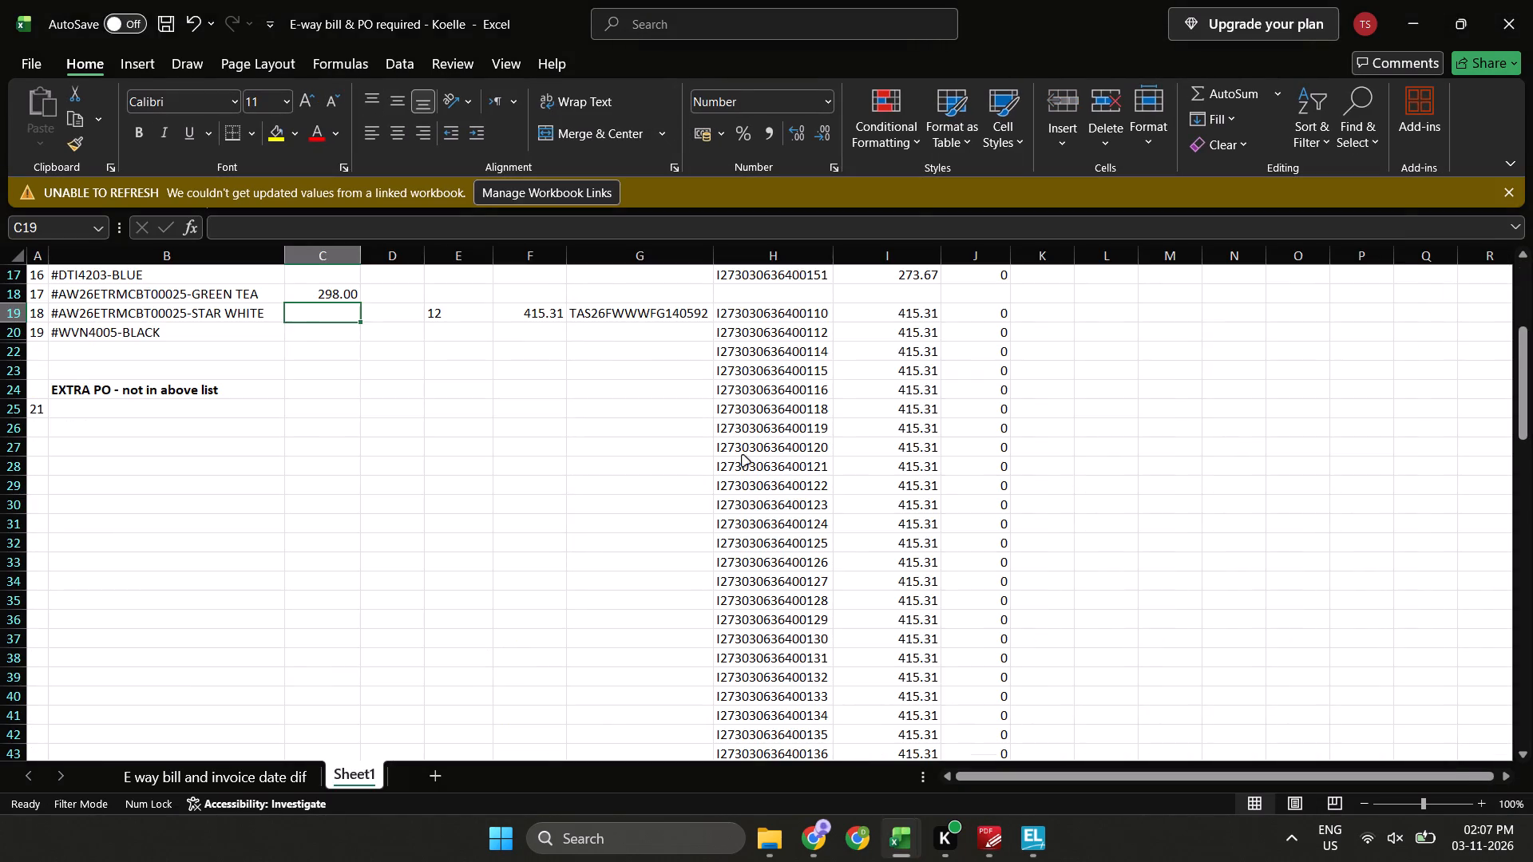
pyautogui.hotkey('alt', 'Tab')
pyautogui.hotkey('alt', 'Tab')
pyautogui.scroll(1, 588, 296)
pyautogui.scroll(-1, 588, 296)
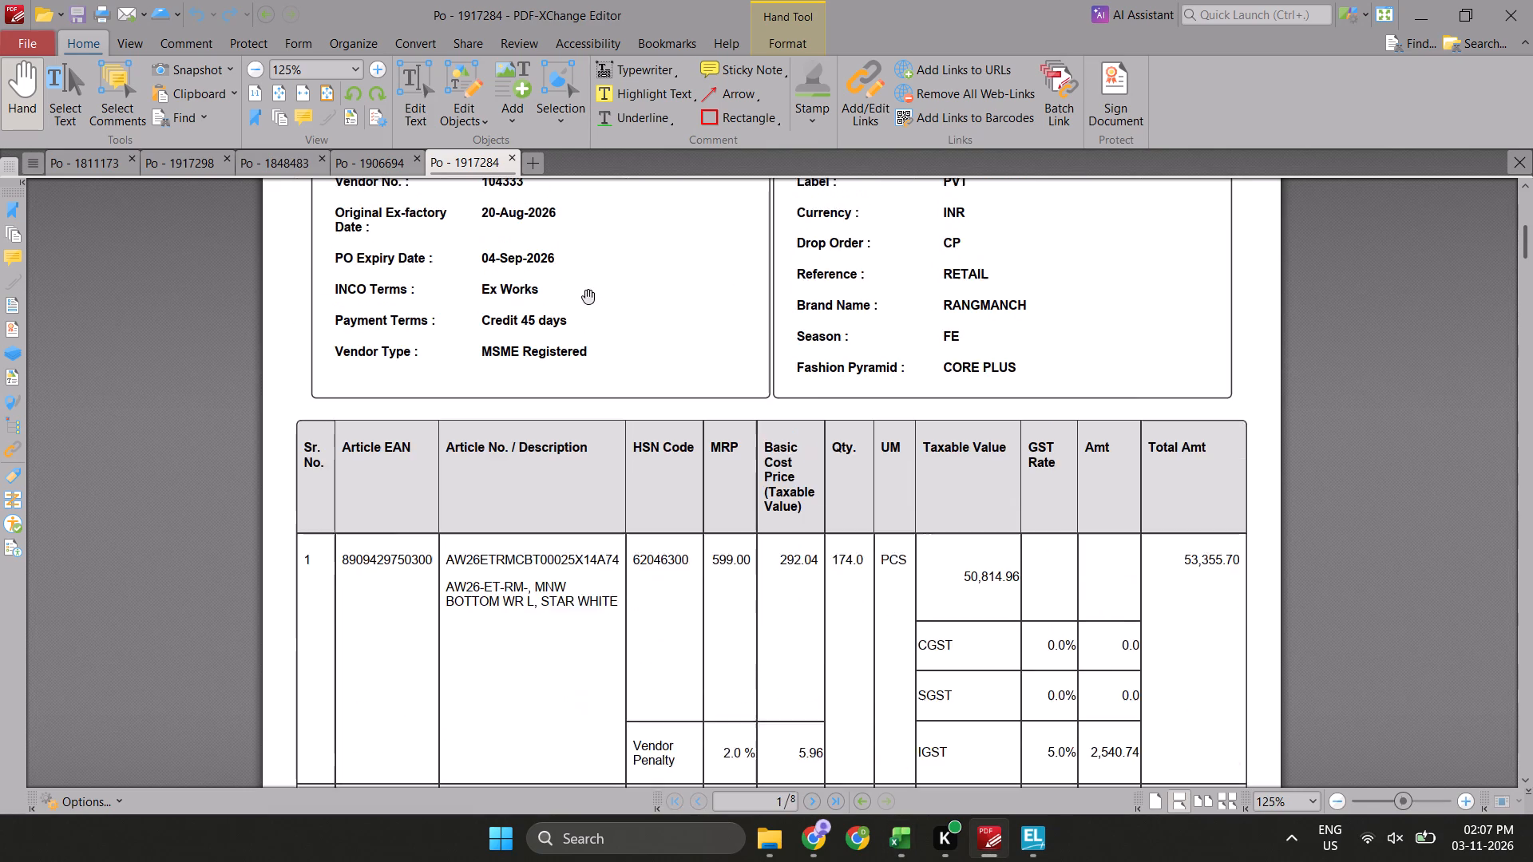
pyautogui.scroll(-1, 588, 296)
pyautogui.scroll(-4, 687, 574)
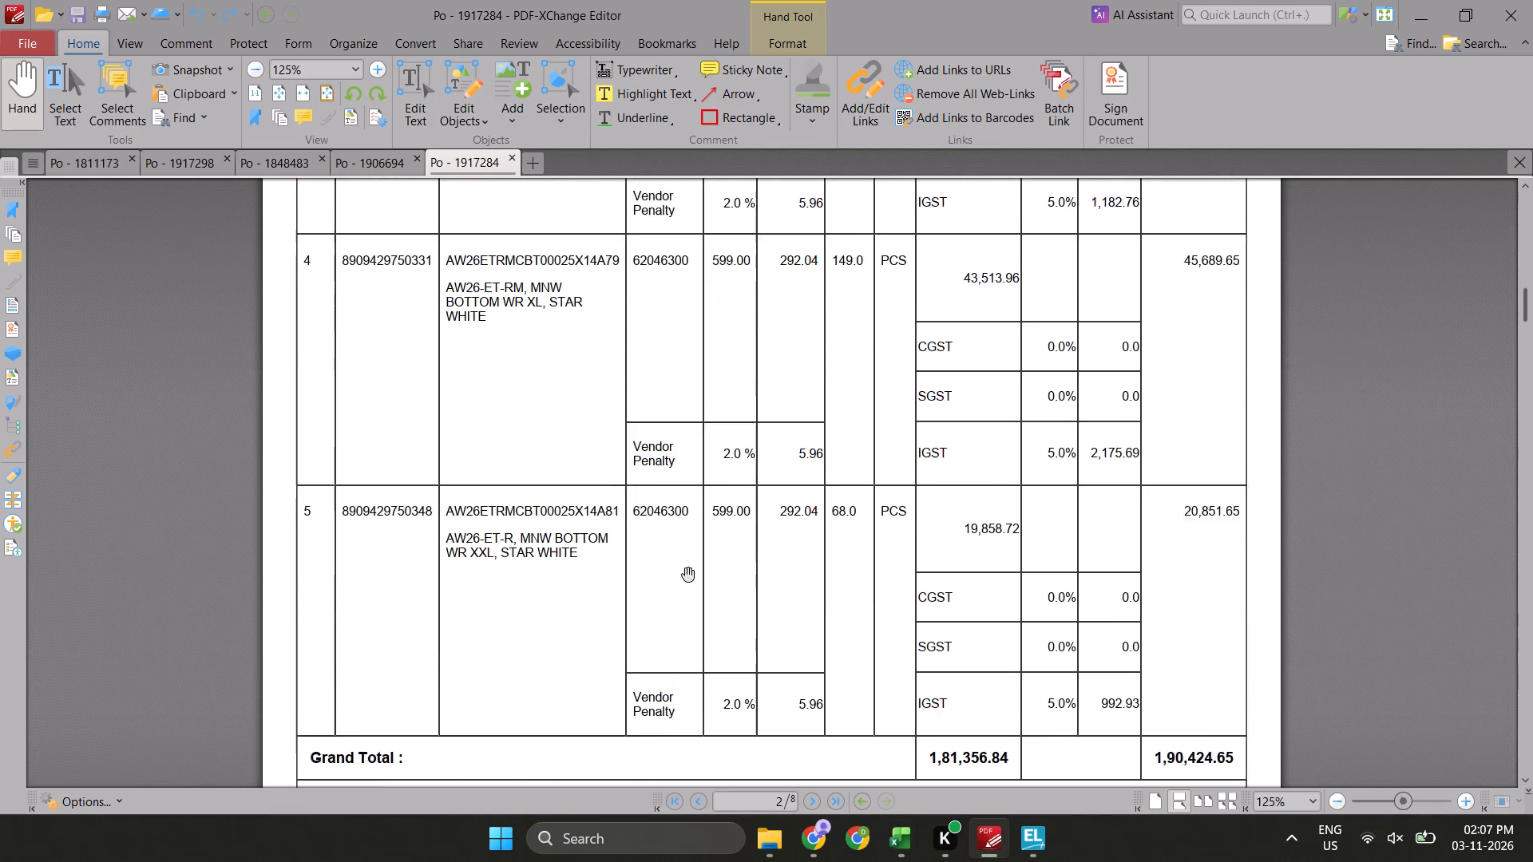
pyautogui.scroll(-2, 687, 574)
pyautogui.scroll(4, 687, 574)
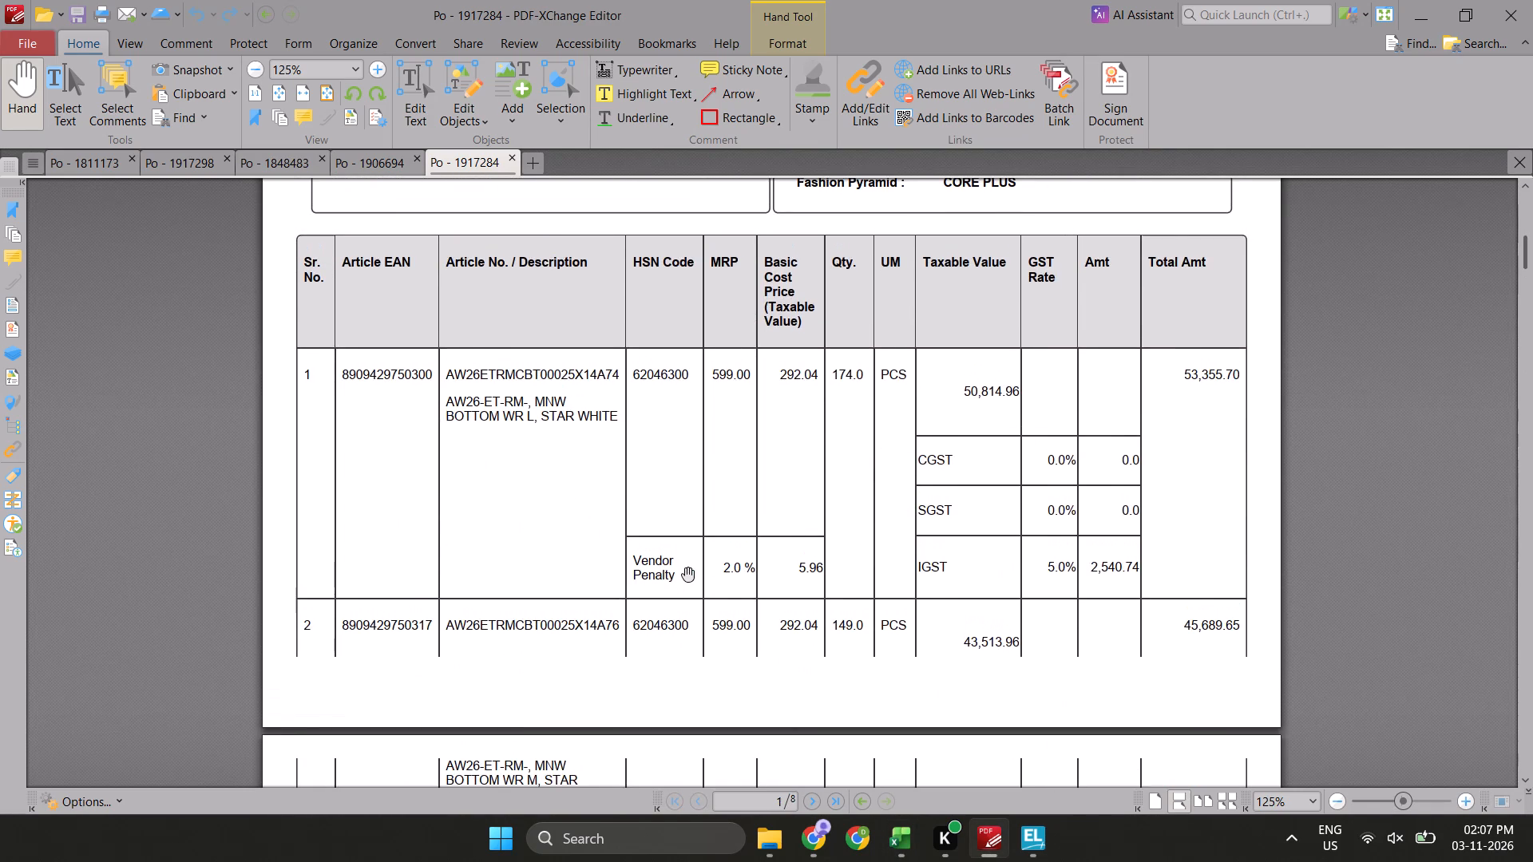
pyautogui.hotkey('alt', 'Tab')
pyautogui.write('292.0')
pyautogui.press('Return')
pyautogui.press('4')
pyautogui.press('Up')
pyautogui.write('292.04')
pyautogui.press('Return')
pyautogui.press('Delete')
pyautogui.press('Up')
pyautogui.press('Right')
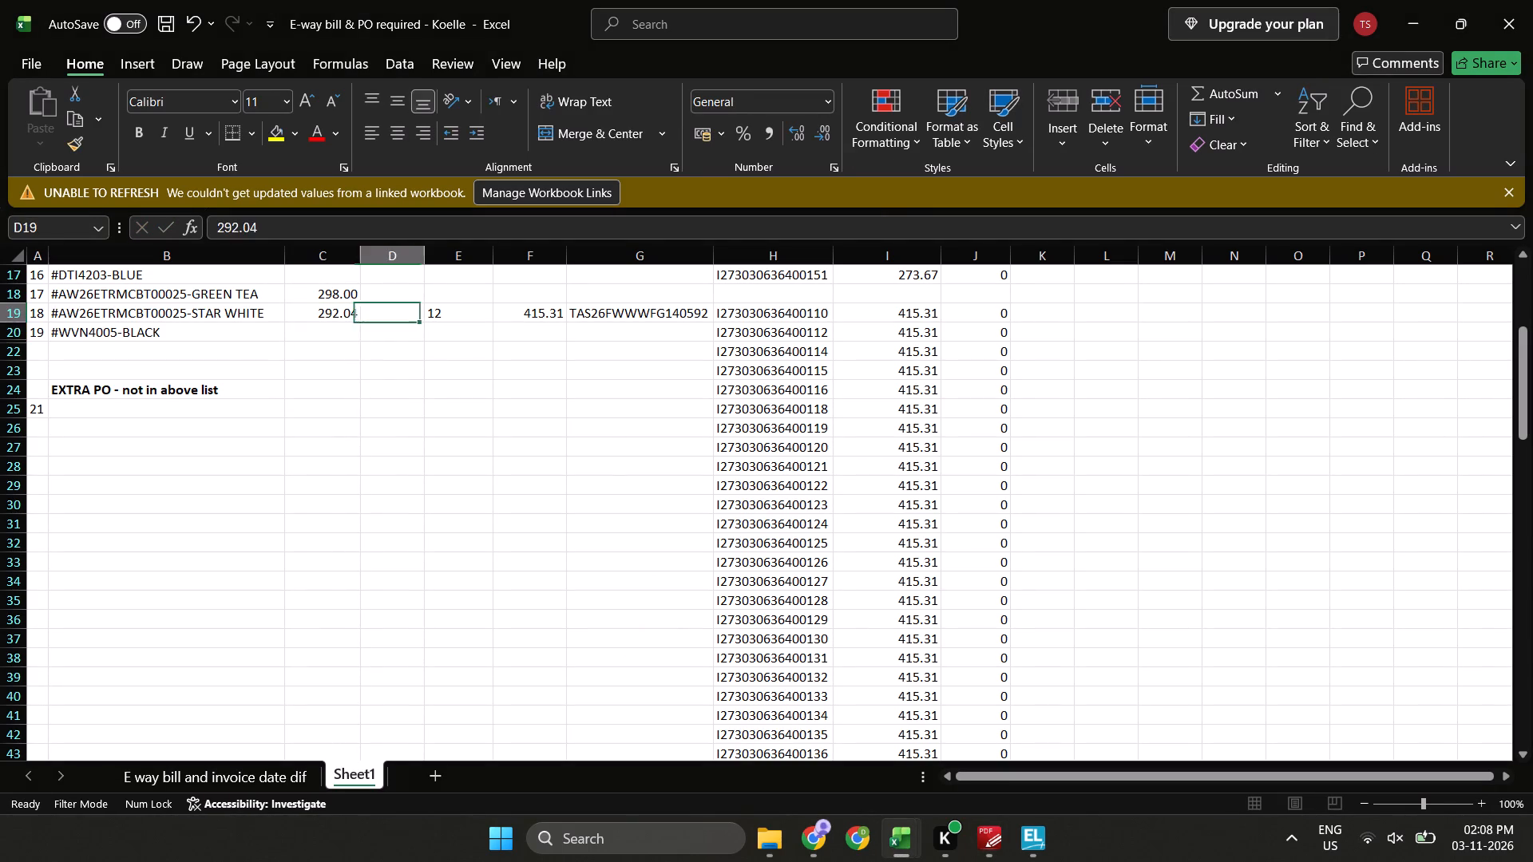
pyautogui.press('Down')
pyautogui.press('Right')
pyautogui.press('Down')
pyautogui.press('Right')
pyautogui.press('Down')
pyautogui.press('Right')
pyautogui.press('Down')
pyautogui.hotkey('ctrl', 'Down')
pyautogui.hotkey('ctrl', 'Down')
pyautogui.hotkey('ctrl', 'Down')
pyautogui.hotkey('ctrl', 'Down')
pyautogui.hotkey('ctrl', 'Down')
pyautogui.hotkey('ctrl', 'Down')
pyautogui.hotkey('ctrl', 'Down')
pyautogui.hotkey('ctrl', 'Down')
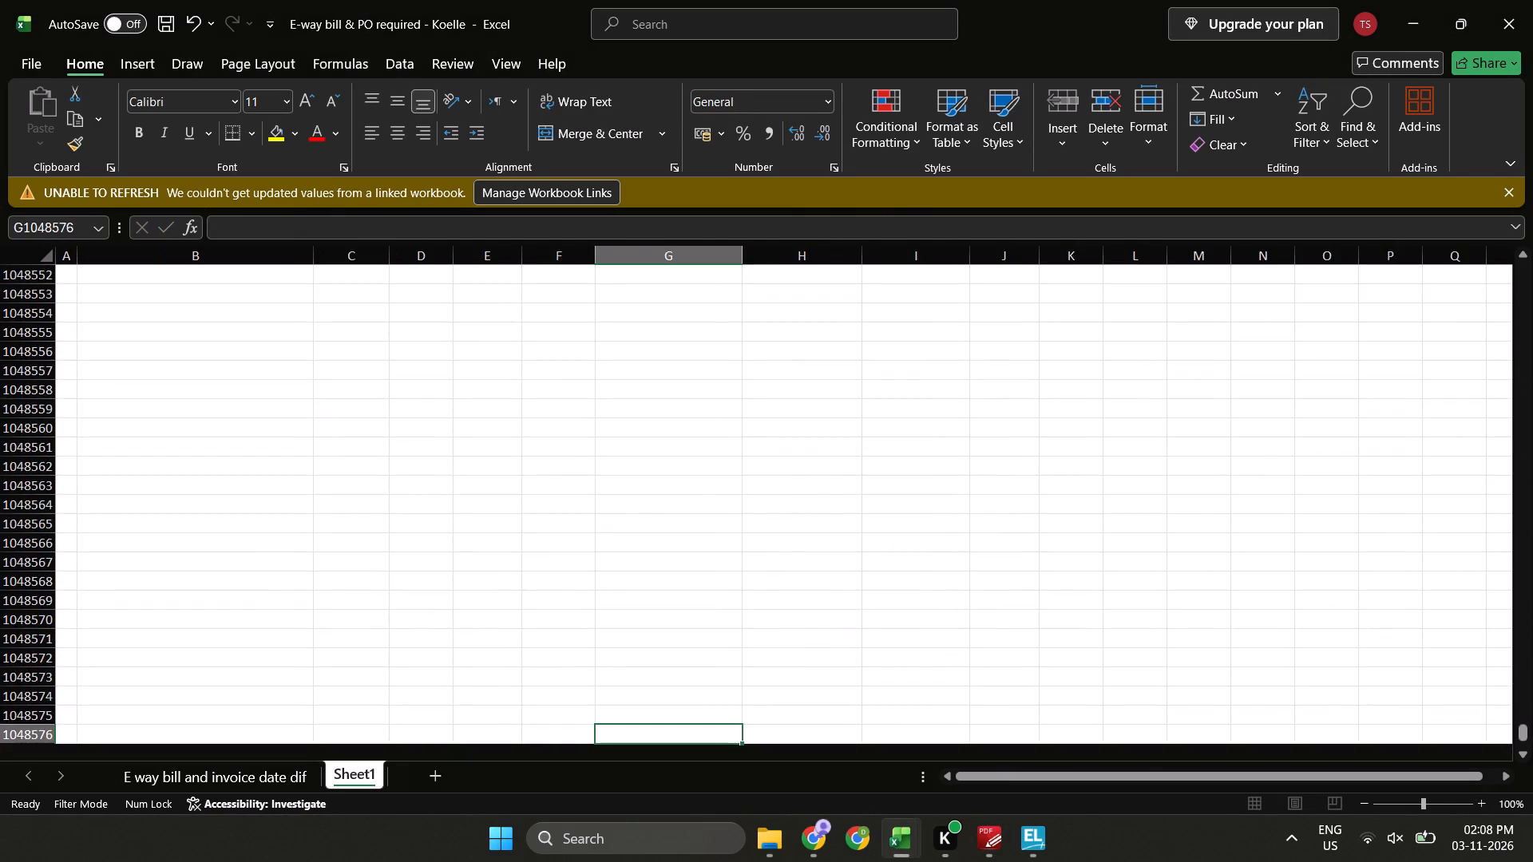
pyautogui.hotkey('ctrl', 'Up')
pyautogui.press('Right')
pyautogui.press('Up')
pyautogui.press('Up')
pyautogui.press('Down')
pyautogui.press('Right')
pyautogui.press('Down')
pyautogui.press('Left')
# Switch to the exported star workbook containing the sales ledger vouchers.
pyautogui.hotkey('alt', 'Tab')
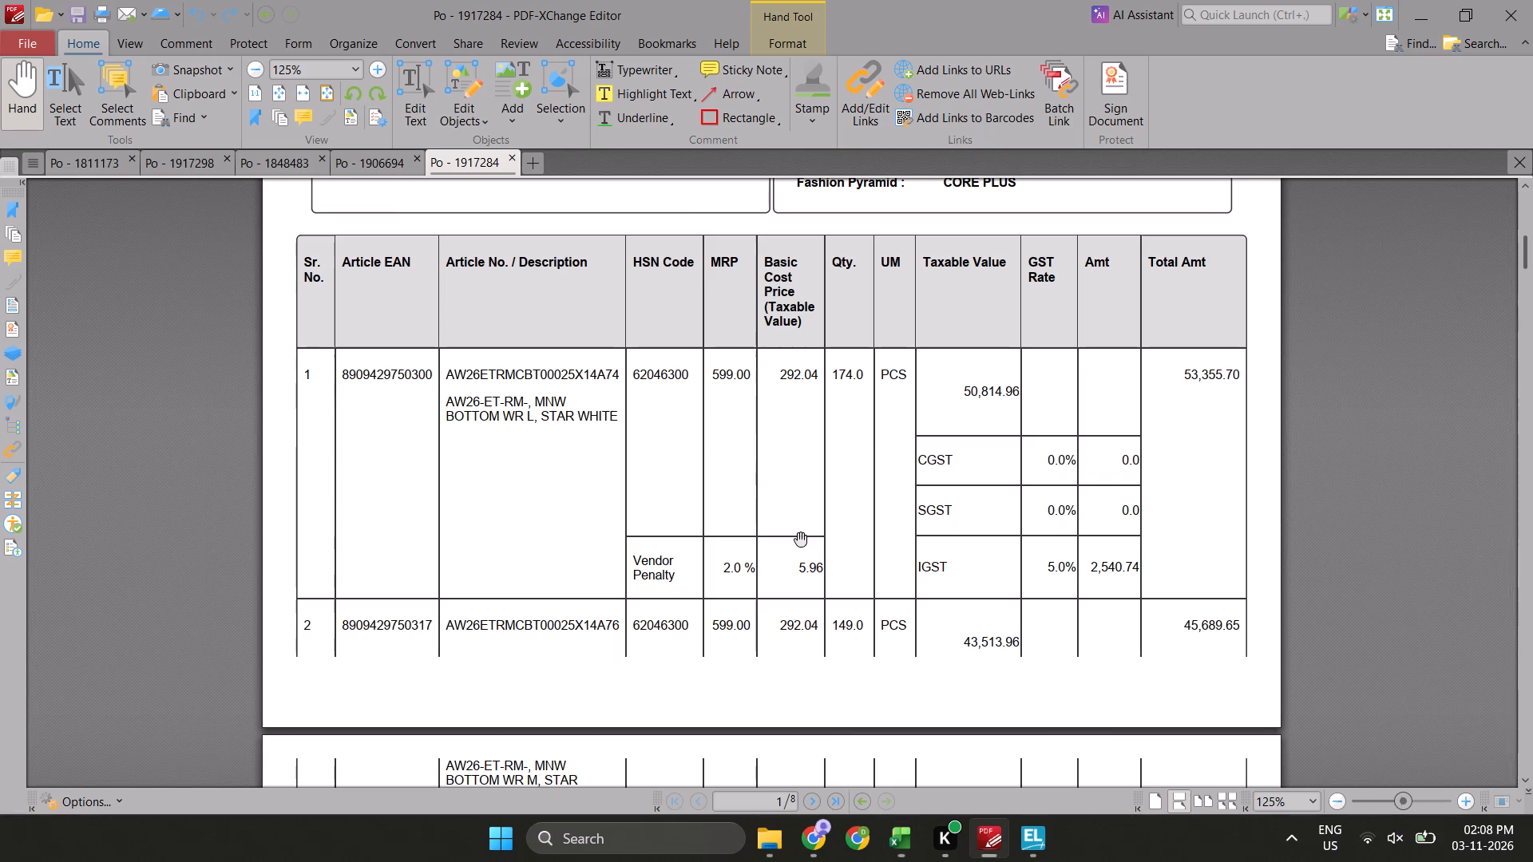
pyautogui.hotkey('alt', 'Tab')
pyautogui.hotkey('alt', 'Tab')
pyautogui.hotkey('alt', 'Tab')
pyautogui.press('Up')
pyautogui.press('Left')
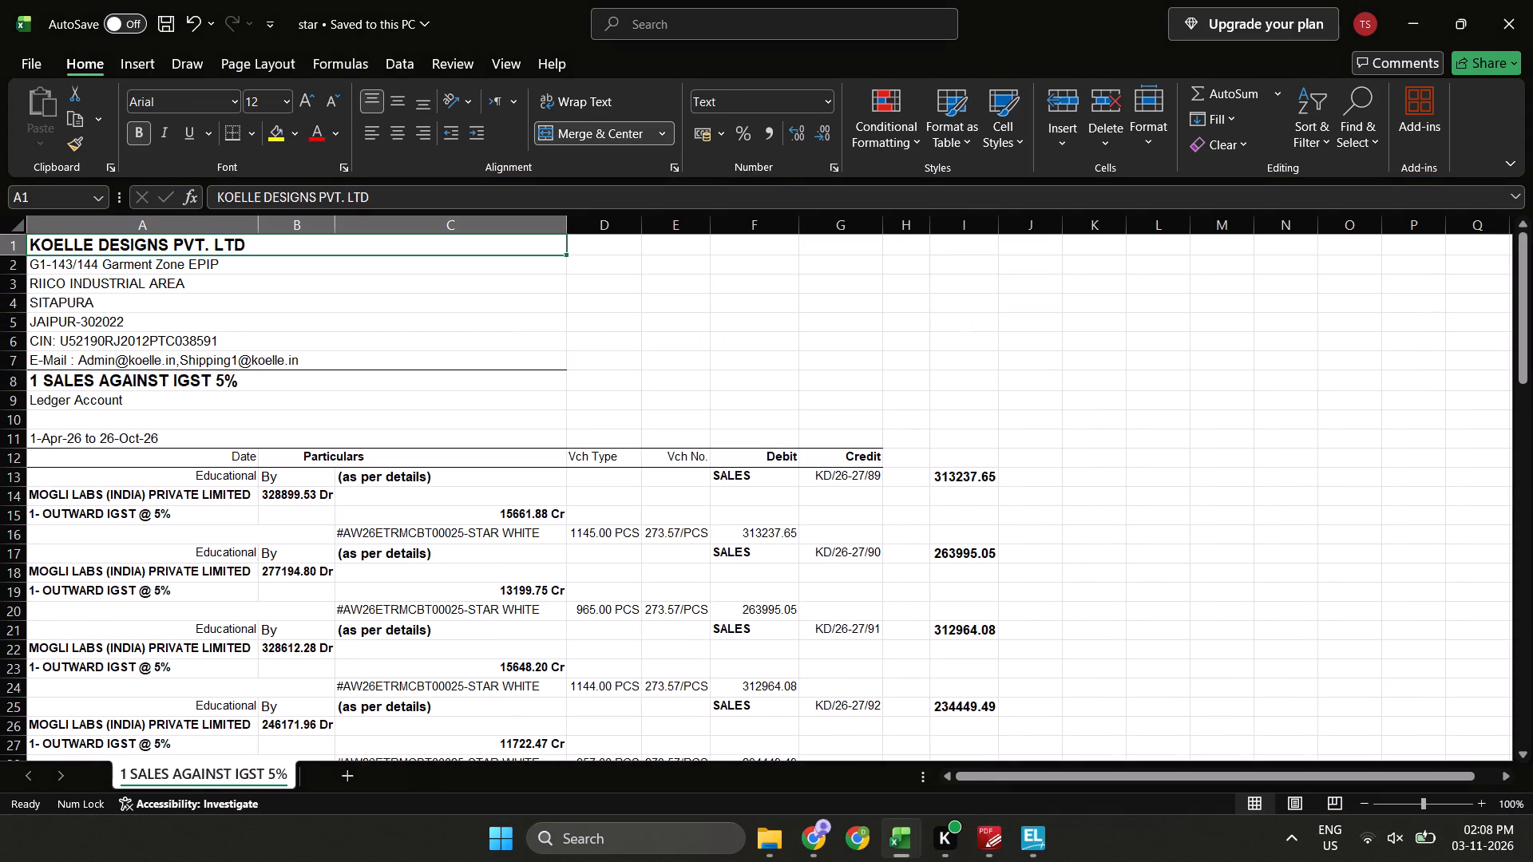
# Centre the Date header in A12 and unmerge the Particulars header spanning B12 and C12.
pyautogui.press('Down')
pyautogui.press('Down')
pyautogui.press('Down')
pyautogui.press('Down')
pyautogui.press('Down')
pyautogui.press('Down')
pyautogui.press('Right')
pyautogui.press('Down')
pyautogui.press('Down')
pyautogui.press('Left')
pyautogui.press('Down')
pyautogui.press('Down')
pyautogui.press('Down')
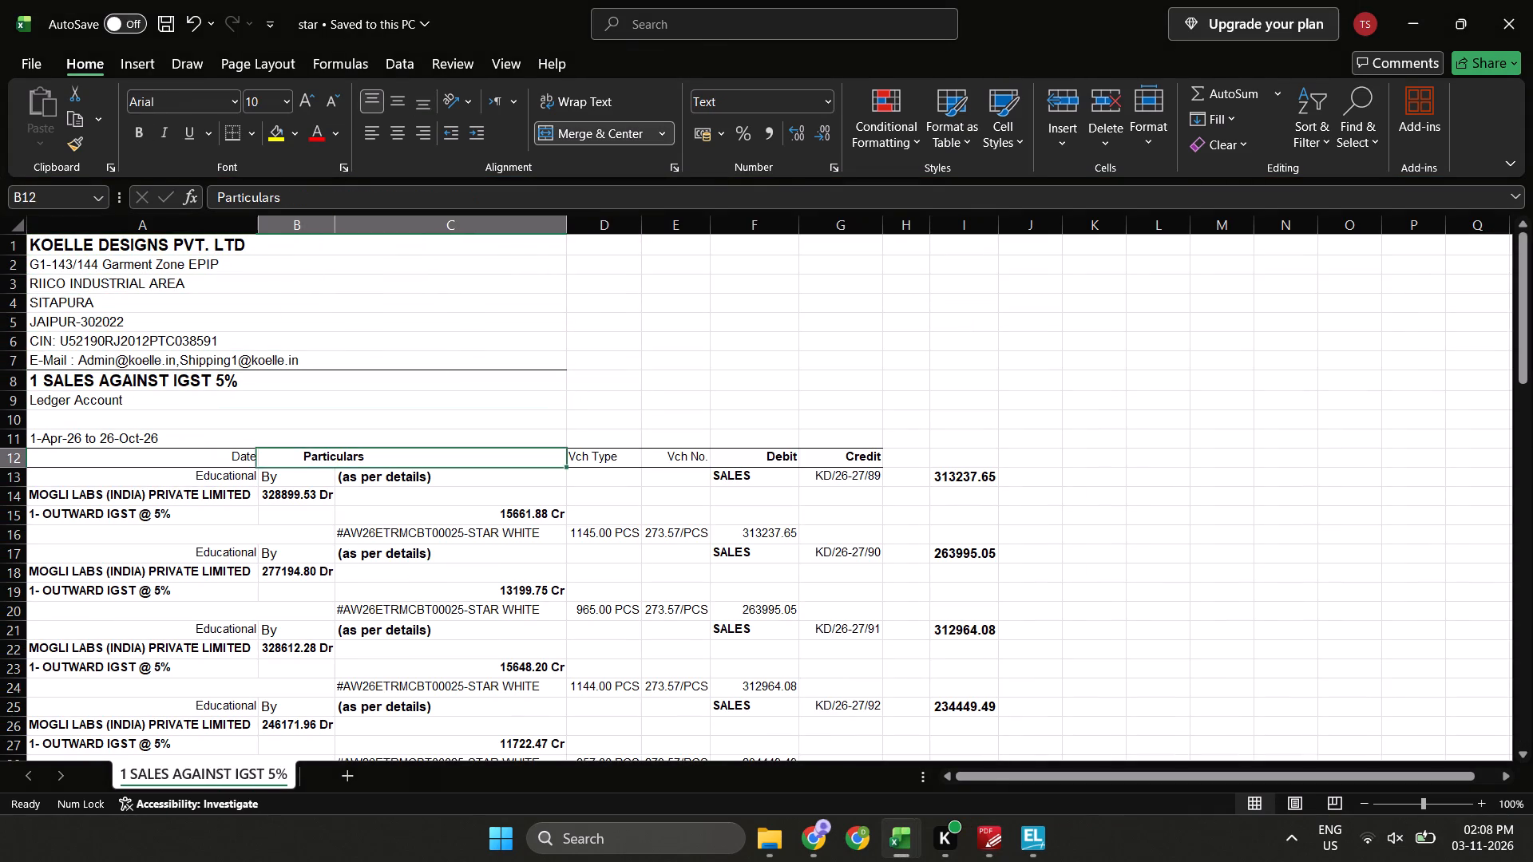
pyautogui.click(630, 131)
pyautogui.press('Left')
pyautogui.press('Left')
pyautogui.press('Right')
pyautogui.hotkey('shift', 'Right')
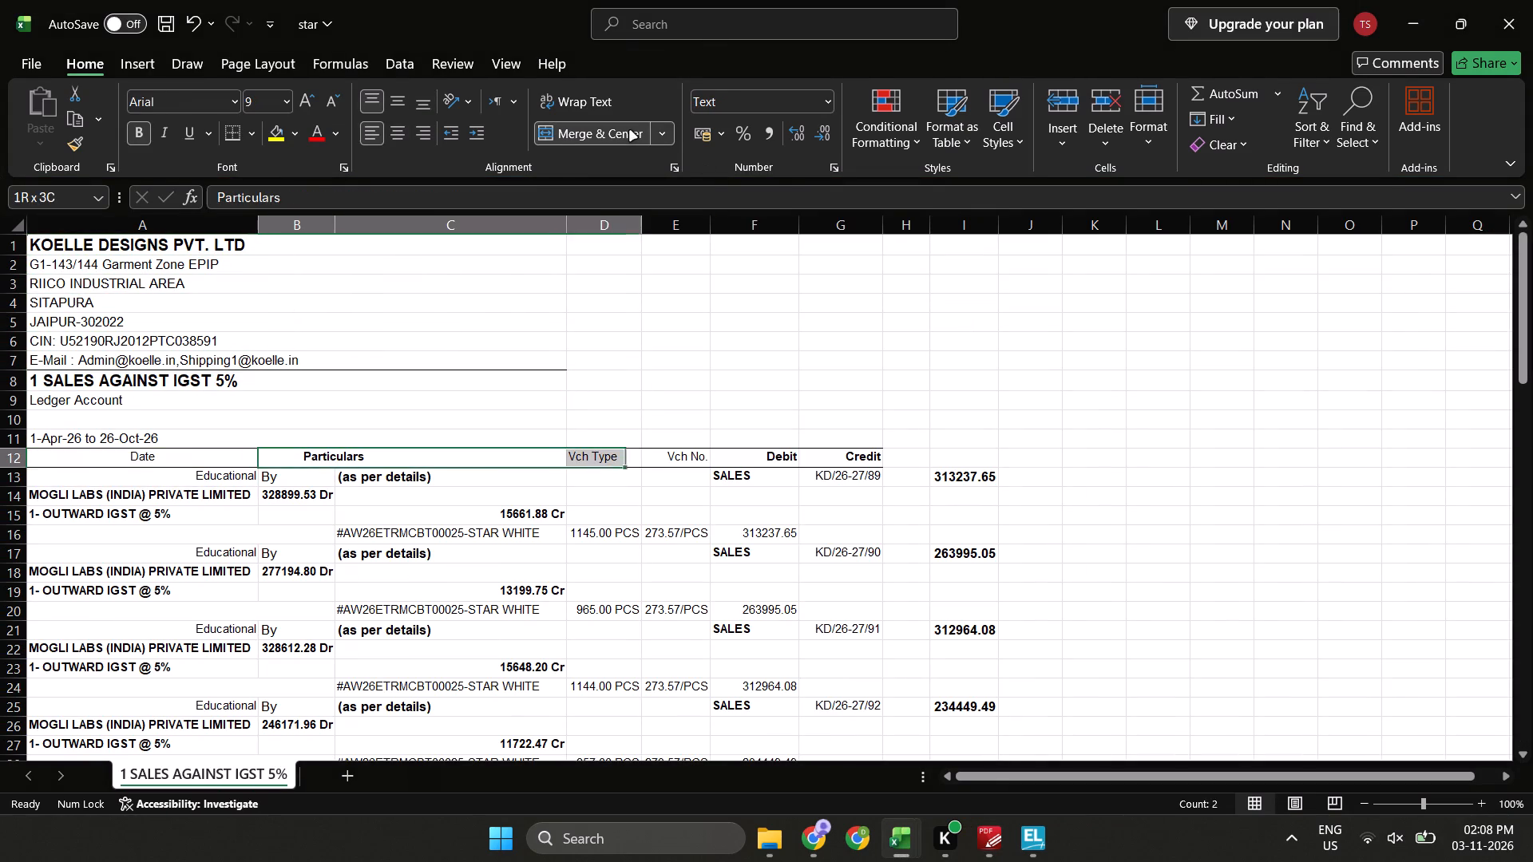
pyautogui.hotkey('shift', 'Left')
pyautogui.press('Left')
pyautogui.press('Right')
pyautogui.click(630, 131)
# Add filters to the ledger table, starting from header row 12 at the Date column and extending past the last records.
pyautogui.press('Left')
pyautogui.hotkey('shift', 'Right')
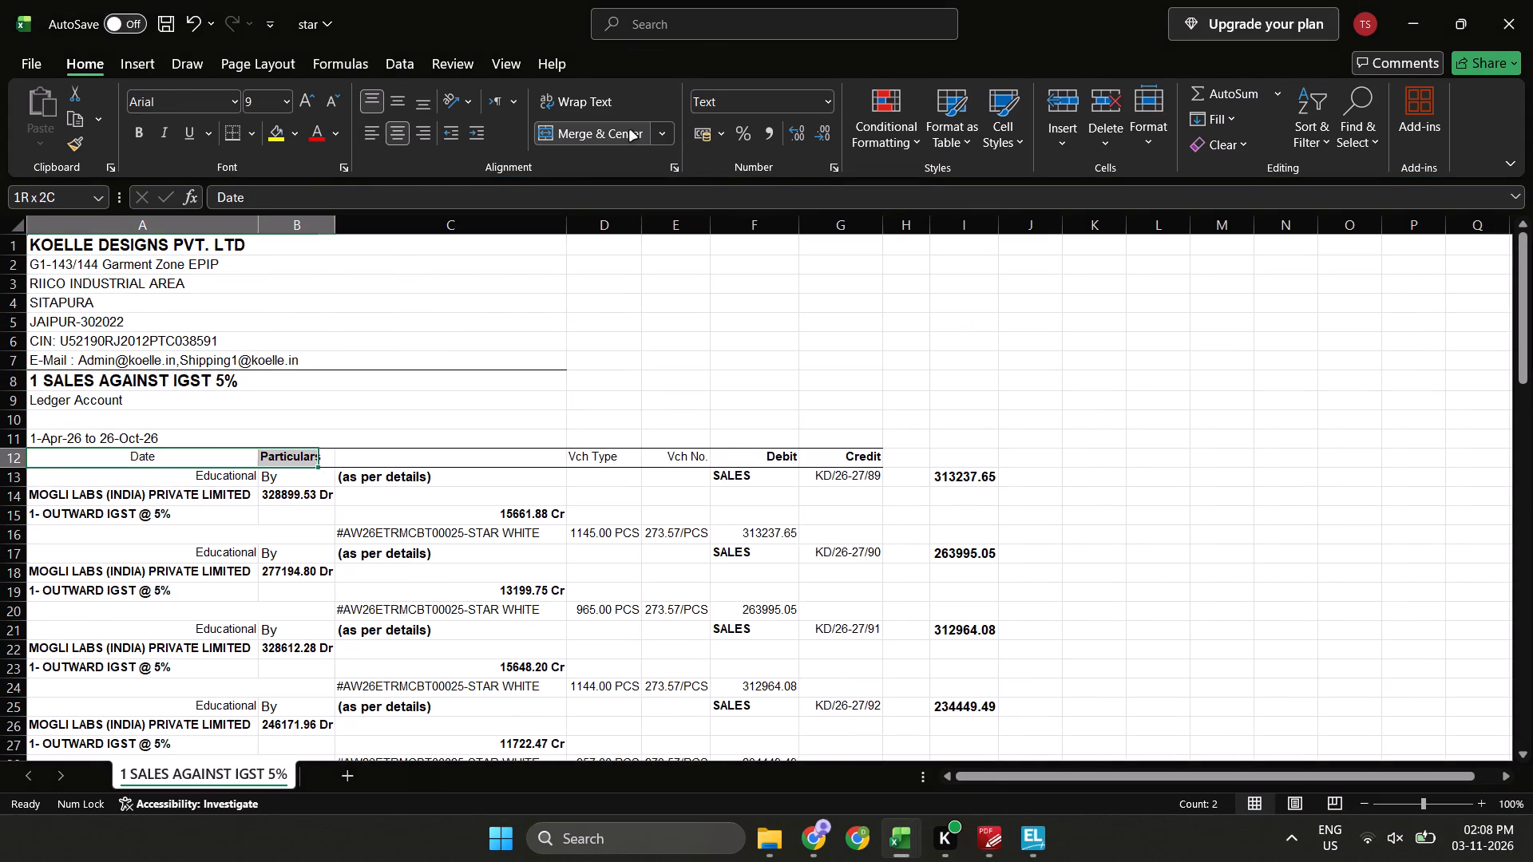
pyautogui.hotkey('shift', 'Right')
pyautogui.hotkey('shift', 'Right')
pyautogui.hotkey('shift', 'Right')
pyautogui.hotkey('shift', 'Right')
pyautogui.hotkey('shift', 'Right')
pyautogui.hotkey('shift', 'Right')
pyautogui.hotkey('shift', 'Right')
pyautogui.hotkey('shift', 'Right')
pyautogui.hotkey('shift', 'Right')
pyautogui.hotkey('shift', 'pagedown')
pyautogui.hotkey('shift', 'pagedown')
pyautogui.hotkey('shift', 'pagedown')
pyautogui.hotkey('shift', 'pagedown')
pyautogui.hotkey('shift', 'pagedown')
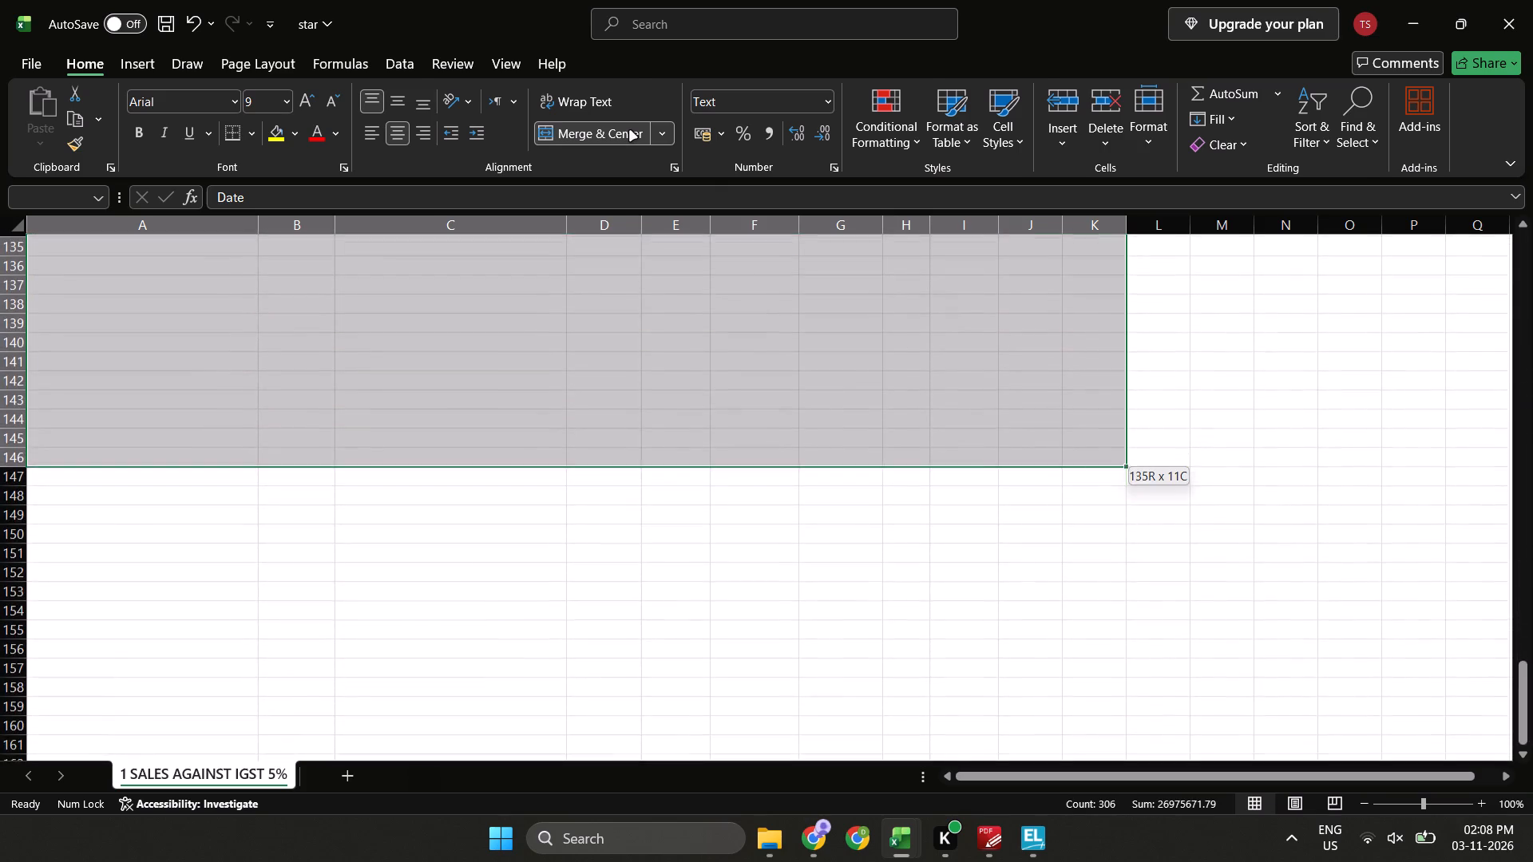
pyautogui.hotkey('alt', 'a')
pyautogui.press('t')
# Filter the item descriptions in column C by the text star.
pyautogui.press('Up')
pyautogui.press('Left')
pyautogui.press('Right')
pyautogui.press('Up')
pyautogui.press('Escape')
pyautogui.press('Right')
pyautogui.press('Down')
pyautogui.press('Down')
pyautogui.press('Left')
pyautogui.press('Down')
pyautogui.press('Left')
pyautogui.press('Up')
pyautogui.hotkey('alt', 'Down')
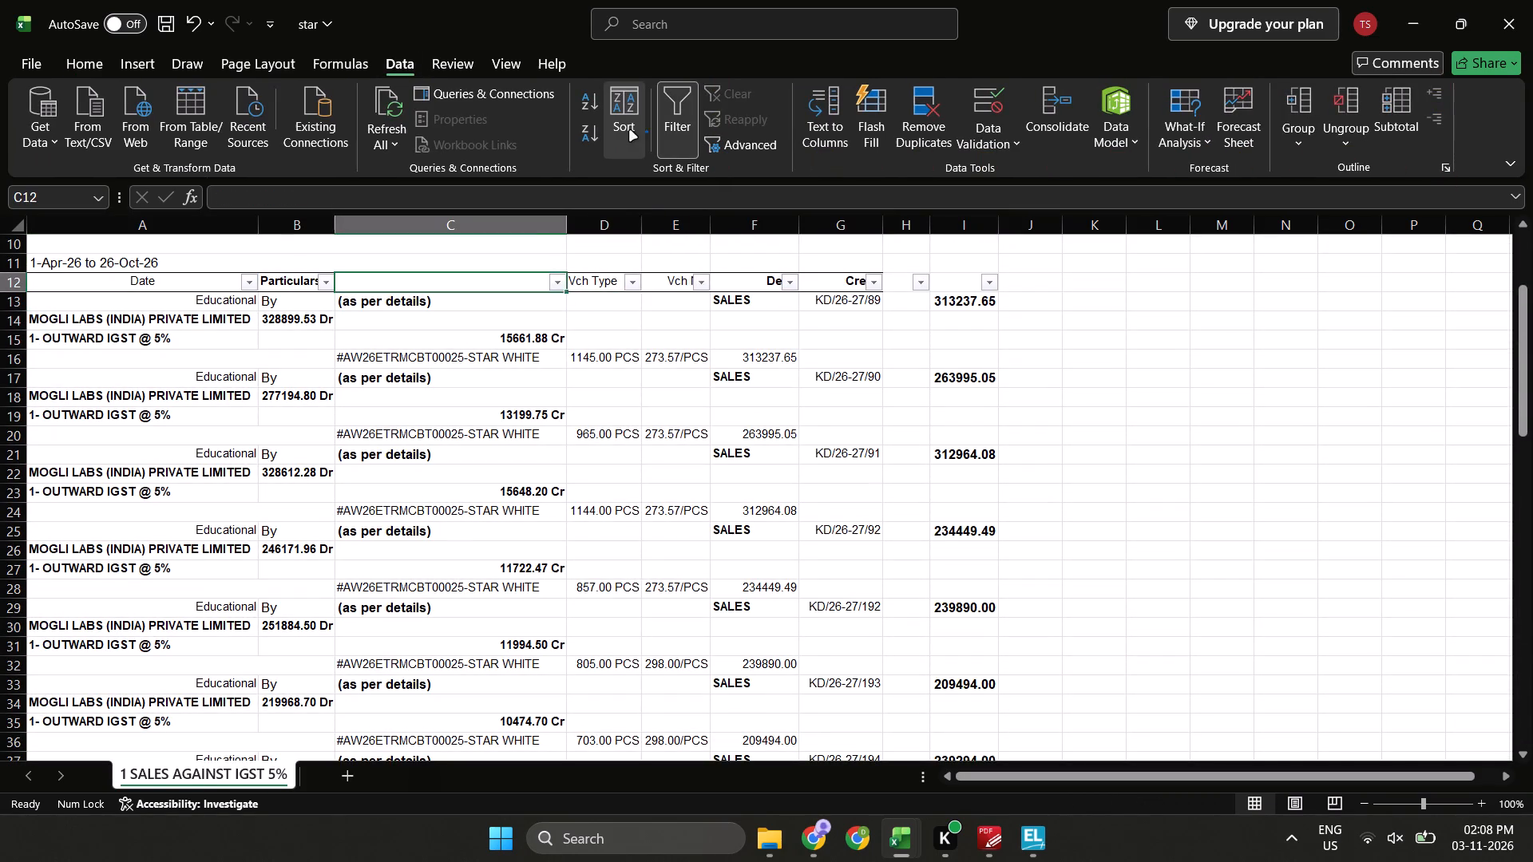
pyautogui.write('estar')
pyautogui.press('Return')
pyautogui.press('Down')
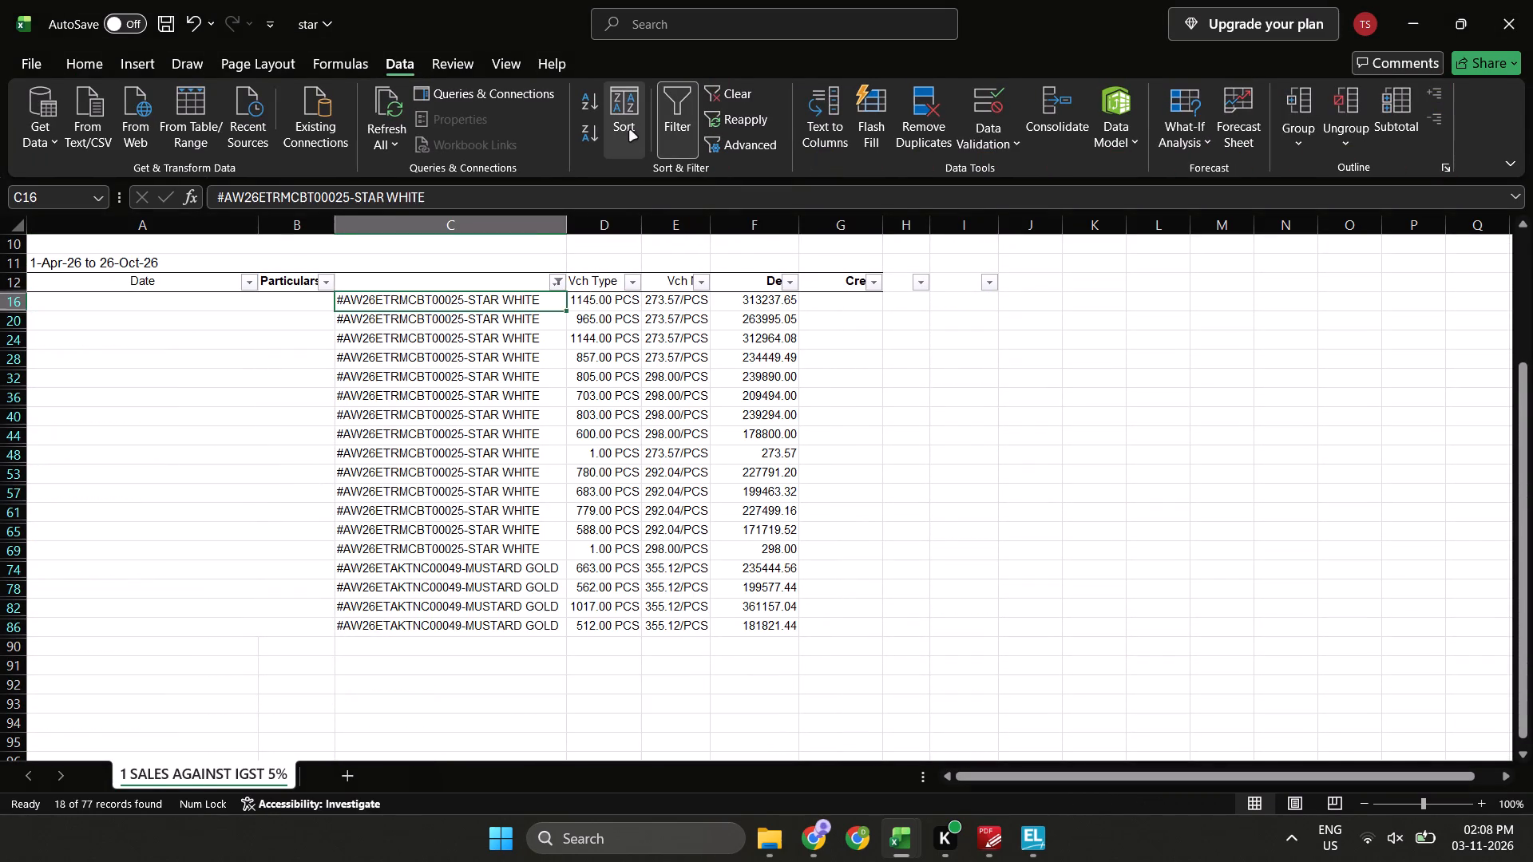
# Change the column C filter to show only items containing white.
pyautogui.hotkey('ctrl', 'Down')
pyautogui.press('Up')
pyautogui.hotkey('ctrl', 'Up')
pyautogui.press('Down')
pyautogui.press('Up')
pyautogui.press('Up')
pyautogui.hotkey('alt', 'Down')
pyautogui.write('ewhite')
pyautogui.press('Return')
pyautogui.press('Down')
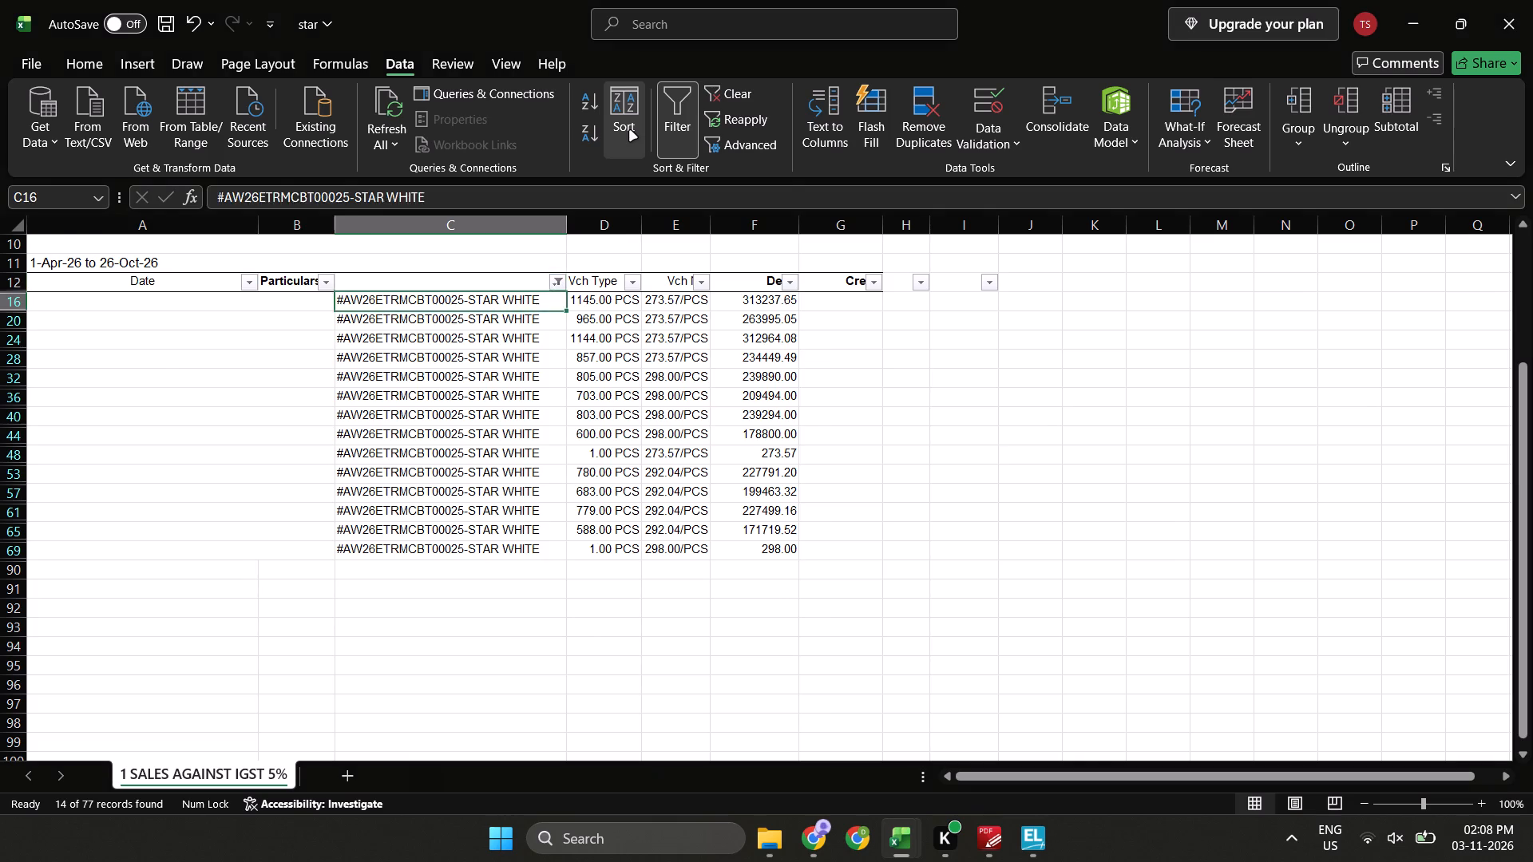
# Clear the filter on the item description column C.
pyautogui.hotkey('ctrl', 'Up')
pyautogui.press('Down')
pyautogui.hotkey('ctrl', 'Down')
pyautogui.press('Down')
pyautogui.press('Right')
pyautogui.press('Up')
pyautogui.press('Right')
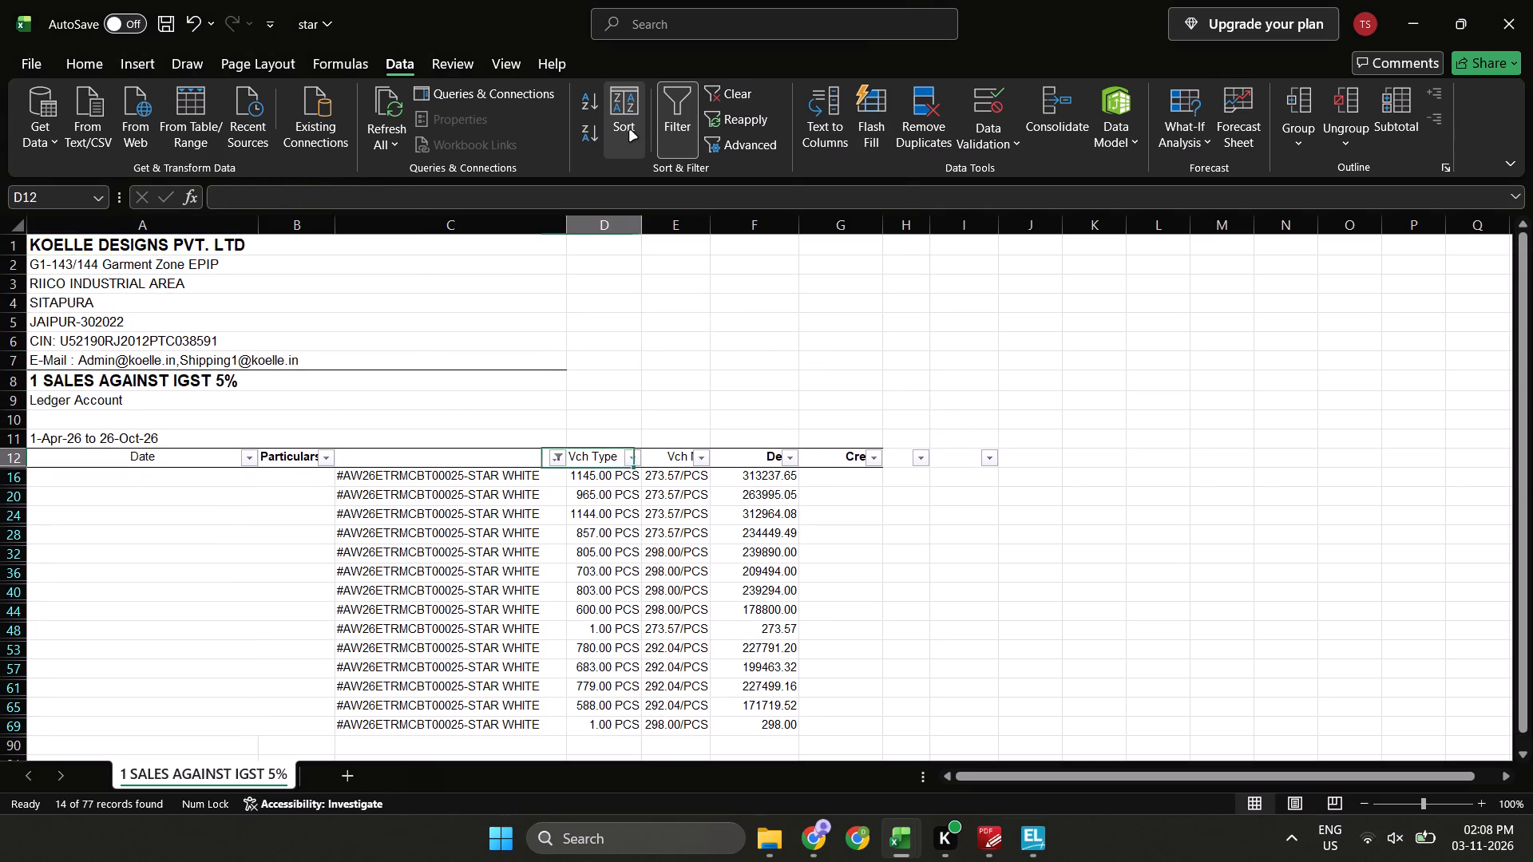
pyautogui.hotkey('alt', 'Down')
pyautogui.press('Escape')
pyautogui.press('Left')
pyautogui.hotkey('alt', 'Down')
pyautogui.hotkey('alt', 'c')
# Enter the formula =G13 in G16 to bring the voucher number onto the first STAR WHITE item row.
pyautogui.press('Down')
pyautogui.press('Right')
pyautogui.press('Down')
pyautogui.press('Right')
pyautogui.press('Down')
pyautogui.press('Right')
pyautogui.press('Right')
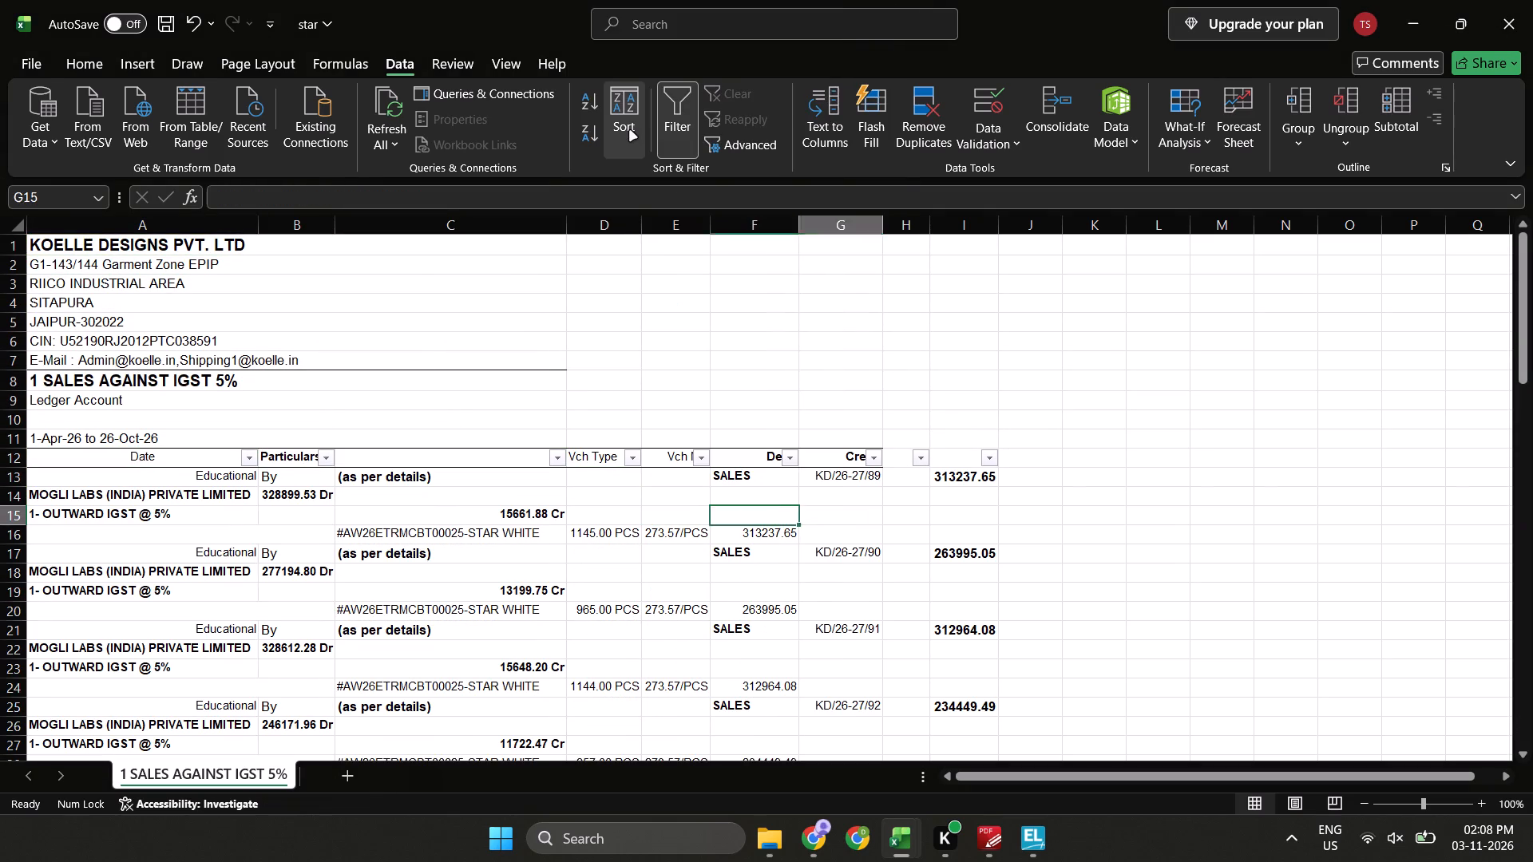
pyautogui.press('Right')
pyautogui.press('Down')
pyautogui.press('Left')
pyautogui.press('=')
pyautogui.press('Up')
pyautogui.press('Return')
pyautogui.press('Up')
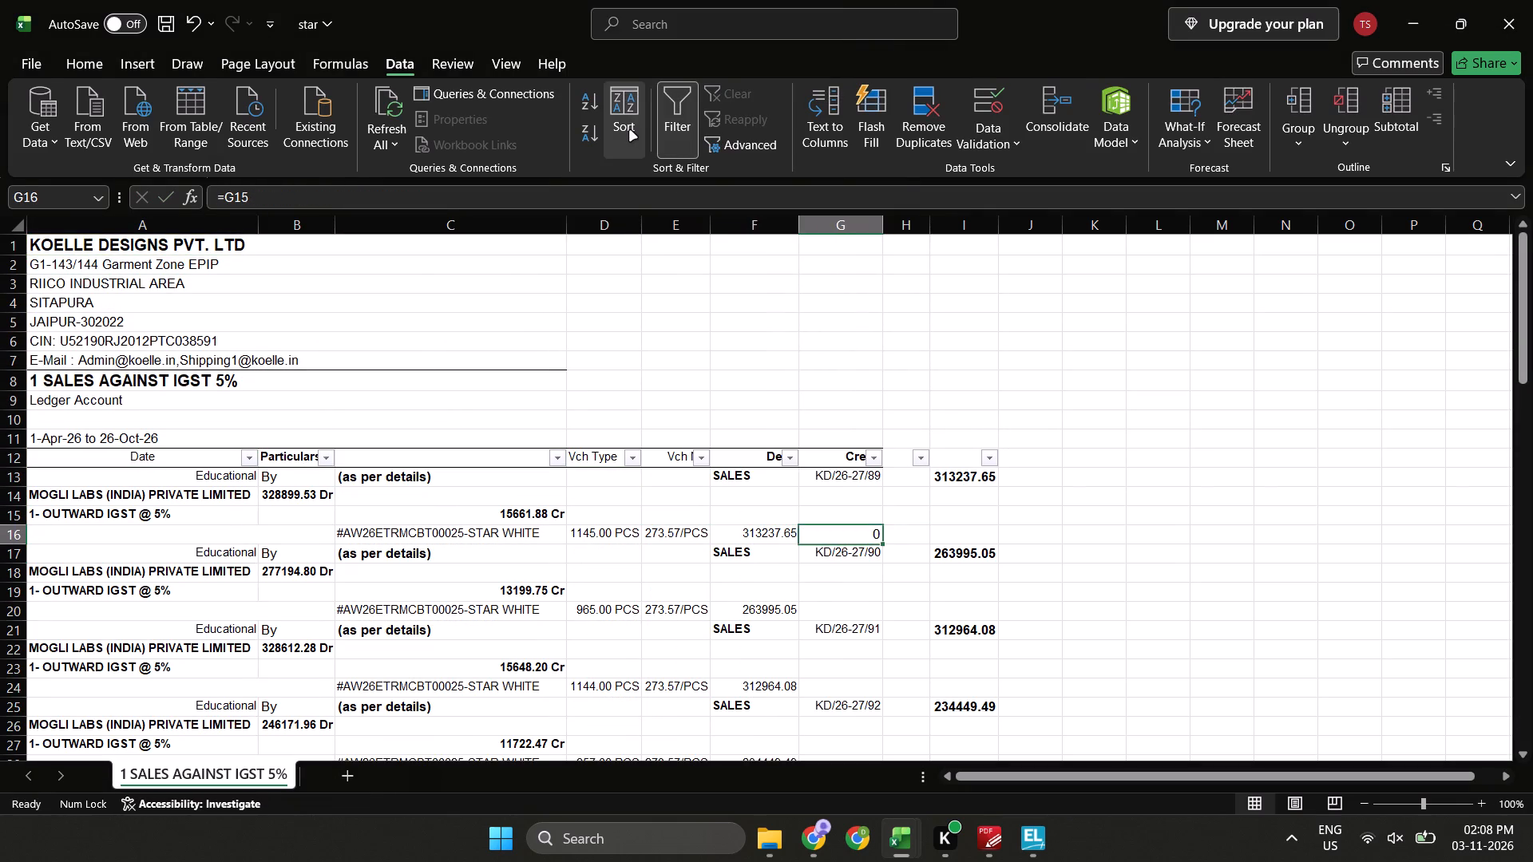
pyautogui.press('=')
pyautogui.press('Up')
pyautogui.press('Up')
pyautogui.press('Up')
pyautogui.press('Return')
# Filter column C by the text star to isolate the item rows.
pyautogui.press('Left')
pyautogui.press('Up')
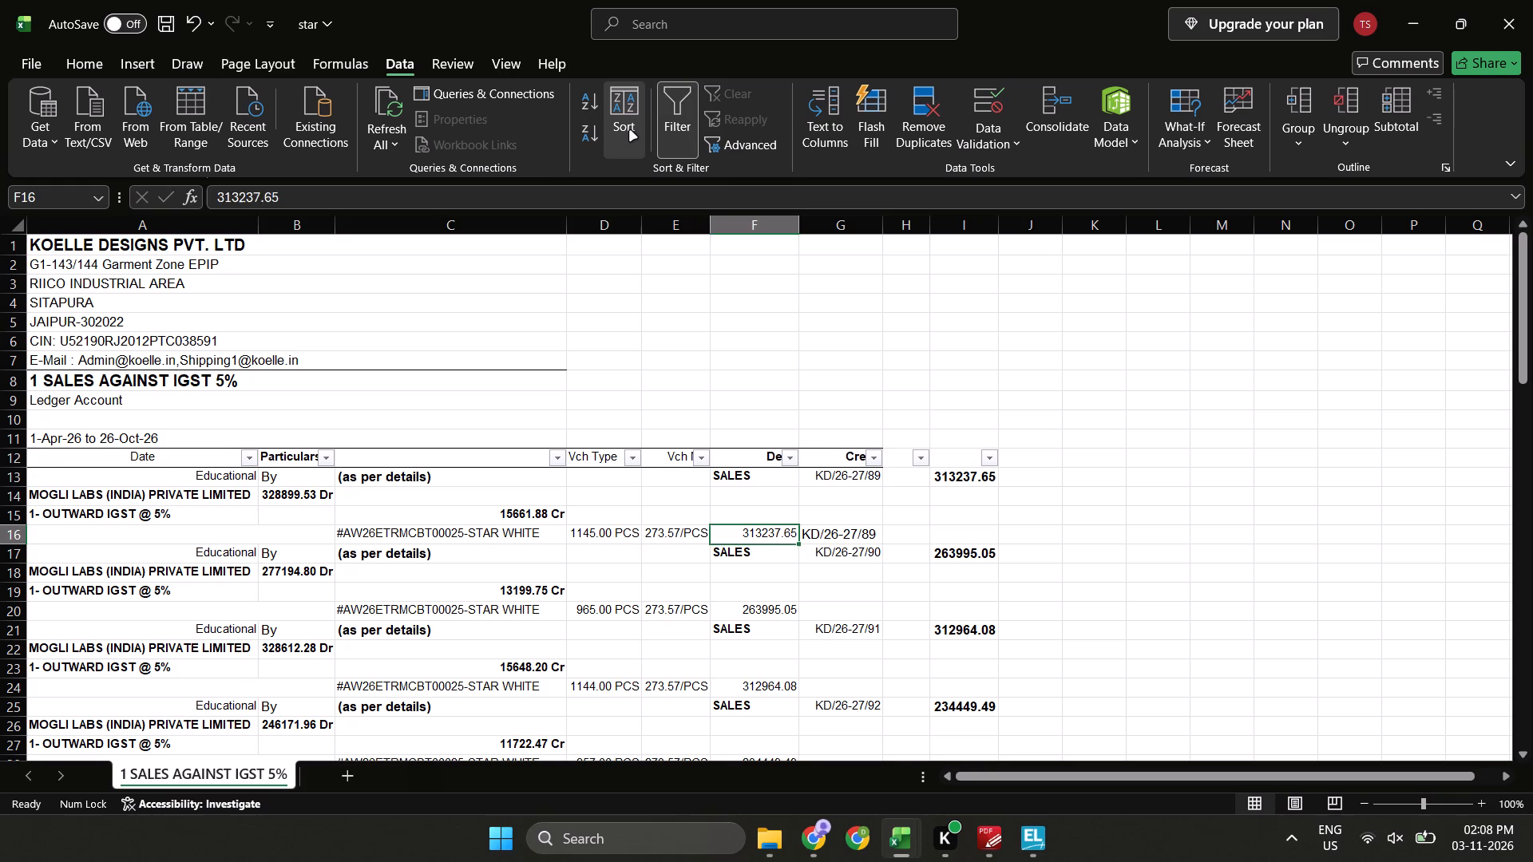
pyautogui.press('Left')
pyautogui.press('Left')
pyautogui.press('Up')
pyautogui.press('Left')
pyautogui.press('Left')
pyautogui.press('Up')
pyautogui.press('Up')
pyautogui.press('Right')
pyautogui.press('Up')
pyautogui.hotkey('alt', 'Down')
pyautogui.write('estar')
pyautogui.press('Return')
# Fill the voucher number formula from G16 down through the filtered rows to G86 and review the filled column.
pyautogui.press('Left')
pyautogui.press('Right')
pyautogui.press('Down')
pyautogui.press('Down')
pyautogui.press('Down')
pyautogui.press('Right')
pyautogui.press('Right')
pyautogui.press('Right')
pyautogui.hotkey('ctrl', 'Down')
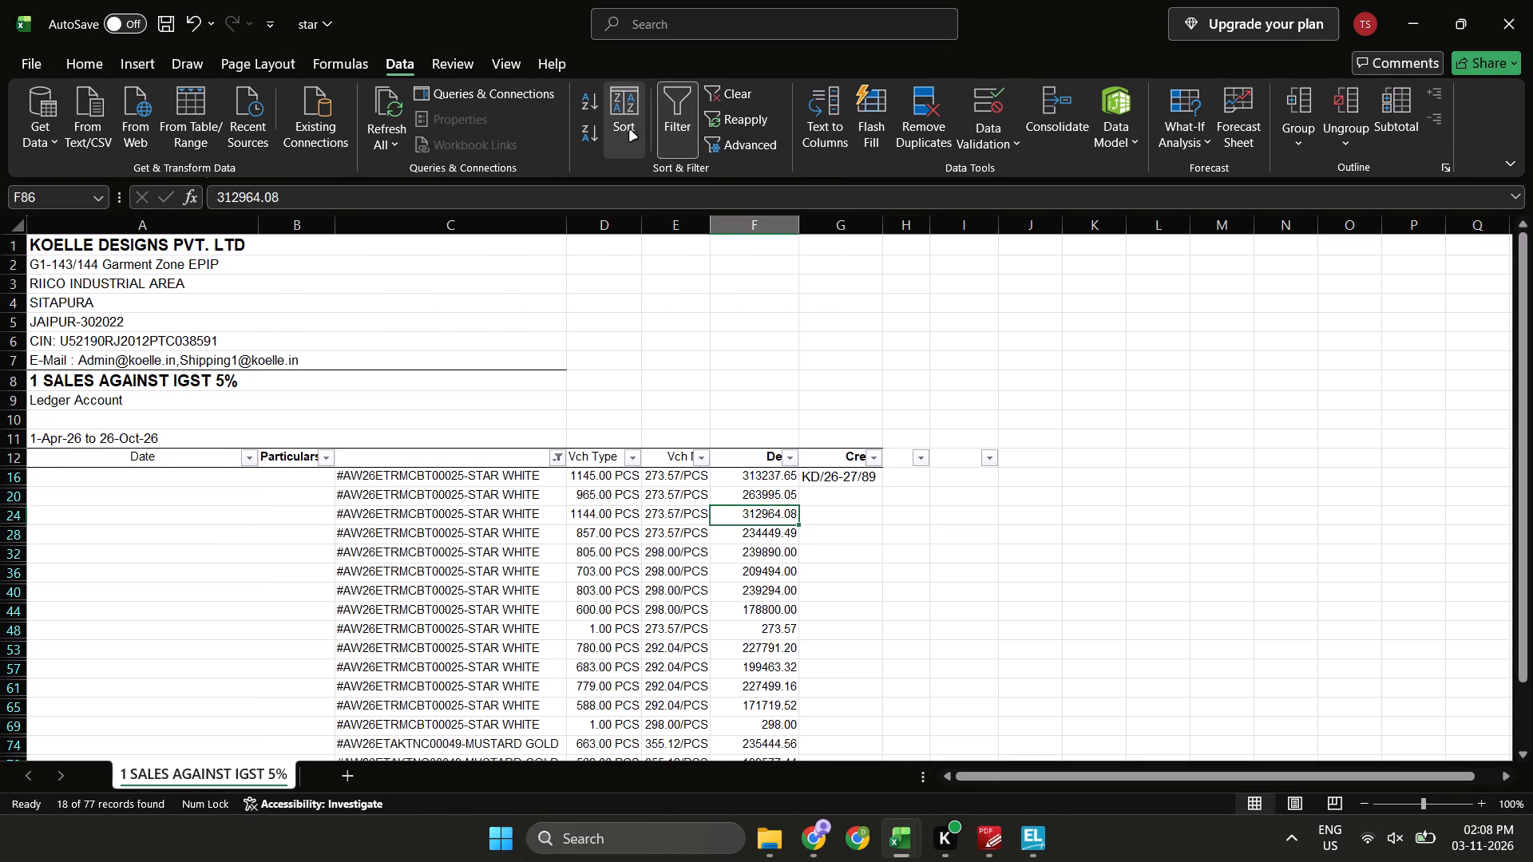
pyautogui.press('Right')
pyautogui.hotkey('ctrl', 'shift', 'Up')
pyautogui.hotkey('ctrl', 'd')
pyautogui.press('Down')
pyautogui.press('Left')
pyautogui.press('Up')
pyautogui.press('Up')
pyautogui.hotkey('ctrl', 'Up')
pyautogui.press('Right')
pyautogui.press('Down')
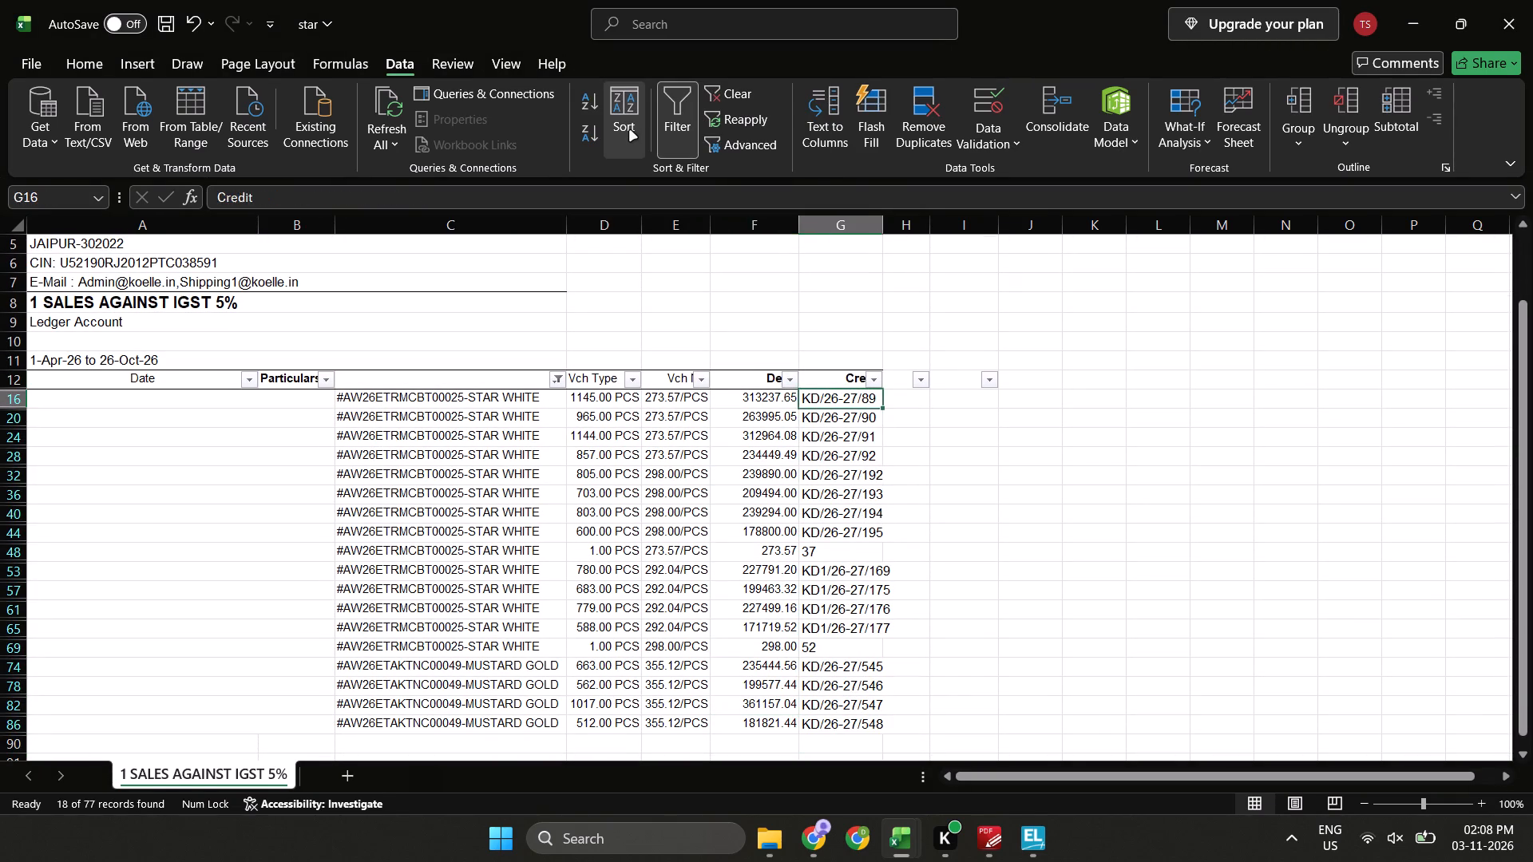
# Copy the filtered voucher numbers from G16 down in the ledger and paste them as values at H109 in the Koelle workbook's Sheet1.
pyautogui.press('Left')
pyautogui.press('Right')
pyautogui.hotkey('ctrl', 'shift', 'Down')
pyautogui.hotkey('ctrl', 'c')
pyautogui.hotkey('alt', 'Tab')
pyautogui.press('Right')
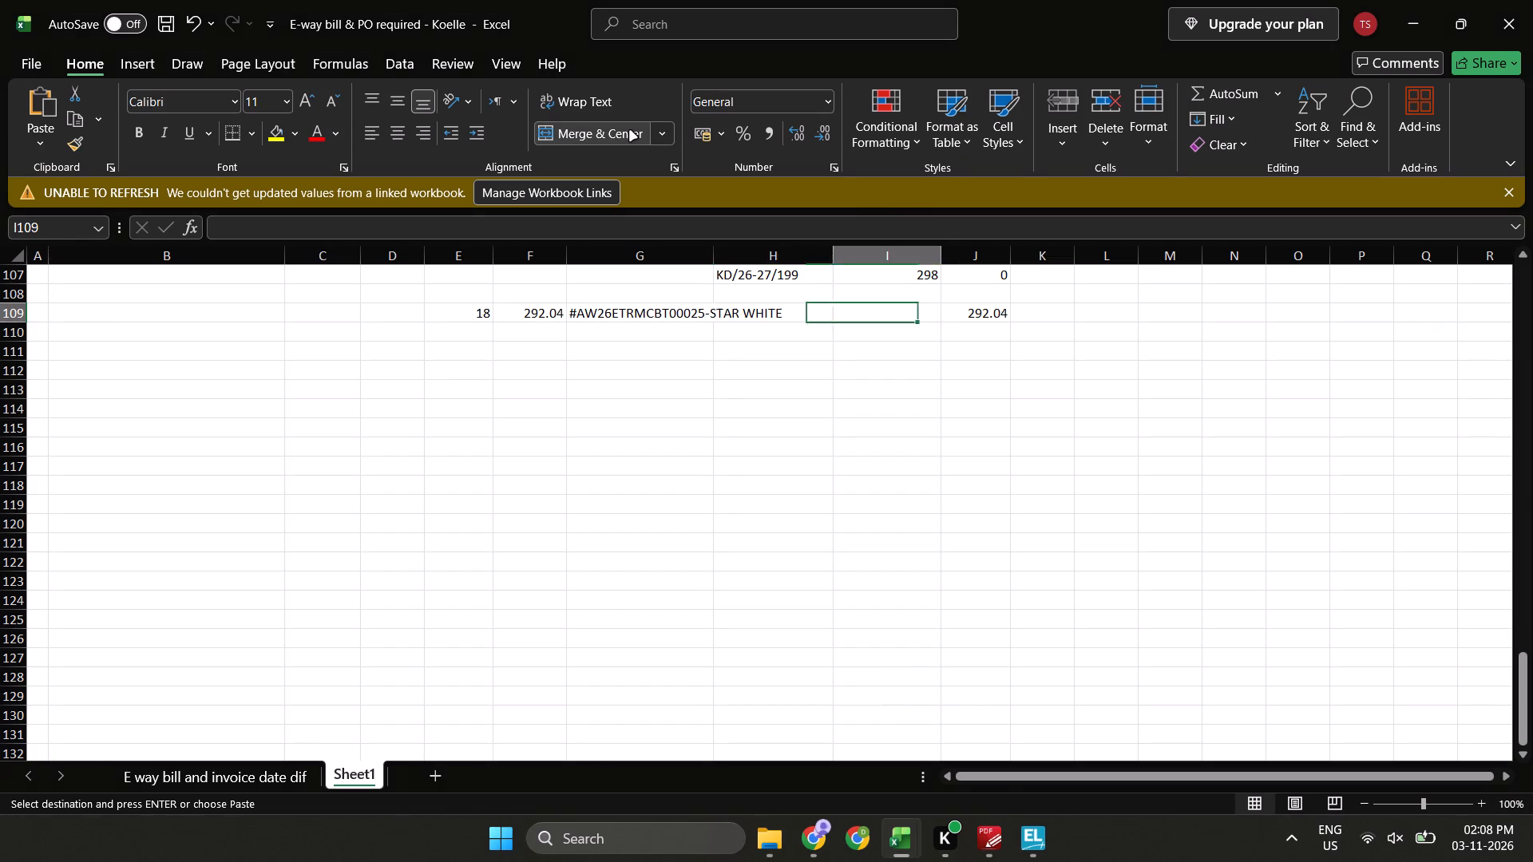
pyautogui.press('Left')
pyautogui.hotkey('ctrl', 'alt', 'v')
pyautogui.press('v')
pyautogui.press('Return')
pyautogui.press('Right')
# Copy the filtered rates from E16 down in the ledger and paste them as values at I109 in the Koelle workbook's Sheet1.
pyautogui.hotkey('alt', 'Tab')
pyautogui.press('Left')
pyautogui.press('Left')
pyautogui.press('Left')
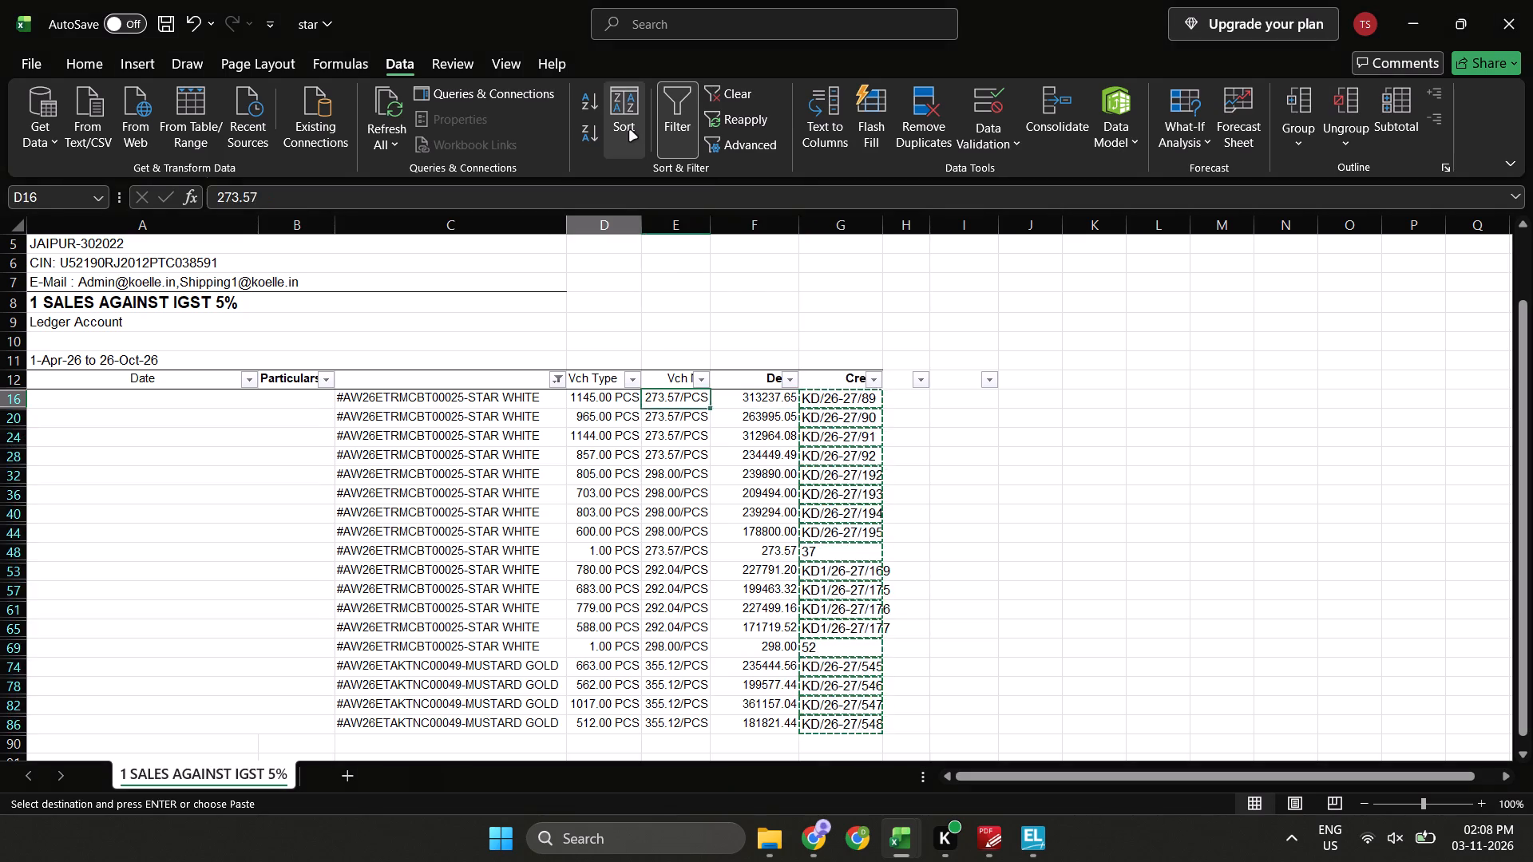
pyautogui.hotkey('ctrl', 'shift', 'Down')
pyautogui.press('Right')
pyautogui.press('Down')
pyautogui.press('Up')
pyautogui.hotkey('ctrl', 'shift', 'Down')
pyautogui.hotkey('ctrl', 'c')
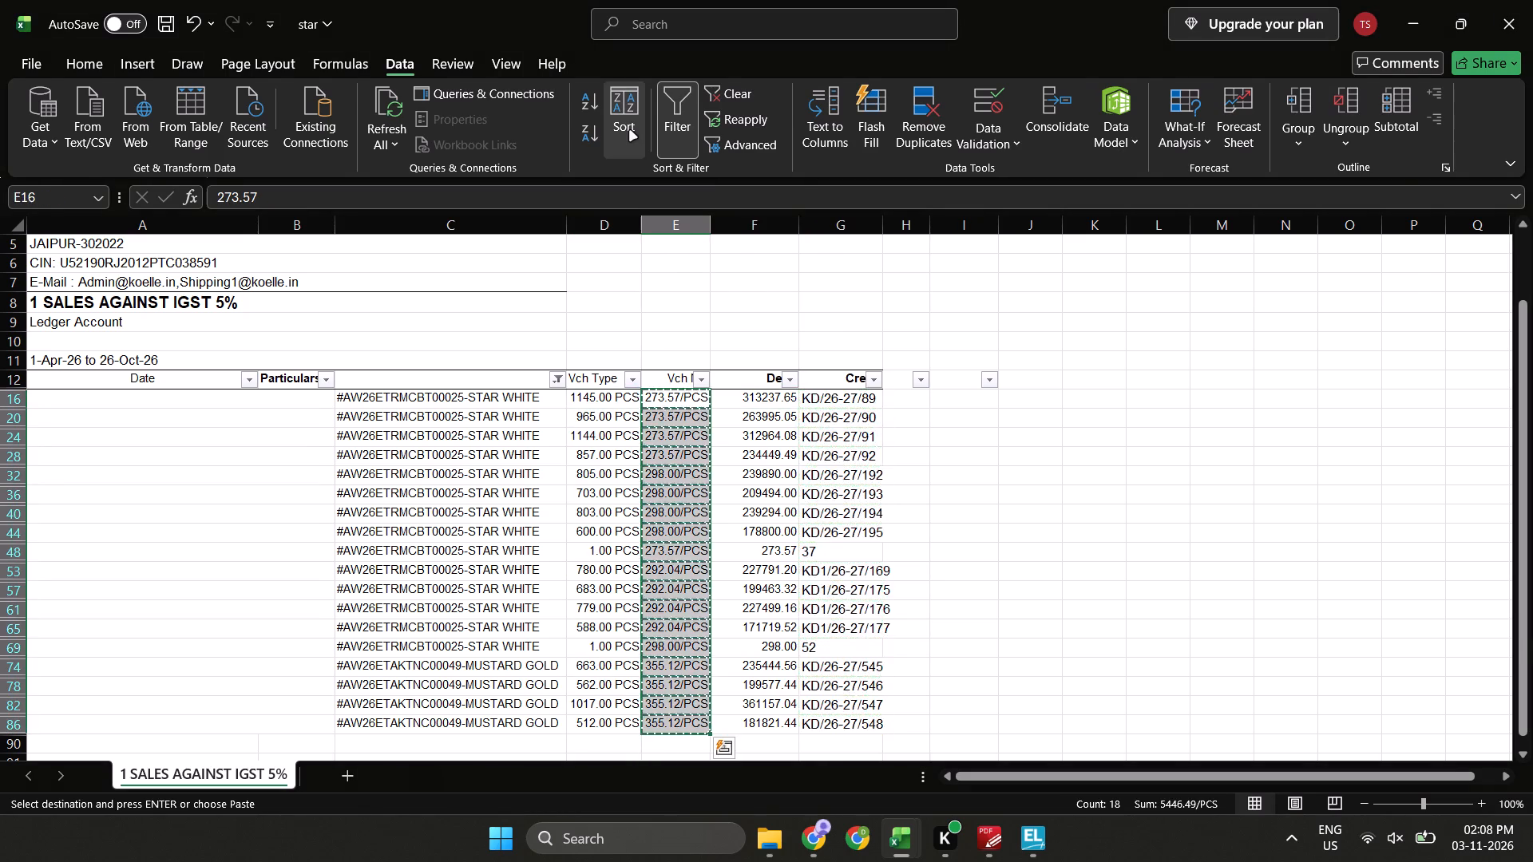
pyautogui.hotkey('alt', 'Tab')
pyautogui.press('Right')
pyautogui.press('Left')
pyautogui.hotkey('ctrl', 'alt', 'v')
pyautogui.press('v')
pyautogui.press('Return')
# Fill the rate difference formula from J109 down to J126 alongside the pasted vouchers.
pyautogui.press('Down')
pyautogui.hotkey('ctrl', 'Down')
pyautogui.press('Right')
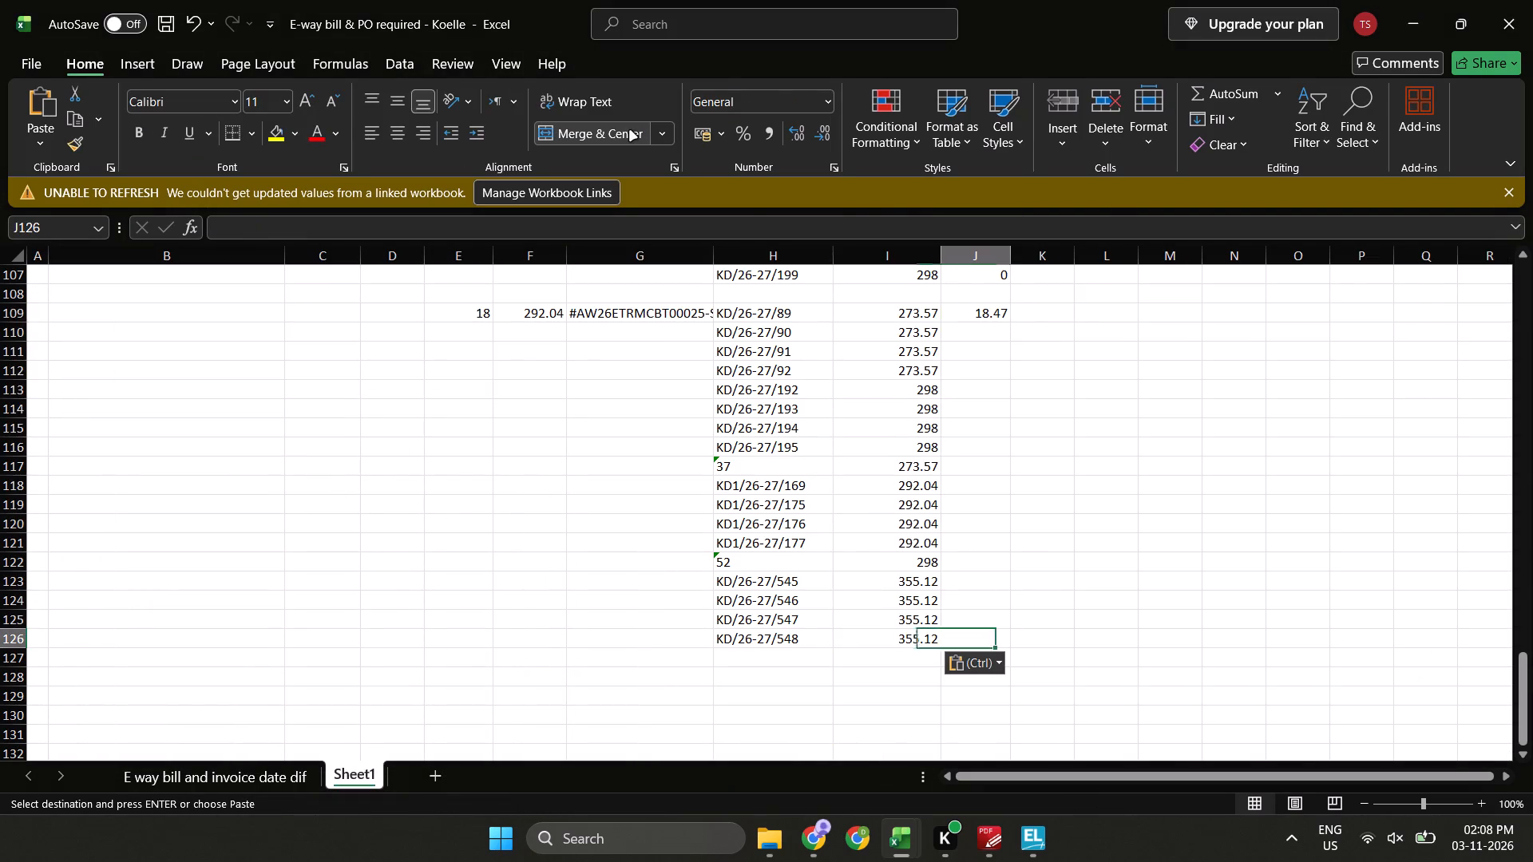
pyautogui.hotkey('ctrl', 'shift', 'Up')
pyautogui.hotkey('ctrl', 'd')
pyautogui.press('Down')
pyautogui.press('Down')
pyautogui.press('Up')
pyautogui.press('Left')
pyautogui.press('Up')
pyautogui.press('Escape')
pyautogui.press('Up')
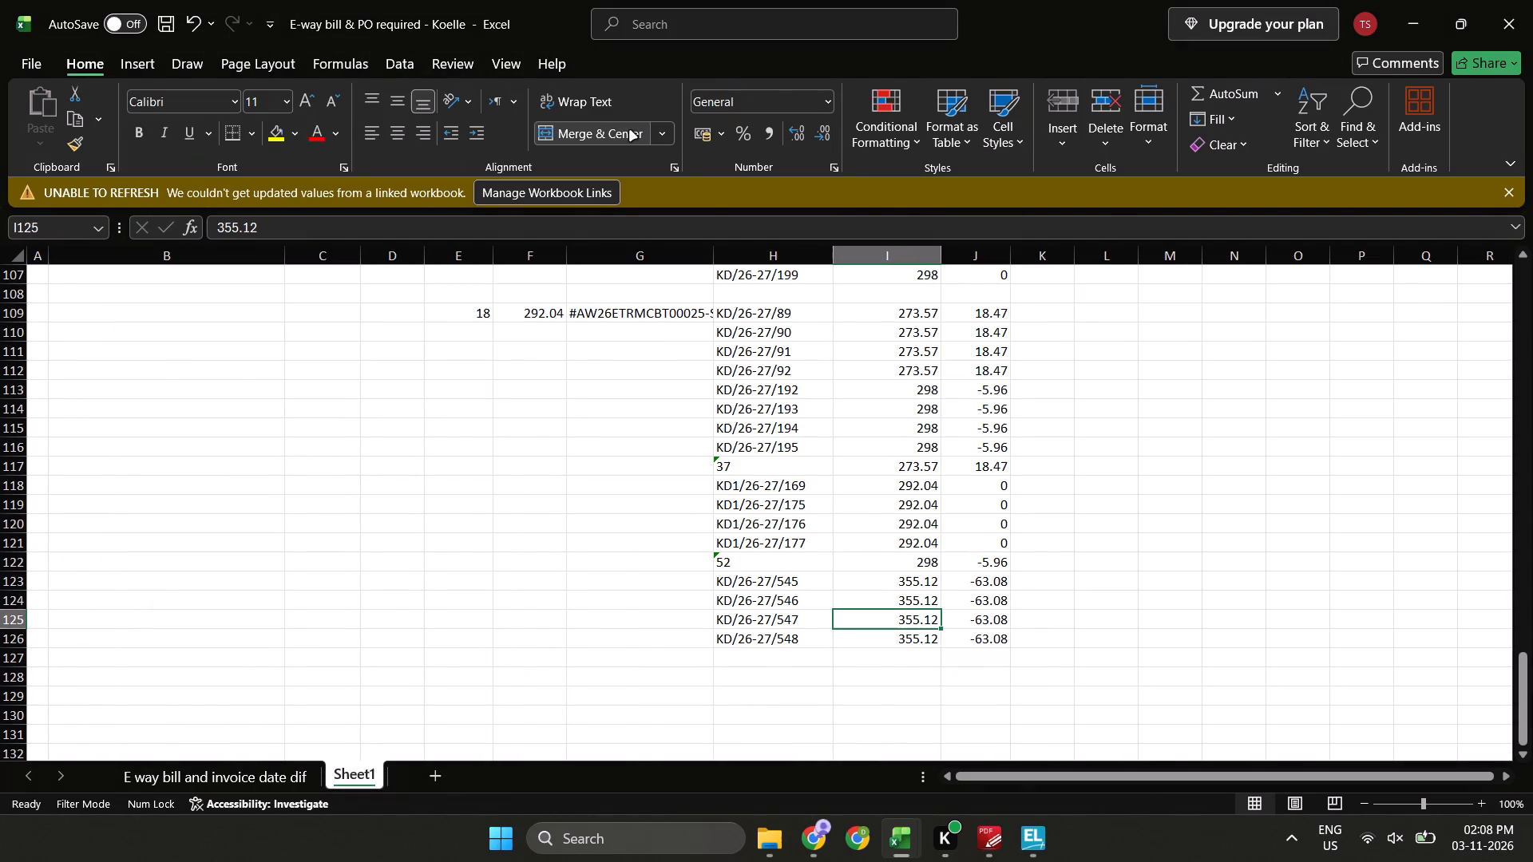
# Check the items against the ledger and delete rows 123 to 126 with the MUSTARD GOLD vouchers KD/26-27/545 to 548 from Sheet1.
pyautogui.hotkey('alt', 'Tab')
pyautogui.press('Left')
pyautogui.press('Down')
pyautogui.press('Right')
pyautogui.press('Left')
pyautogui.hotkey('alt', 'Tab')
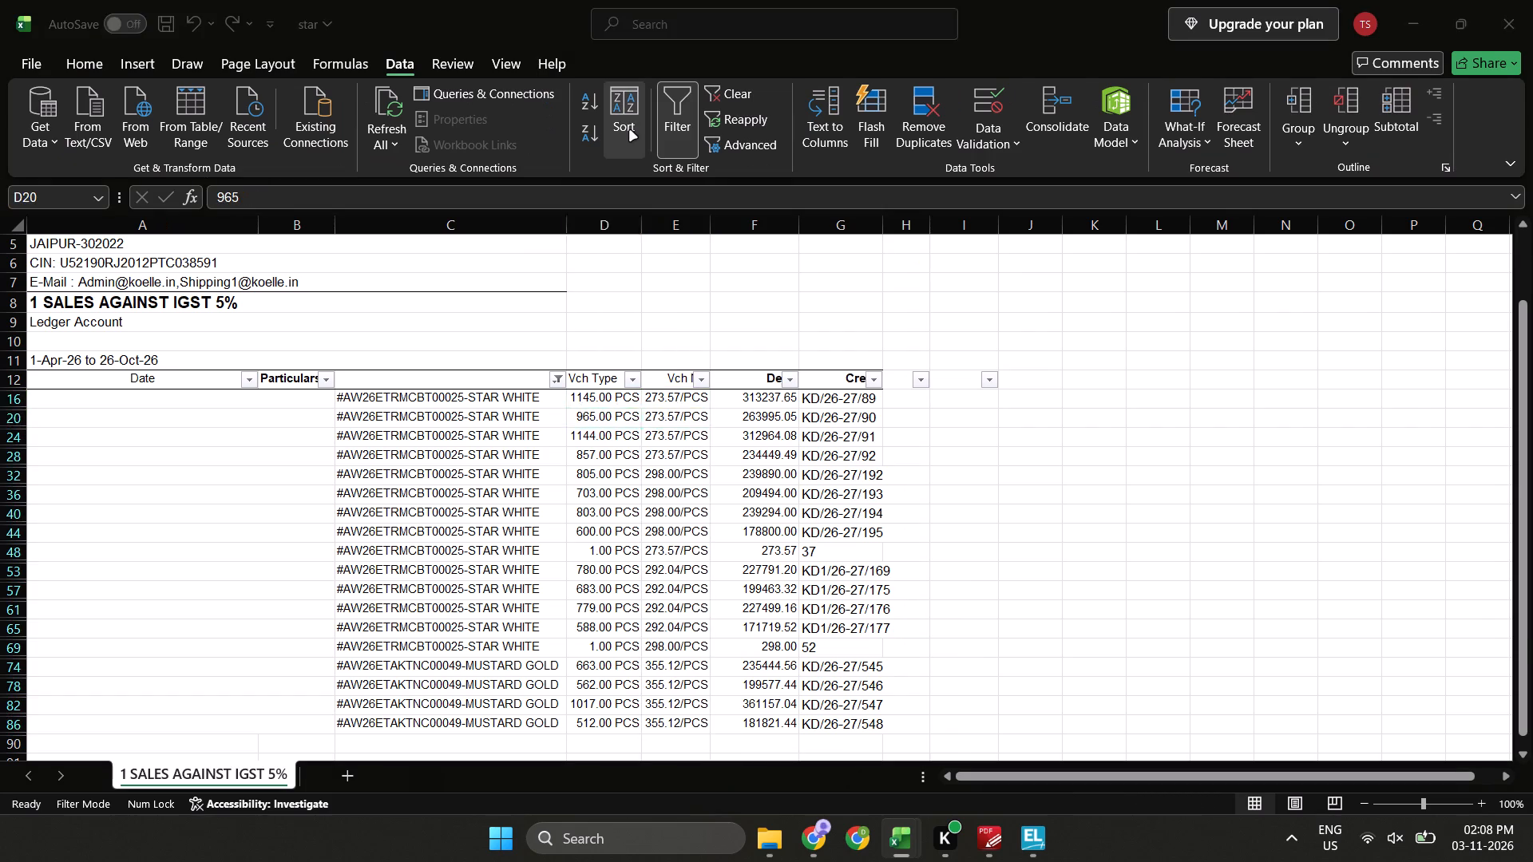
pyautogui.press('Down')
pyautogui.press('Up')
pyautogui.press('Left')
pyautogui.press('Up')
pyautogui.press('Up')
pyautogui.hotkey('shift', 'space')
pyautogui.hotkey('shift', 'Down')
pyautogui.hotkey('shift', 'Down')
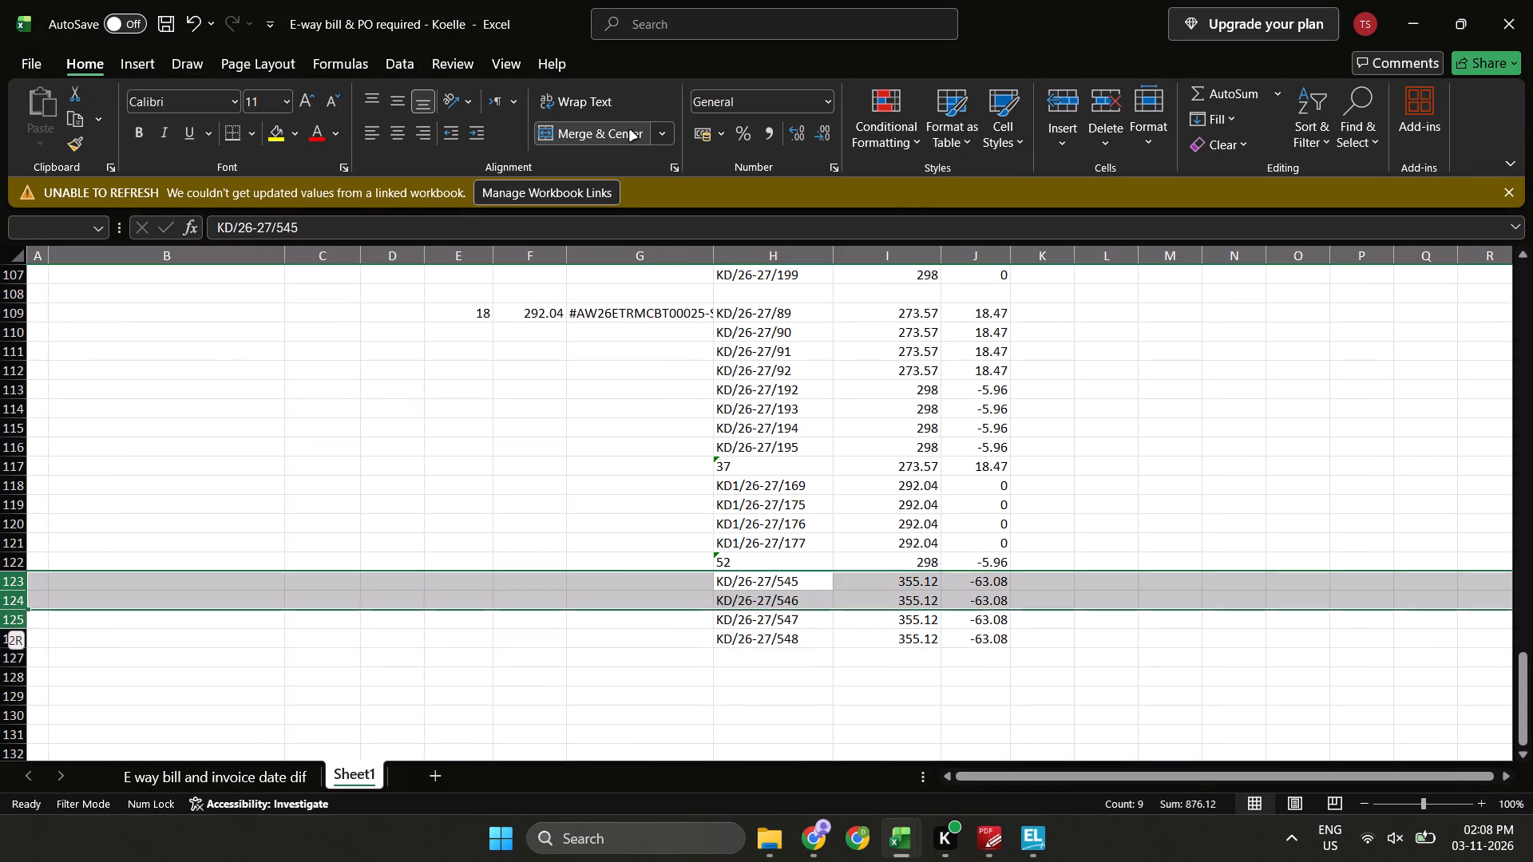
pyautogui.hotkey('shift', 'Down')
pyautogui.hotkey('ctrl', '-')
pyautogui.press('Up')
pyautogui.press('Left')
pyautogui.press('Right')
pyautogui.press('Up')
pyautogui.hotkey('ctrl', 'Up')
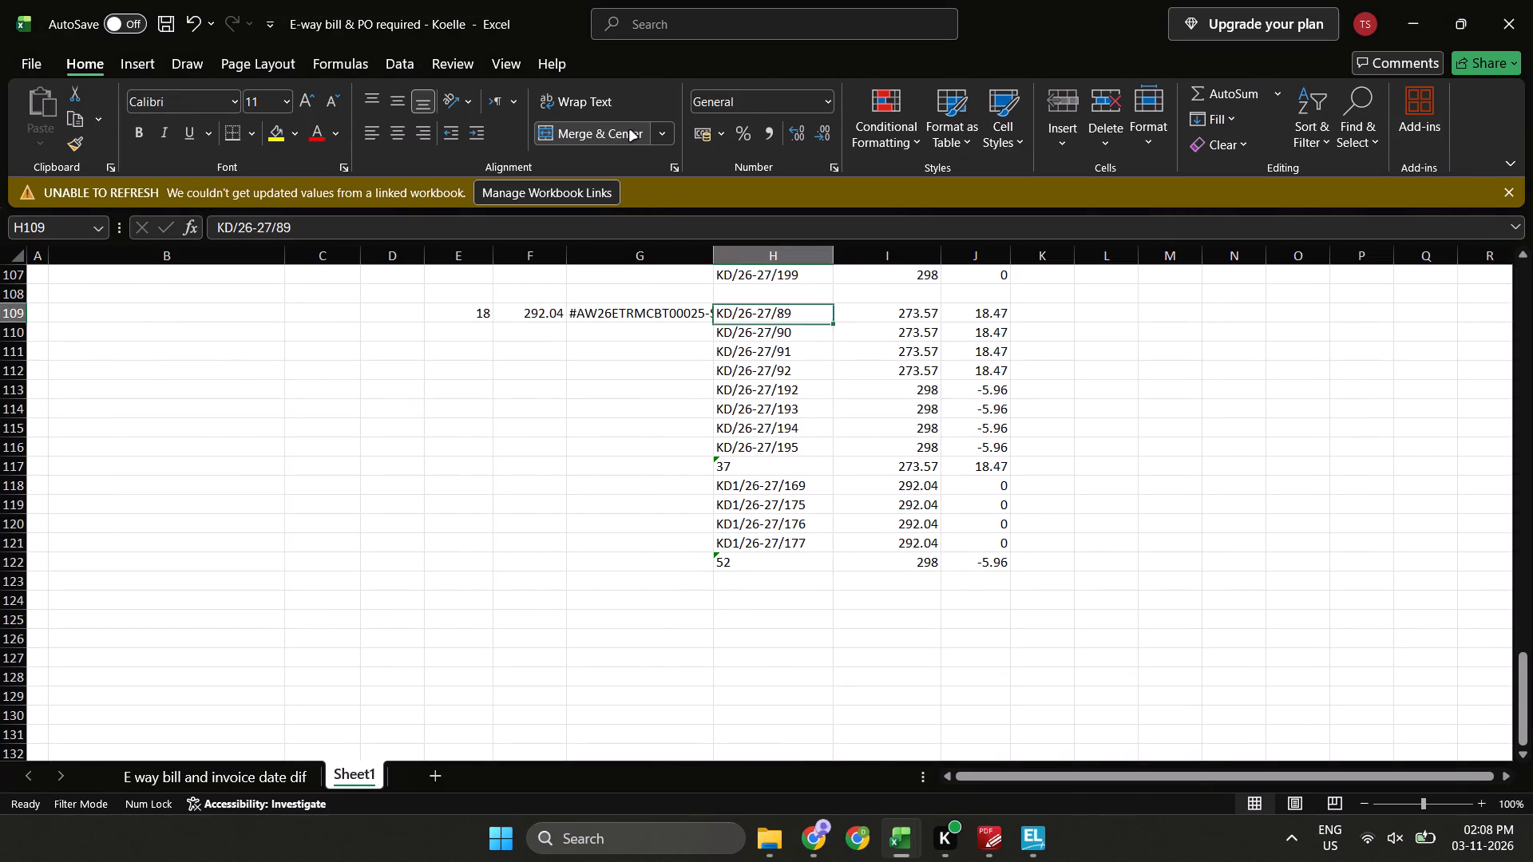
# In the ledger, go through the filtered item rows and delete the four MUSTARD GOLD rows from row 74 to row 86.
pyautogui.hotkey('alt', 'Tab')
pyautogui.press('Down')
pyautogui.press('Left')
pyautogui.press('Right')
pyautogui.press('Up')
pyautogui.press('Left')
pyautogui.press('Up')
pyautogui.press('Up')
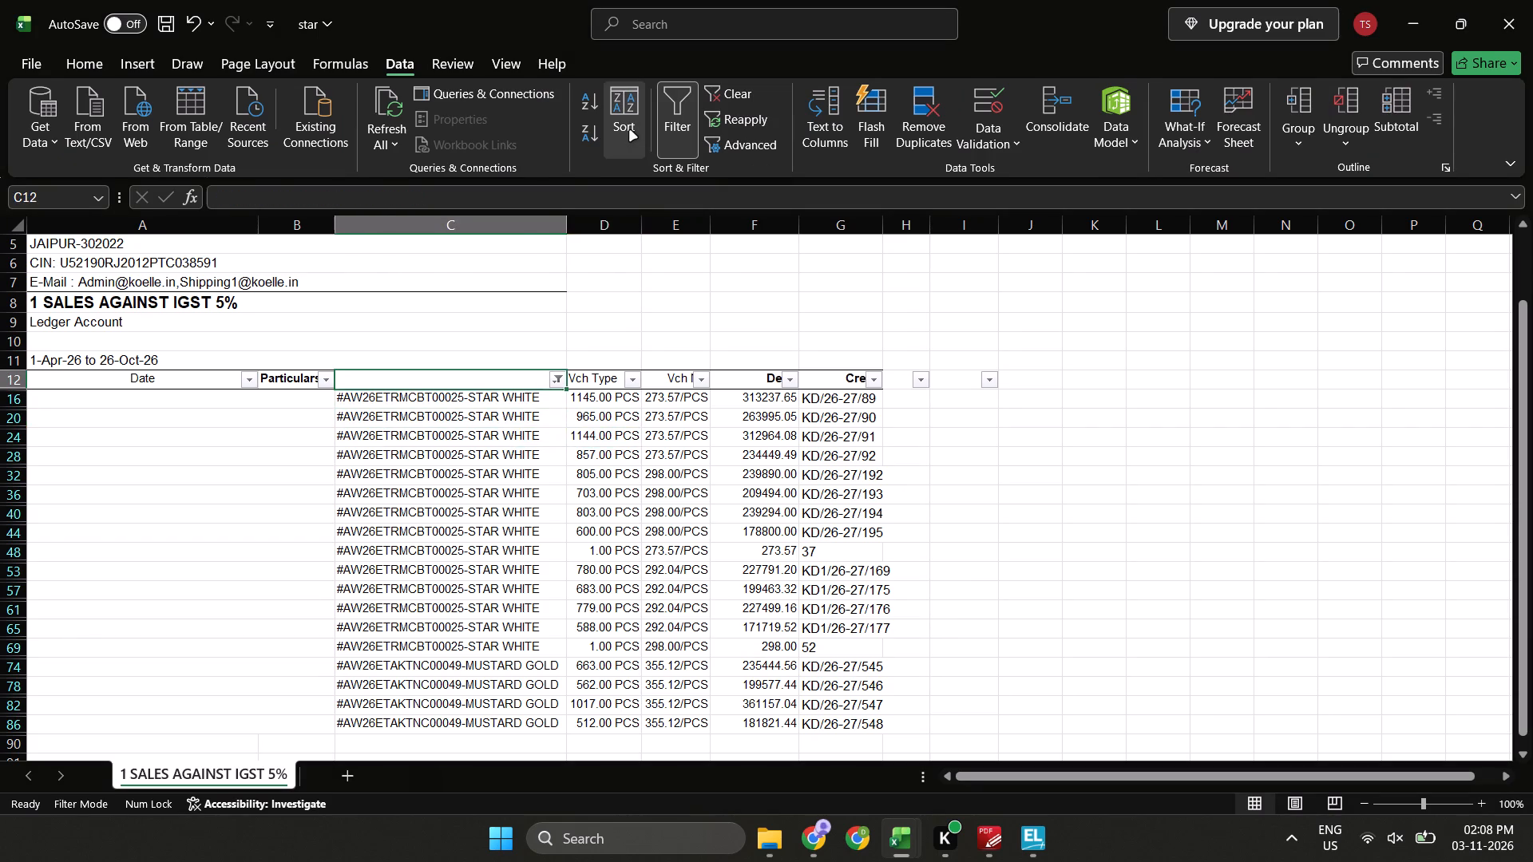
pyautogui.press('Down')
pyautogui.press('Right')
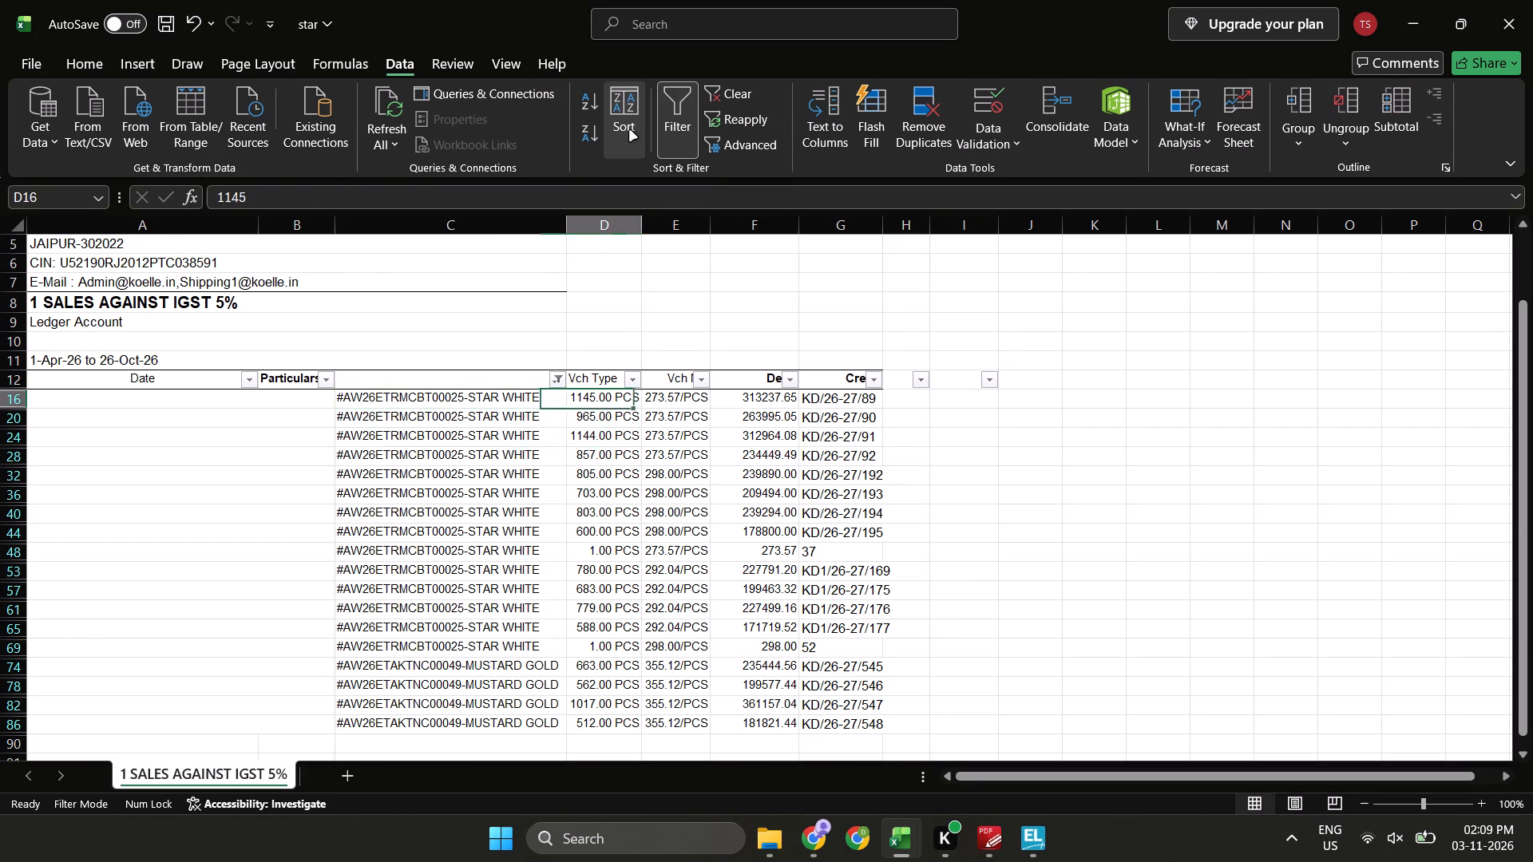
pyautogui.press('Down')
pyautogui.press('Down')
pyautogui.press('Down')
pyautogui.press('Down')
pyautogui.press('Down')
pyautogui.press('Down')
pyautogui.press('Down')
pyautogui.press('Down')
pyautogui.press('Down')
pyautogui.press('Down')
pyautogui.press('Down')
pyautogui.press('Down')
pyautogui.press('Down')
pyautogui.press('Down')
pyautogui.press('Down')
pyautogui.press('Down')
pyautogui.press('Down')
pyautogui.press('Left')
pyautogui.press('Up')
pyautogui.press('Up')
pyautogui.press('Up')
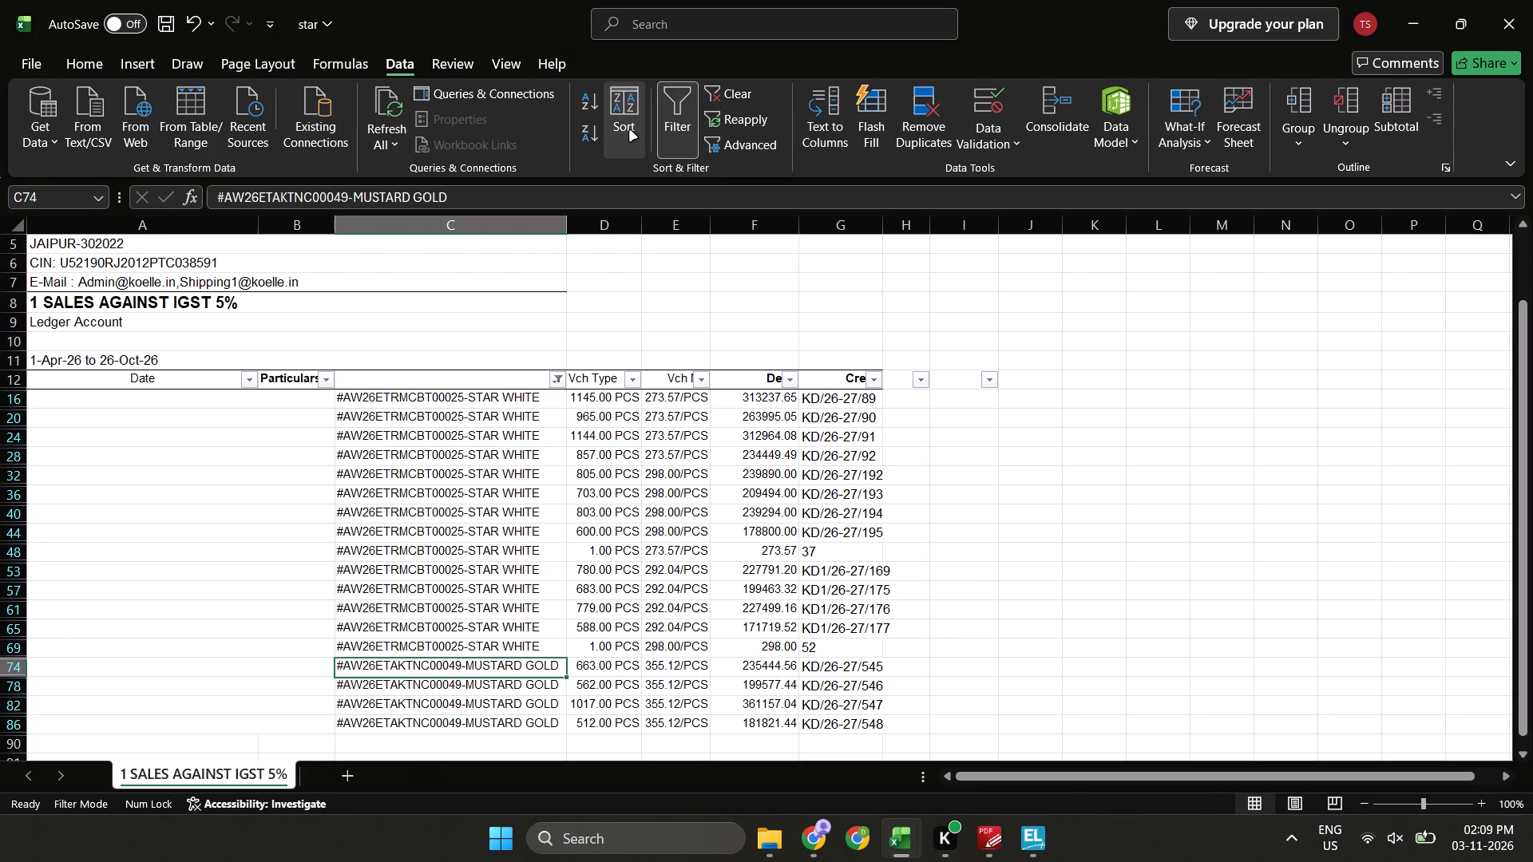
pyautogui.hotkey('shift', 'space')
pyautogui.hotkey('shift', 'Down')
pyautogui.hotkey('shift', 'Down')
pyautogui.hotkey('shift', 'Down')
pyautogui.hotkey('ctrl', '-')
# Copy the remaining STAR WHITE rates E16 to E69 from the ledger and paste them as values at I109 in the Koelle workbook.
pyautogui.press('Up')
pyautogui.press('Up')
pyautogui.press('Up')
pyautogui.press('Right')
pyautogui.press('Left')
pyautogui.press('Up')
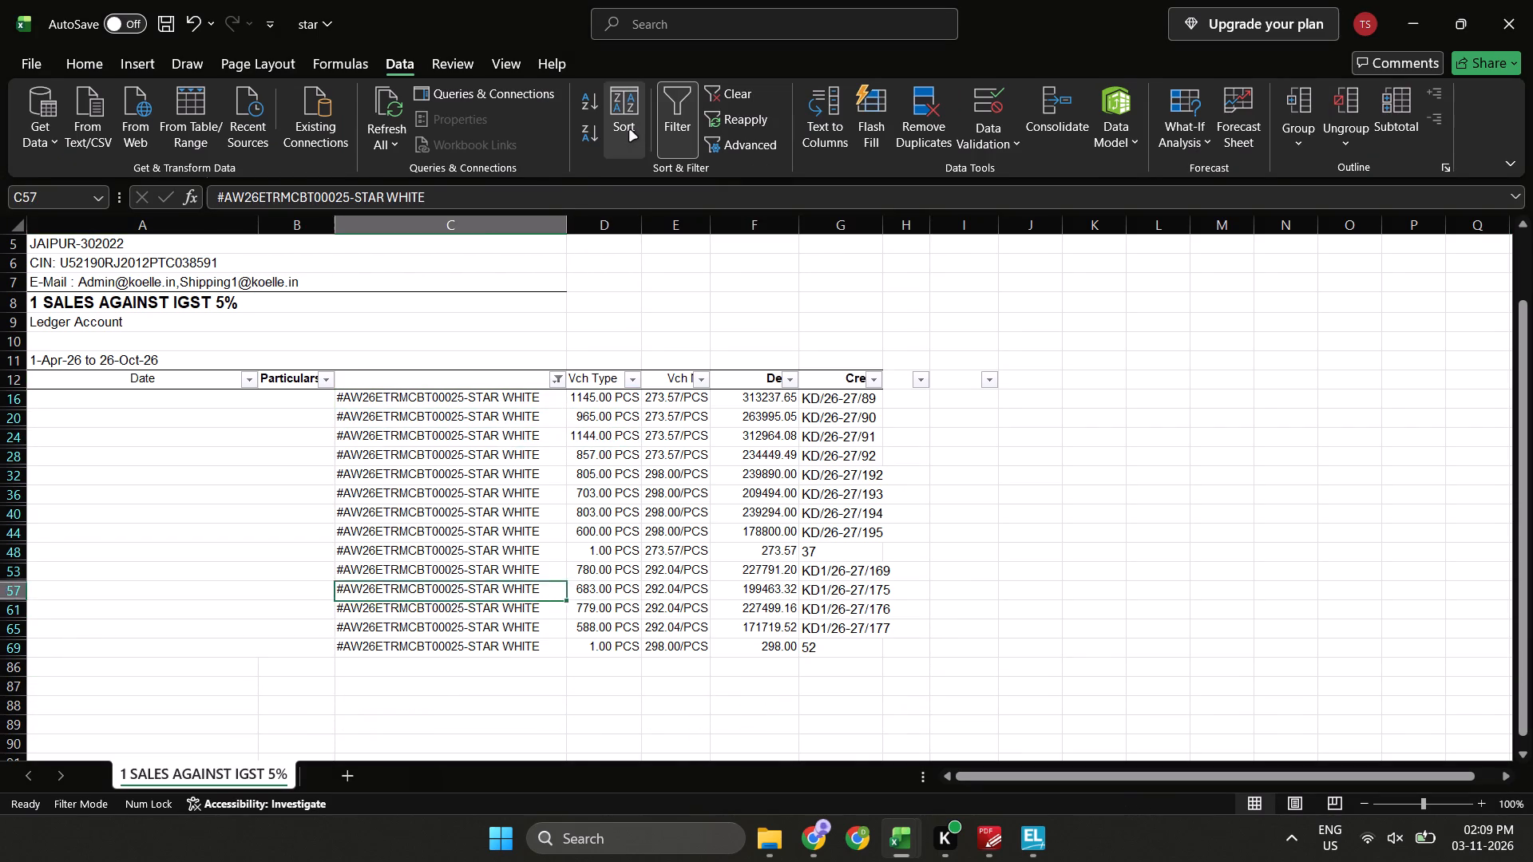
pyautogui.hotkey('ctrl', 'Up')
pyautogui.press('Down')
pyautogui.press('Right')
pyautogui.press('Up')
pyautogui.press('Right')
pyautogui.hotkey('ctrl', 'shift', 'Down')
pyautogui.hotkey('ctrl', 'c')
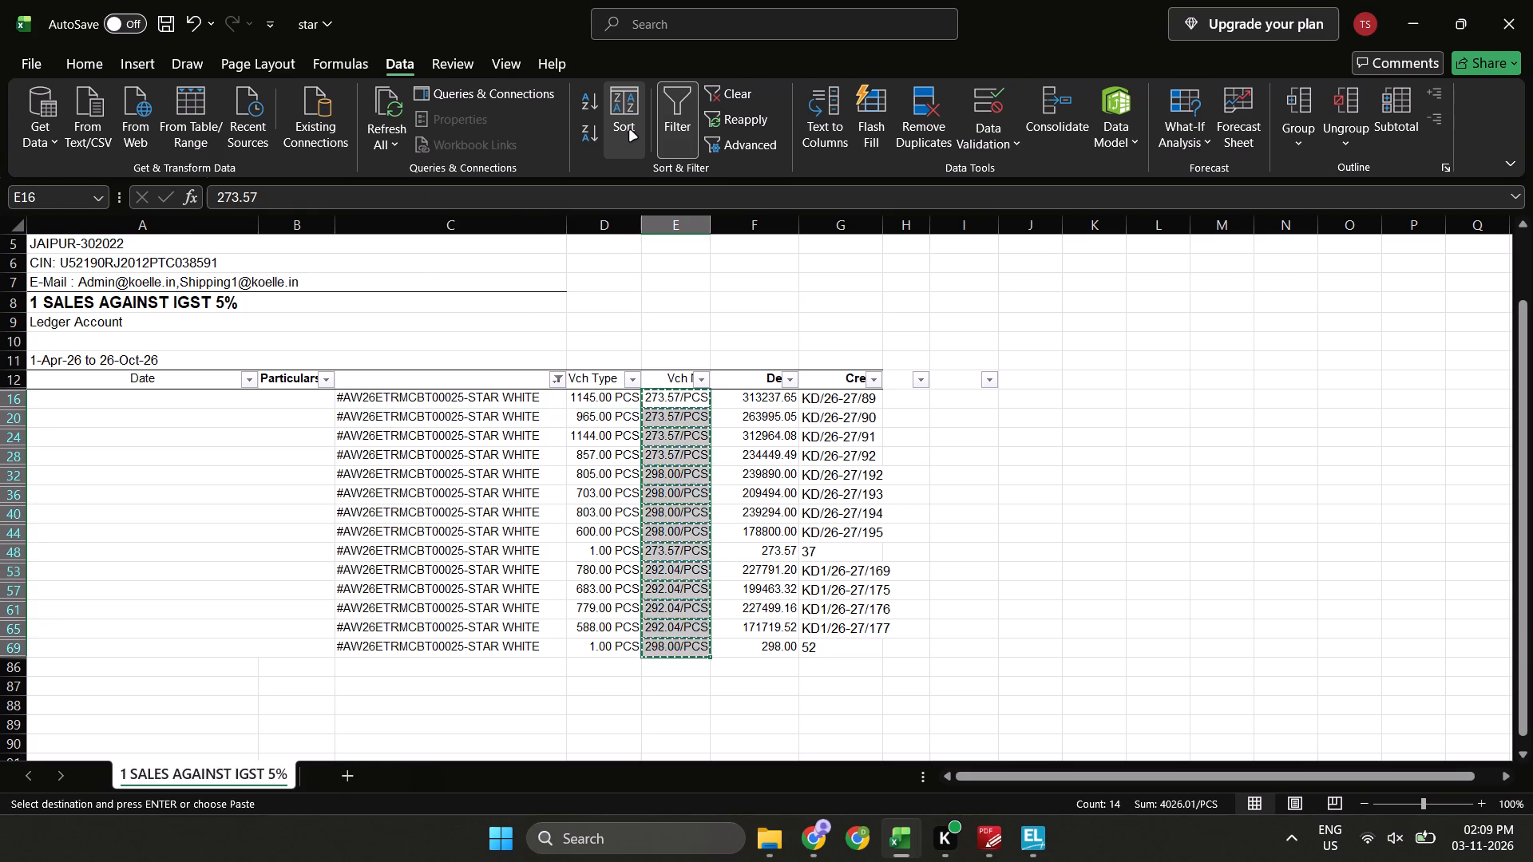
pyautogui.hotkey('alt', 'Tab')
pyautogui.press('Right')
pyautogui.hotkey('ctrl', 'alt', 'v')
pyautogui.write('vv')
pyautogui.press('Return')
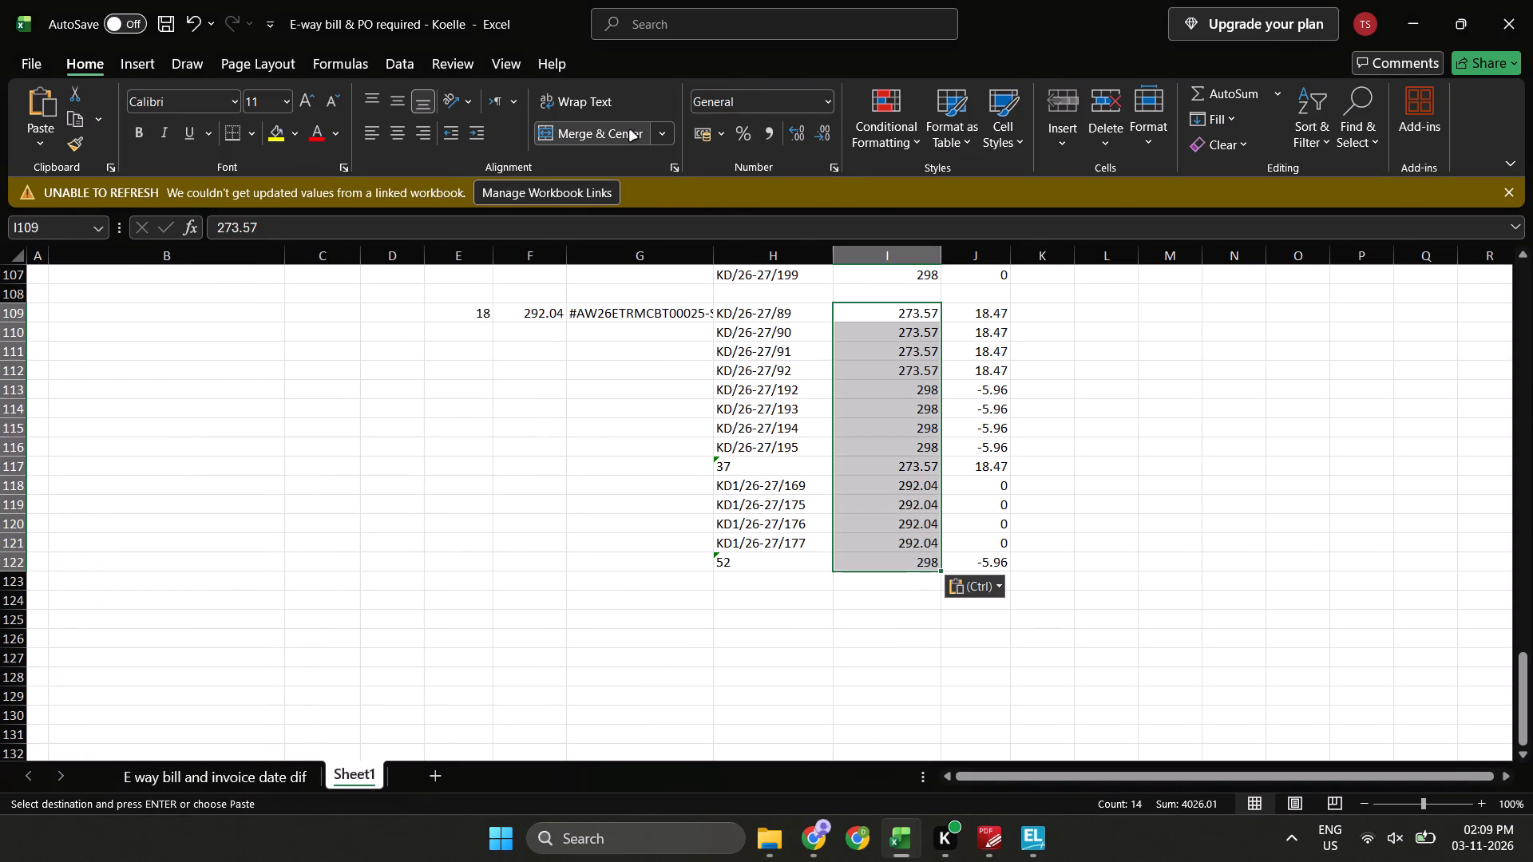
# Copy the STAR WHITE voucher numbers G16 to G69 from the ledger and paste them as values at H109 in the Koelle workbook.
pyautogui.press('Right')
pyautogui.hotkey('alt', 'Tab')
pyautogui.press('Right')
pyautogui.press('Left')
pyautogui.press('space')
pyautogui.press('Right')
pyautogui.press('Right')
pyautogui.hotkey('ctrl', 'shift', 'Down')
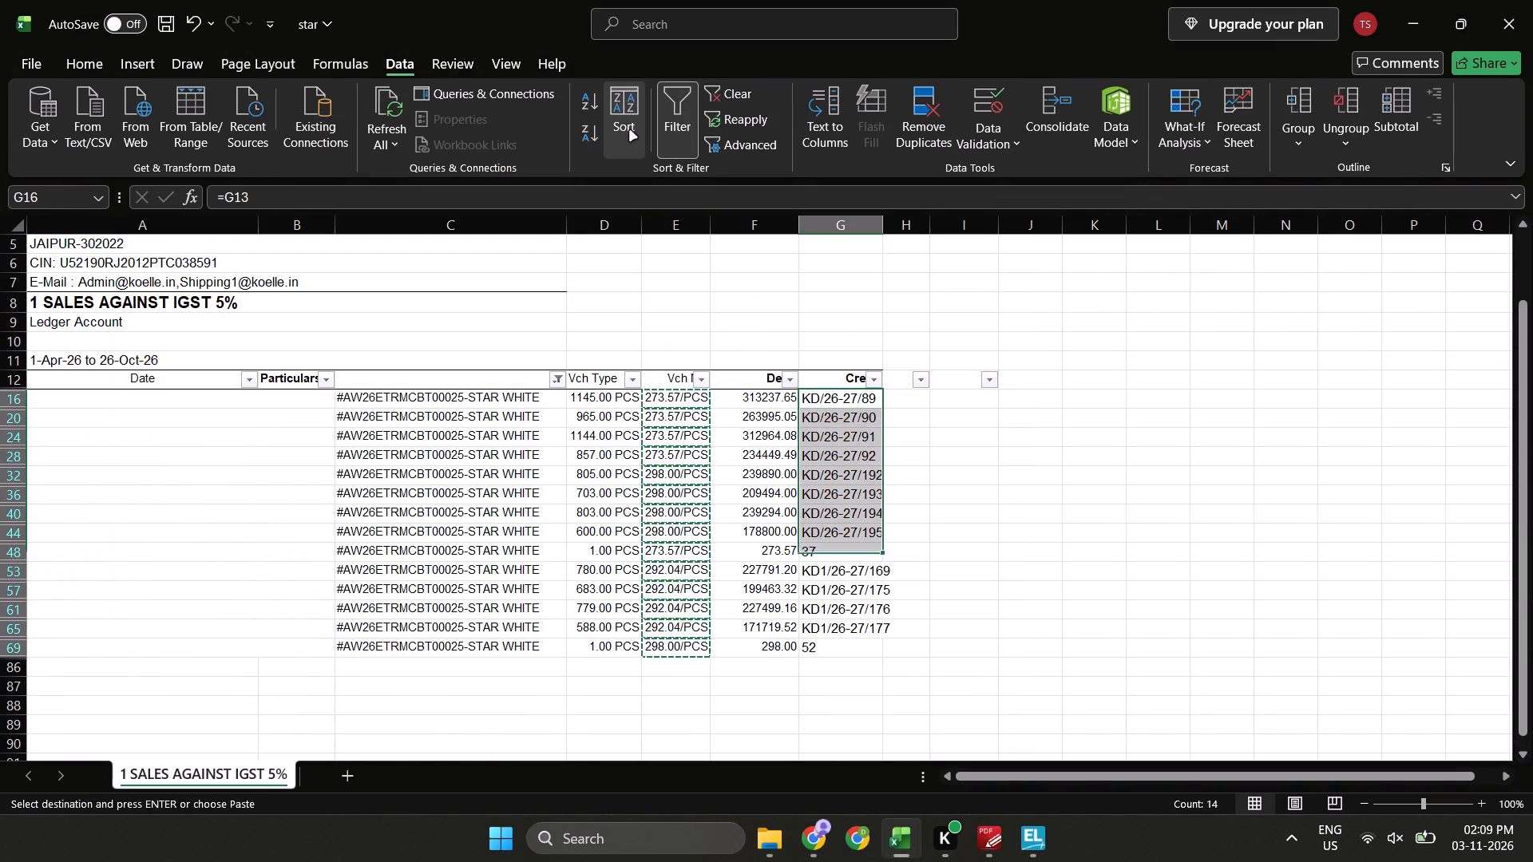
pyautogui.hotkey('ctrl', 'c')
pyautogui.hotkey('alt', 'Tab')
pyautogui.press('Left')
pyautogui.press('Left')
pyautogui.hotkey('ctrl', 'alt', 'v')
pyautogui.press('v')
pyautogui.press('Return')
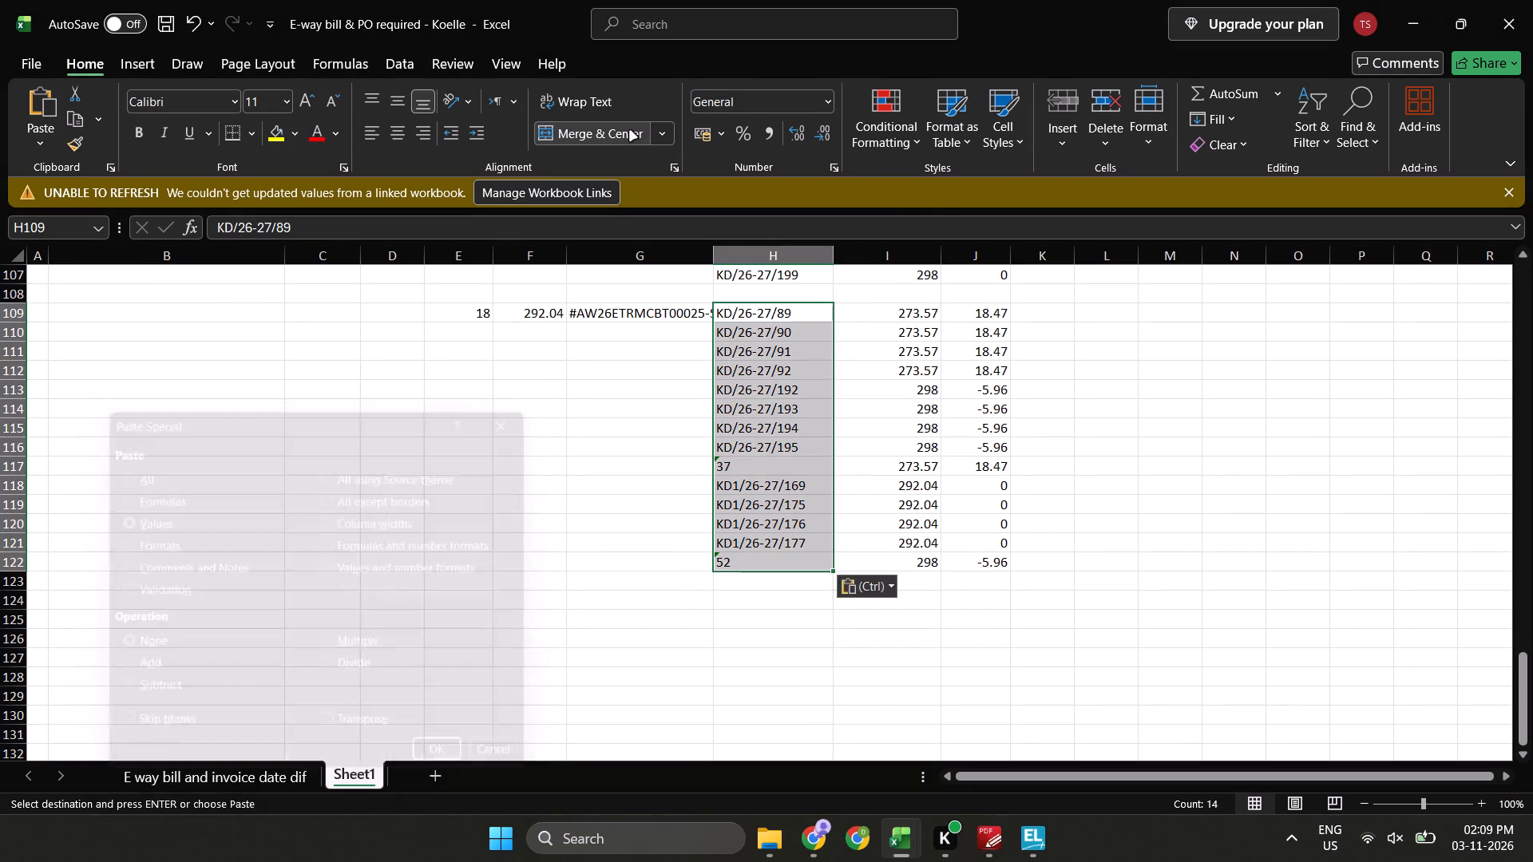
pyautogui.press('Escape')
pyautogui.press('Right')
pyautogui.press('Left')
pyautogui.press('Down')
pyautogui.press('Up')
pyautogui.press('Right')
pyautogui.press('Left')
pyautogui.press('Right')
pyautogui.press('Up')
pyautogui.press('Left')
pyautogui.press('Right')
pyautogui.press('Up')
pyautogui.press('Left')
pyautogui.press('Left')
# Clear the EXTRA PO heading in B24 and the serial number 21 in A25 below the Style No. list.
pyautogui.hotkey('ctrl', 'Left')
pyautogui.hotkey('ctrl', 'Up')
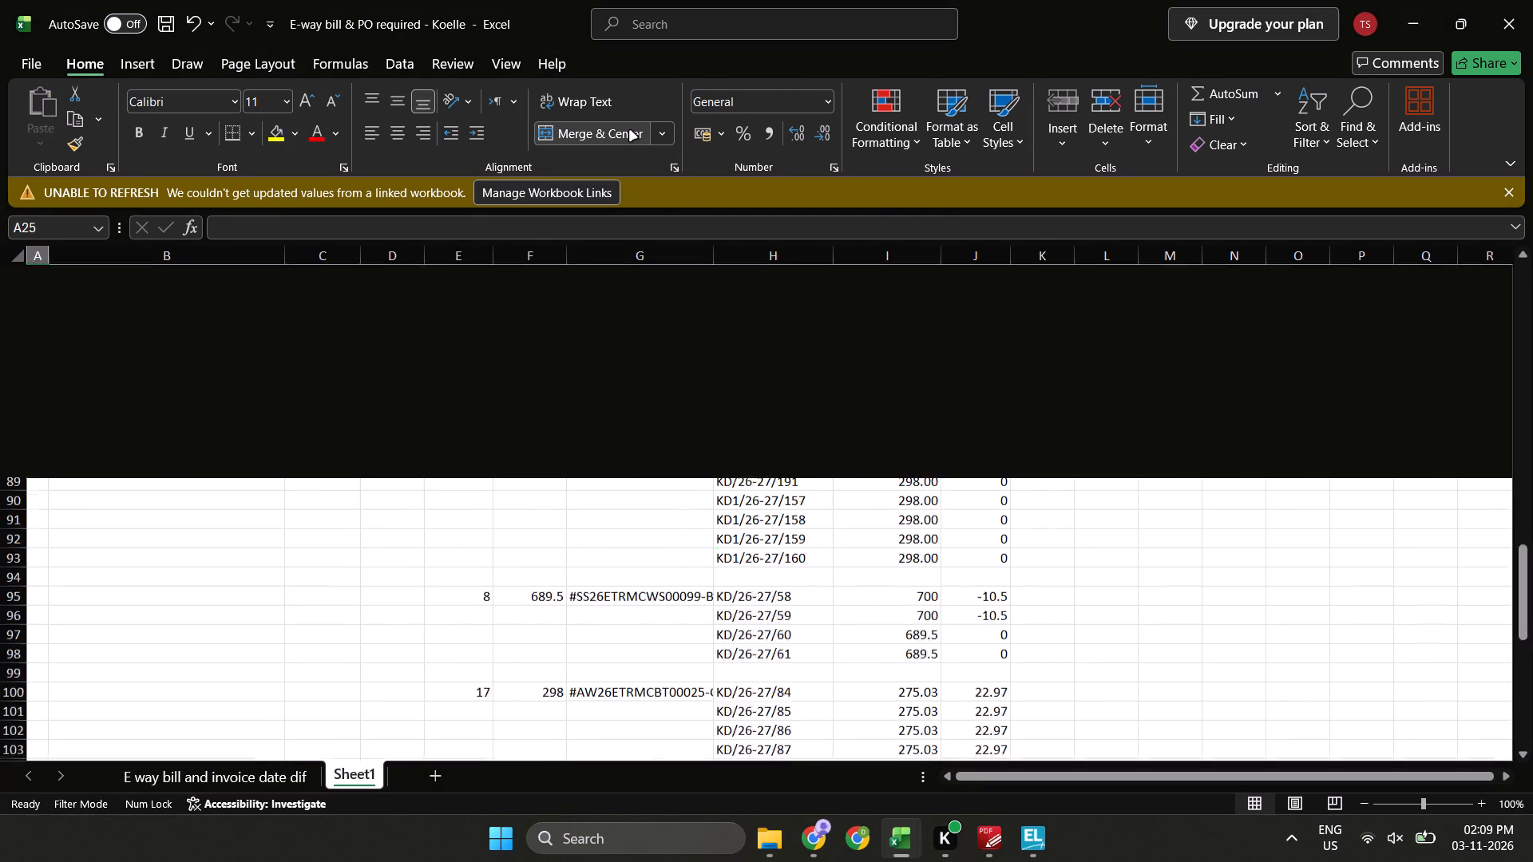
pyautogui.hotkey('ctrl', 'Left')
pyautogui.hotkey('ctrl', 'Up')
pyautogui.hotkey('ctrl', 'Up')
pyautogui.press('Up')
pyautogui.press('Right')
pyautogui.press('Up')
pyautogui.press('Down')
pyautogui.press('Down')
pyautogui.press('Down')
pyautogui.press('Down')
pyautogui.press('Down')
pyautogui.press('Down')
pyautogui.press('Down')
pyautogui.press('Down')
pyautogui.press('Down')
pyautogui.press('Down')
pyautogui.press('Down')
pyautogui.press('Down')
pyautogui.press('Down')
pyautogui.press('Down')
pyautogui.press('Down')
pyautogui.press('Down')
pyautogui.press('Down')
pyautogui.press('Down')
pyautogui.press('Down')
pyautogui.press('Down')
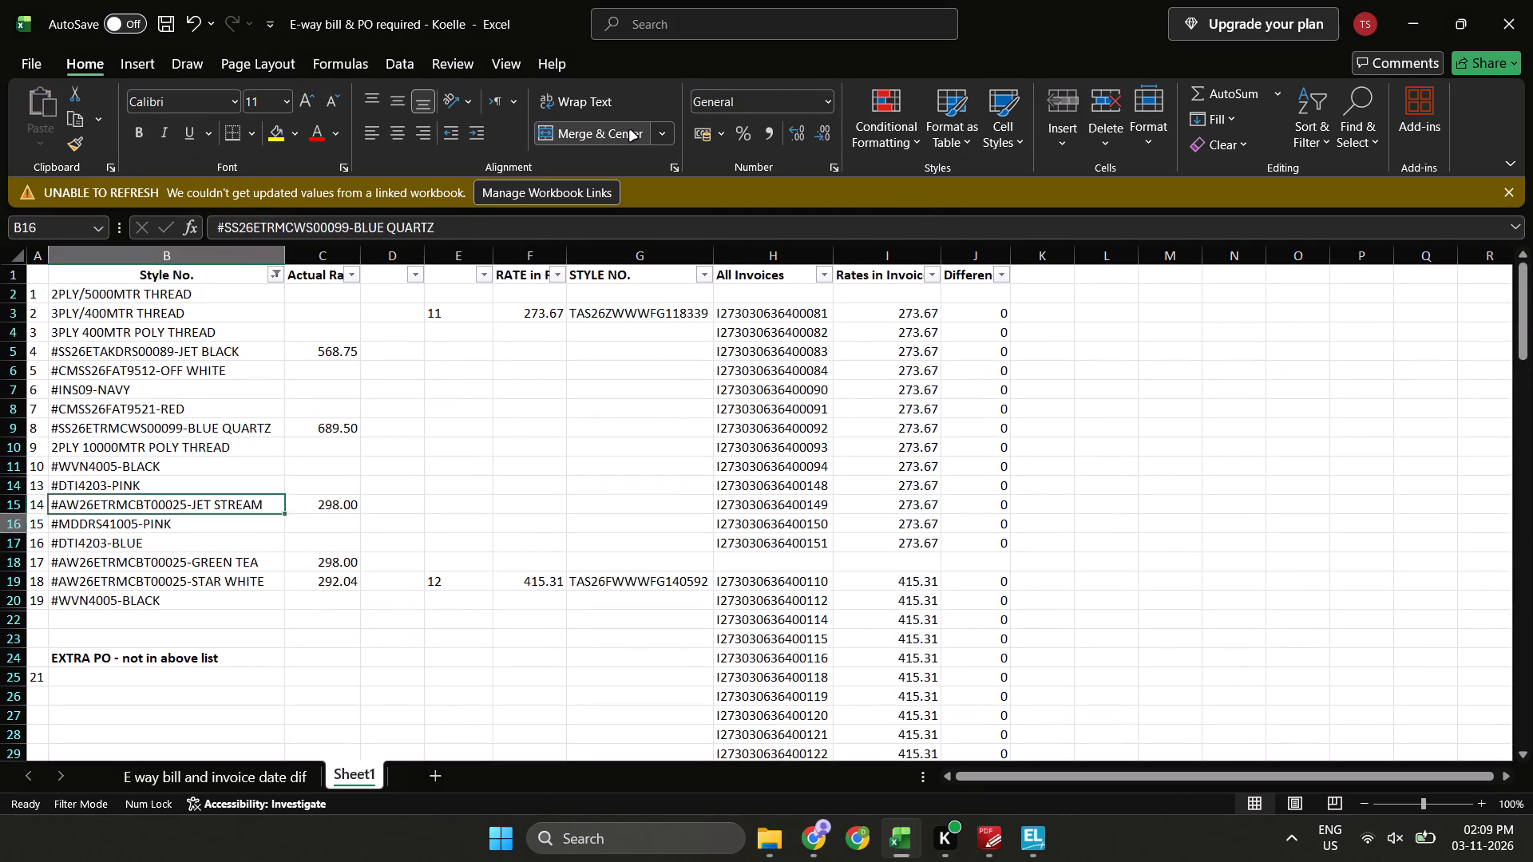
pyautogui.press('Down')
pyautogui.press('Down')
pyautogui.hotkey('shift', 'Left')
pyautogui.hotkey('shift', 'Up')
pyautogui.hotkey('shift', 'Up')
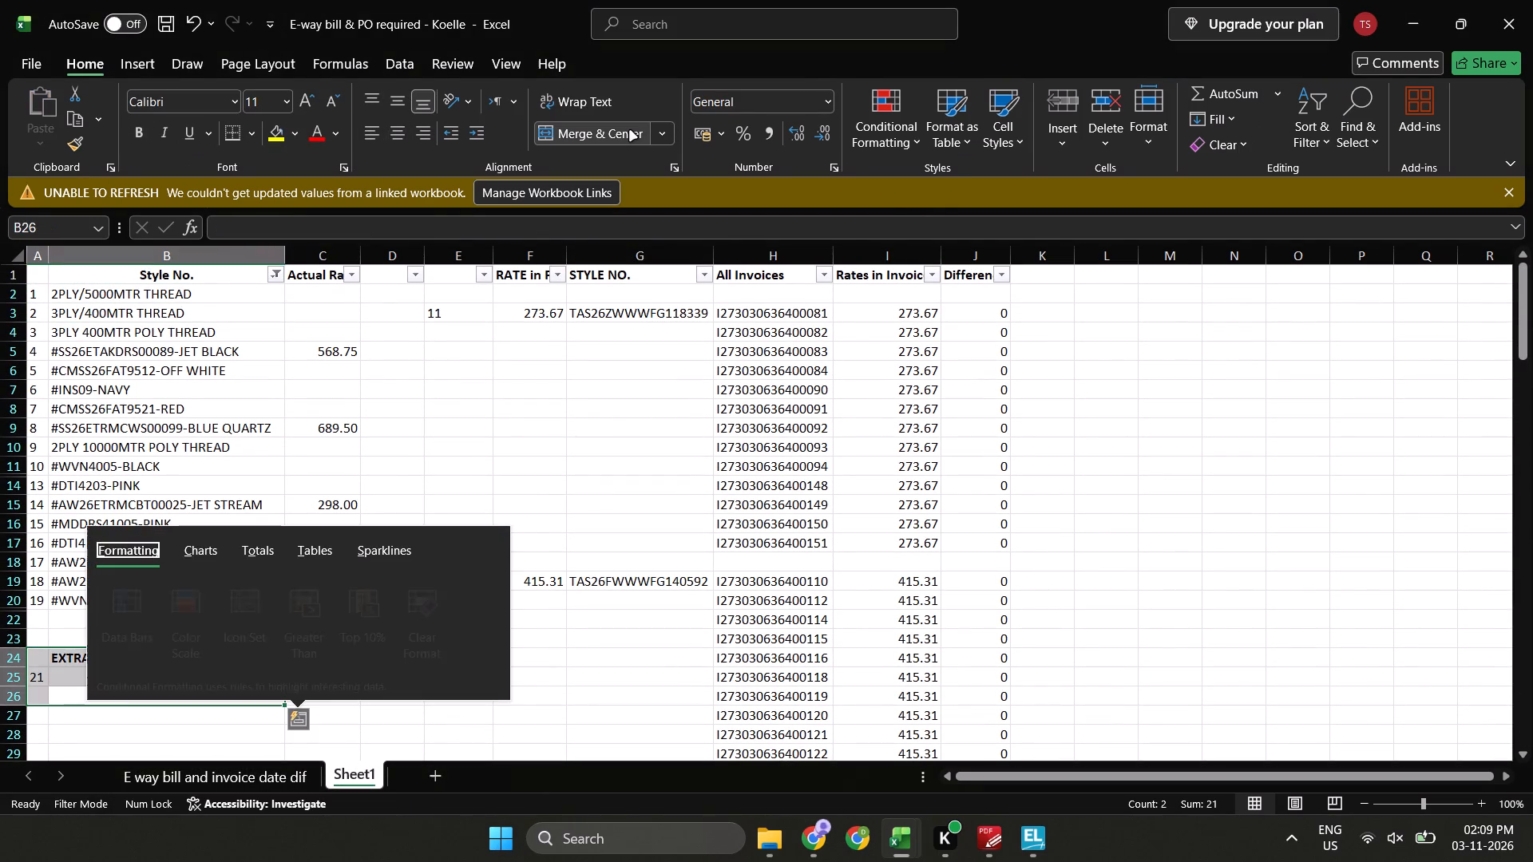
pyautogui.press('`')
pyautogui.press('Escape')
pyautogui.hotkey('shift', 'Up')
pyautogui.hotkey('ctrl', 'd')
pyautogui.press('Up')
pyautogui.press('Right')
pyautogui.press('Up')
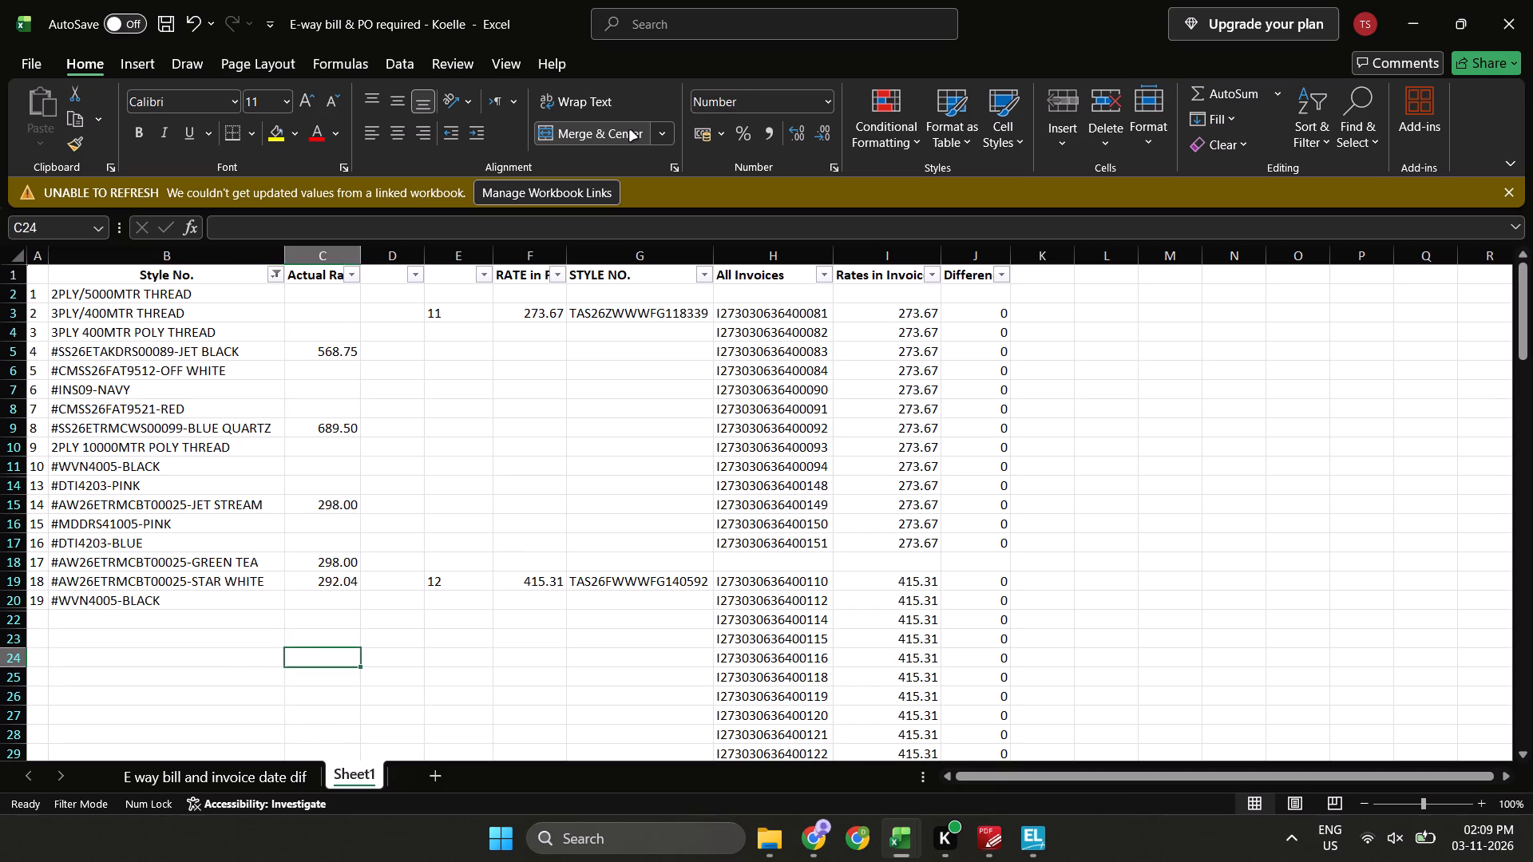
# Clear the filter on the Style No. column so all styles are listed.
pyautogui.press('Up')
pyautogui.press('Left')
pyautogui.press('Up')
pyautogui.hotkey('ctrl', 'Up')
pyautogui.hotkey('ctrl', 'Up')
pyautogui.hotkey('ctrl', 'Up')
pyautogui.hotkey('alt', 'Down')
pyautogui.press('c')
# Examine the rate comparison in Sheet1 from the first rows down to the STAR WHITE invoices, and glance at the other sheet.
pyautogui.press('Down')
pyautogui.press('Right')
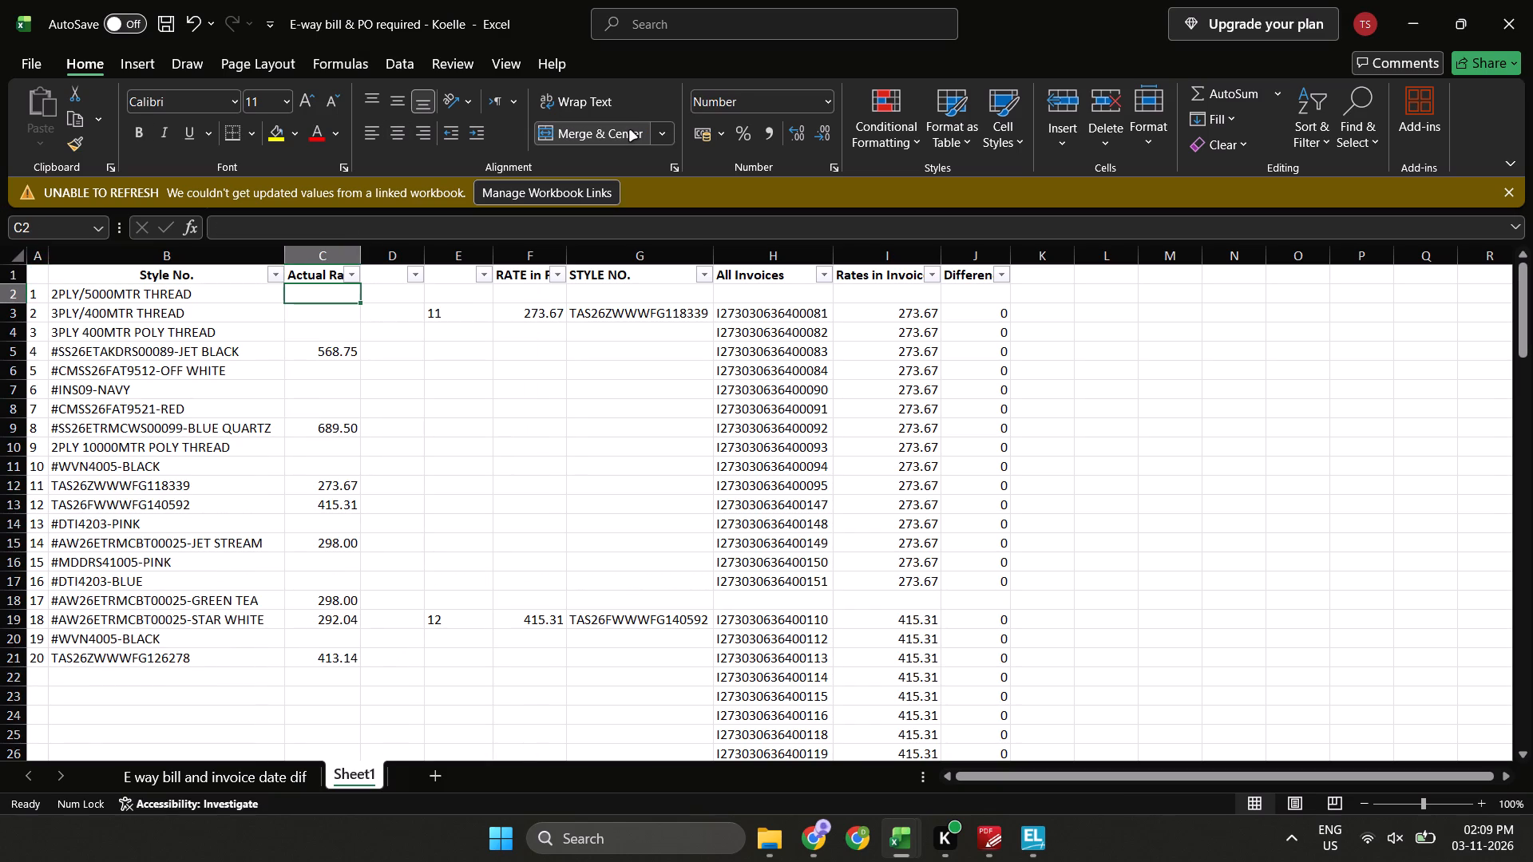
pyautogui.press('Down')
pyautogui.press('pagedown')
pyautogui.press('pagedown')
pyautogui.press('pagedown')
pyautogui.press('pagedown')
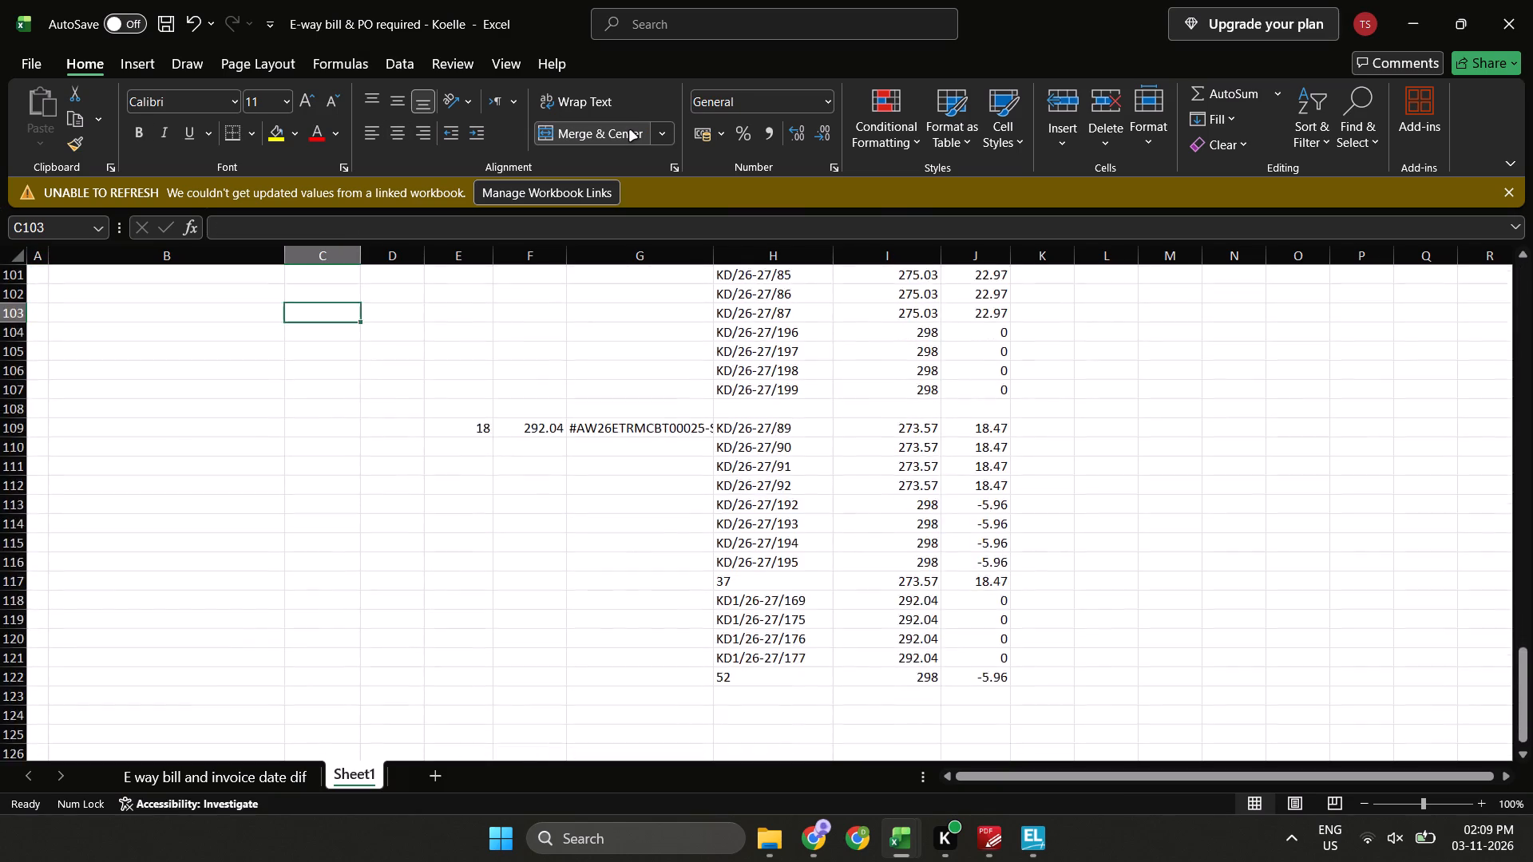
pyautogui.press('pagedown')
pyautogui.press('pagedown')
pyautogui.press('pageup')
pyautogui.press('pageup')
pyautogui.press('pageup')
pyautogui.press('pageup')
pyautogui.press('pageup')
pyautogui.press('pageup')
pyautogui.press('pageup')
pyautogui.press('pageup')
pyautogui.press('pageup')
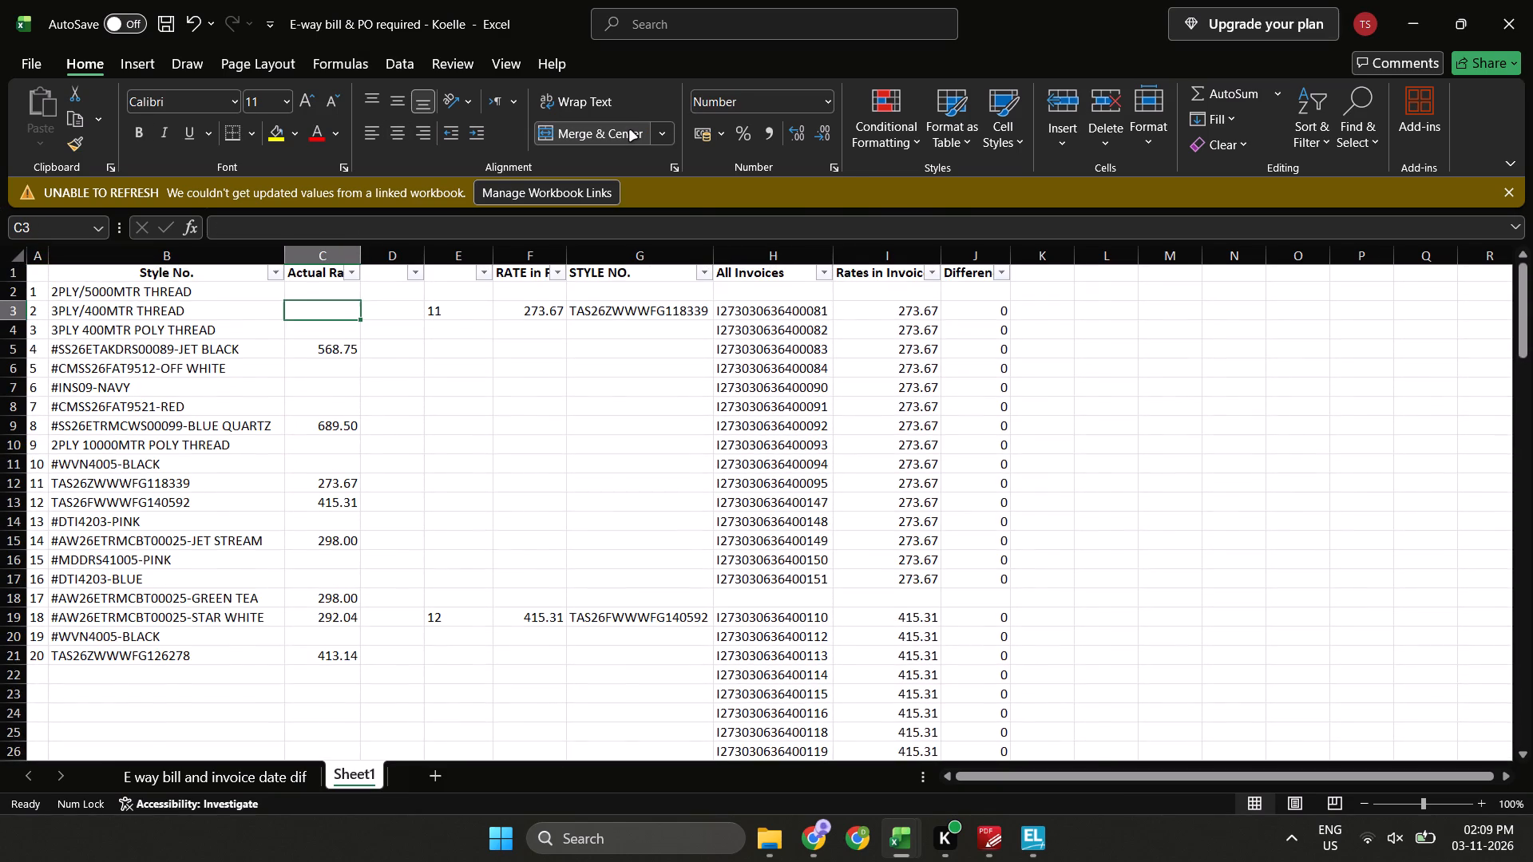
pyautogui.hotkey('ctrl', 'pageup')
pyautogui.hotkey('ctrl', 'pagedown')
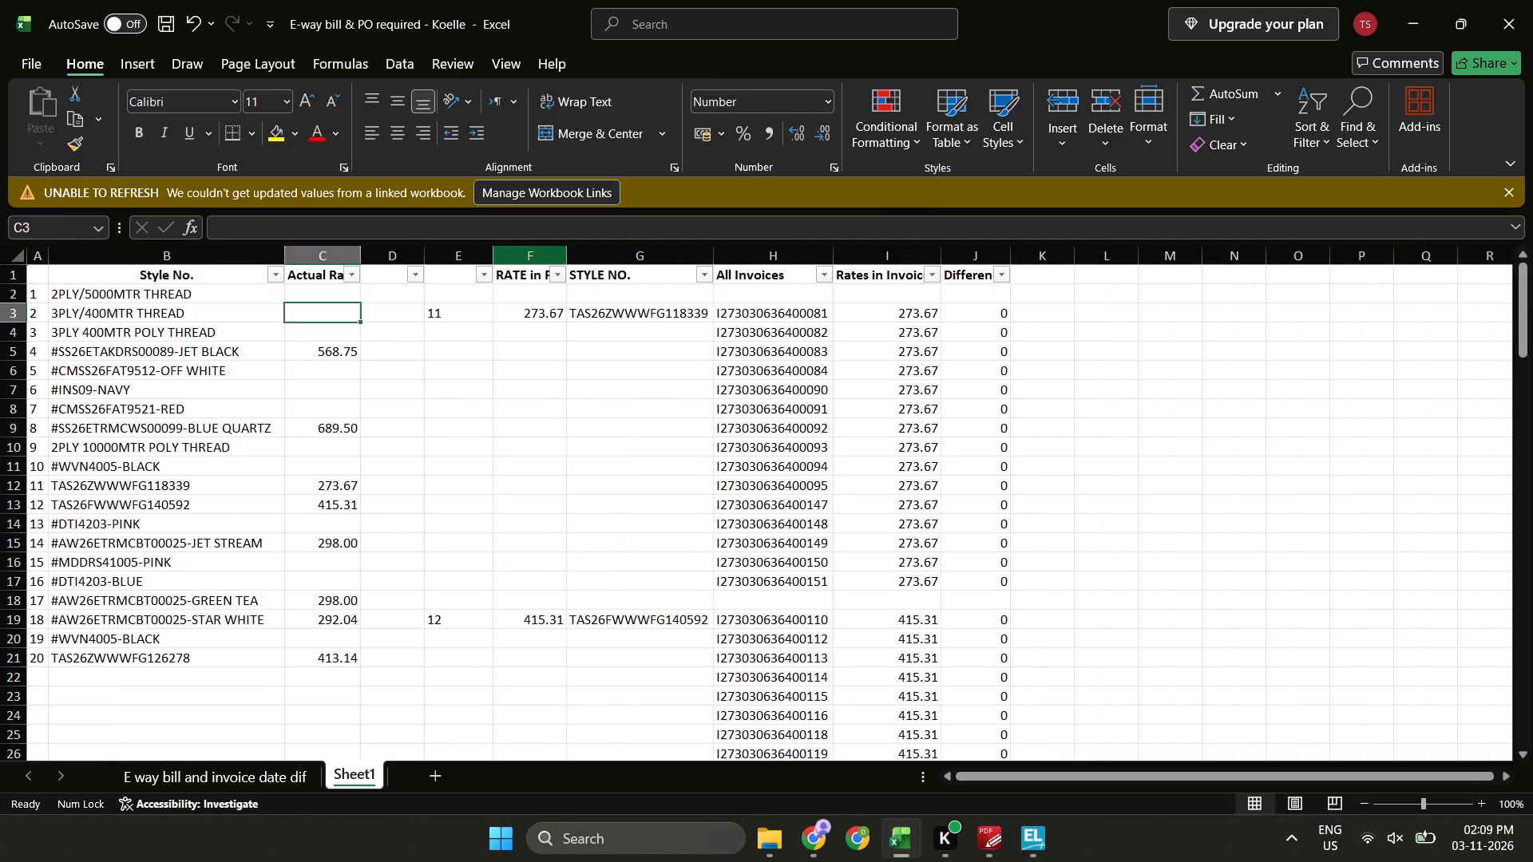
# Rename Sheet1 of the Koelle workbook as PO RATE DIFF.
pyautogui.doubleClick(356, 782)
pyautogui.write('PO RAT E')
pyautogui.hotkey('shift', 'BackSpace')
pyautogui.hotkey('shift', 'BackSpace')
pyautogui.write('E DIFF')
pyautogui.hotkey('shift', 'Return')
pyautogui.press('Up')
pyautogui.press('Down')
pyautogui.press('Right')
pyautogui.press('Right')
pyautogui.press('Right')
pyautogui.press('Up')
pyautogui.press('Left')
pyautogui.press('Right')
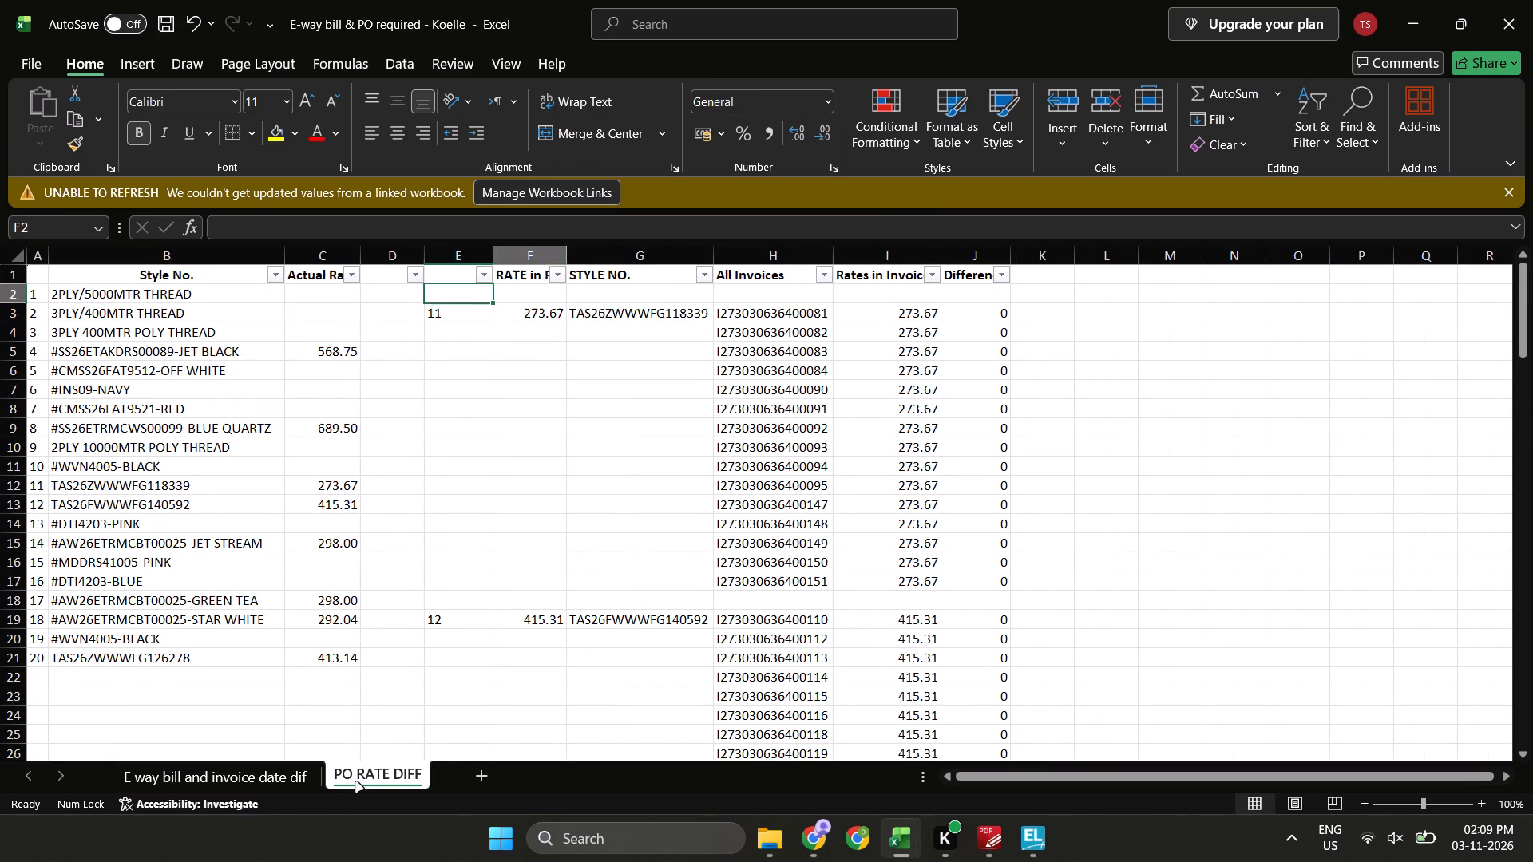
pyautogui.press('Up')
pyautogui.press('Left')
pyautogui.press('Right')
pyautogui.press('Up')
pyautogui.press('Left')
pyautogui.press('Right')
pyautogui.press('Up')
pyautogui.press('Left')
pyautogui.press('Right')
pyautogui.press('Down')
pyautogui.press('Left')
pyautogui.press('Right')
# Enter the header S No. in cell E1 of the Koelle PO RATE DIFF sheet.
pyautogui.press('Left')
pyautogui.press('Down')
pyautogui.press('Up')
pyautogui.press('Up')
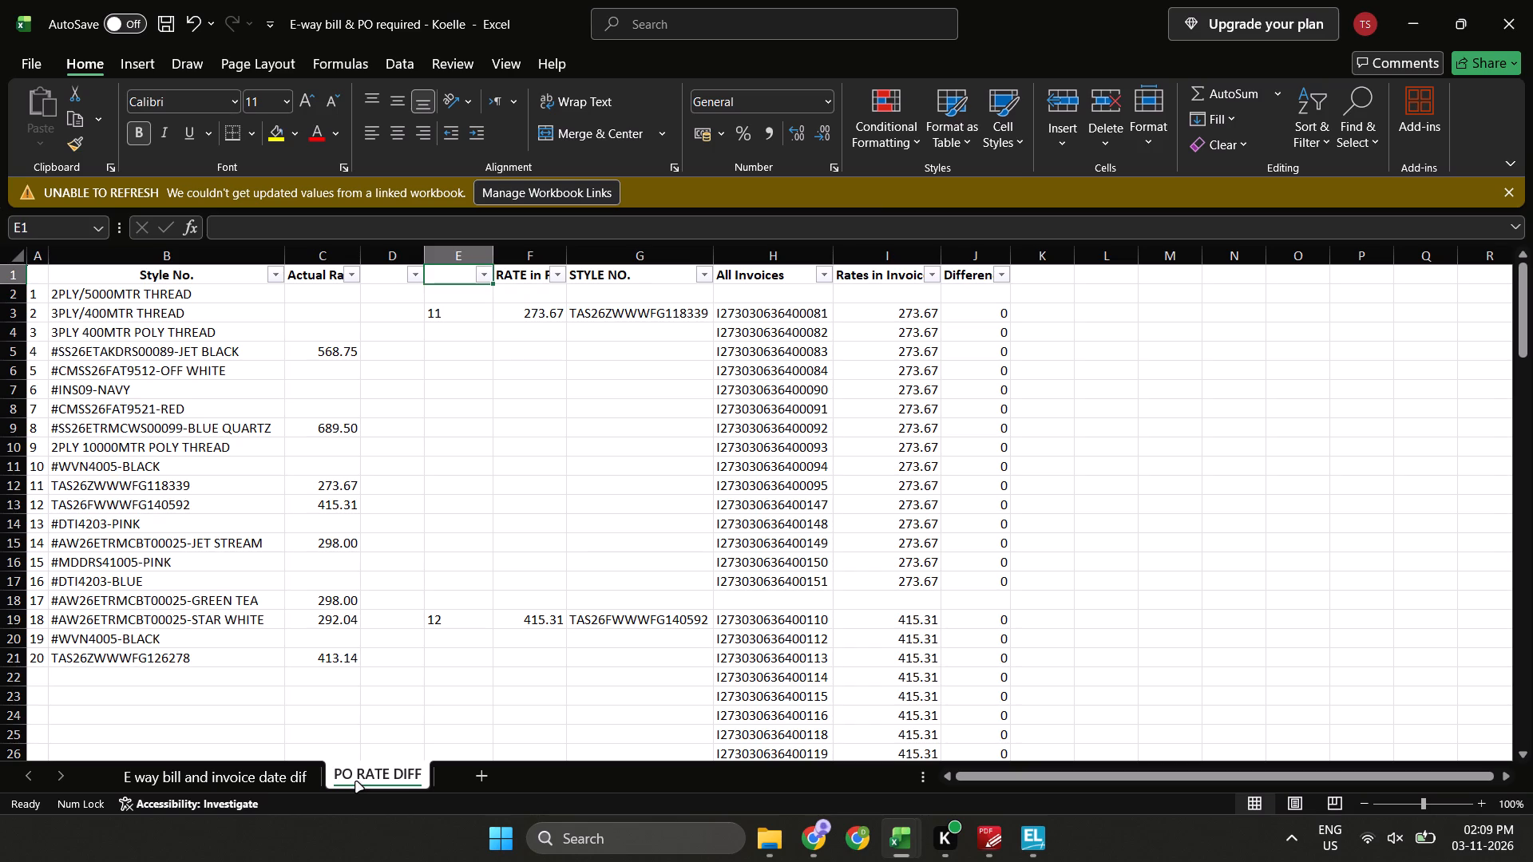
pyautogui.write('S No.')
pyautogui.press('Return')
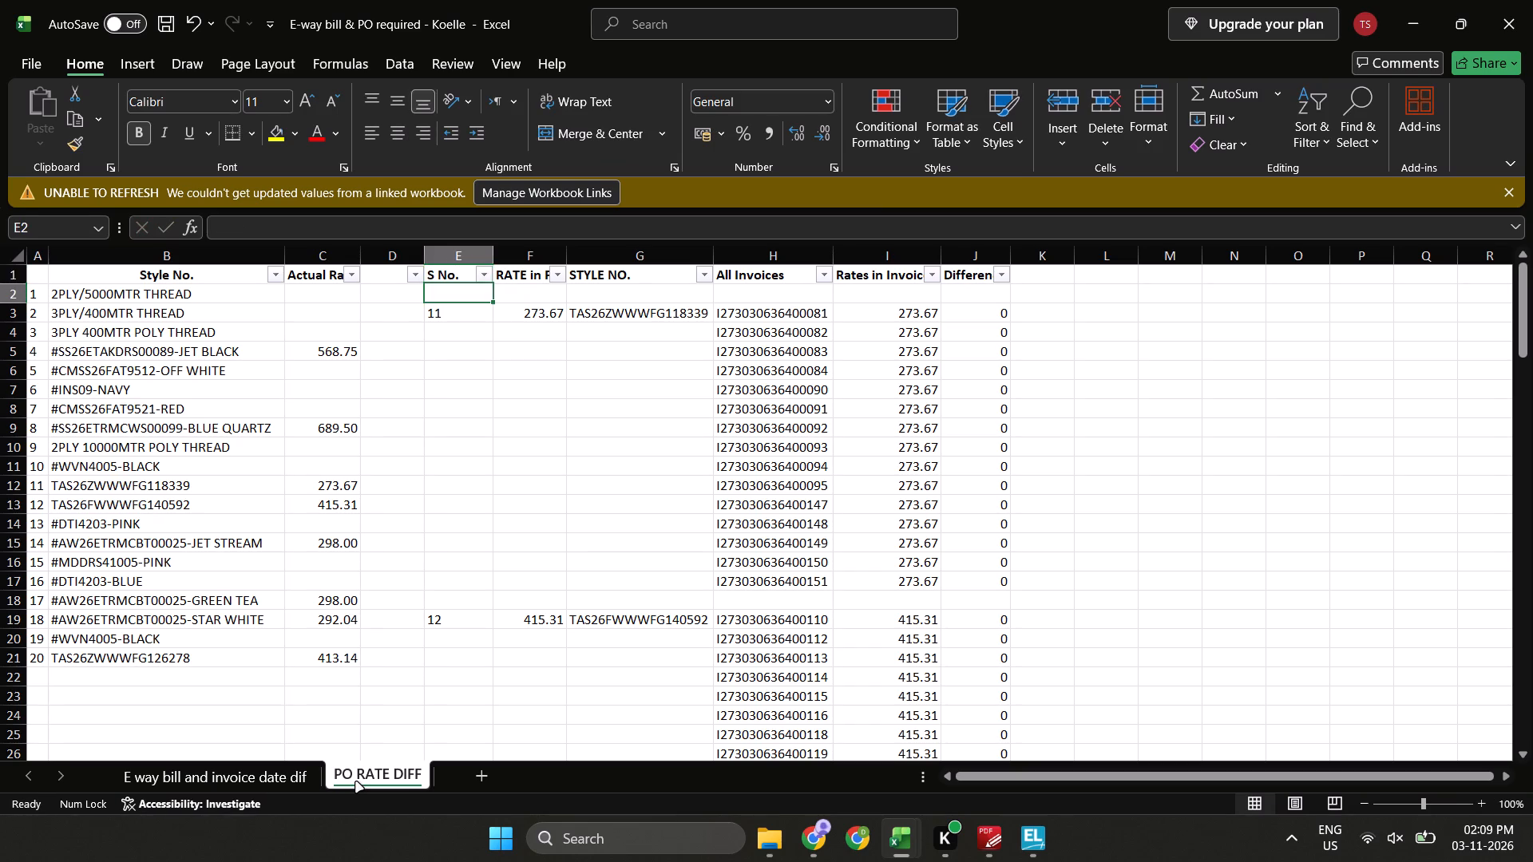
# Save the Koelle workbook.
pyautogui.press('Up')
pyautogui.hotkey('ctrl', 's')
pyautogui.click(1532, 0)
# Switch to the star ledger workbook and close it without saving changes.
pyautogui.hotkey('alt', 'Tab')
pyautogui.hotkey('alt', 'Tab')
pyautogui.hotkey('alt', 'Left')
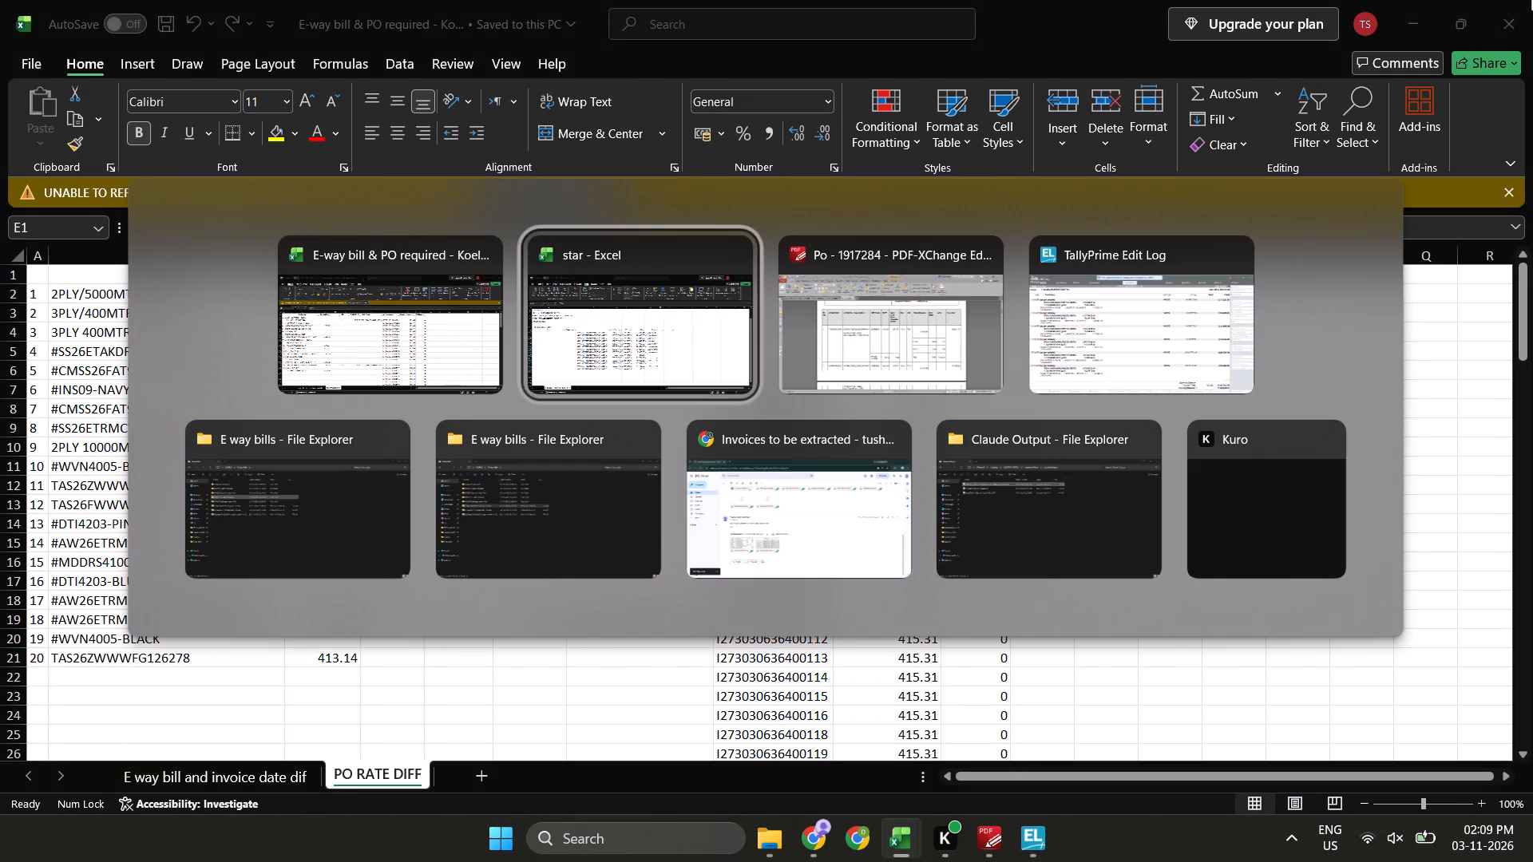
pyautogui.hotkey('ctrl', 'w')
pyautogui.hotkey('alt', 'n')
# Switch to the E way bills folder and open the workbook E-way bill & PO required - Mirelle.
pyautogui.hotkey('alt', 'Tab')
pyautogui.hotkey('alt', 'Tab')
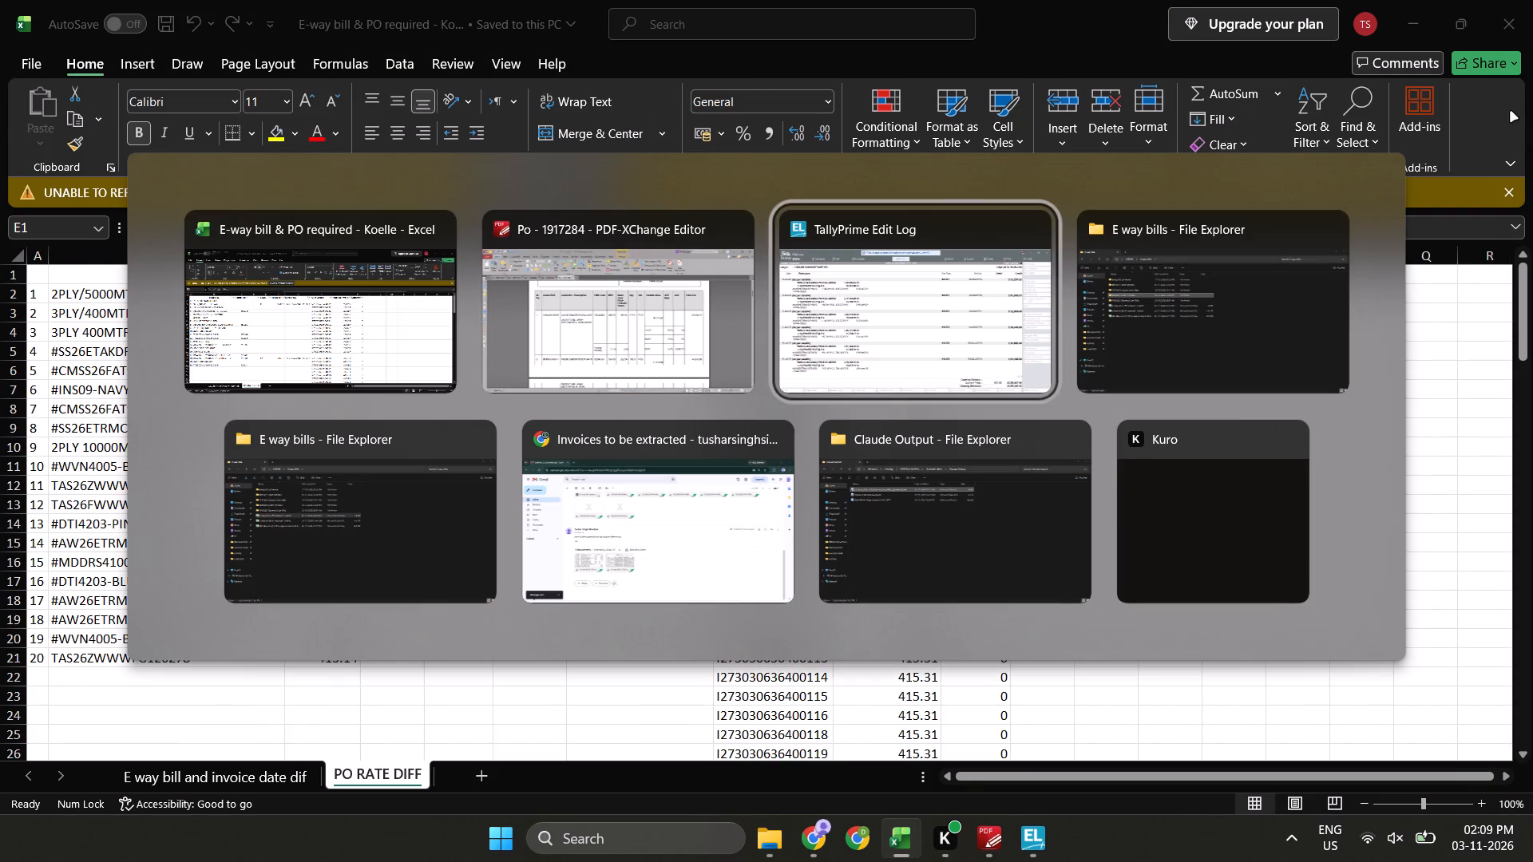
pyautogui.hotkey('alt', 'Right')
pyautogui.click(1303, 388)
pyautogui.press('Up')
pyautogui.press('Down')
pyautogui.press('Down')
pyautogui.press('Down')
pyautogui.press('Down')
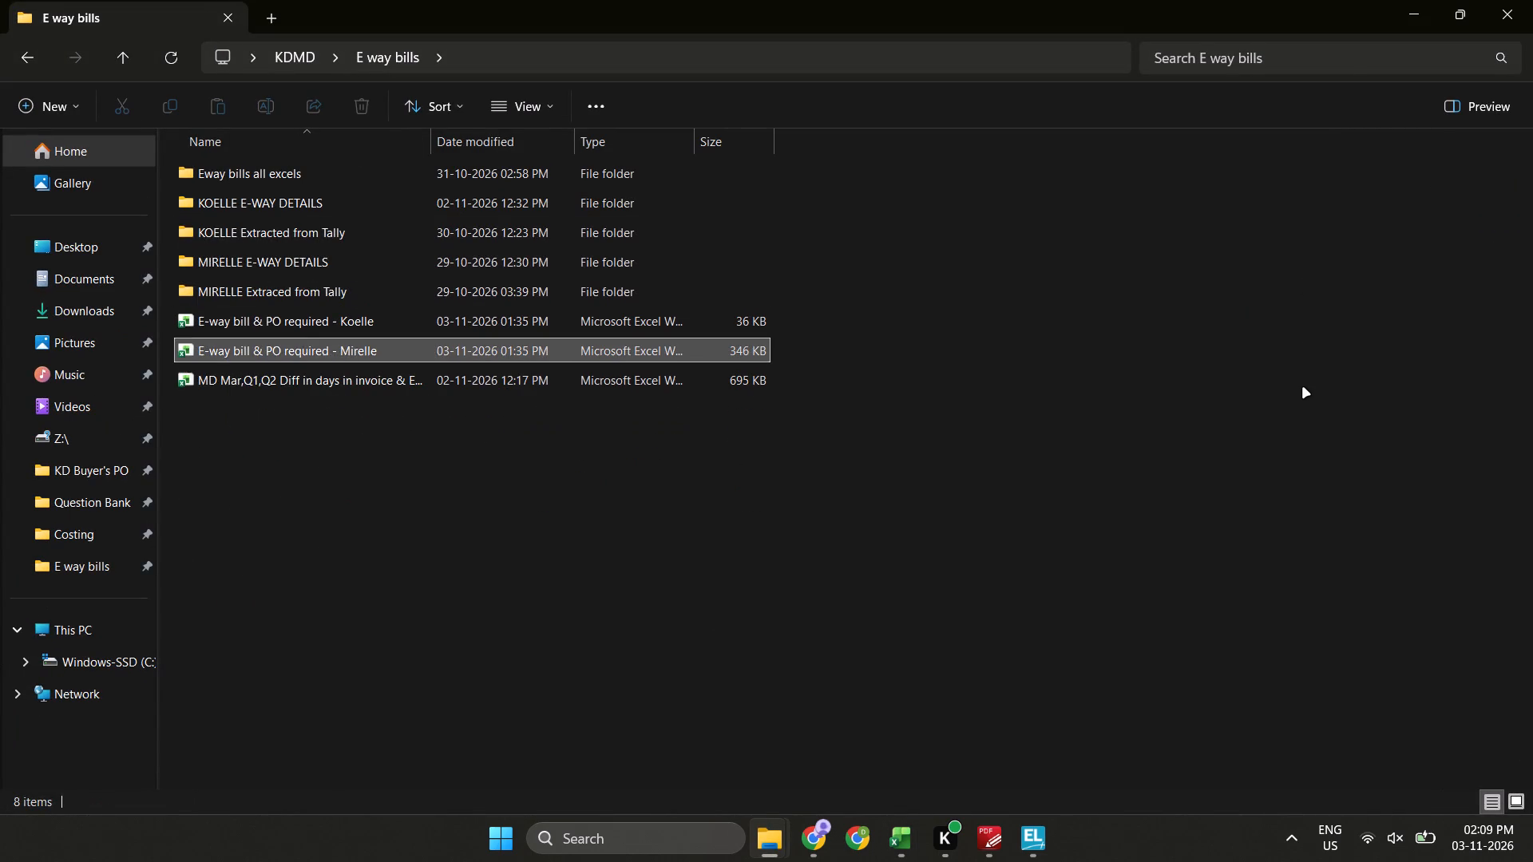
pyautogui.press('Return')
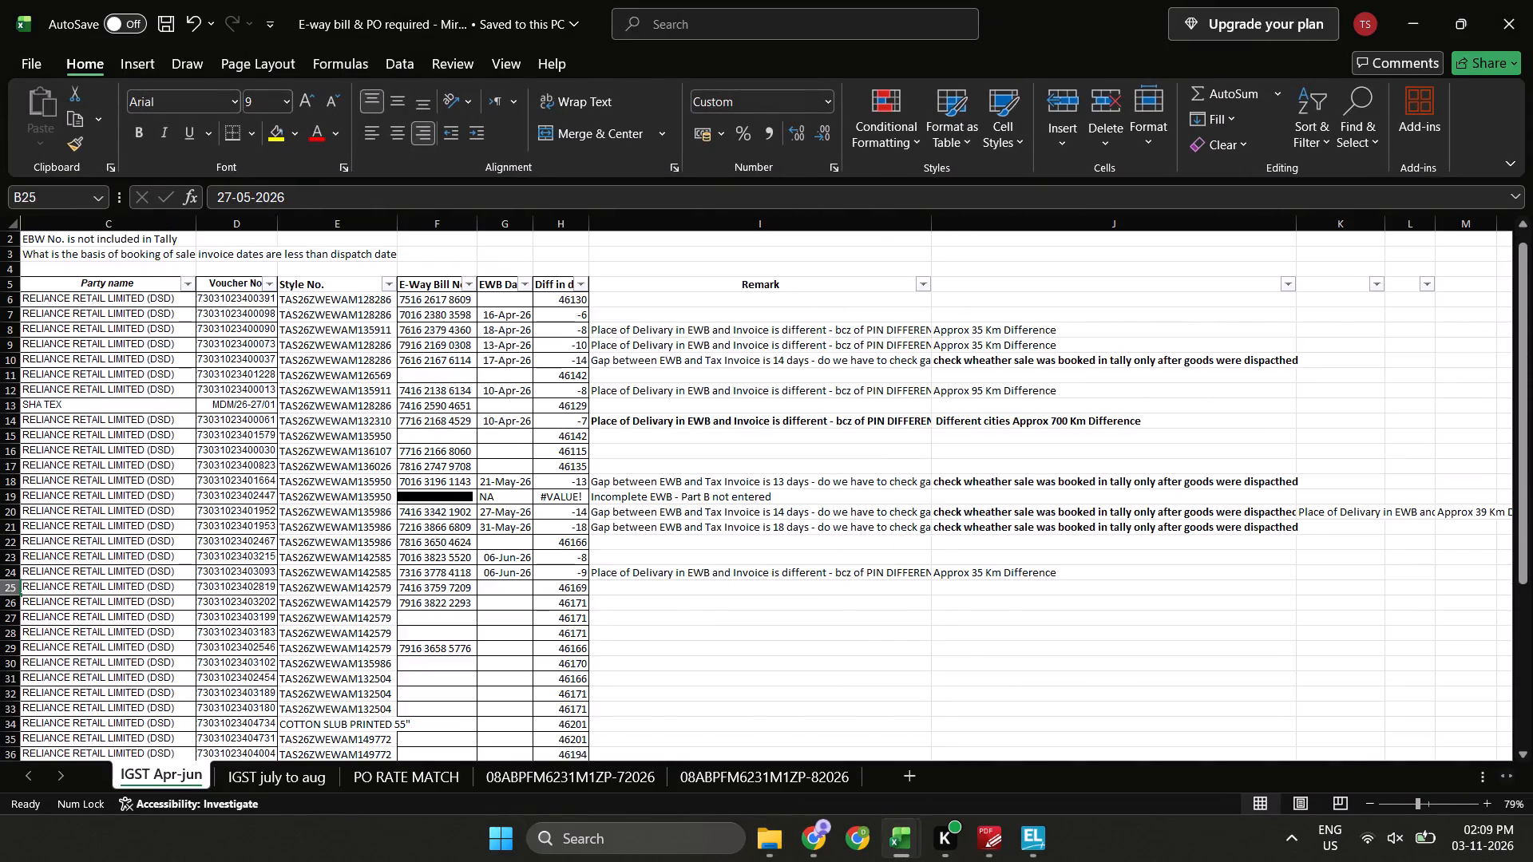
# Rename the PO RATE MATCH sheet of the Mirelle workbook as PO RATE DIFF.
pyautogui.doubleClick(441, 787)
pyautogui.press('Right')
pyautogui.hotkey('ctrl', 'shift', 'Left')
pyautogui.write('DIFF')
pyautogui.hotkey('shift', 'Return')
# Enter the header S No. in cell E1 of the Mirelle PO RATE DIFF sheet.
pyautogui.press('Up')
pyautogui.press('Left')
pyautogui.press('Right')
pyautogui.press('Right')
pyautogui.press('Right')
pyautogui.press('Right')
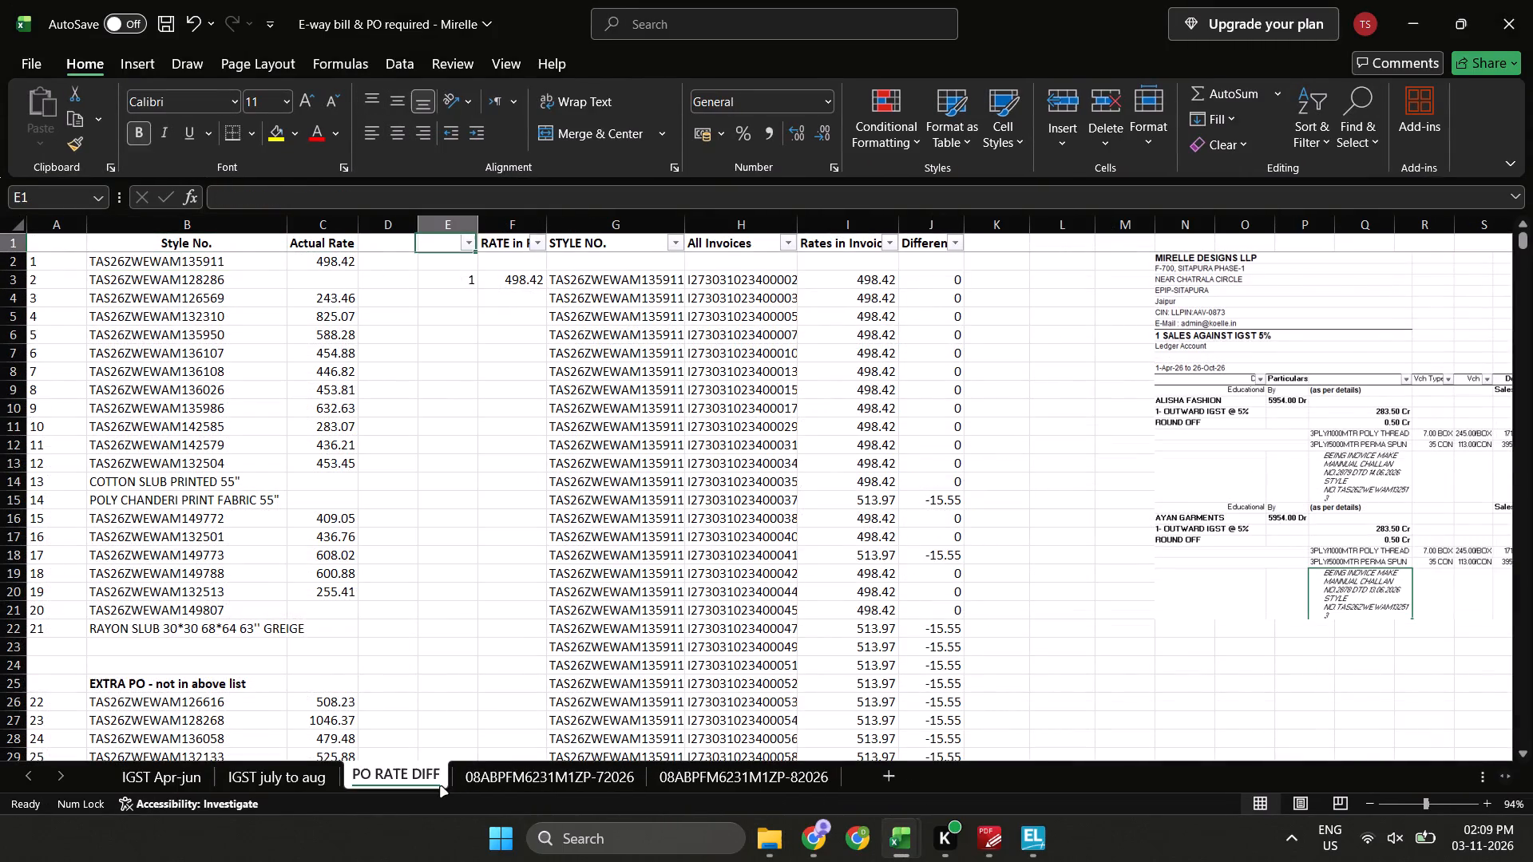
pyautogui.write('SNo.')
pyautogui.press('BackSpace')
pyautogui.press('BackSpace')
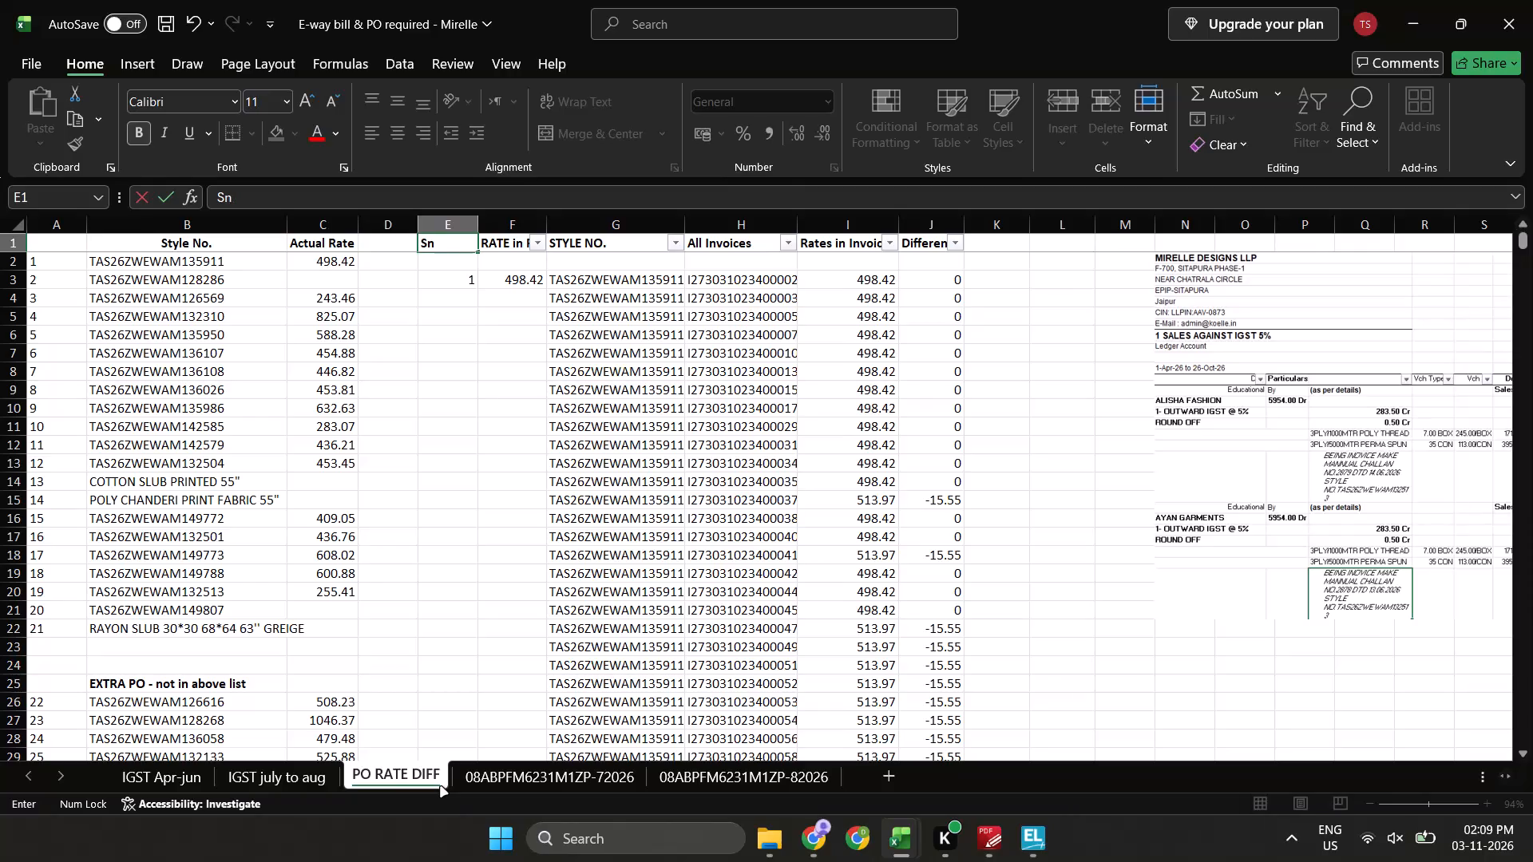
pyautogui.press('BackSpace')
pyautogui.press('space')
pyautogui.write('No.')
pyautogui.press('Return')
# Copy the S No. header from E1 into A1 above the serial numbers of the style list.
pyautogui.press('Left')
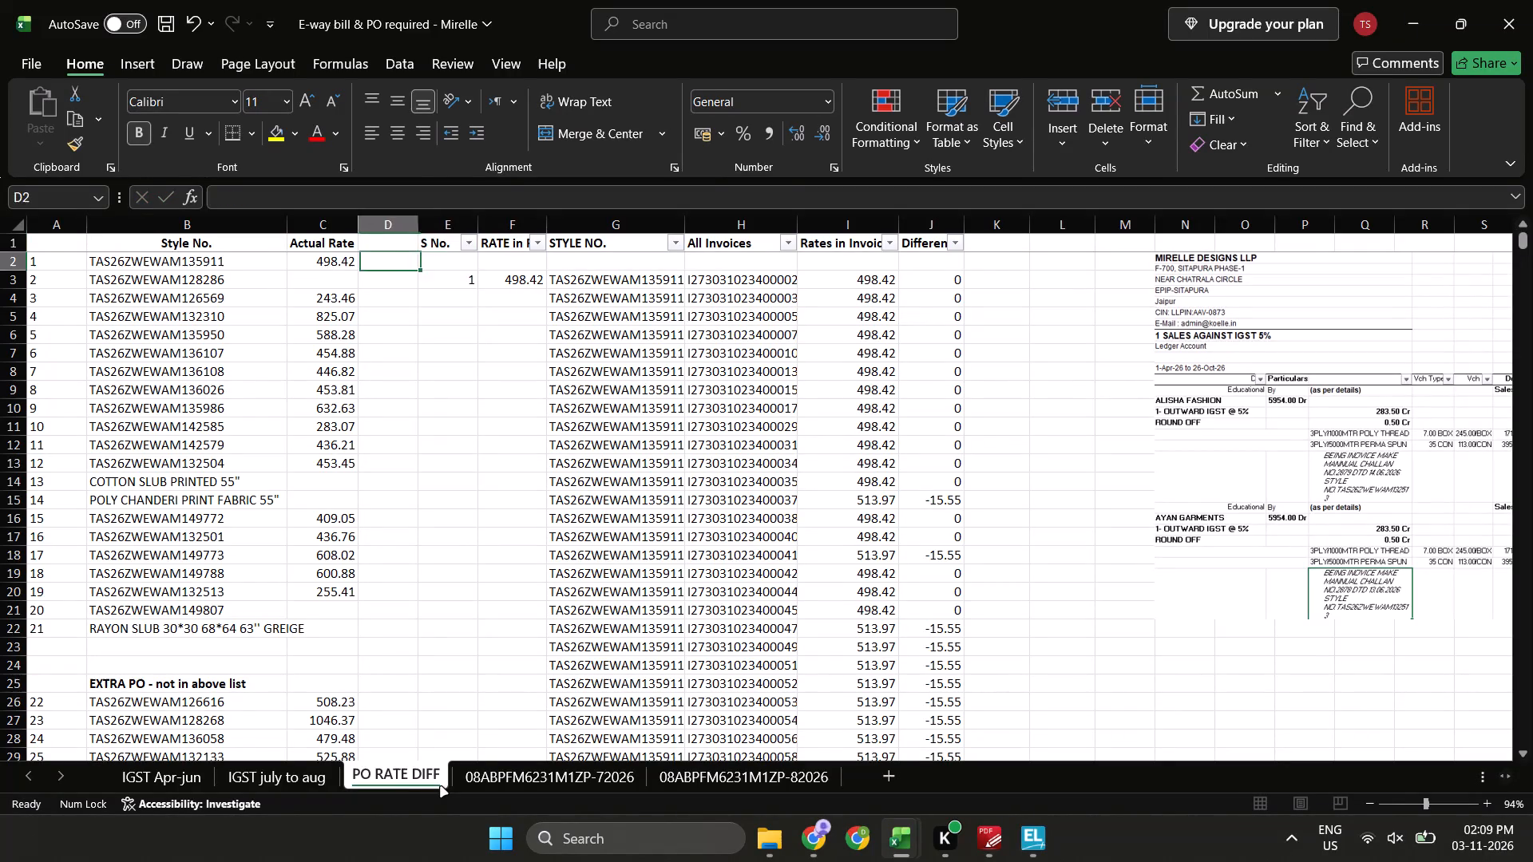
pyautogui.press('Right')
pyautogui.press('Up')
pyautogui.hotkey('ctrl', 'c')
pyautogui.hotkey('ctrl', 'Left')
pyautogui.hotkey('ctrl', 'Left')
pyautogui.press('Left')
pyautogui.press('Return')
pyautogui.press('Right')
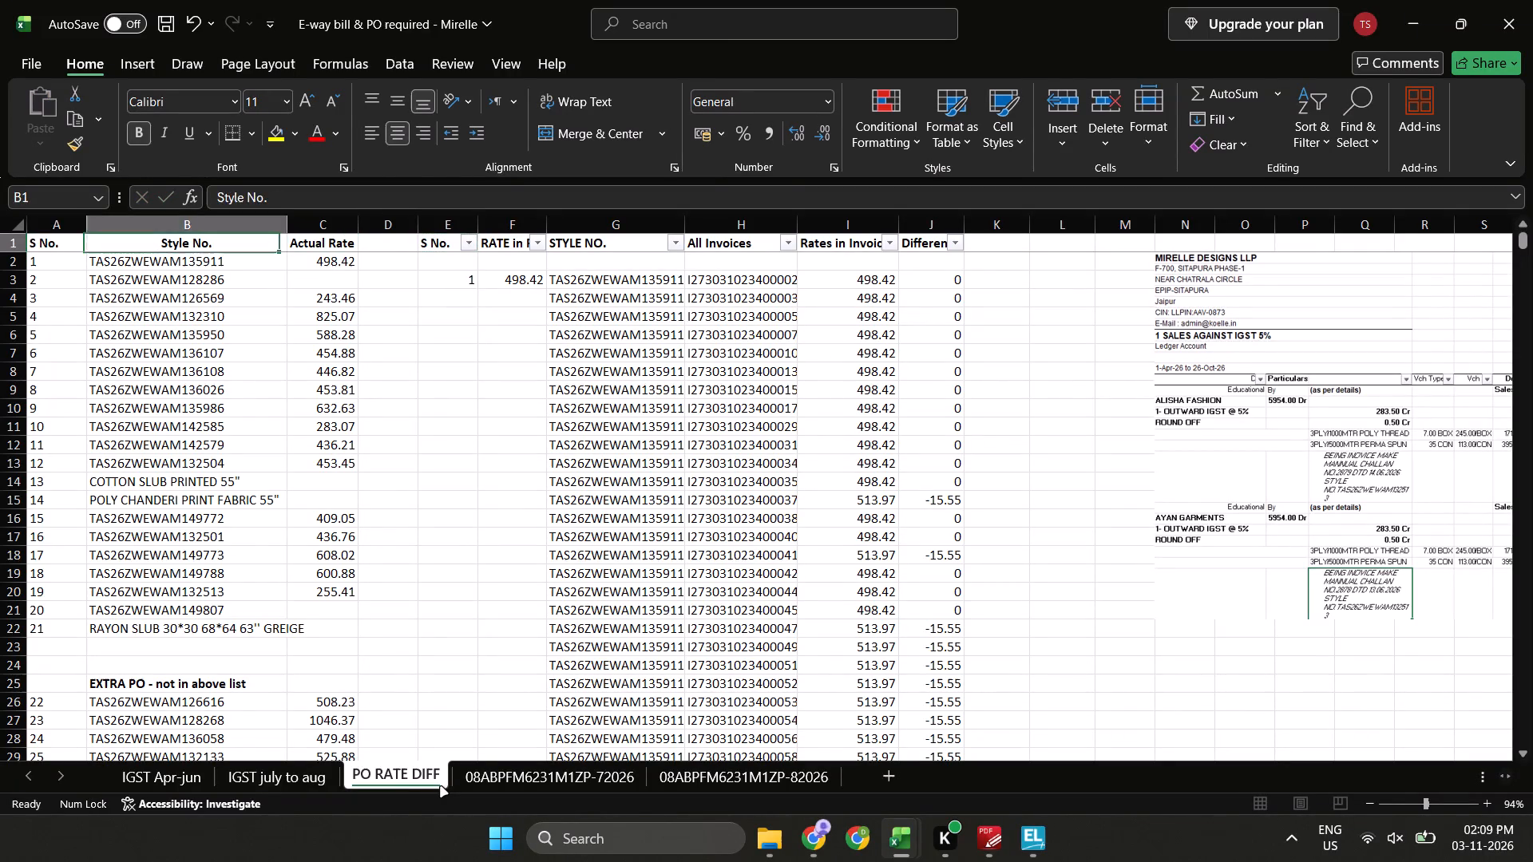
# Switch to the Koelle workbook and copy the S No. header from E1 into A1 of its PO RATE DIFF sheet.
pyautogui.press('Left')
pyautogui.hotkey('alt', 'Tab')
pyautogui.hotkey('alt', 'Tab')
pyautogui.hotkey('alt', 'Left')
pyautogui.press('Up')
pyautogui.press('Left')
pyautogui.press('Right')
pyautogui.hotkey('ctrl', 'c')
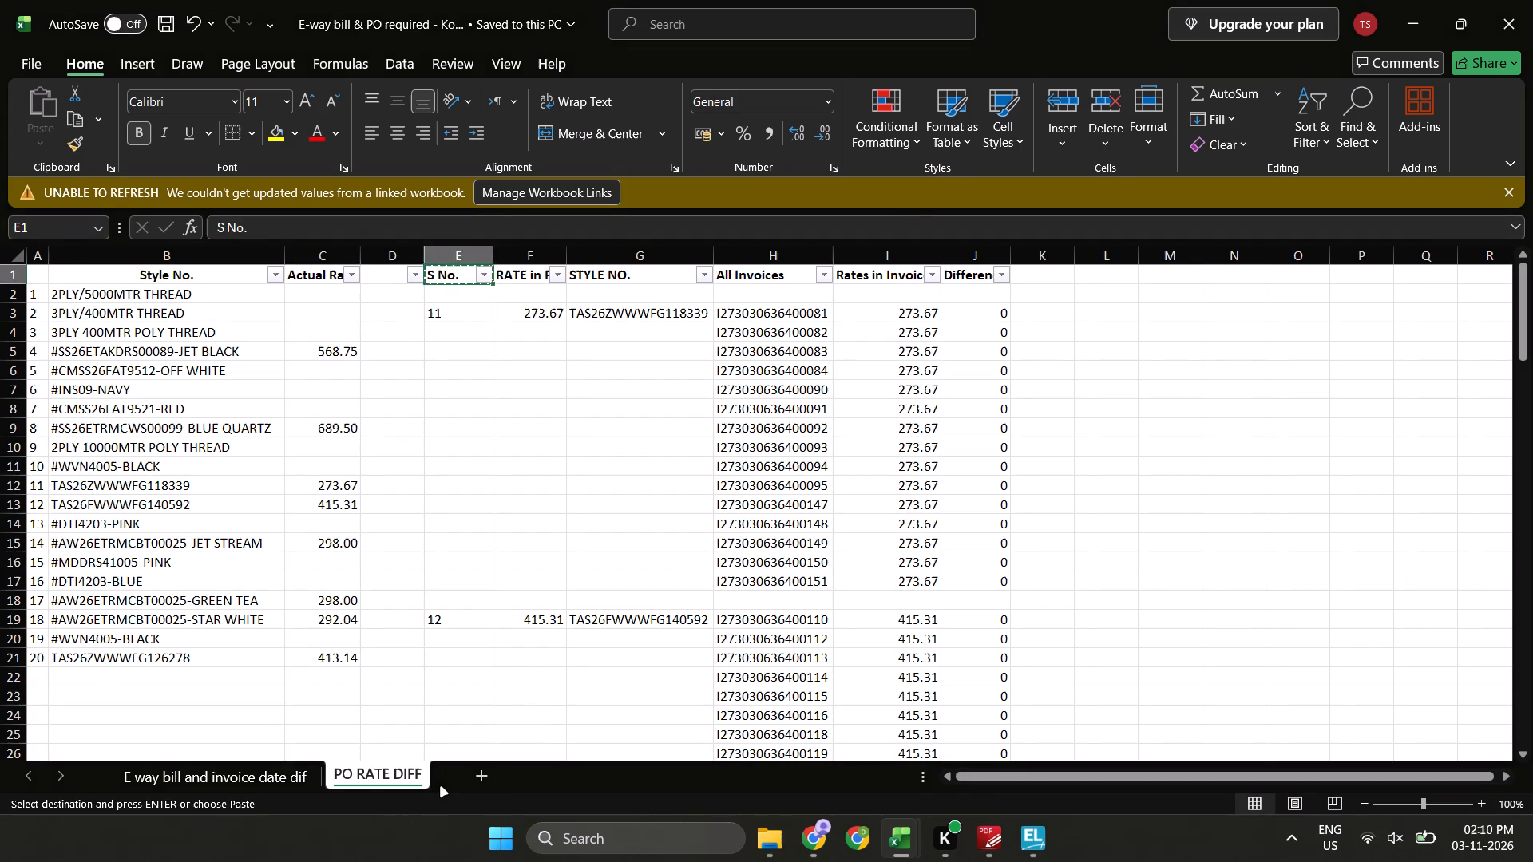
pyautogui.hotkey('ctrl', 'Left')
pyautogui.hotkey('ctrl', 'Left')
pyautogui.hotkey('ctrl', 'Left')
pyautogui.press('Return')
pyautogui.press('Right')
pyautogui.press('Left')
pyautogui.press('Right')
# Return to the Mirelle workbook and examine the style list and invoice rate rows of its PO RATE DIFF sheet.
pyautogui.hotkey('alt', 'Tab')
pyautogui.press('Right')
pyautogui.press('Down')
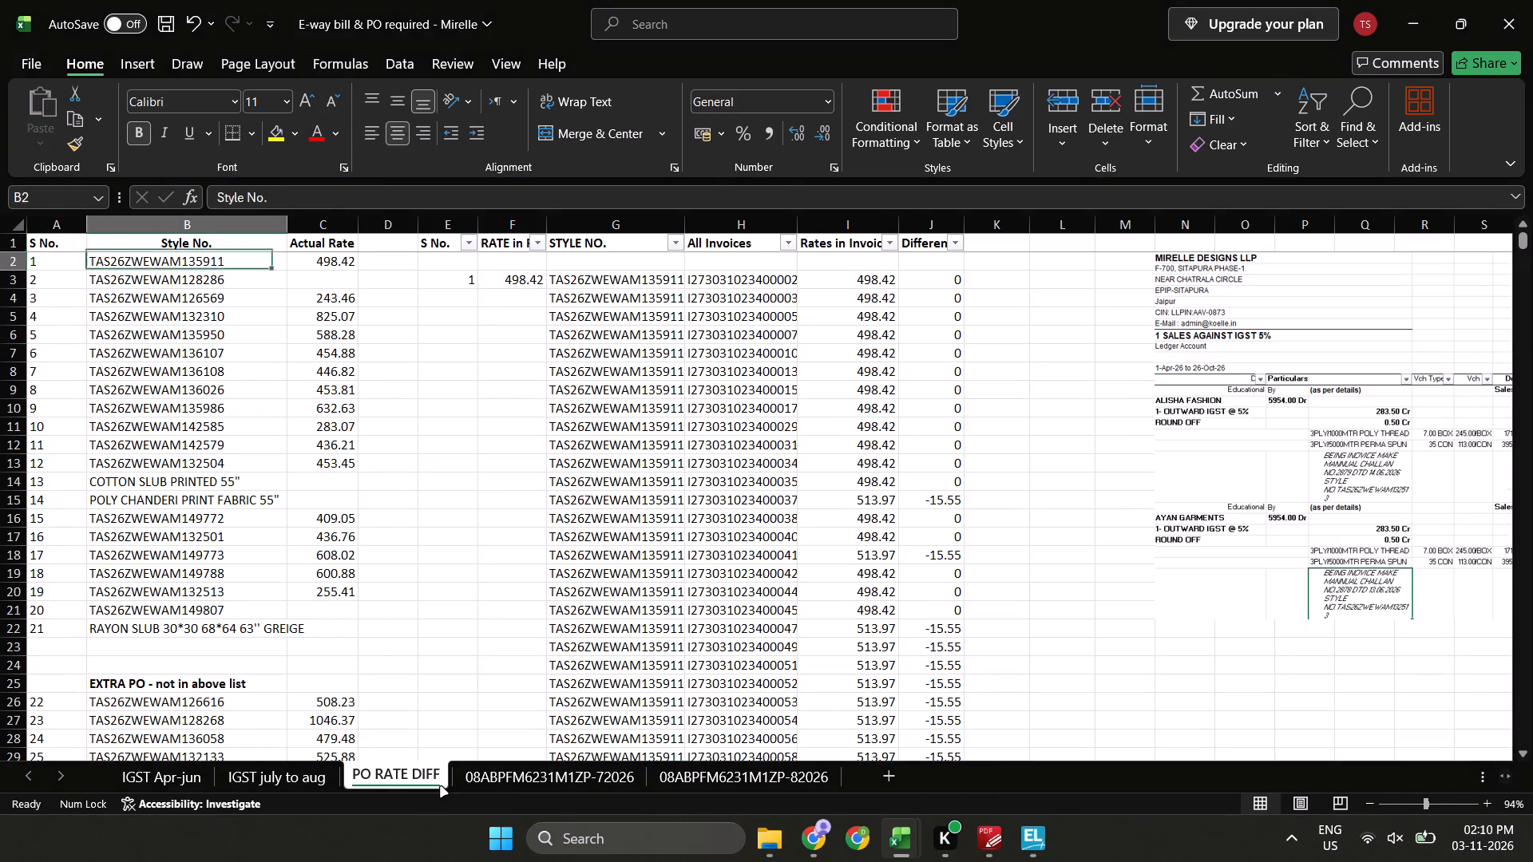
pyautogui.press('Down')
pyautogui.press('Right')
pyautogui.press('Down')
pyautogui.press('Right')
pyautogui.press('Down')
pyautogui.press('Right')
pyautogui.press('Right')
pyautogui.press('Down')
pyautogui.press('Down')
pyautogui.press('Right')
pyautogui.hotkey('ctrl', 'Down')
pyautogui.hotkey('ctrl', 'Down')
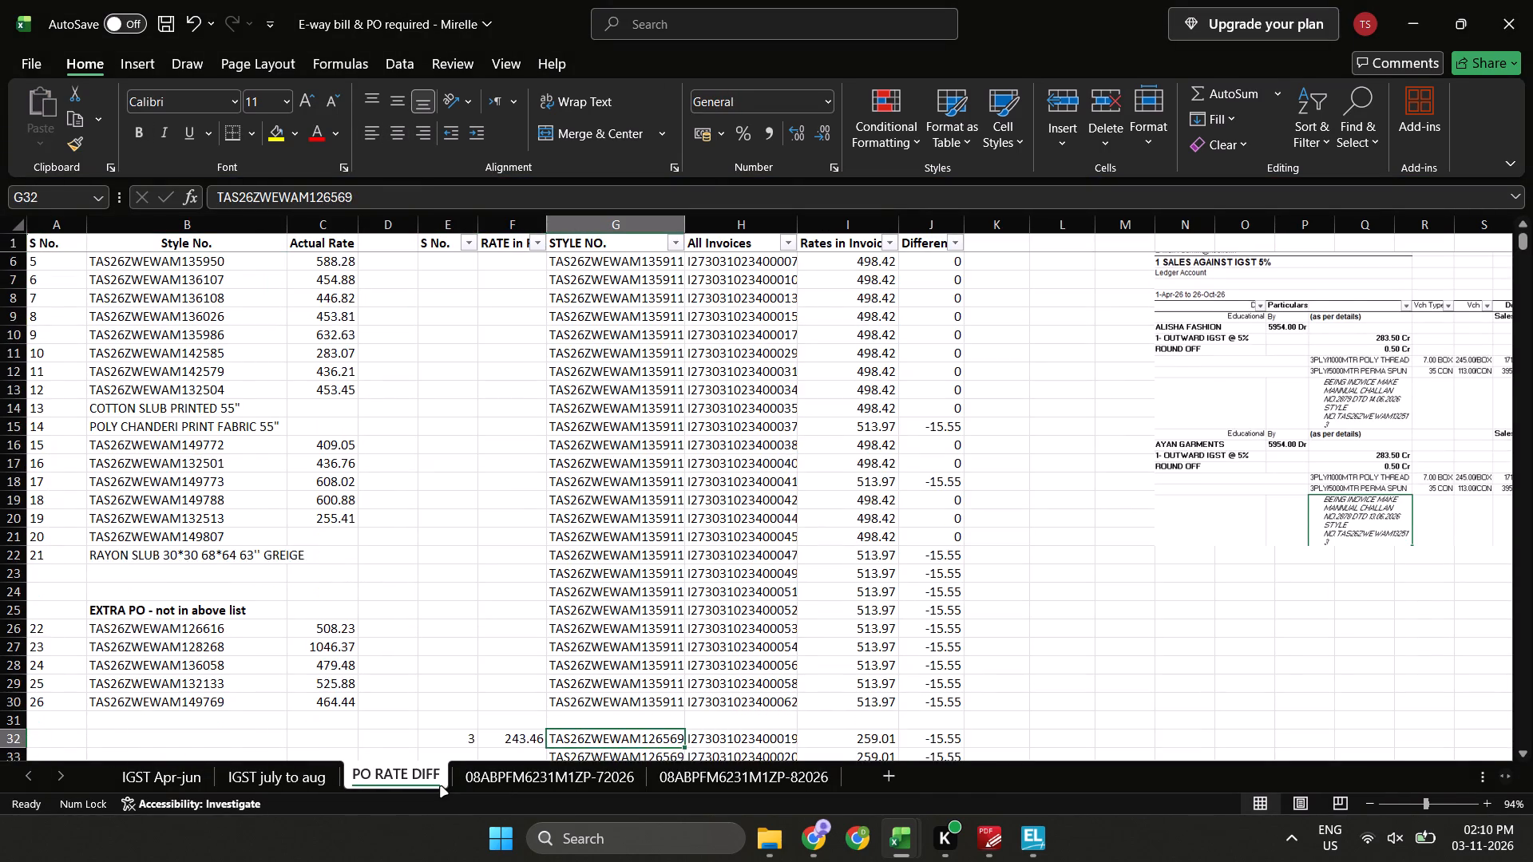
pyautogui.hotkey('ctrl', 'Up')
pyautogui.hotkey('ctrl', 'Up')
pyautogui.hotkey('ctrl', 'Up')
# Delete both pasted Mirelle Designs LLP ledger pictures located beside the rate difference table on the PO RATE DIFF sheet.
pyautogui.hscroll(-3, 1053, 846)
pyautogui.hscroll(-2, 1180, 696)
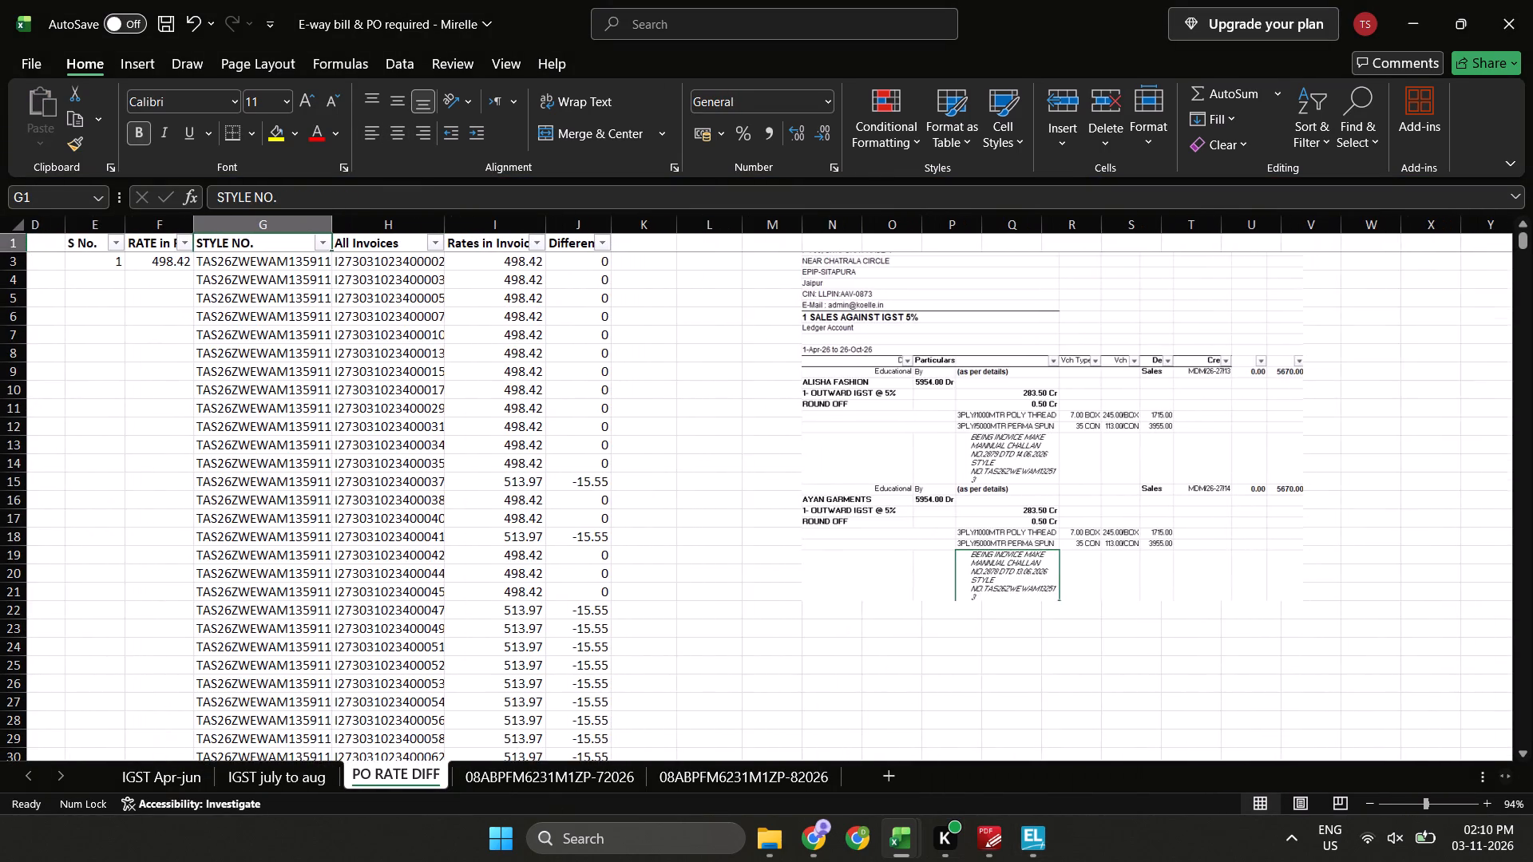
pyautogui.hscroll(-2, 770, 617)
pyautogui.hscroll(-2, 837, 515)
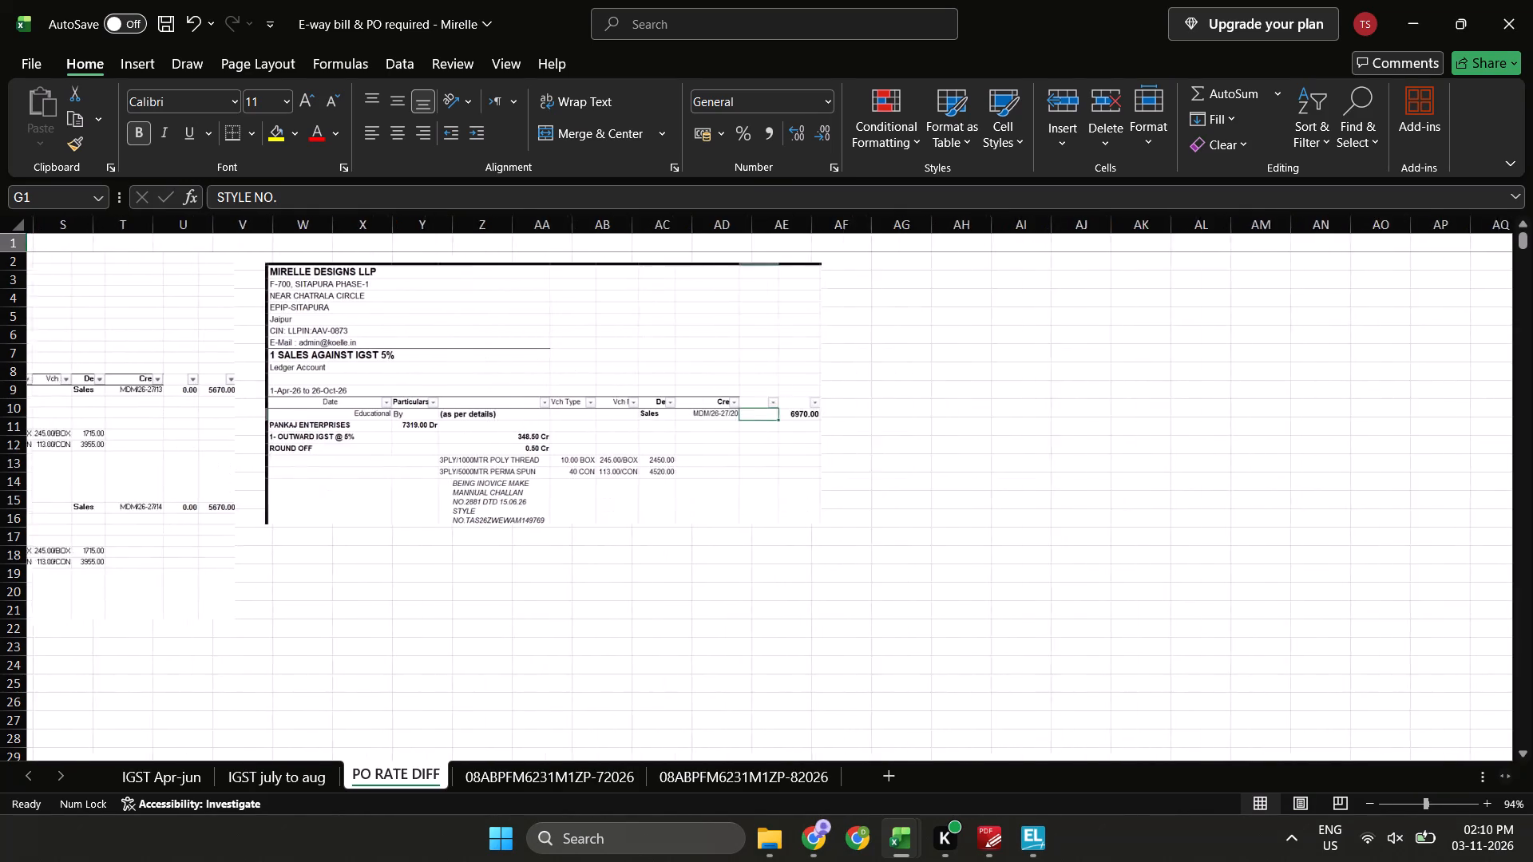
pyautogui.moveTo(674, 418); pyautogui.dragTo(692, 465)
pyautogui.moveTo(904, 441); pyautogui.dragTo(972, 488)
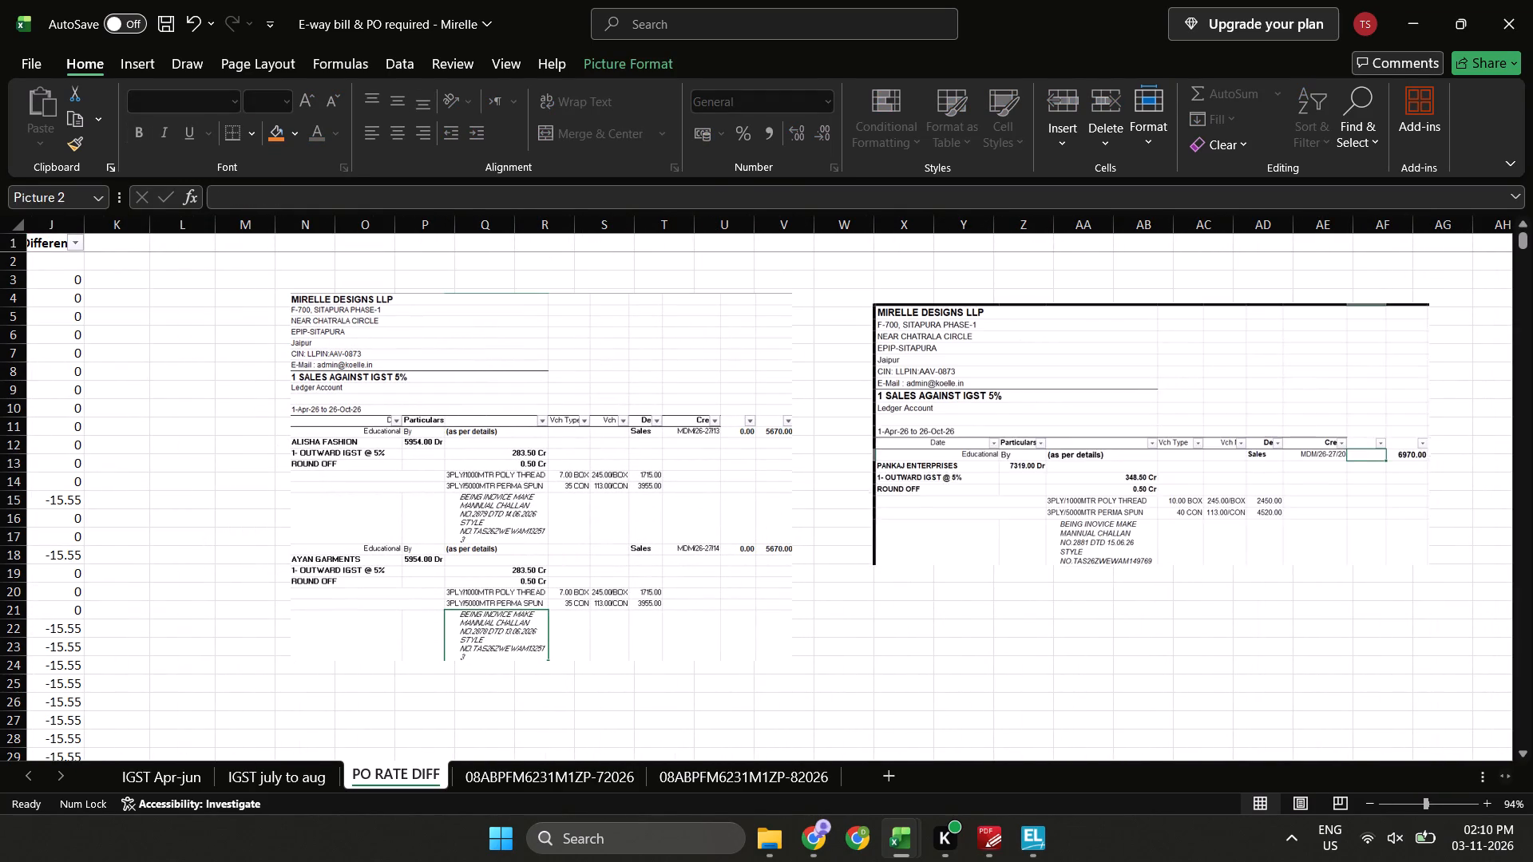
pyautogui.moveTo(972, 488); pyautogui.dragTo(981, 520)
pyautogui.moveTo(719, 500); pyautogui.dragTo(755, 504)
pyautogui.click(755, 504)
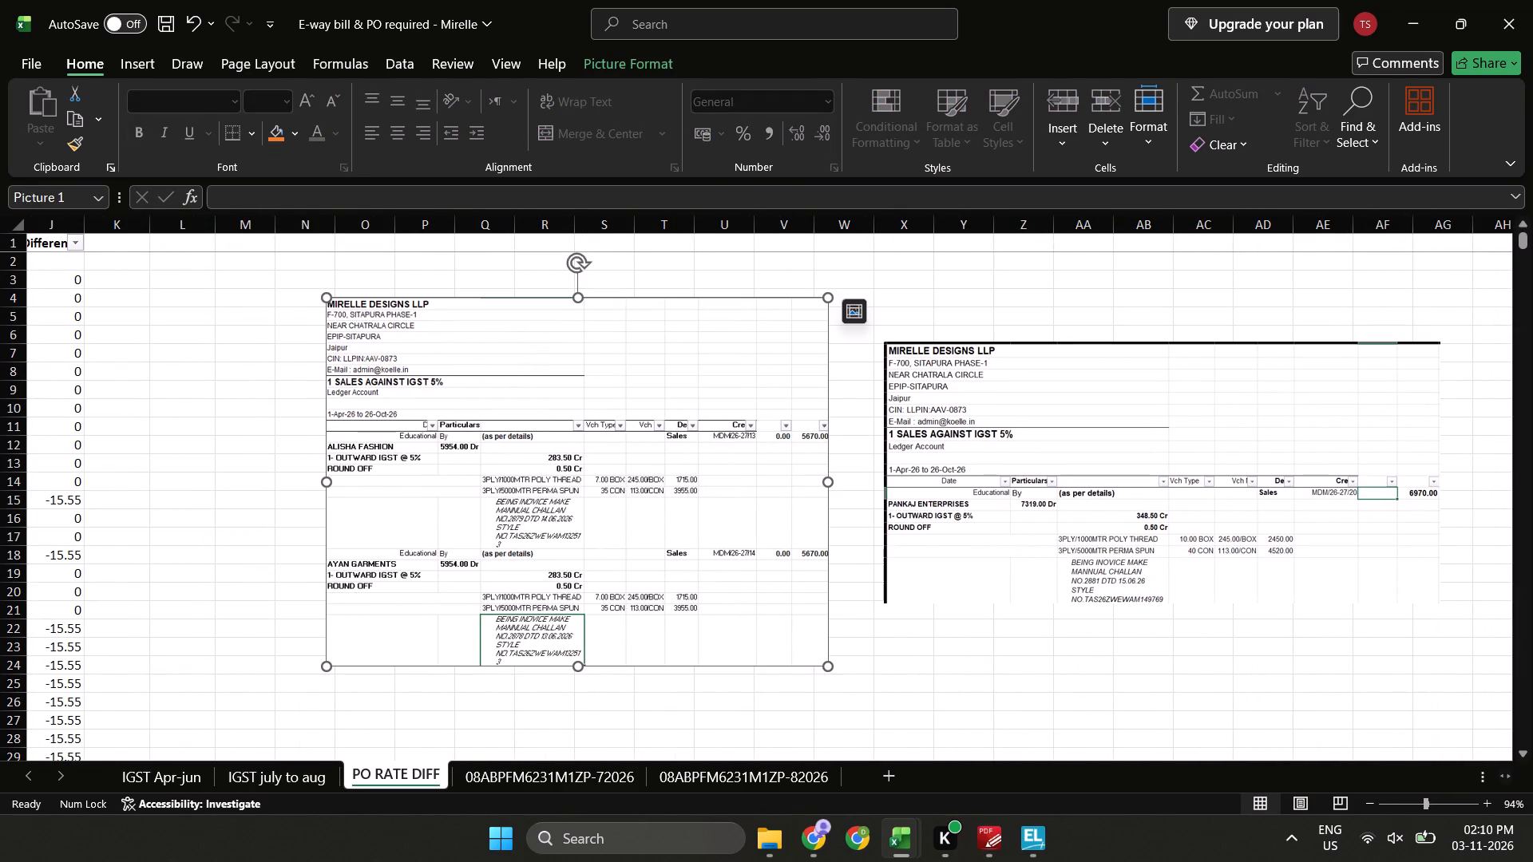
pyautogui.press('Delete')
pyautogui.click(1035, 443)
pyautogui.press('Delete')
pyautogui.hscroll(2, 650, 617)
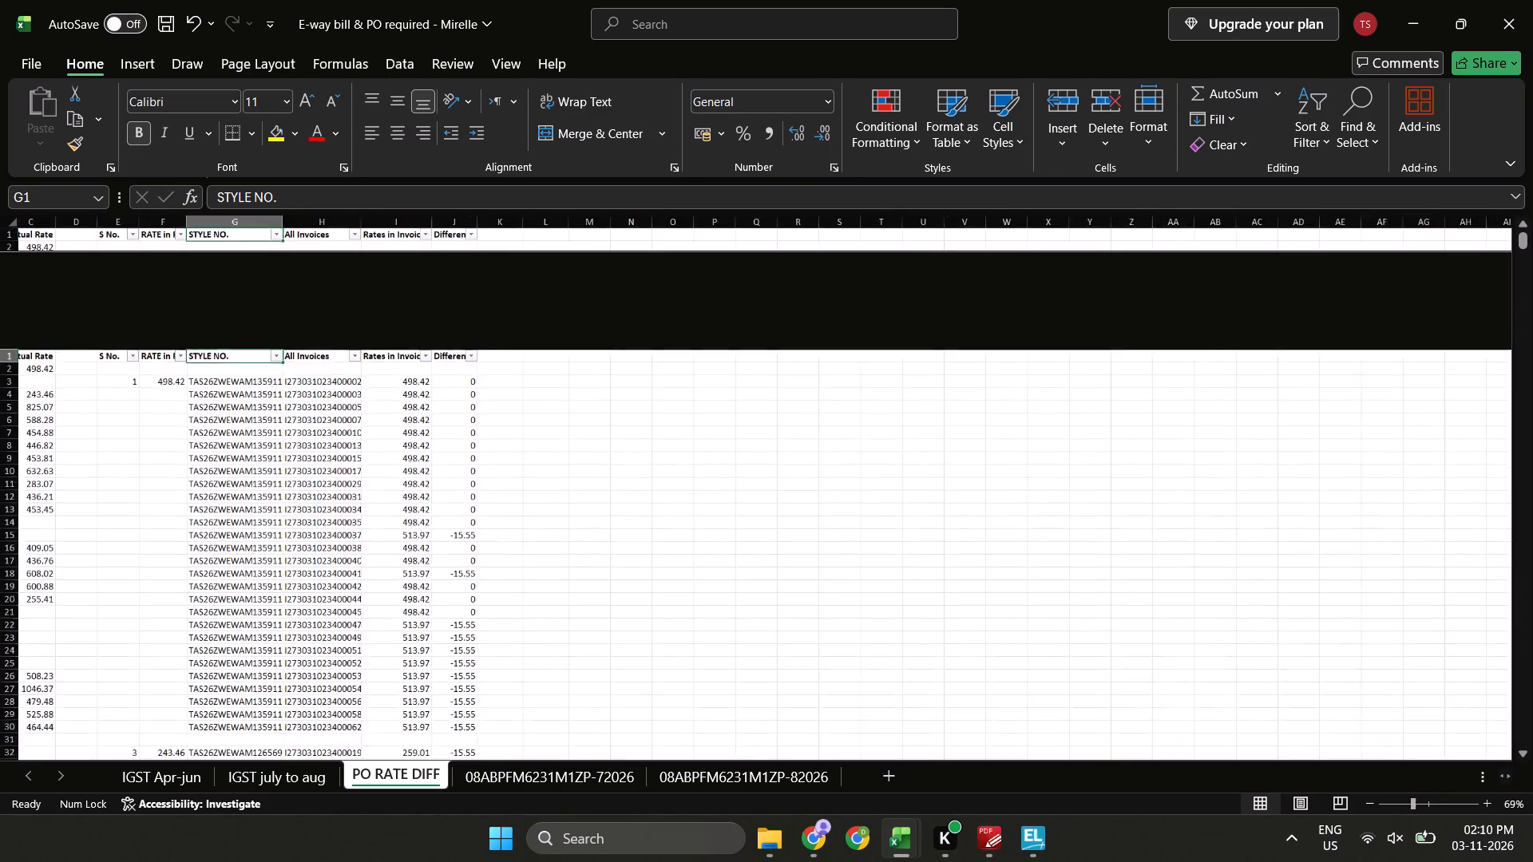
# Save the Mirelle and Koelle e-way bill workbooks and close both of them.
pyautogui.hscroll(3, 650, 617)
pyautogui.hotkey('ctrl', 's')
pyautogui.hotkey('alt', 'Tab')
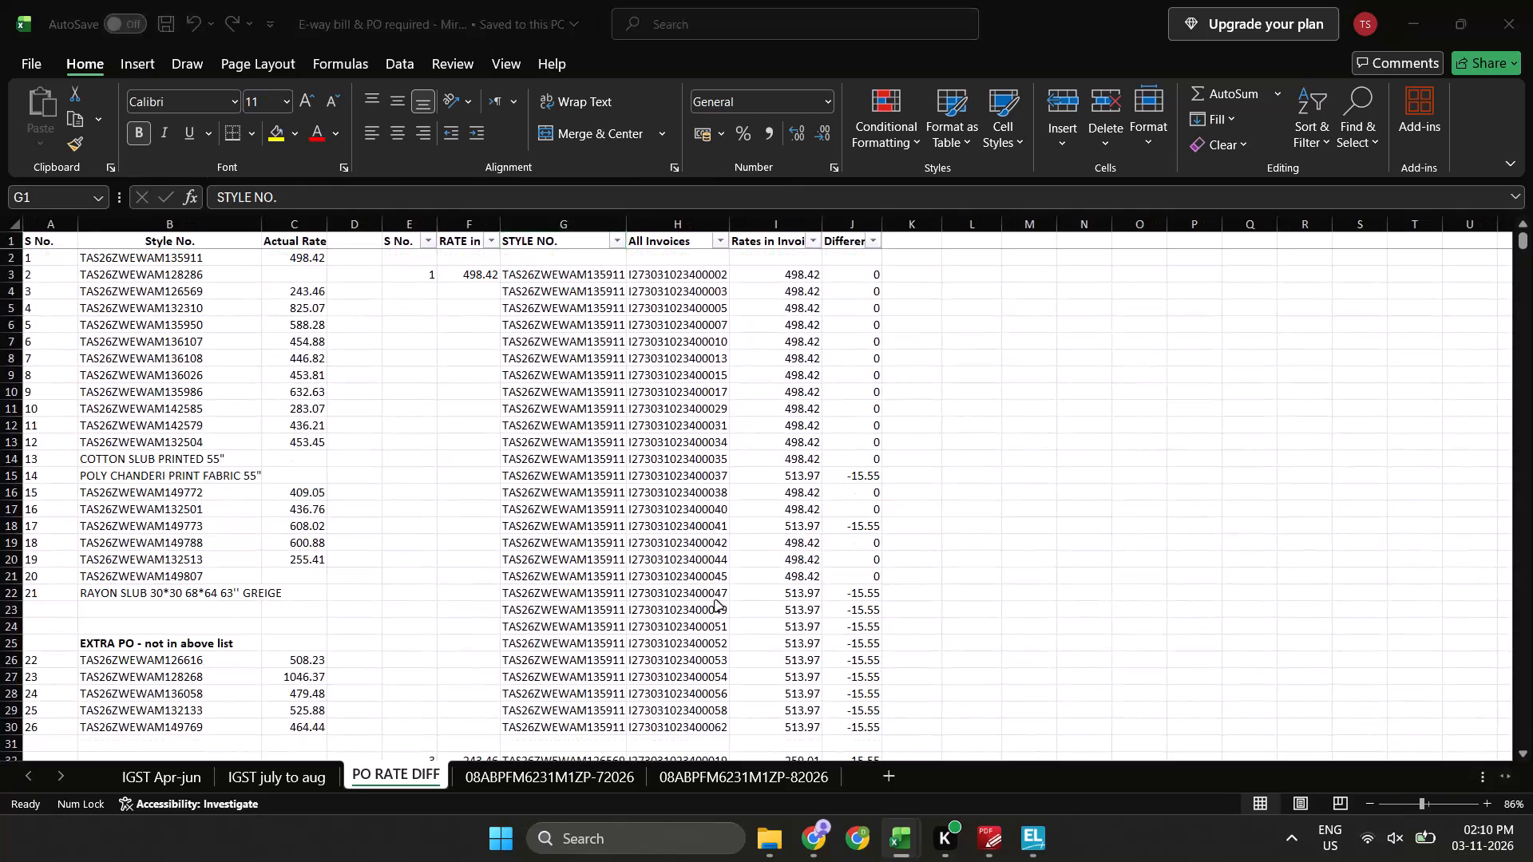
pyautogui.hotkey('ctrl', 's')
pyautogui.click(1532, 0)
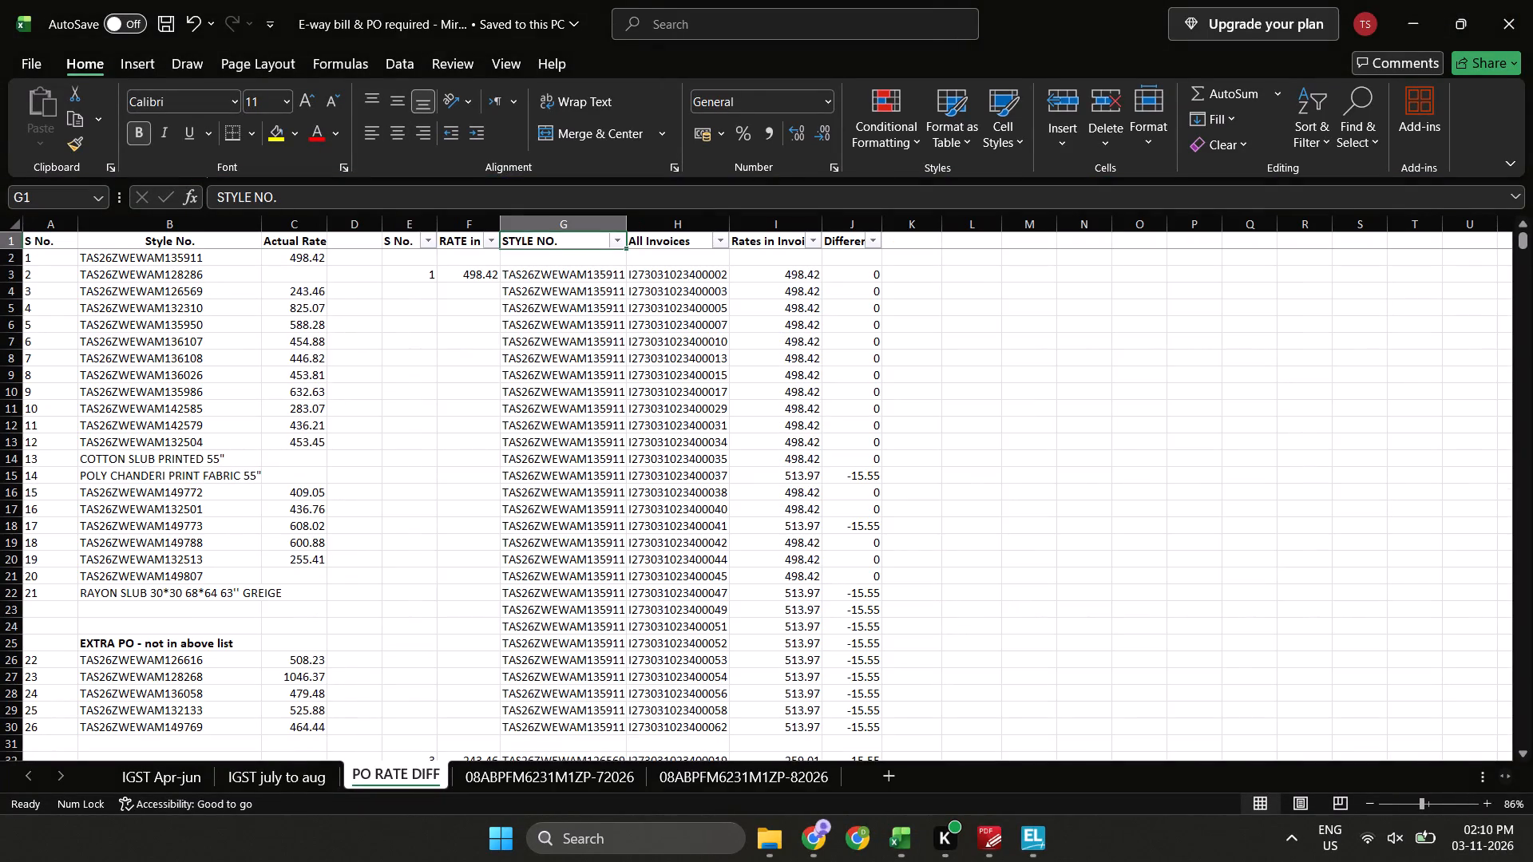
pyautogui.click(1532, 0)
# Copy the "E-way bill & PO required" workbooks for Koelle and Mirelle from the E way bills folder.
pyautogui.hotkey('shift', 'Up')
pyautogui.hotkey('ctrl', 'c')
pyautogui.hotkey('ctrl', 'c')
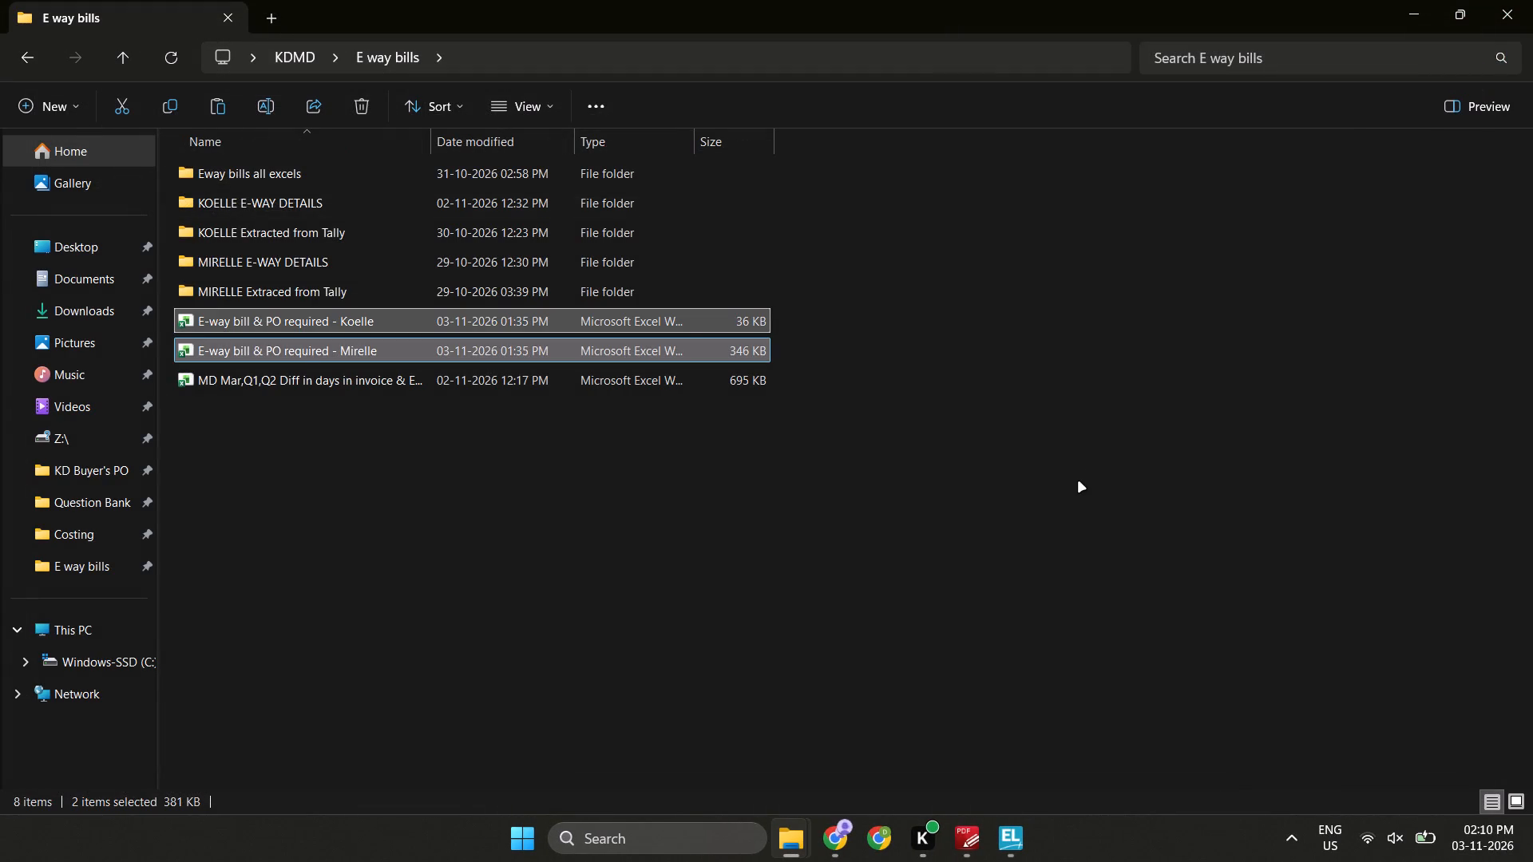
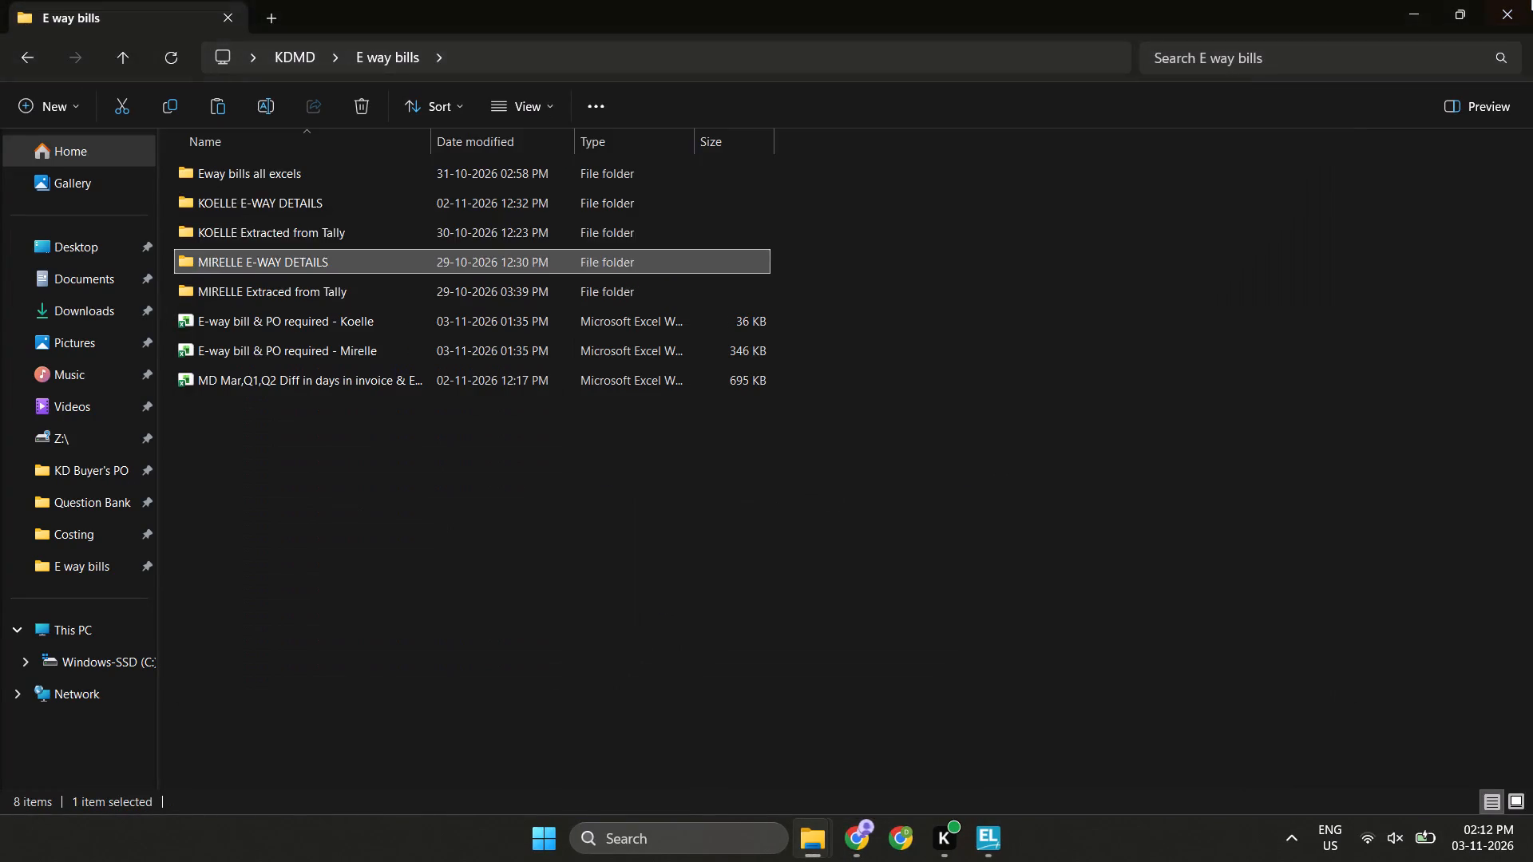
# Open the 1995322_PO_DETAILS workbook from the KD Buyer's PO folder inside KDMD's PO Matching folder.
pyautogui.press('Up')
pyautogui.press('Up')
pyautogui.press('Down')
pyautogui.press('Down')
pyautogui.press('Return')
pyautogui.press('Down')
pyautogui.press('BackSpace')
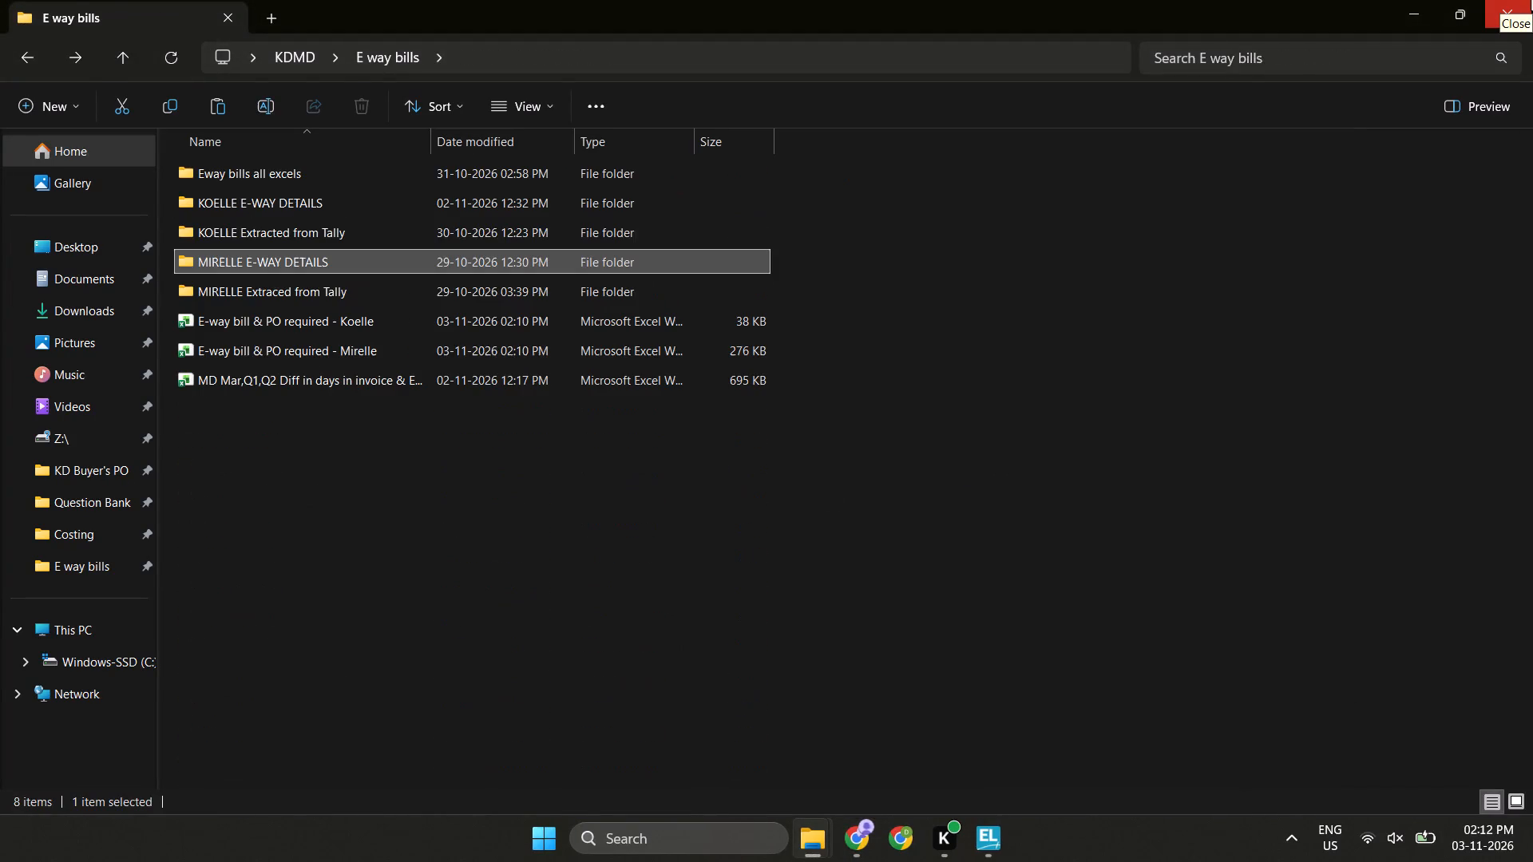
pyautogui.press('Down')
pyautogui.press('Down')
pyautogui.press('BackSpace')
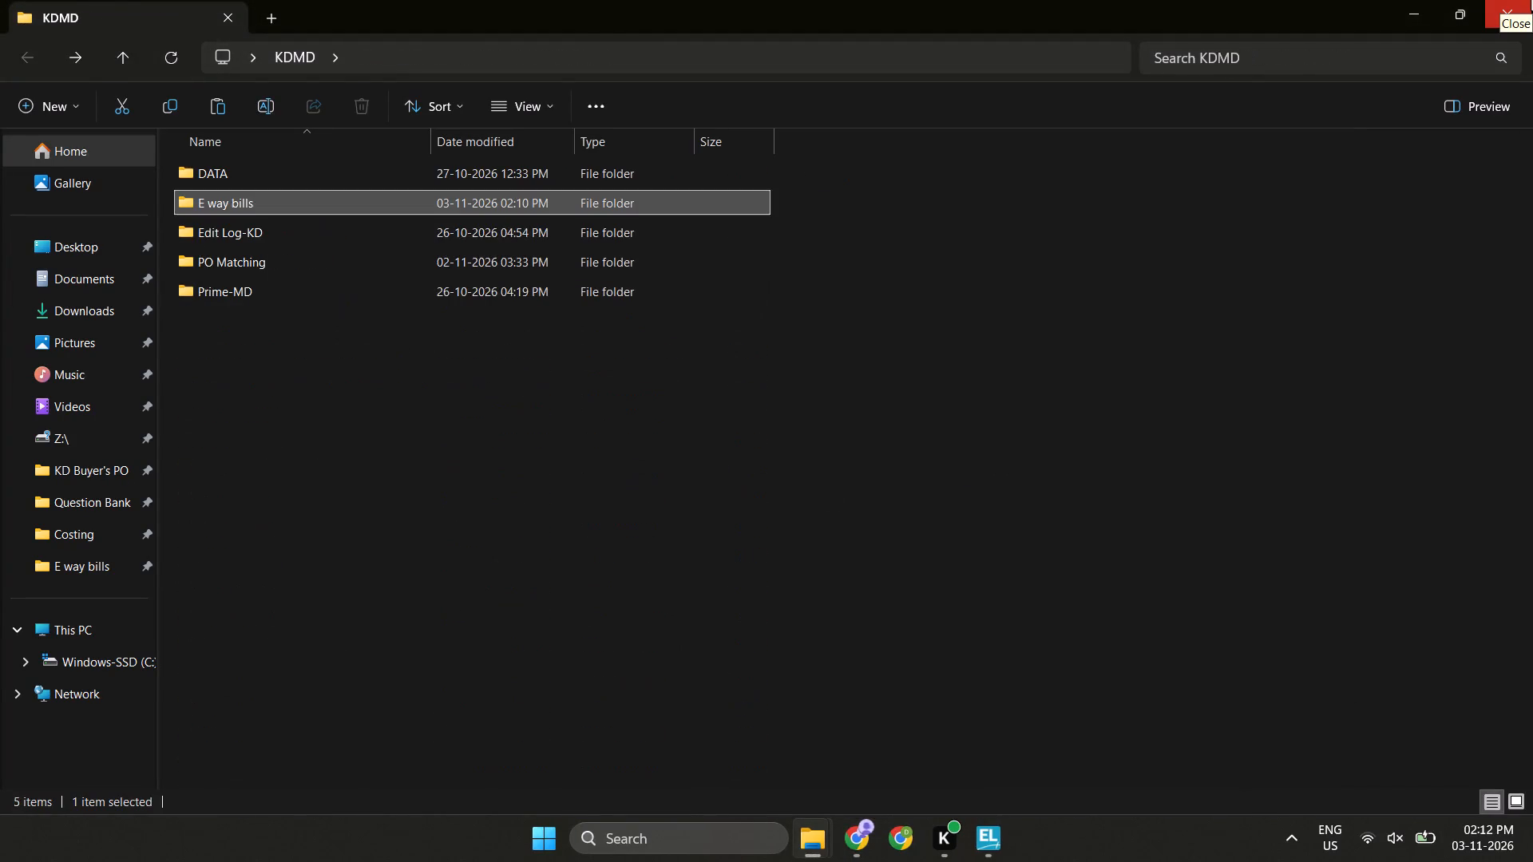
pyautogui.press('Down')
pyautogui.press('Down')
pyautogui.press('Down')
pyautogui.press('Down')
pyautogui.press('Up')
pyautogui.press('Return')
pyautogui.press('Down')
pyautogui.press('Up')
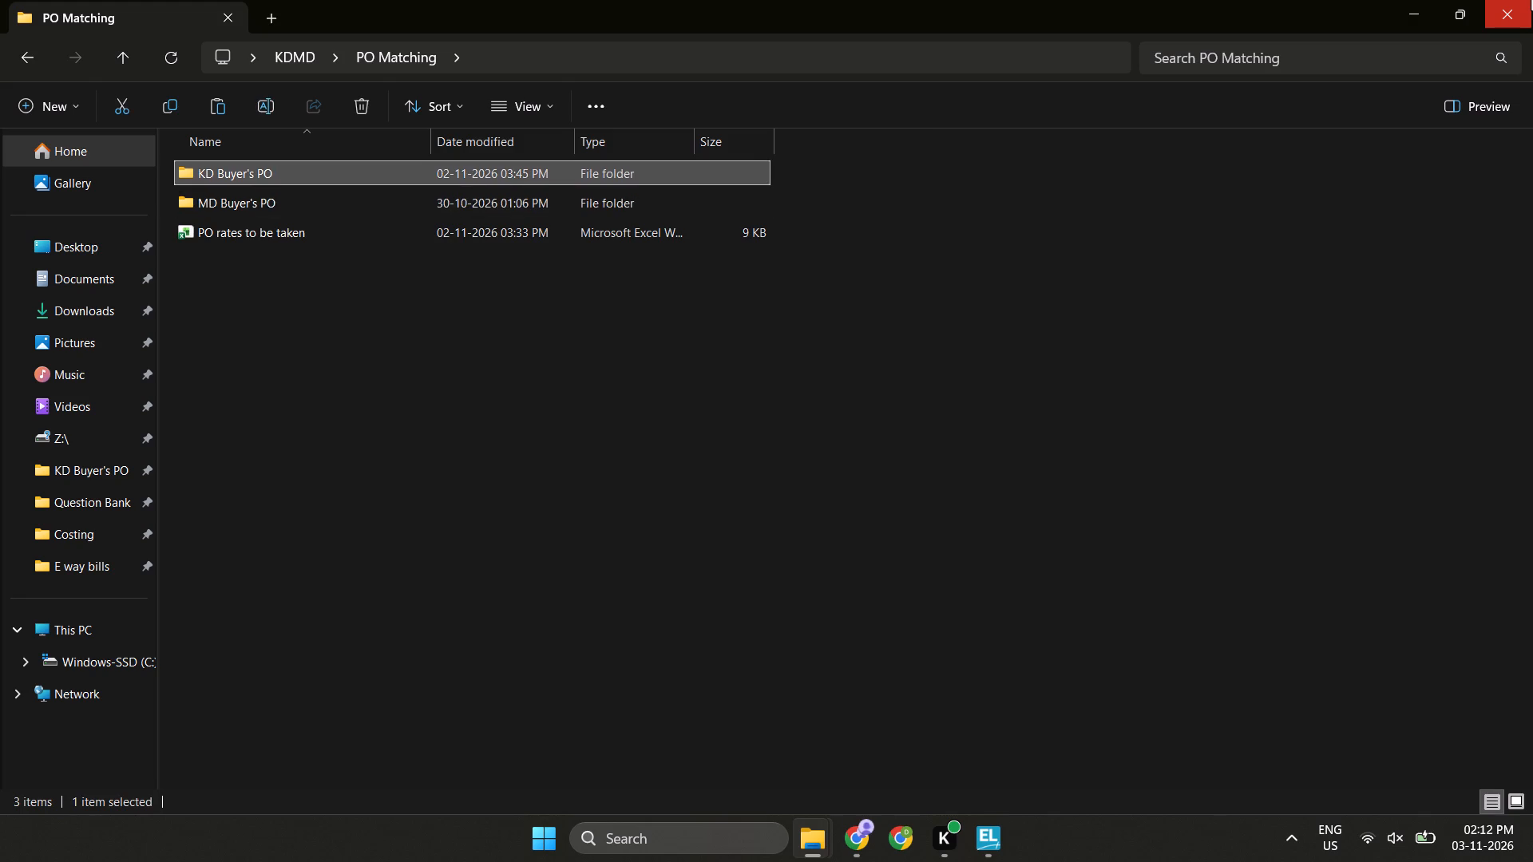
pyautogui.press('Return')
pyautogui.press('Down')
pyautogui.press('Down')
pyautogui.press('Down')
pyautogui.press('Return')
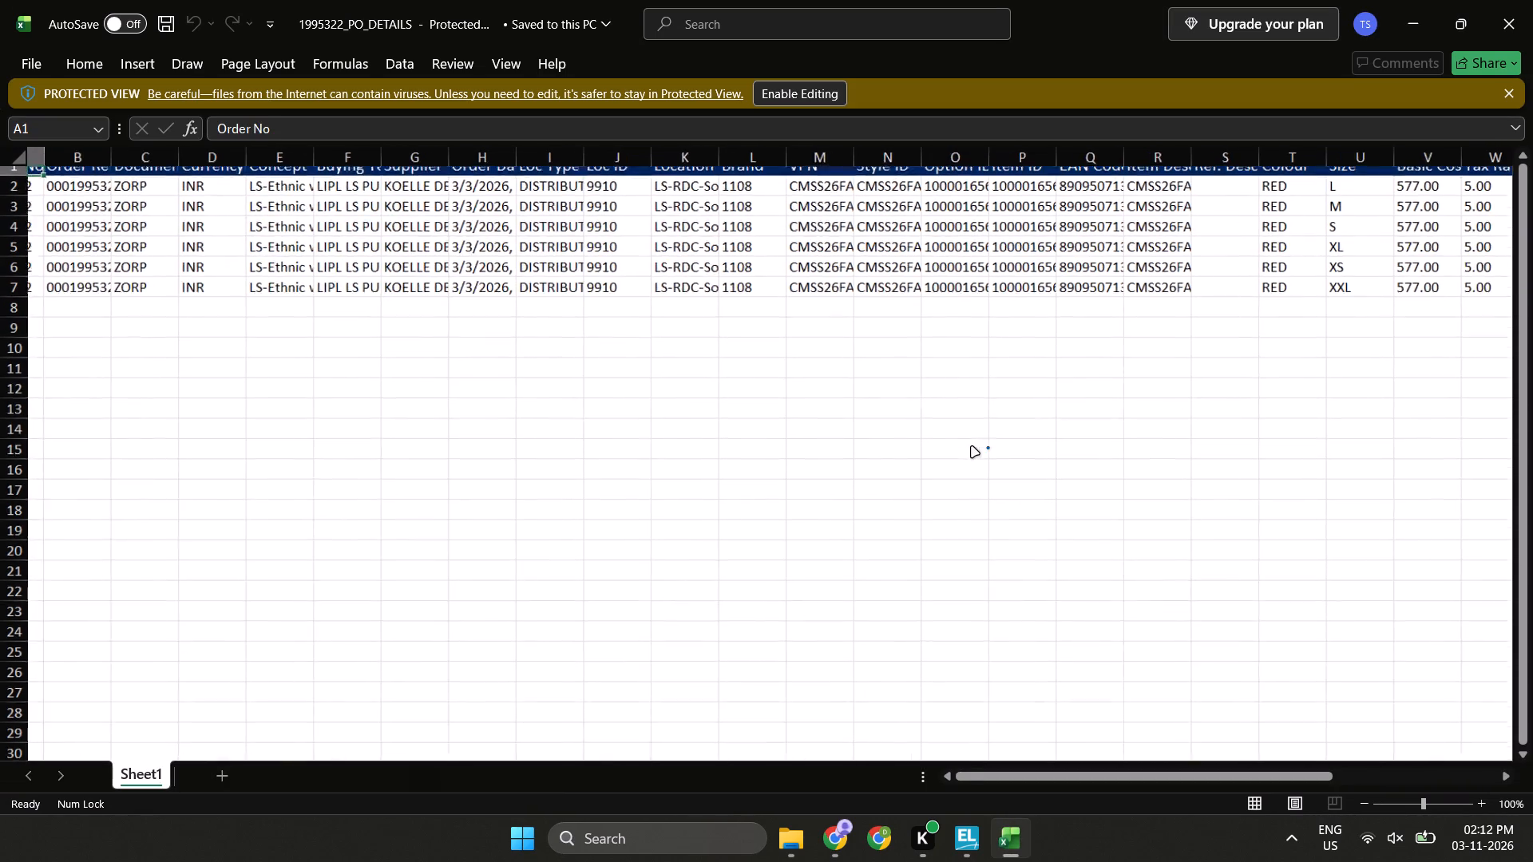
# Enable editing in the 1995322_PO_DETAILS workbook and autofit all column widths of Sheet1 to their contents.
pyautogui.click(588, 283)
pyautogui.press('Left')
pyautogui.press('Up')
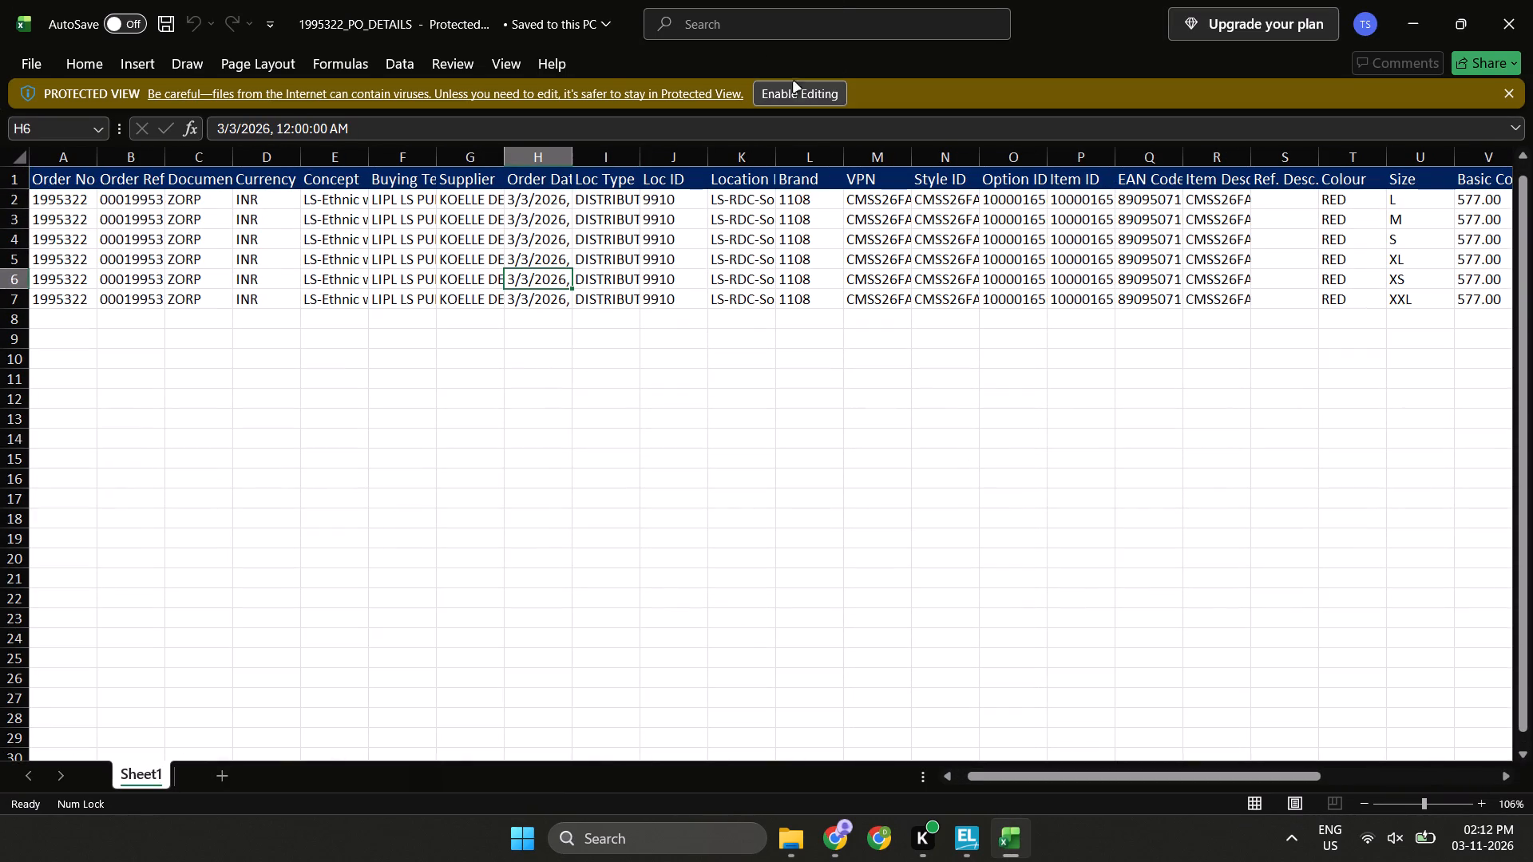
pyautogui.click(794, 86)
pyautogui.hotkey('ctrl', 'a')
pyautogui.hotkey('ctrl', 'a')
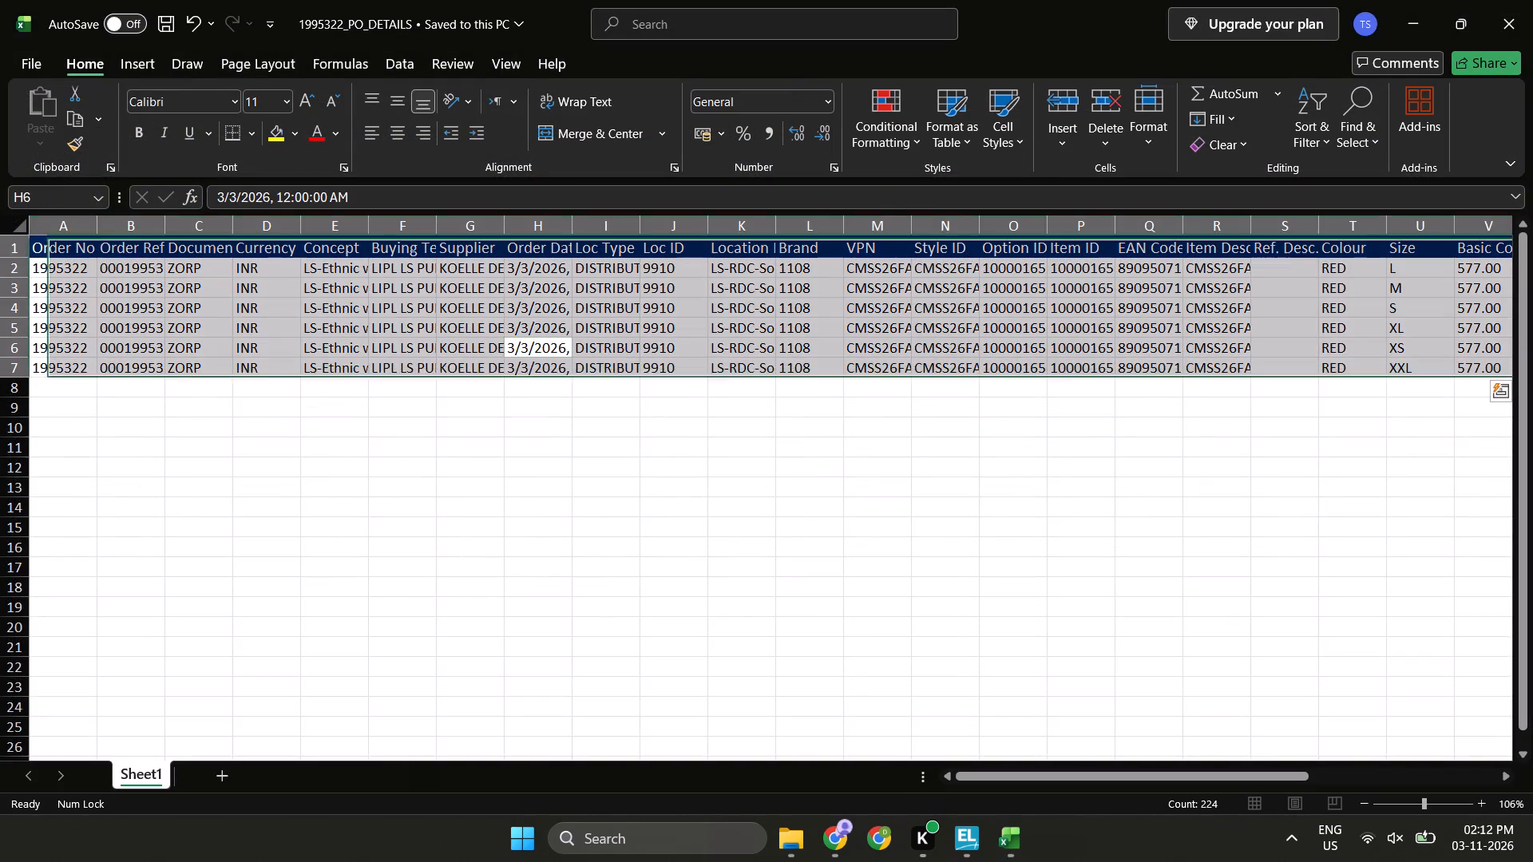
pyautogui.press('Left')
pyautogui.hotkey('ctrl', 'a')
pyautogui.write('hoi')
pyautogui.press('Escape')
# Examine the order details across all columns of Sheet1, from the order numbers through style, cost and quantities to item status.
pyautogui.press('Left')
pyautogui.press('Up')
pyautogui.press('Left')
pyautogui.press('Up')
pyautogui.press('Left')
pyautogui.press('Up')
pyautogui.press('Left')
pyautogui.press('Left')
pyautogui.press('Left')
pyautogui.press('Right')
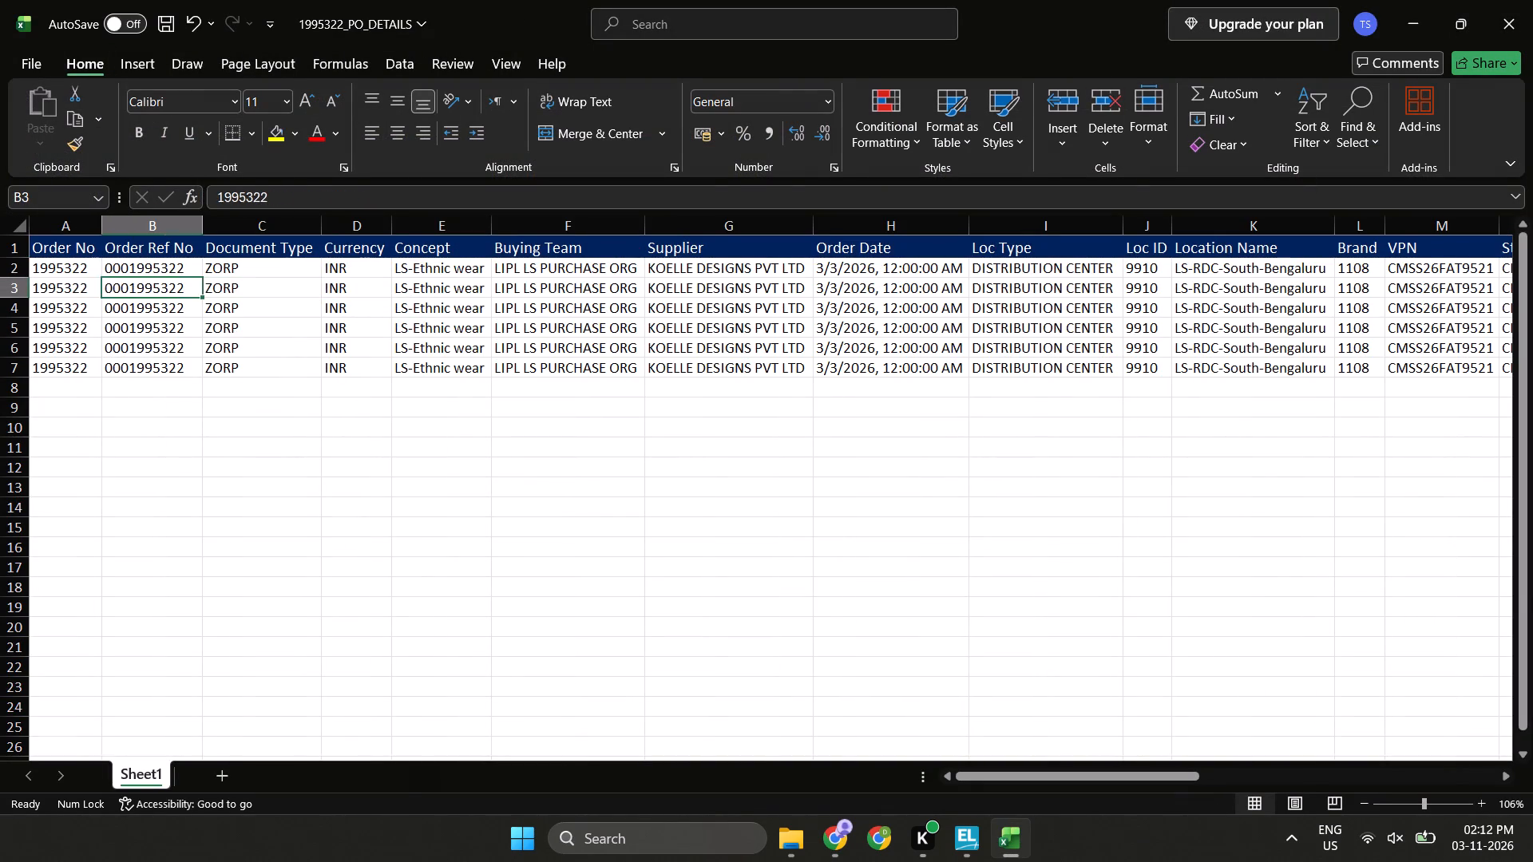
pyautogui.press('Up')
pyautogui.press('Right')
pyautogui.press('Right')
pyautogui.press('Right')
pyautogui.press('Right')
pyautogui.press('Right')
pyautogui.press('Right')
pyautogui.press('Right')
pyautogui.press('Right')
pyautogui.press('Right')
pyautogui.press('Right')
pyautogui.press('Right')
pyautogui.press('Right')
pyautogui.press('Right')
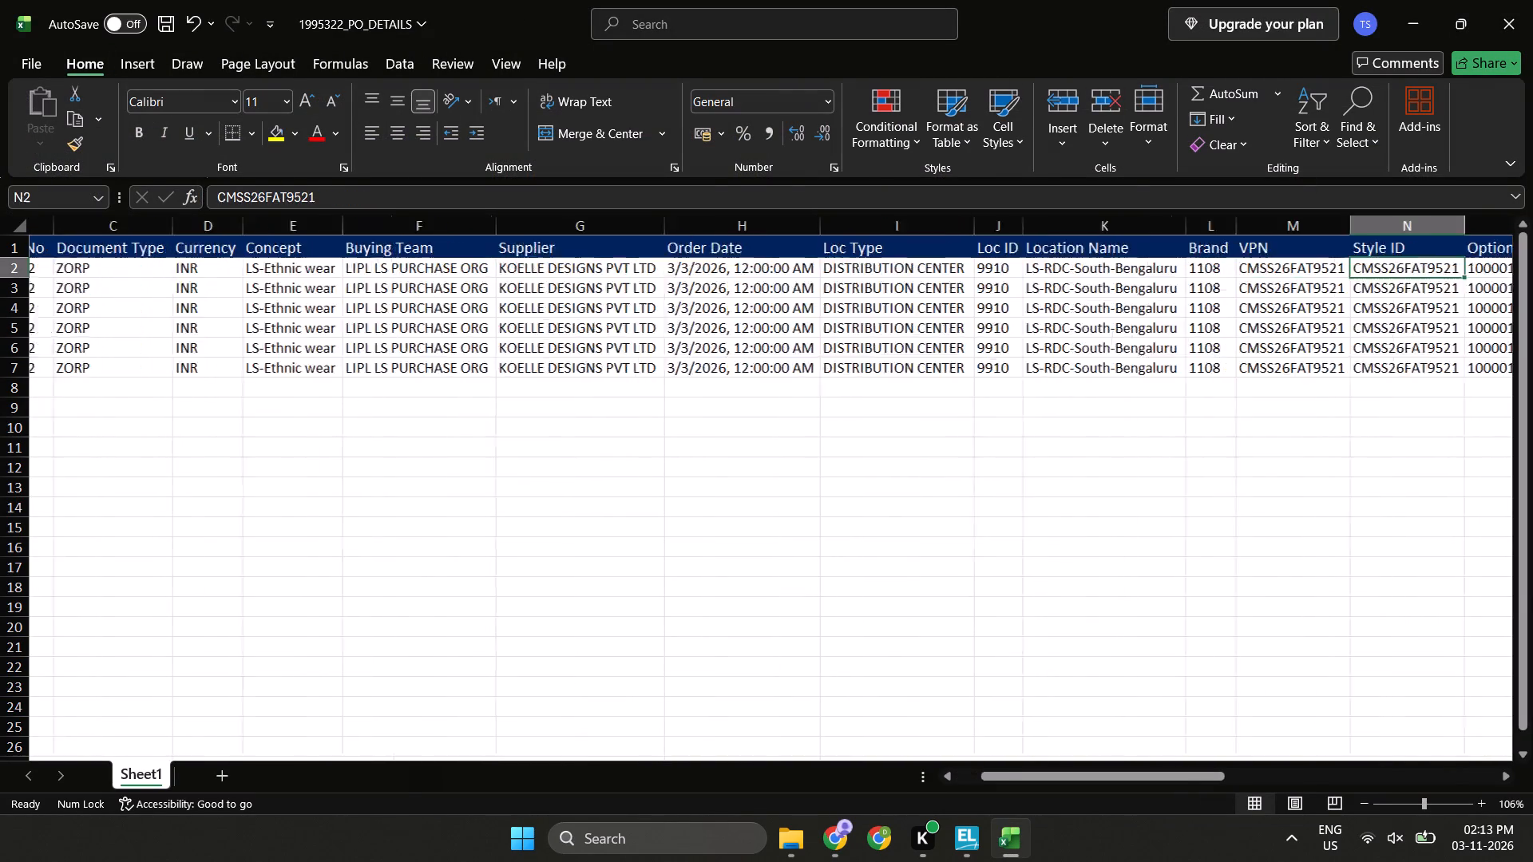
pyautogui.press('Right')
pyautogui.press('Right')
pyautogui.press('Right')
pyautogui.press('Right')
pyautogui.press('Right')
pyautogui.press('Right')
pyautogui.press('Right')
pyautogui.press('Right')
pyautogui.press('Right')
pyautogui.press('Right')
pyautogui.press('Right')
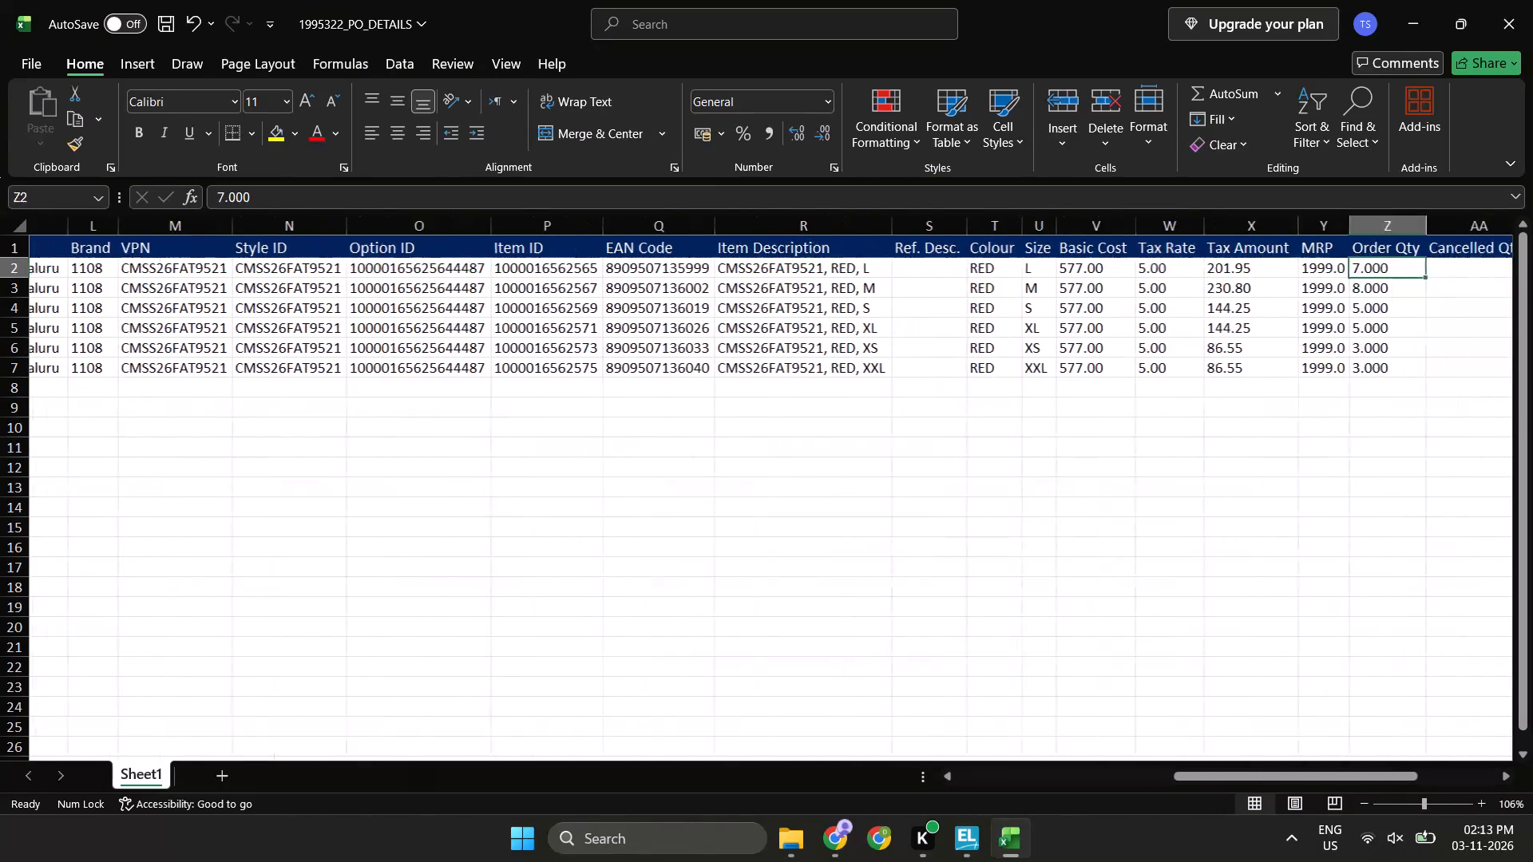
pyautogui.press('Right')
pyautogui.press('Right')
pyautogui.press('Right')
pyautogui.press('Right')
pyautogui.press('Right')
pyautogui.press('Right')
pyautogui.press('Right')
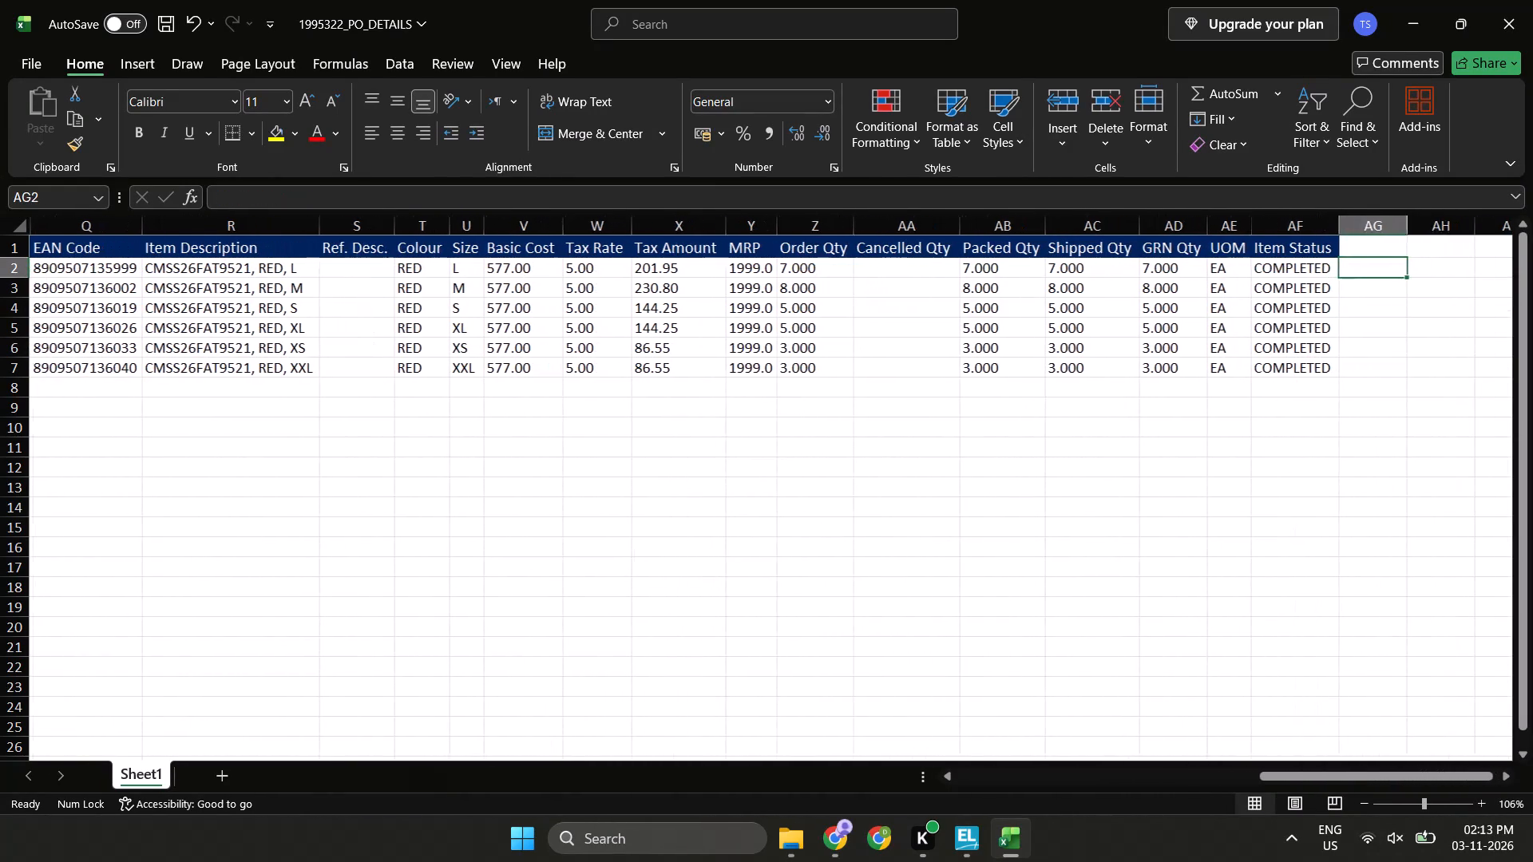
pyautogui.press('Right')
pyautogui.press('Left')
pyautogui.press('Left')
pyautogui.press('Left')
pyautogui.press('Left')
pyautogui.hotkey('ctrl', 'Left')
pyautogui.hotkey('ctrl', 'Left')
pyautogui.hotkey('ctrl', 'Left')
pyautogui.hotkey('ctrl', 'Left')
pyautogui.press('Left')
pyautogui.press('Up')
pyautogui.press('Right')
pyautogui.press('Down')
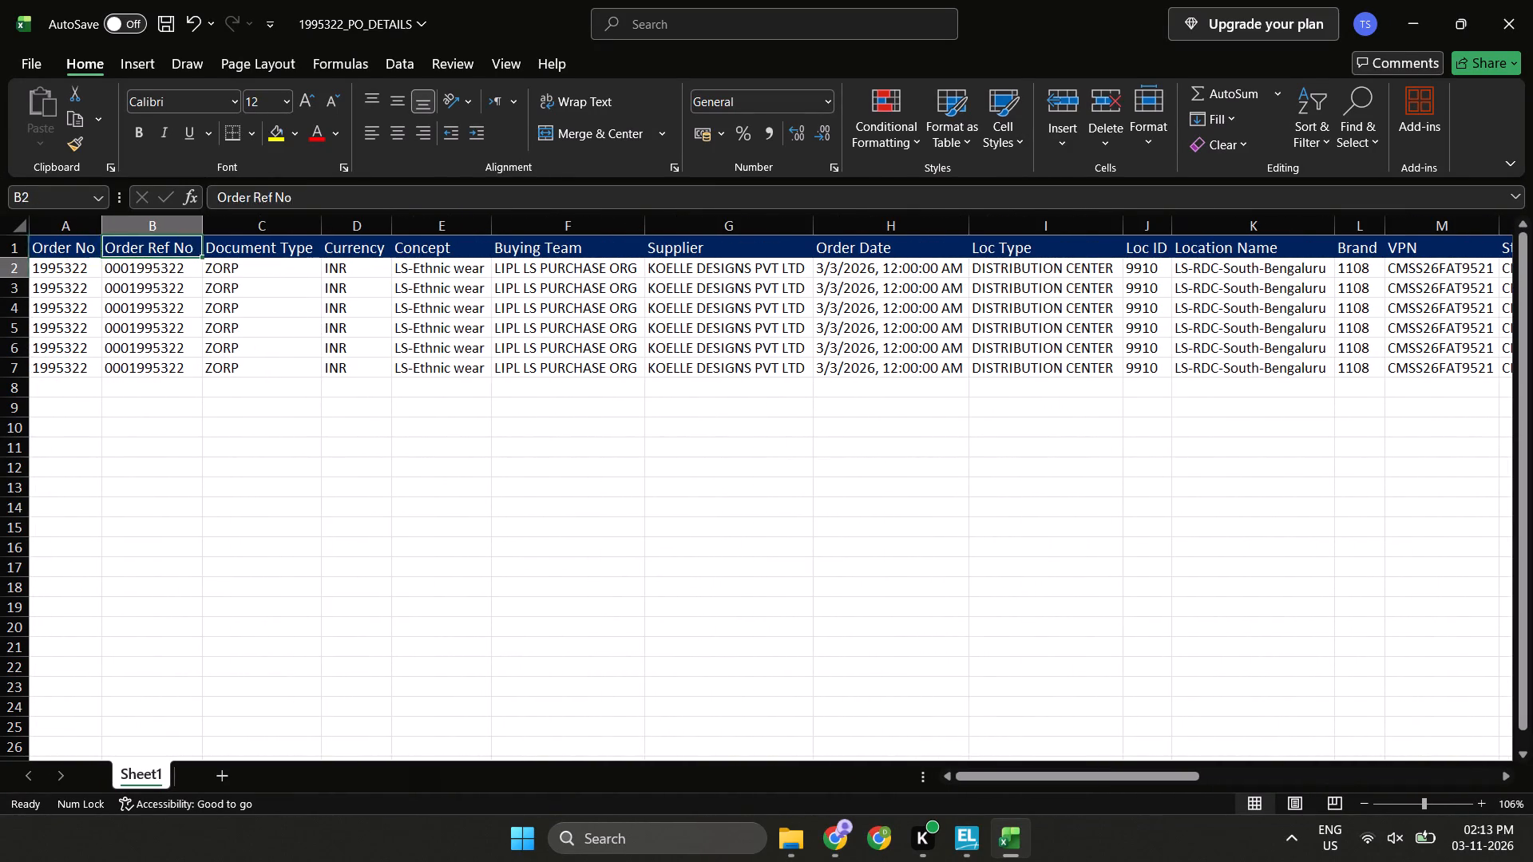
# Copy the document type ZORP from C2 and filter Koelle's 1 SALES AGAINST IGST 5% ledger vouchers in TallyPrime for it.
pyautogui.press('Down')
pyautogui.press('Right')
pyautogui.press('Up')
pyautogui.hotkey('ctrl', 'c')
pyautogui.press('Tab')
pyautogui.hotkey('alt', 'Tab')
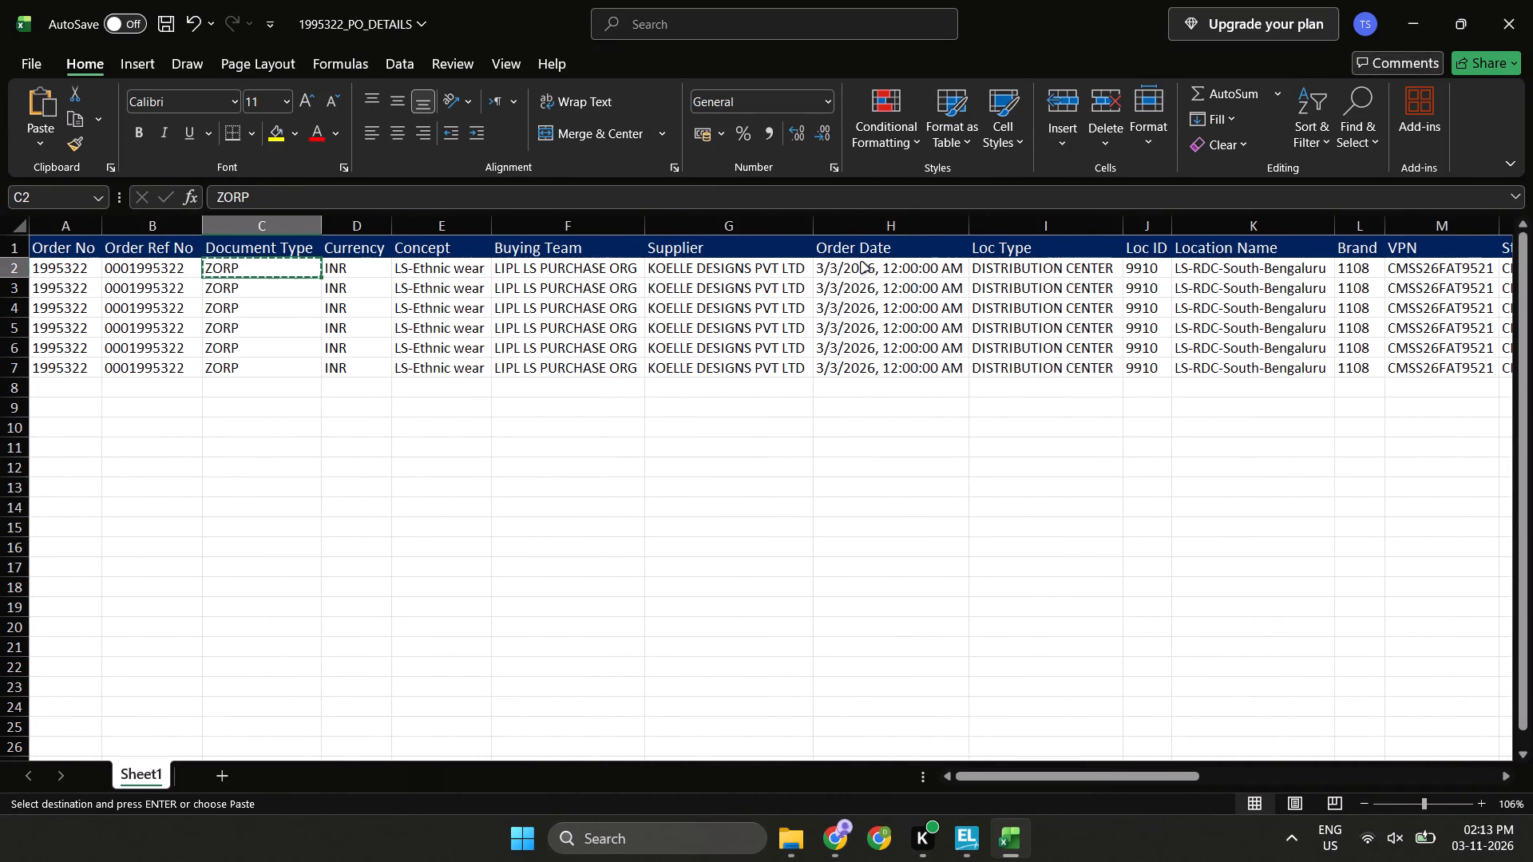
pyautogui.hotkey('alt', 'Tab')
pyautogui.hotkey('alt', 'Tab')
pyautogui.hotkey('alt', 'Left')
pyautogui.hotkey('alt', 'Down')
pyautogui.hotkey('alt', 'Left')
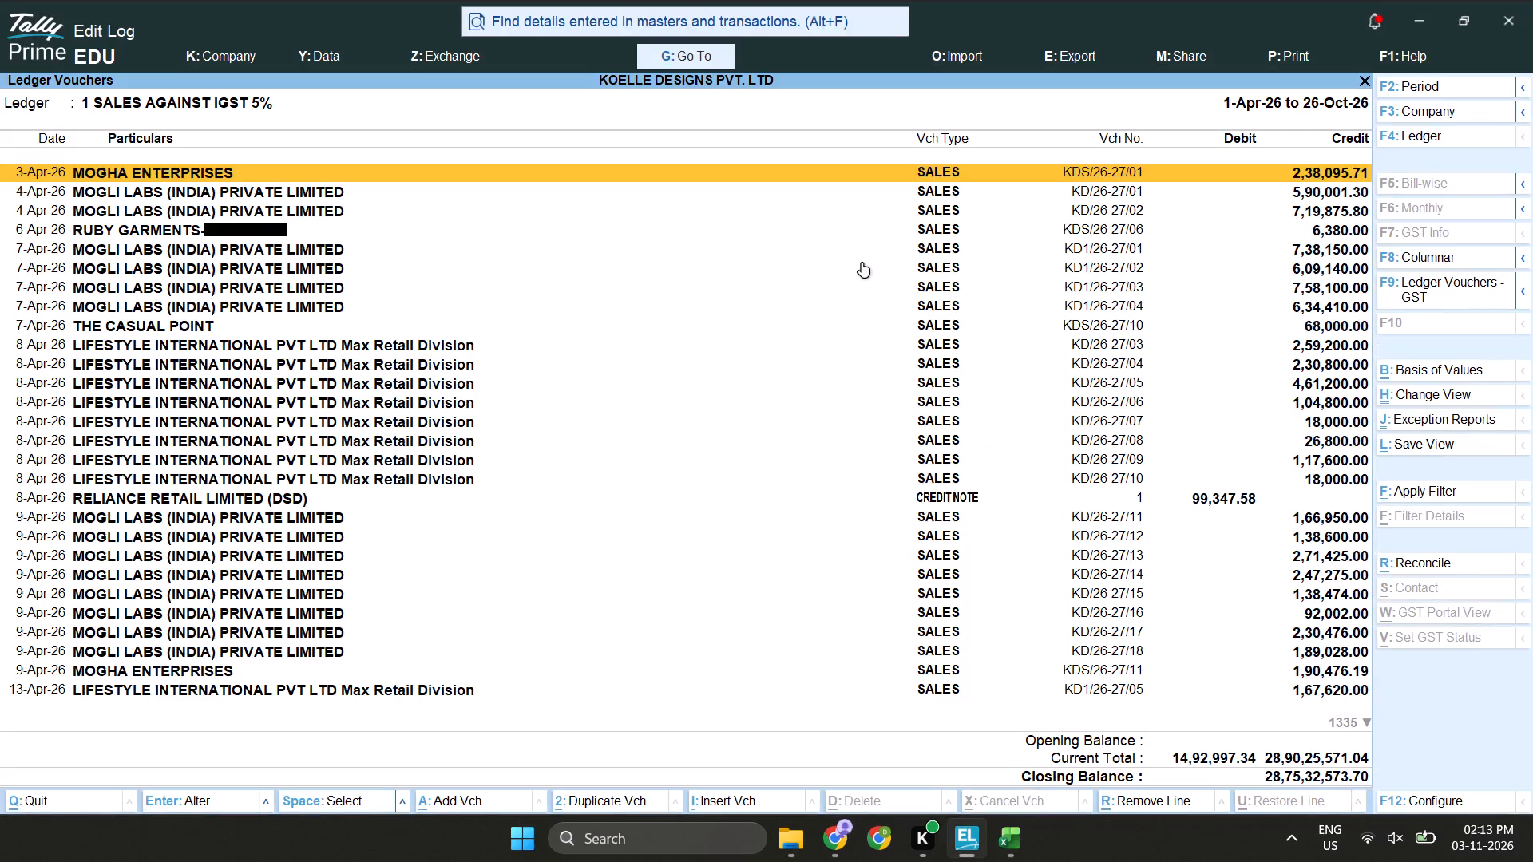
pyautogui.hotkey('ctrl', 'f')
pyautogui.hotkey('ctrl', 'v')
pyautogui.press('Return')
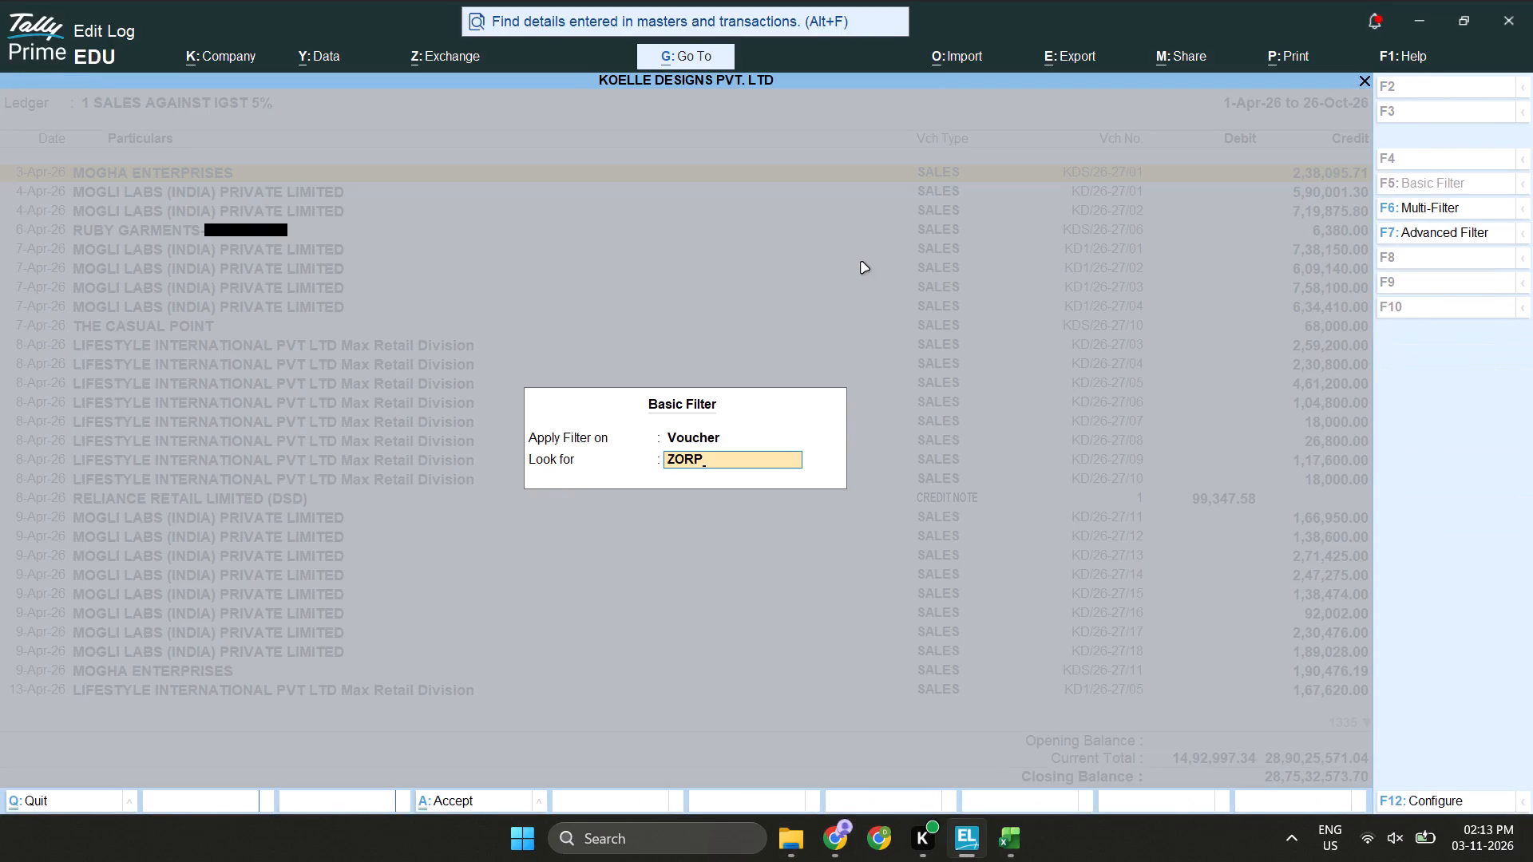
# Return to the 1995322_PO_DETAILS workbook and examine the currency, concept, buying team and supplier of the first order row.
pyautogui.hotkey('alt', 'Tab')
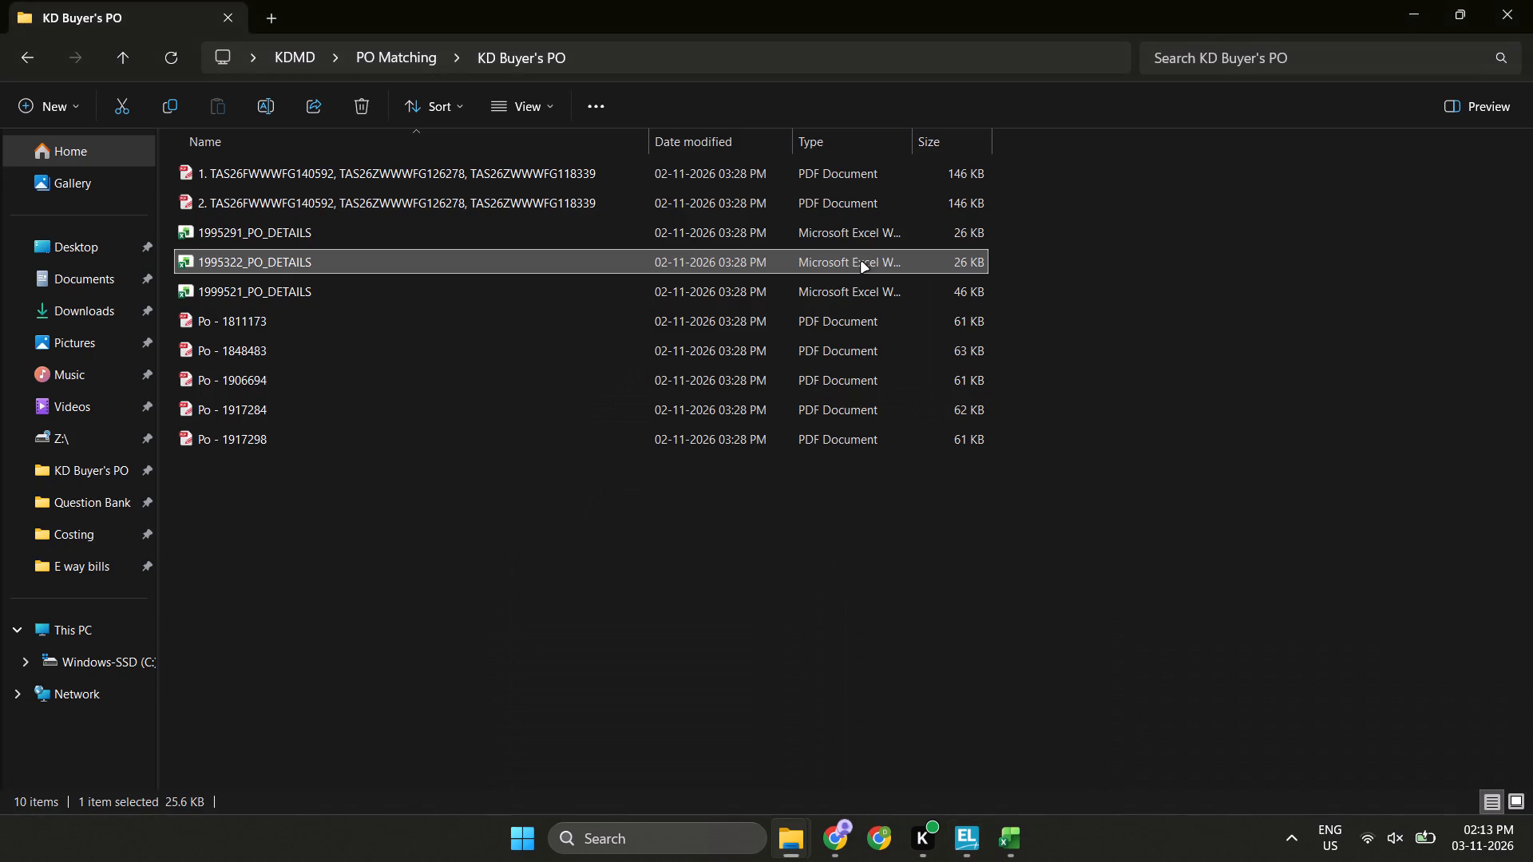
pyautogui.hotkey('alt', 'Tab')
pyautogui.hotkey('alt', 'Tab')
pyautogui.press('Left')
pyautogui.press('Right')
pyautogui.press('Down')
pyautogui.press('Right')
pyautogui.press('Up')
pyautogui.press('Right')
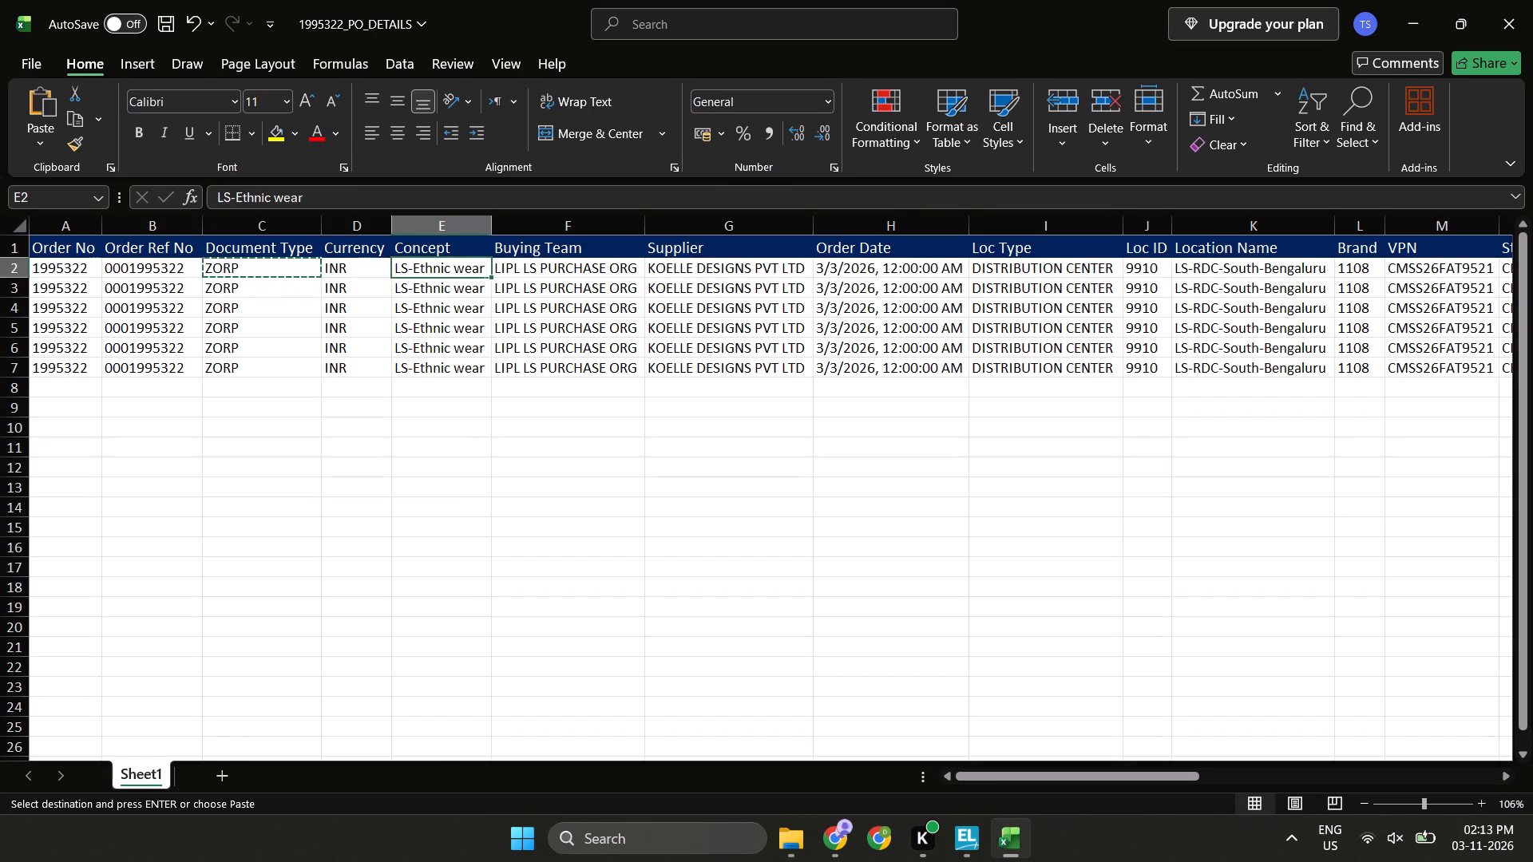
pyautogui.press('Right')
pyautogui.press('Right')
pyautogui.press('Left')
pyautogui.press('Down')
pyautogui.press('Up')
pyautogui.press('Right')
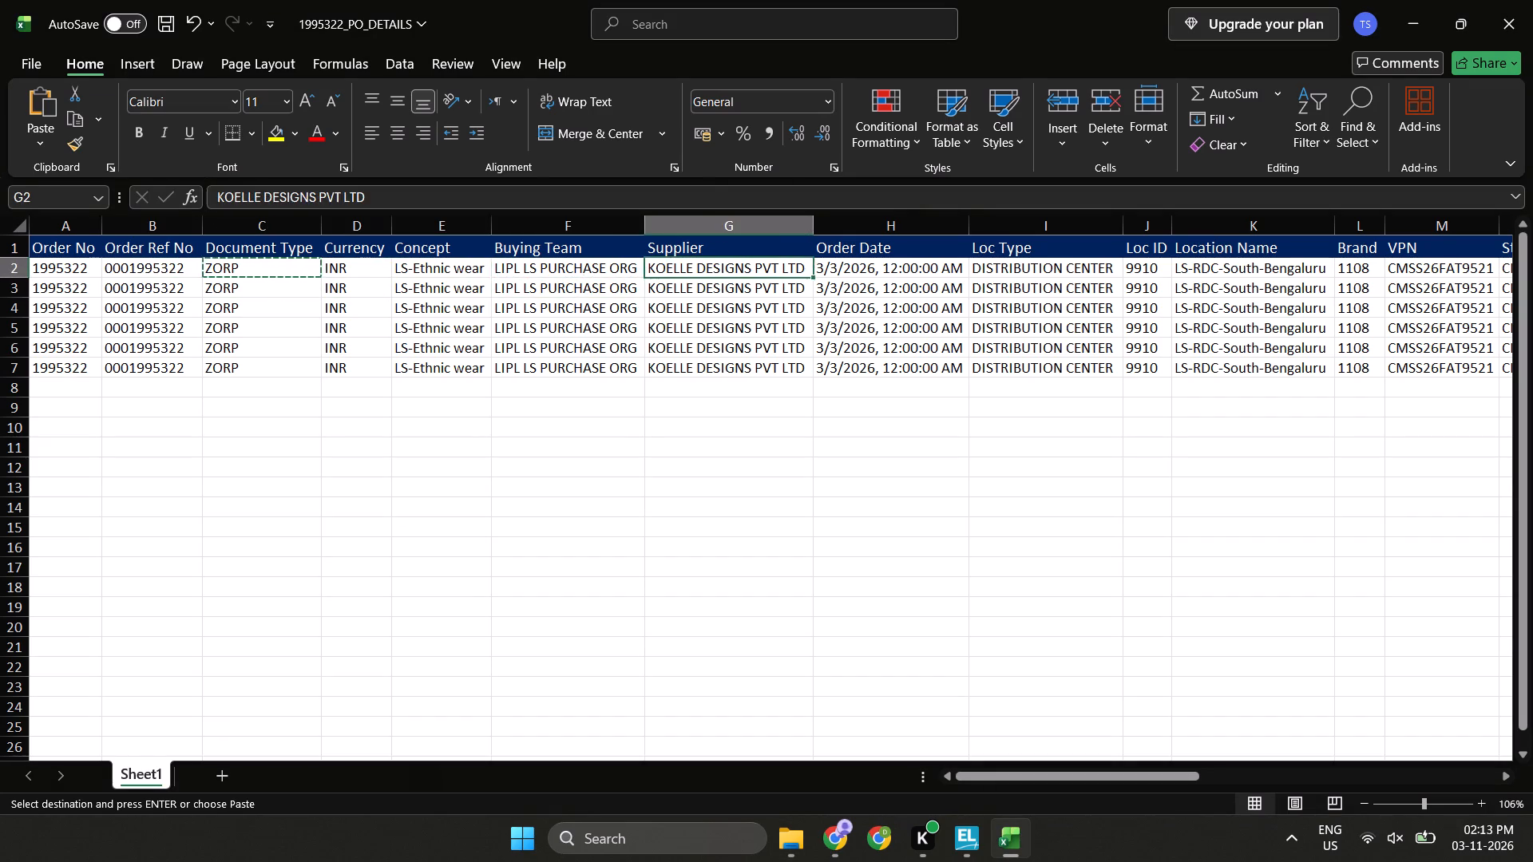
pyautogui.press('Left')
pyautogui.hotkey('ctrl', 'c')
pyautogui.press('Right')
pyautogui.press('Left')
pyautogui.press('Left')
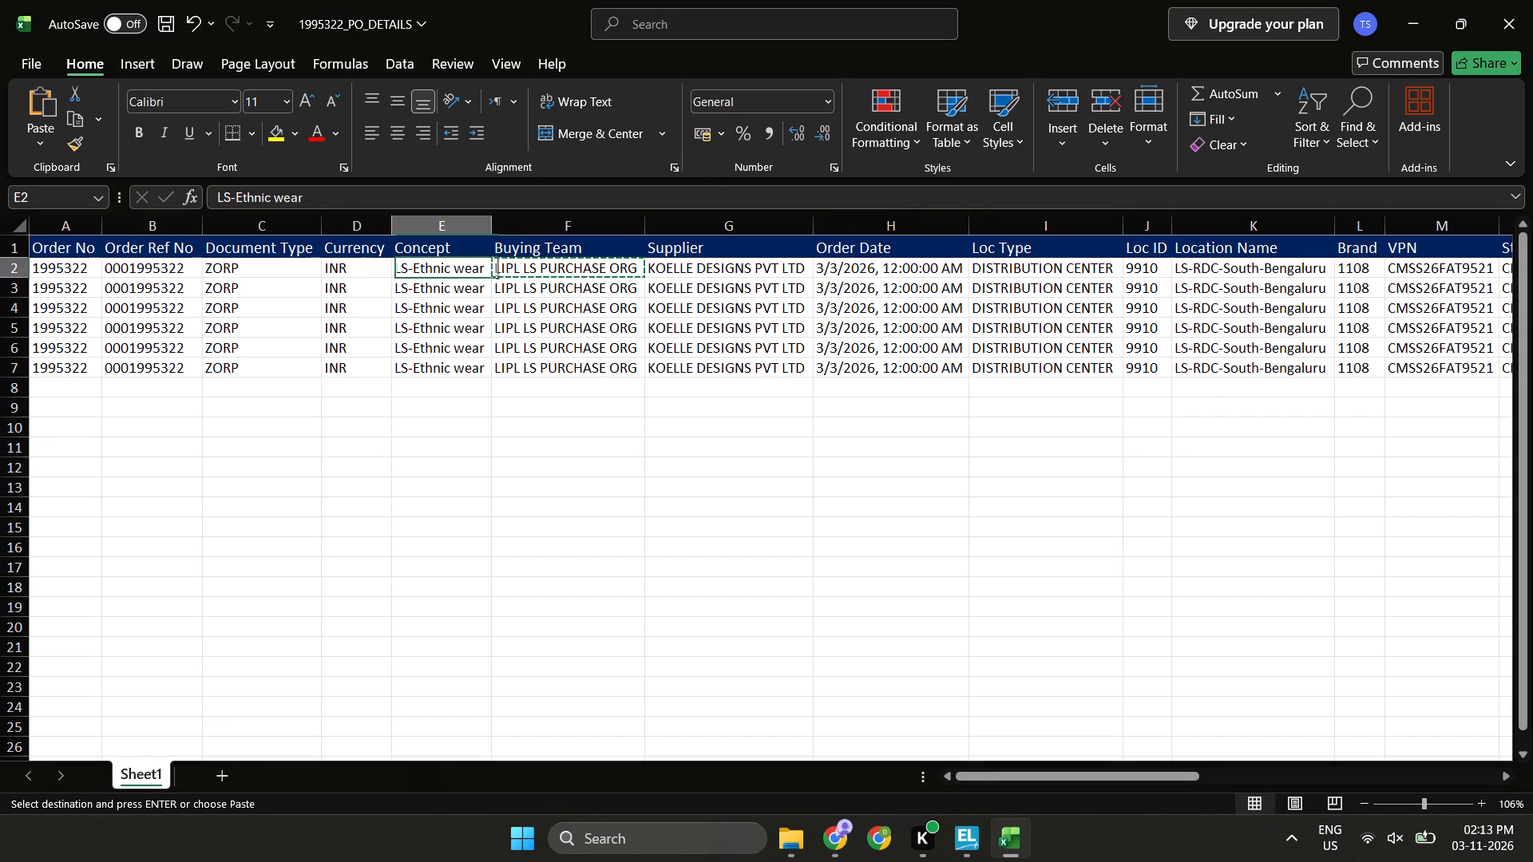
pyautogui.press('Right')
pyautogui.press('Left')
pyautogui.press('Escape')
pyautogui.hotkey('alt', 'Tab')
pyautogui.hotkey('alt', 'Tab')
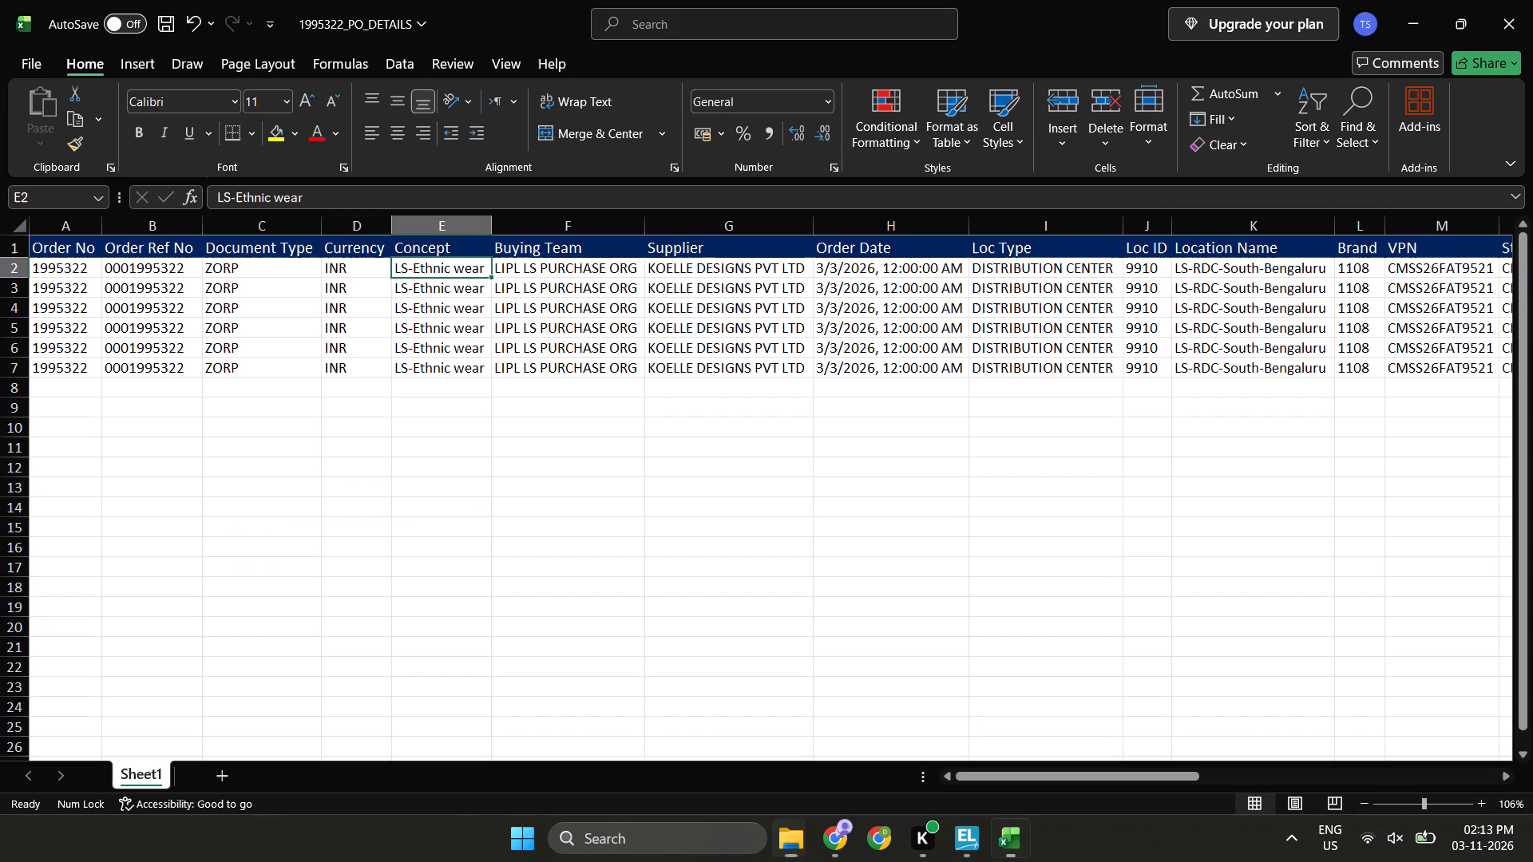
# Examine the first order row again from the order number to the item ID, looking for details that identify the purchase order.
pyautogui.press('Right')
pyautogui.press('Left')
pyautogui.press('Right')
pyautogui.press('Right')
pyautogui.press('Right')
pyautogui.press('Right')
pyautogui.press('Right')
pyautogui.press('Right')
pyautogui.press('Right')
pyautogui.press('Right')
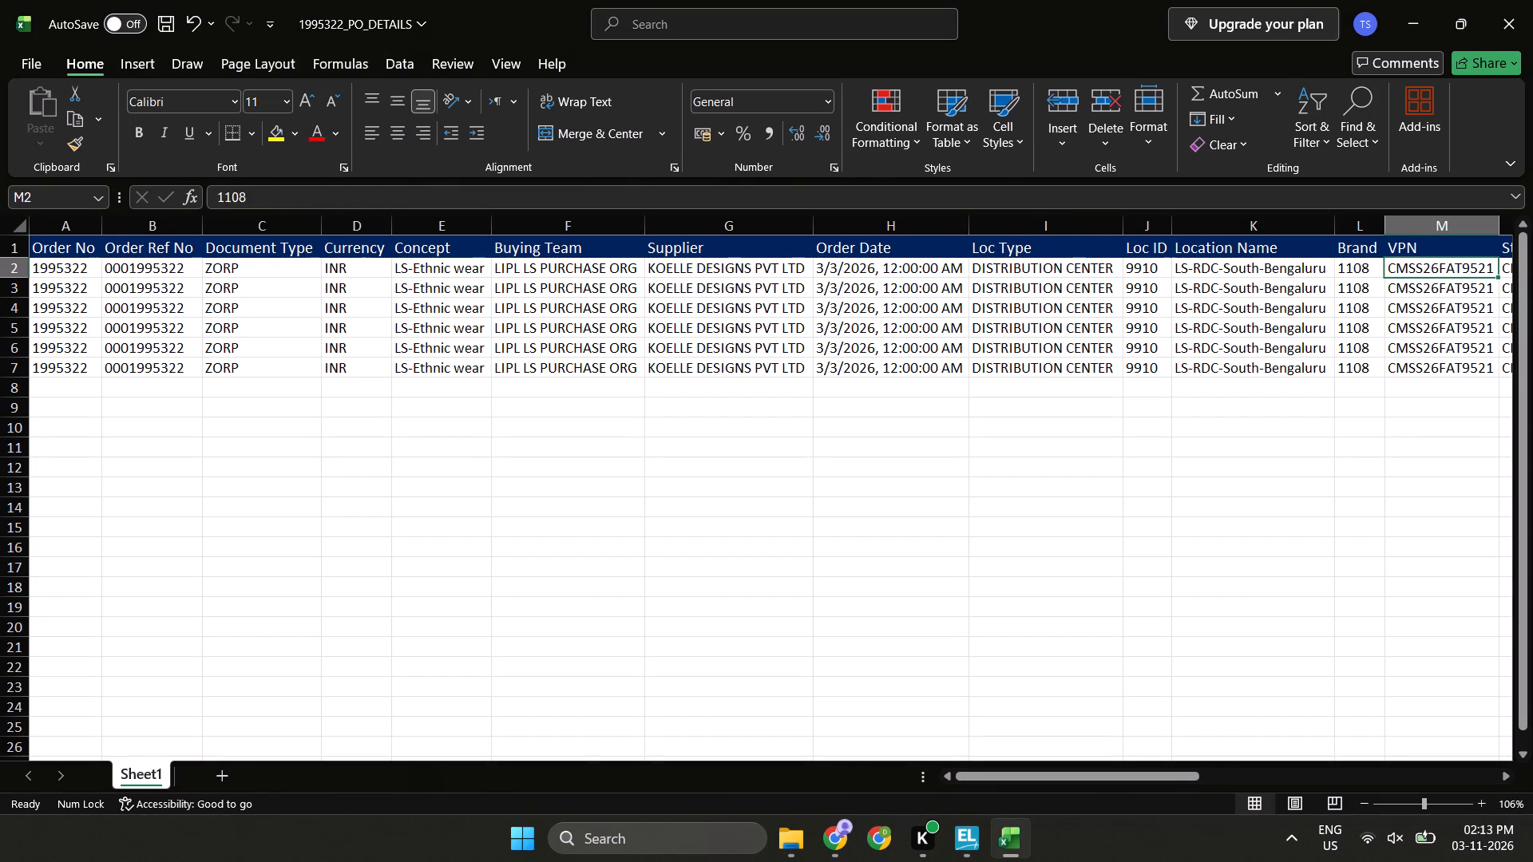
pyautogui.press('Right')
pyautogui.press('Left')
pyautogui.press('Right')
pyautogui.press('Right')
pyautogui.press('Right')
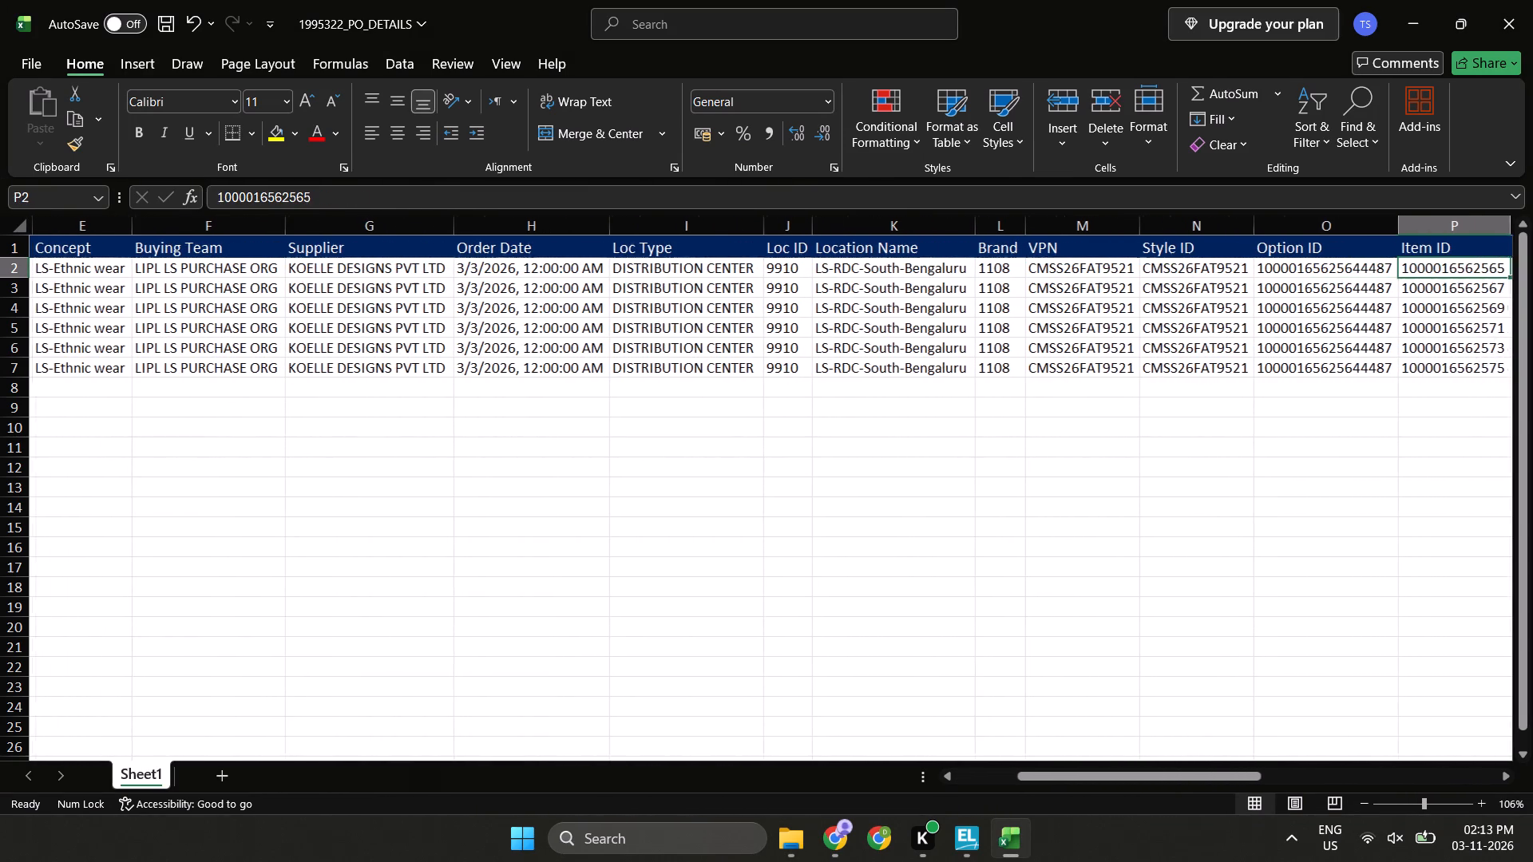
pyautogui.hotkey('ctrl', 'Left')
pyautogui.hotkey('ctrl', 'Left')
pyautogui.press('Right')
pyautogui.press('Left')
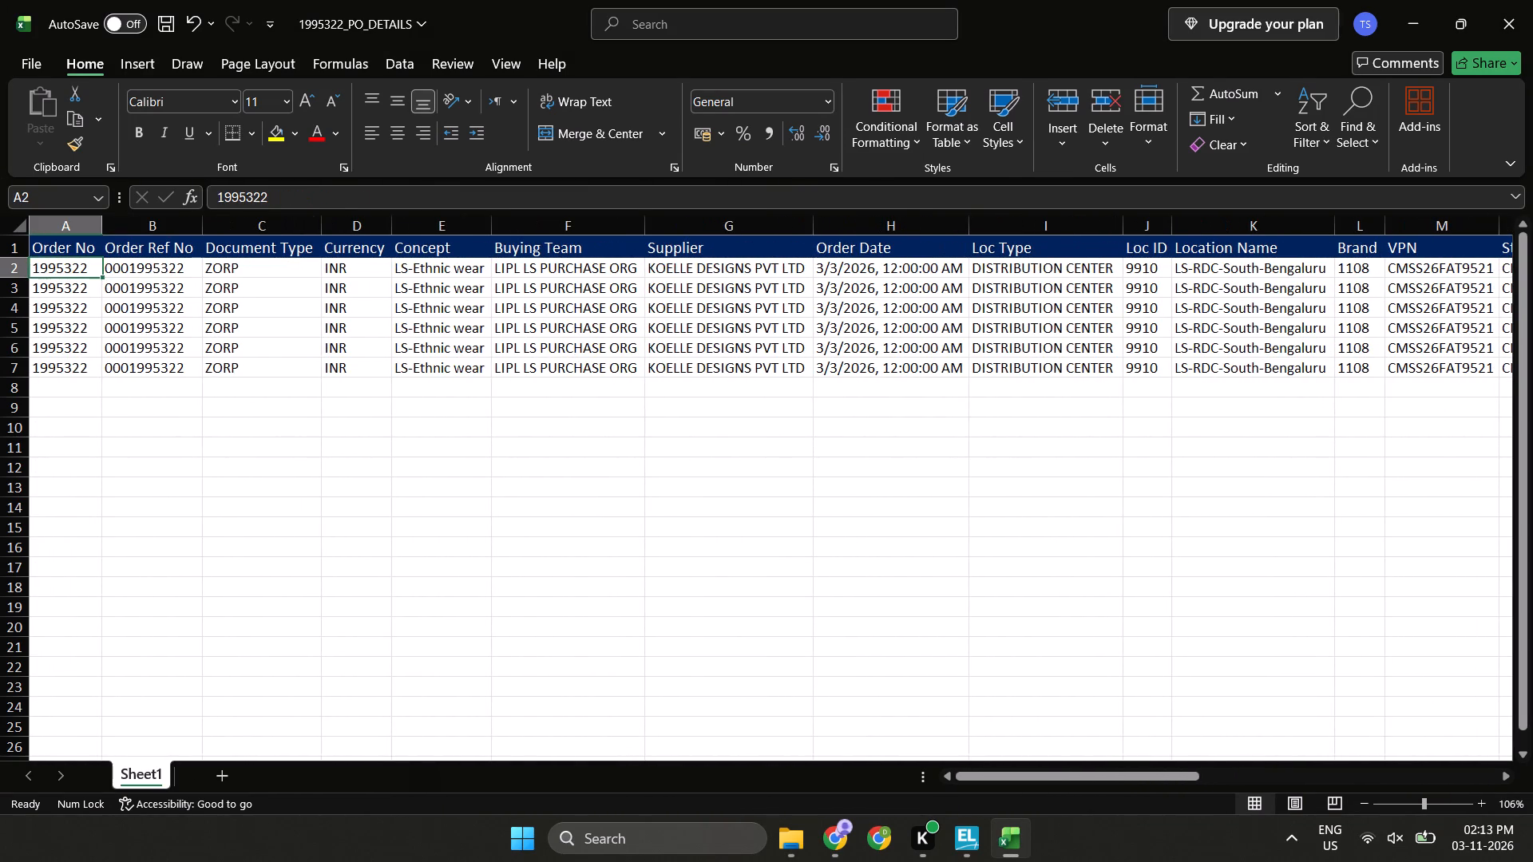
pyautogui.press('Left')
pyautogui.press('Left')
pyautogui.press('Right')
pyautogui.press('Right')
pyautogui.press('Right')
pyautogui.press('Right')
pyautogui.press('Right')
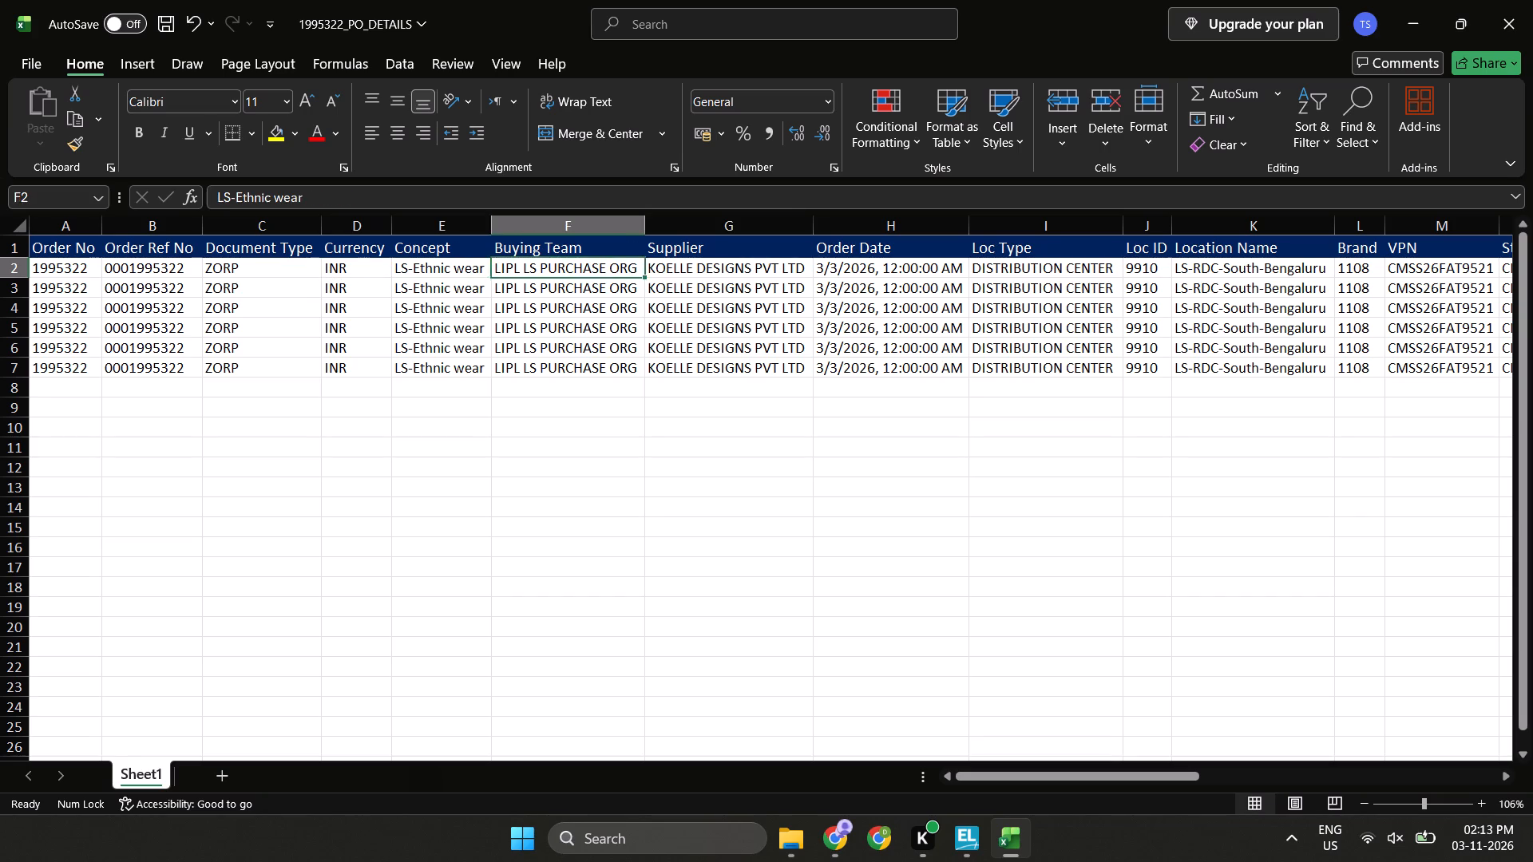
# Examine the first order row from concept and buying team through location, item, cost and tax details to order quantity.
pyautogui.press('Right')
pyautogui.press('Left')
pyautogui.press('Right')
pyautogui.press('Left')
pyautogui.press('Left')
pyautogui.press('Right')
pyautogui.press('Right')
pyautogui.press('Right')
pyautogui.press('Right')
pyautogui.press('Right')
pyautogui.press('Right')
pyautogui.press('Right')
pyautogui.press('Right')
pyautogui.press('Right')
pyautogui.press('Right')
pyautogui.press('Right')
pyautogui.press('Right')
pyautogui.press('Right')
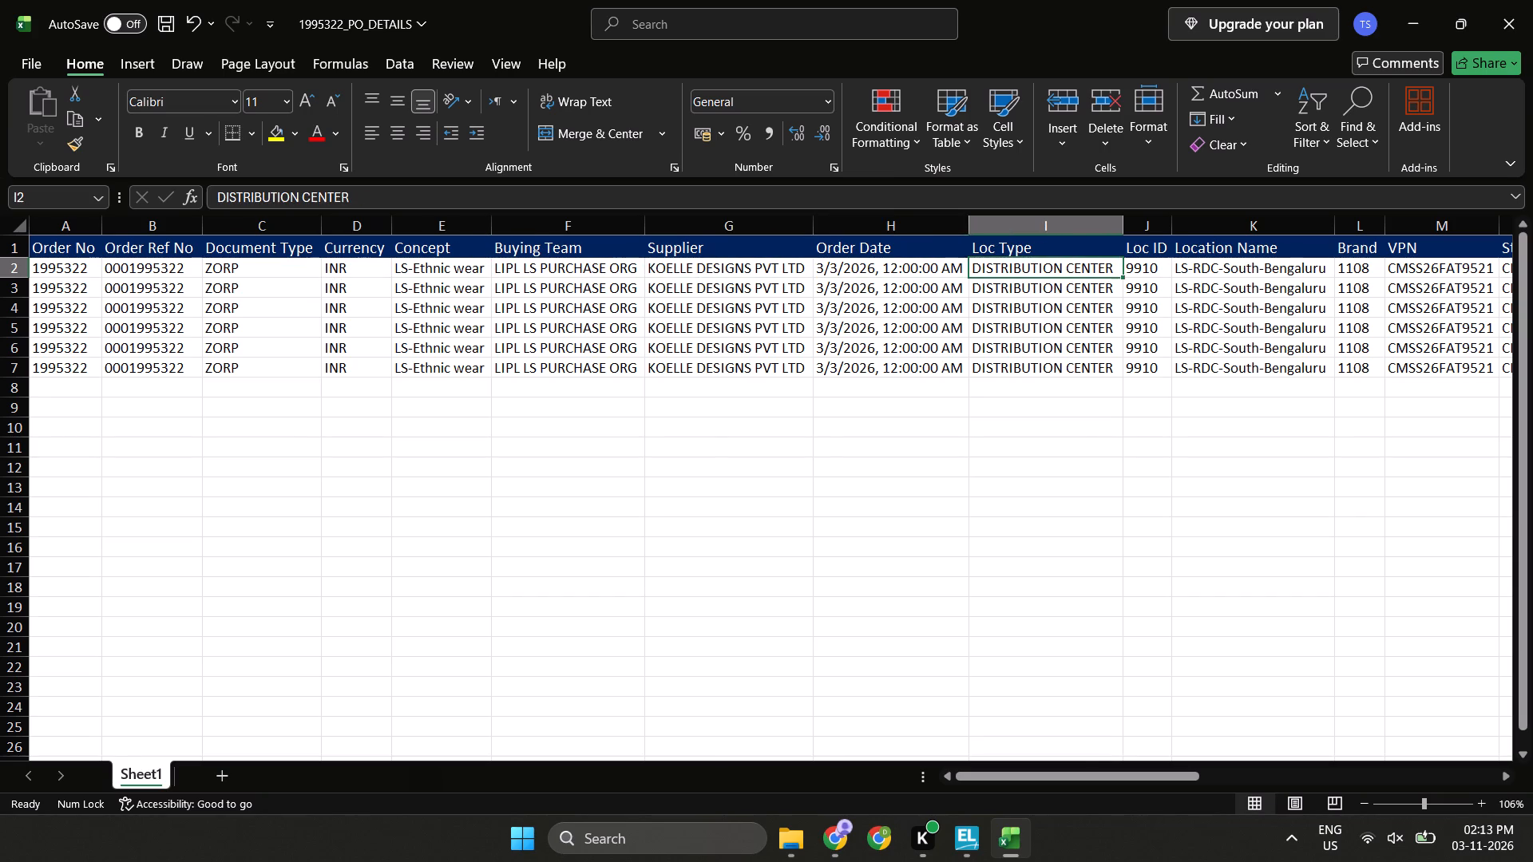
pyautogui.press('Right')
pyautogui.press('Right')
pyautogui.press('Right')
pyautogui.press('Right')
pyautogui.press('Right')
pyautogui.press('Right')
pyautogui.press('Right')
pyautogui.press('Right')
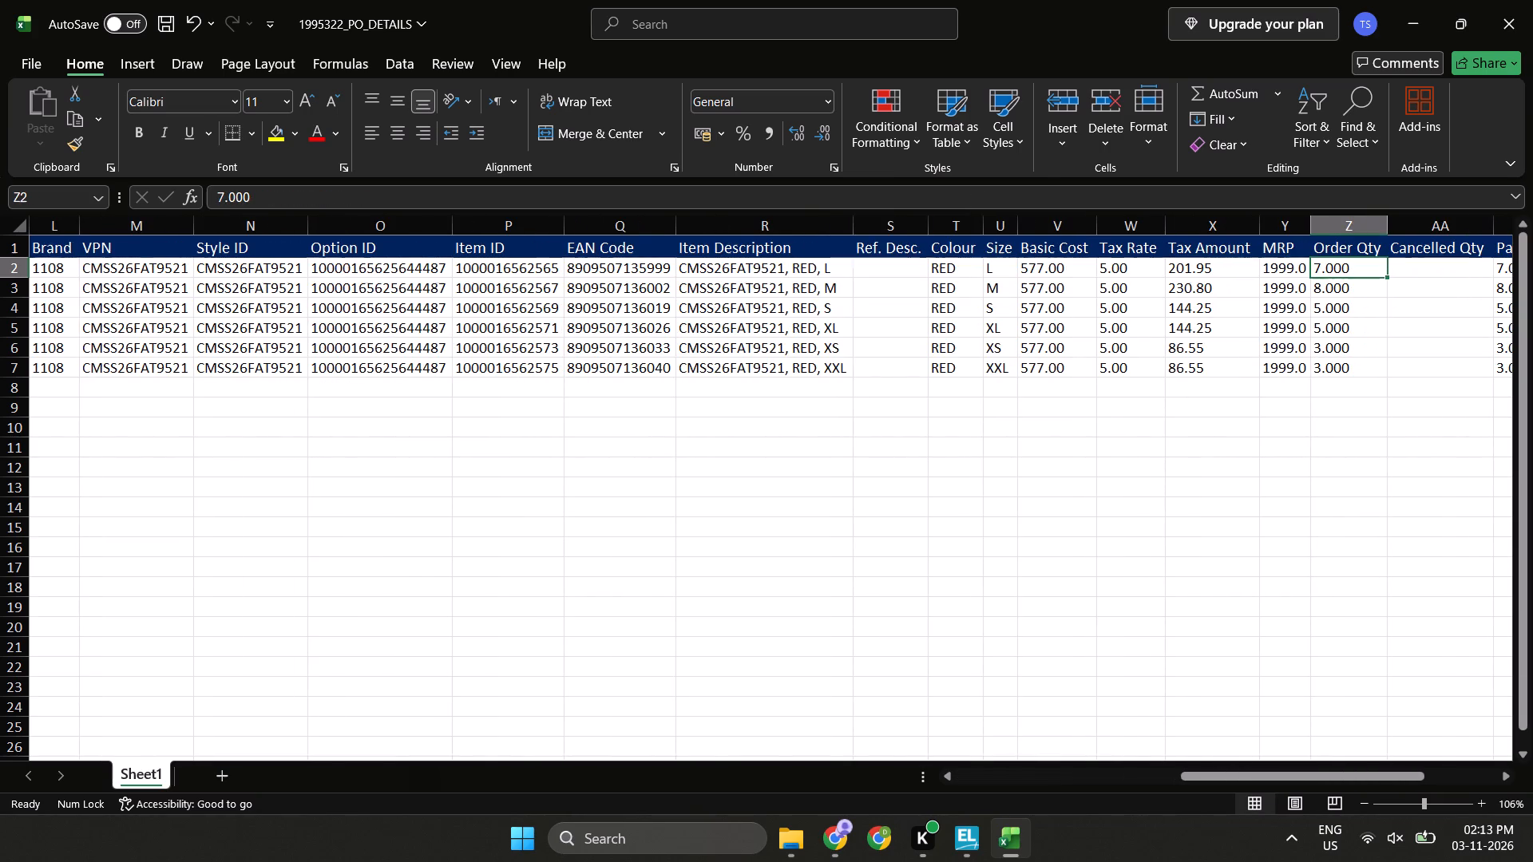
pyautogui.press('Left')
pyautogui.press('Left')
pyautogui.press('Left')
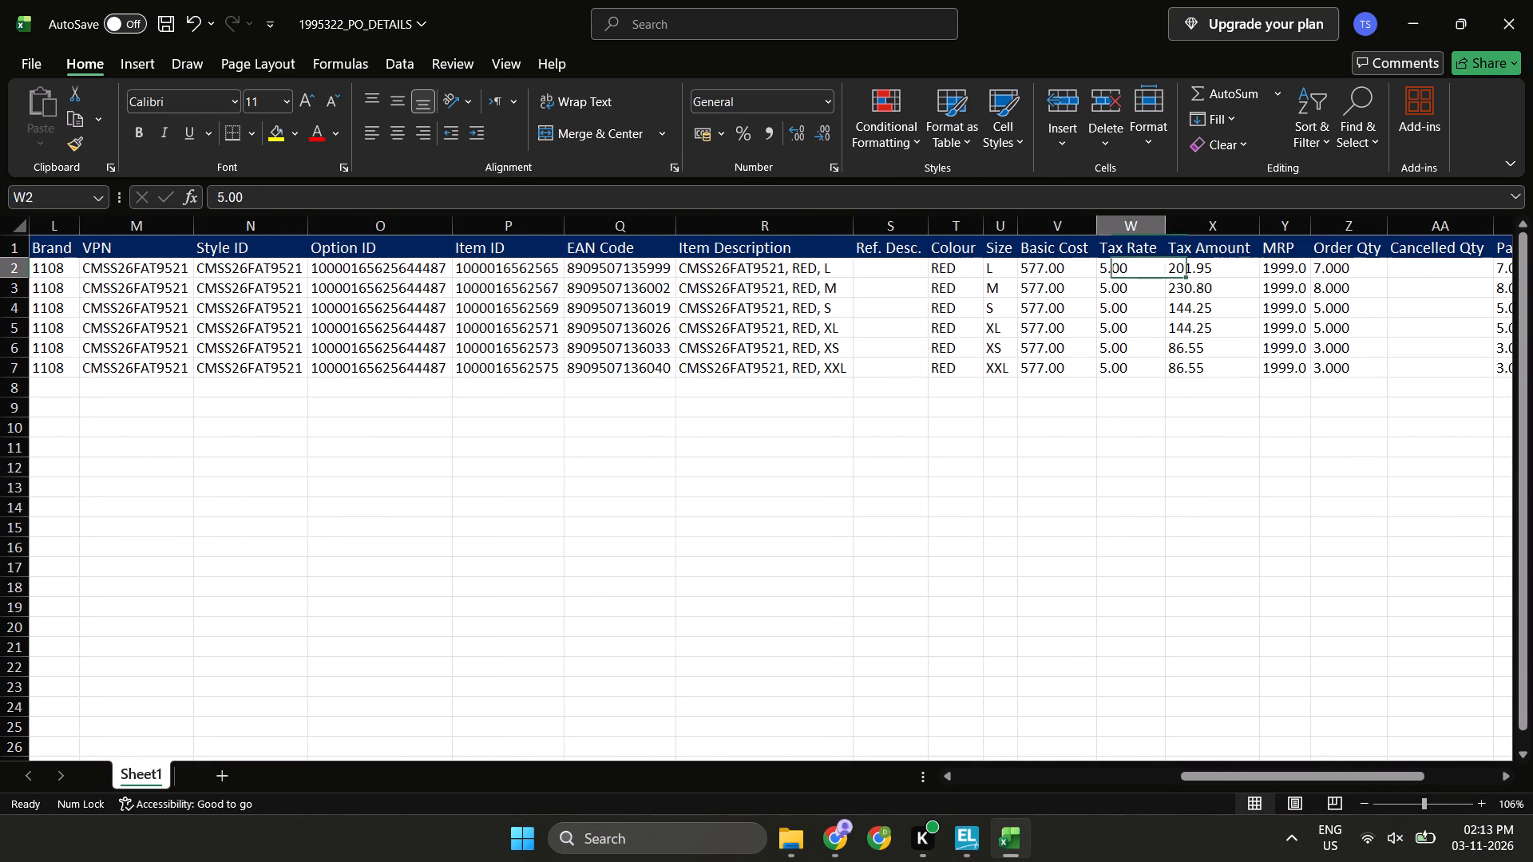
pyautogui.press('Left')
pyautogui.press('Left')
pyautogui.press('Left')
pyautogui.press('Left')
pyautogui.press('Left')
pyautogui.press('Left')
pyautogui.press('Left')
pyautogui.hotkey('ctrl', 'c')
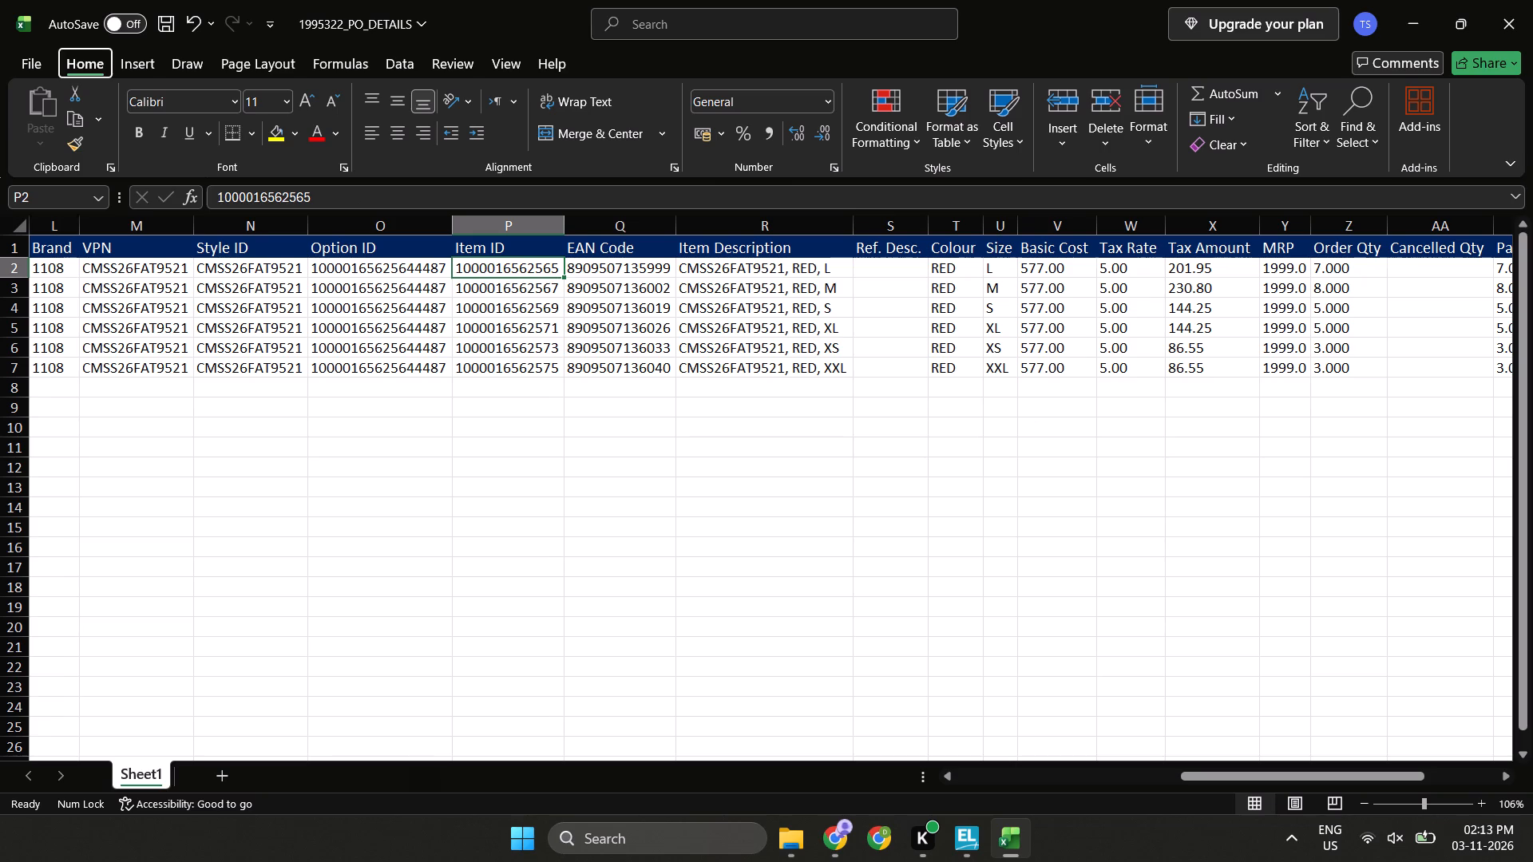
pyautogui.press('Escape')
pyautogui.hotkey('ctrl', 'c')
# Switch to File Explorer and open the E way bills folder inside KDMD.
pyautogui.hotkey('alt', 'Tab')
pyautogui.hotkey('alt', 'Tab')
pyautogui.hotkey('alt', 'Left')
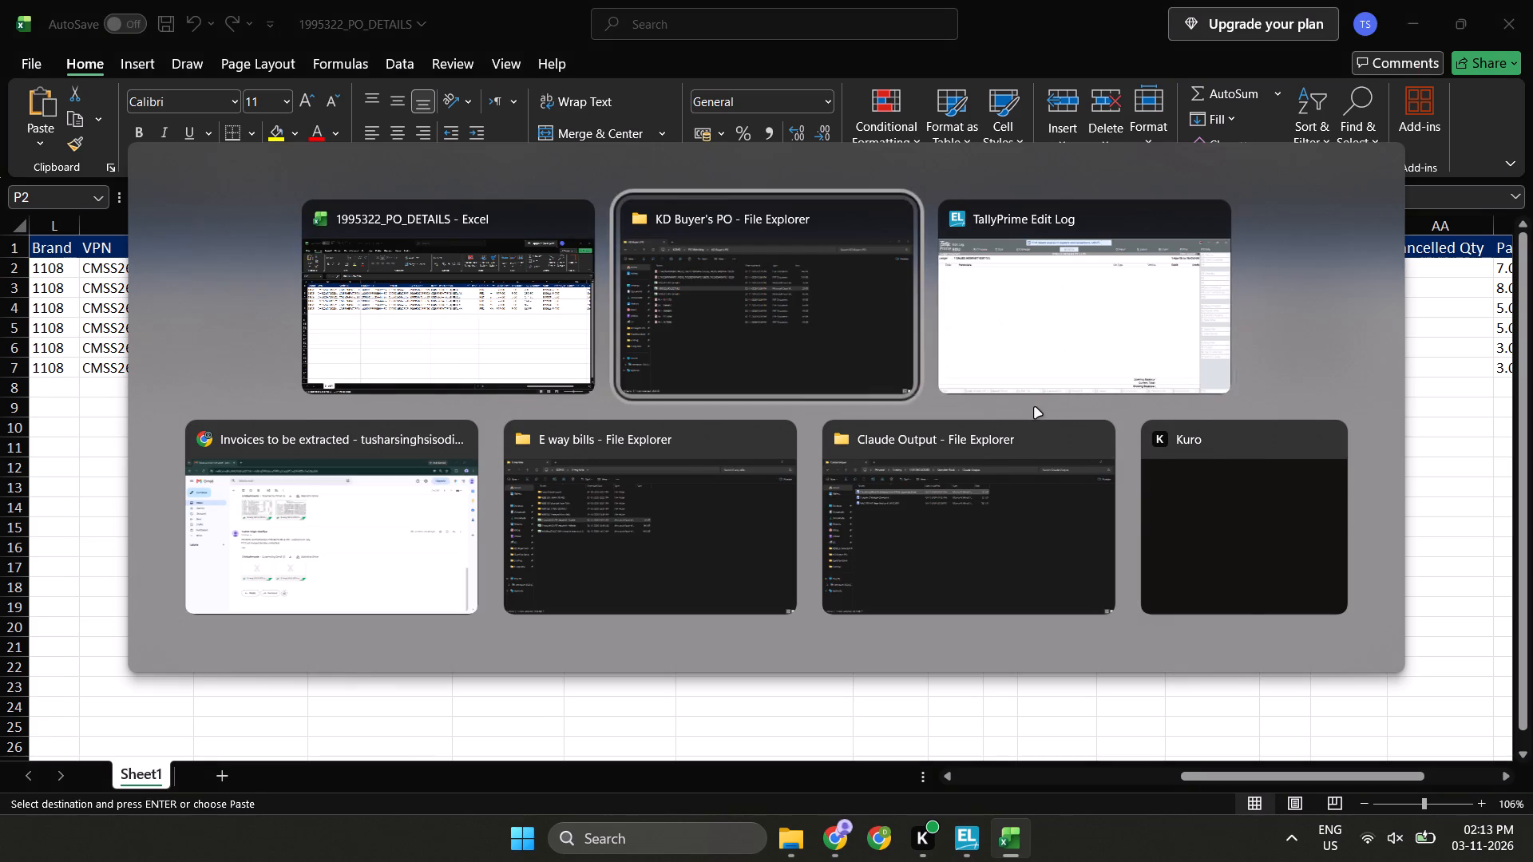
pyautogui.hotkey('alt', 'Left')
pyautogui.hotkey('alt', 'Right')
pyautogui.press('BackSpace')
pyautogui.press('Up')
pyautogui.press('BackSpace')
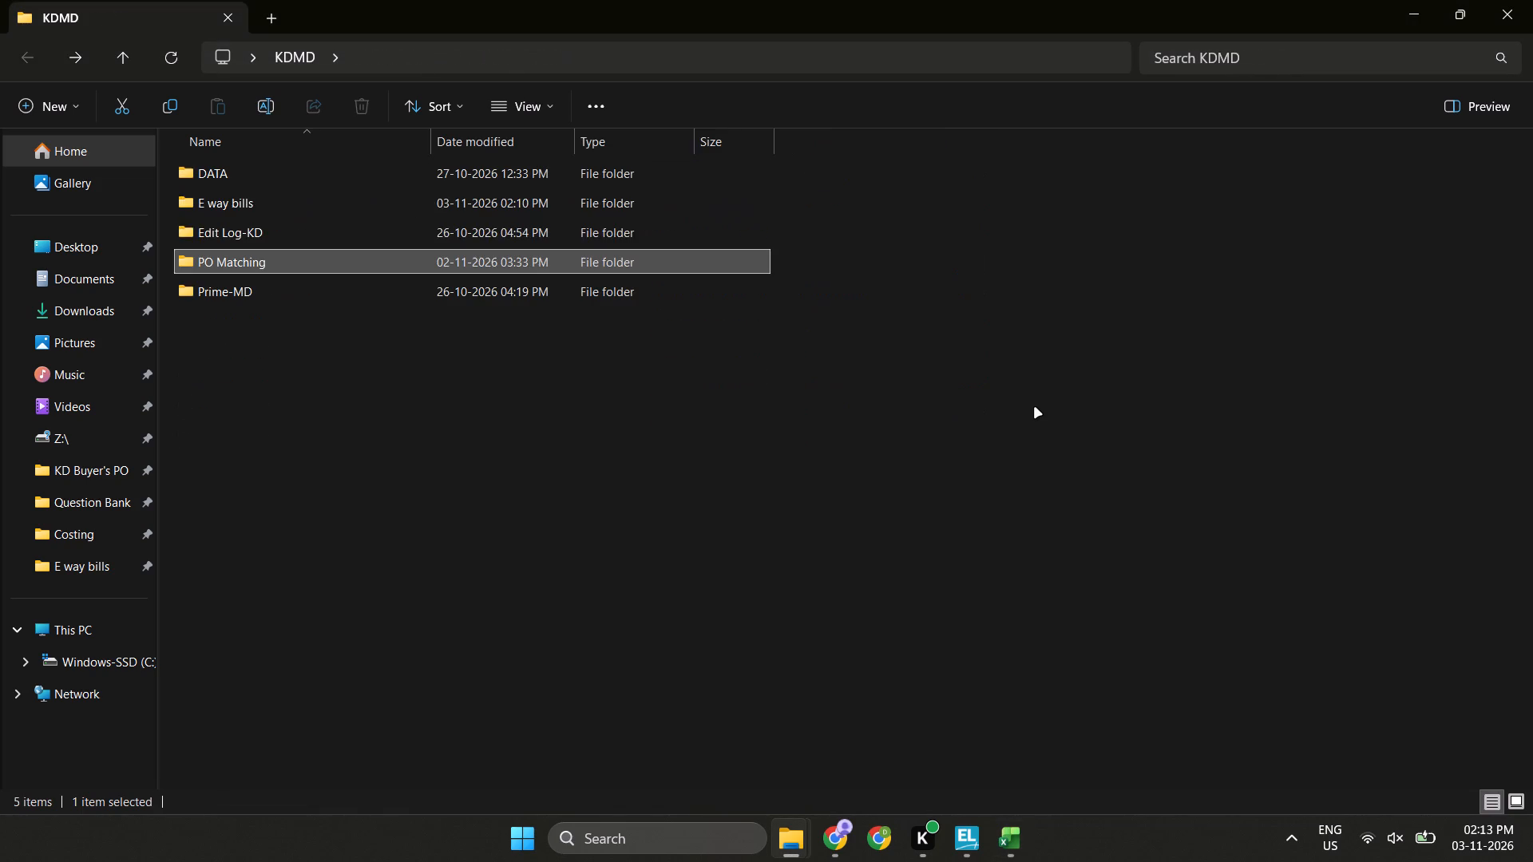
pyautogui.press('Down')
pyautogui.press('Up')
pyautogui.press('Up')
pyautogui.press('Up')
pyautogui.hotkey('shift', 'Return')
pyautogui.press('Down')
pyautogui.press('Down')
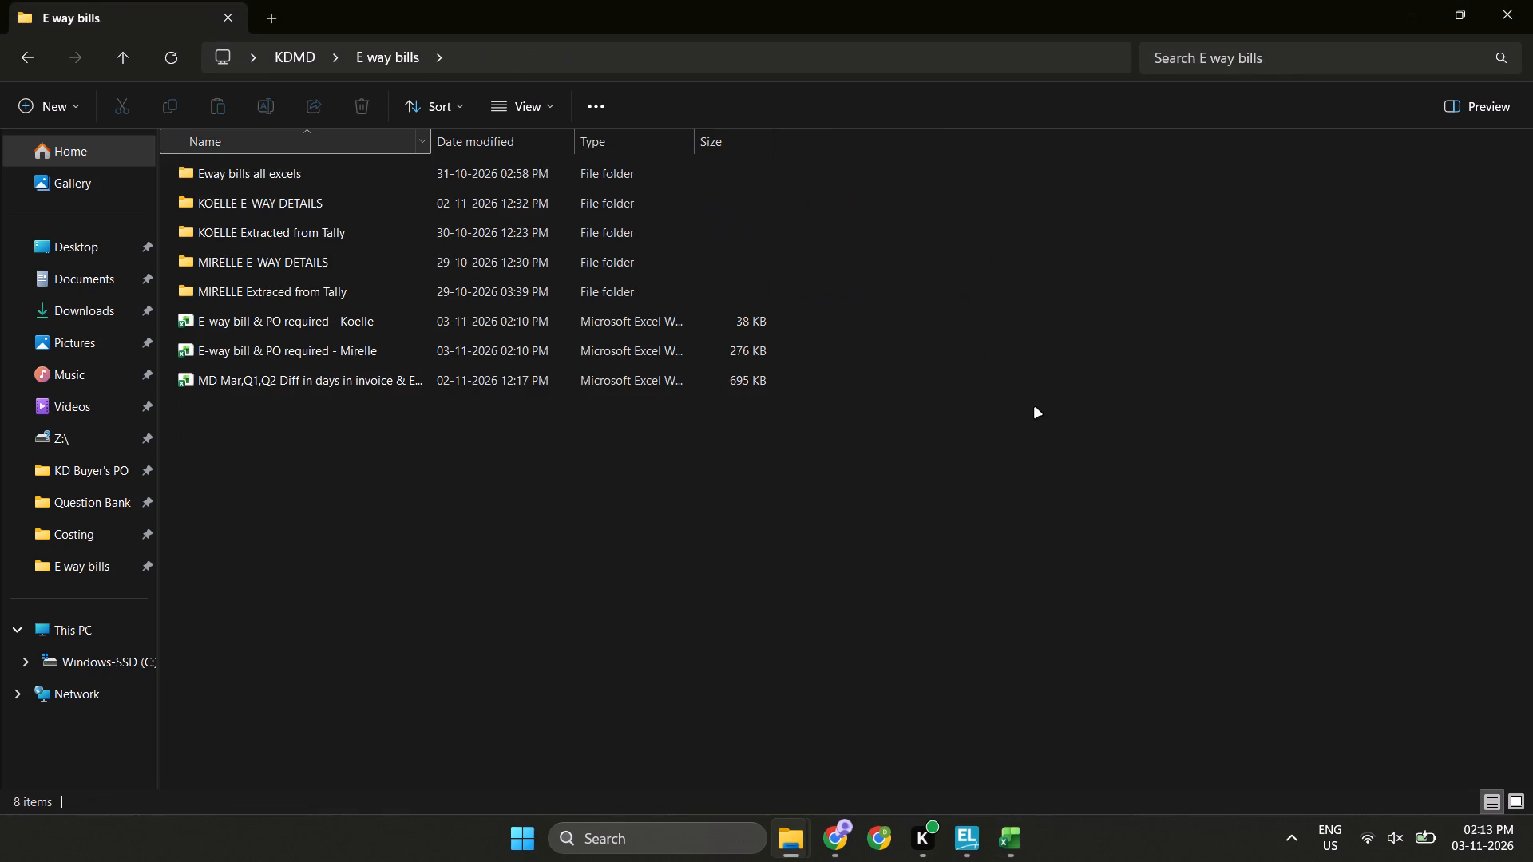
# Open the E-way bill & PO required - Koelle workbook and cancel the update of its linked values.
pyautogui.press('Down')
pyautogui.click(1042, 554)
pyautogui.press('Down')
pyautogui.press('Down')
pyautogui.press('Down')
pyautogui.press('Down')
pyautogui.press('Down')
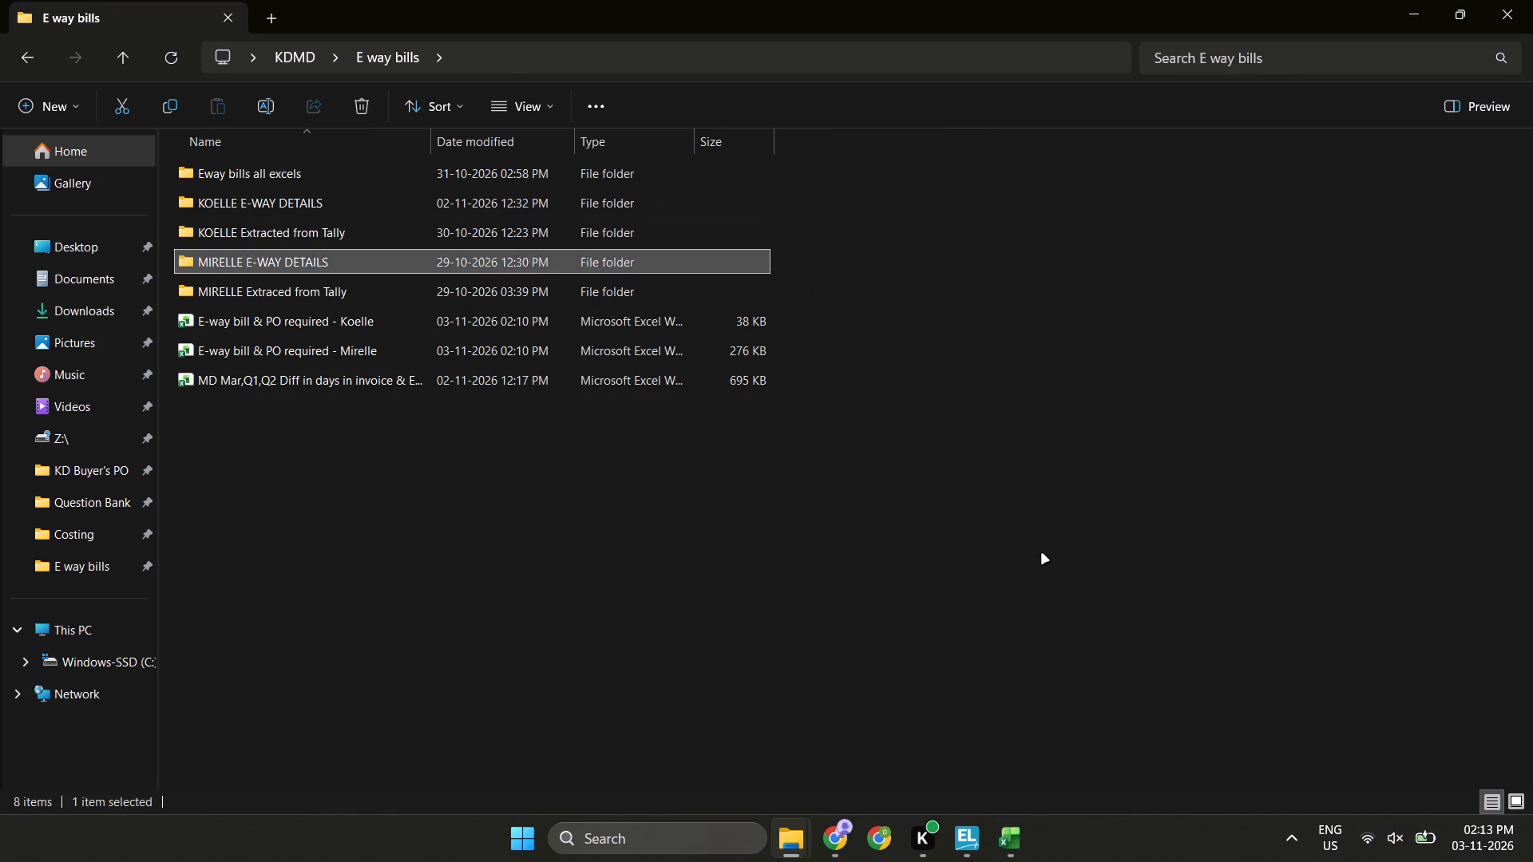
pyautogui.press('Down')
pyautogui.press('Down')
pyautogui.press('Return')
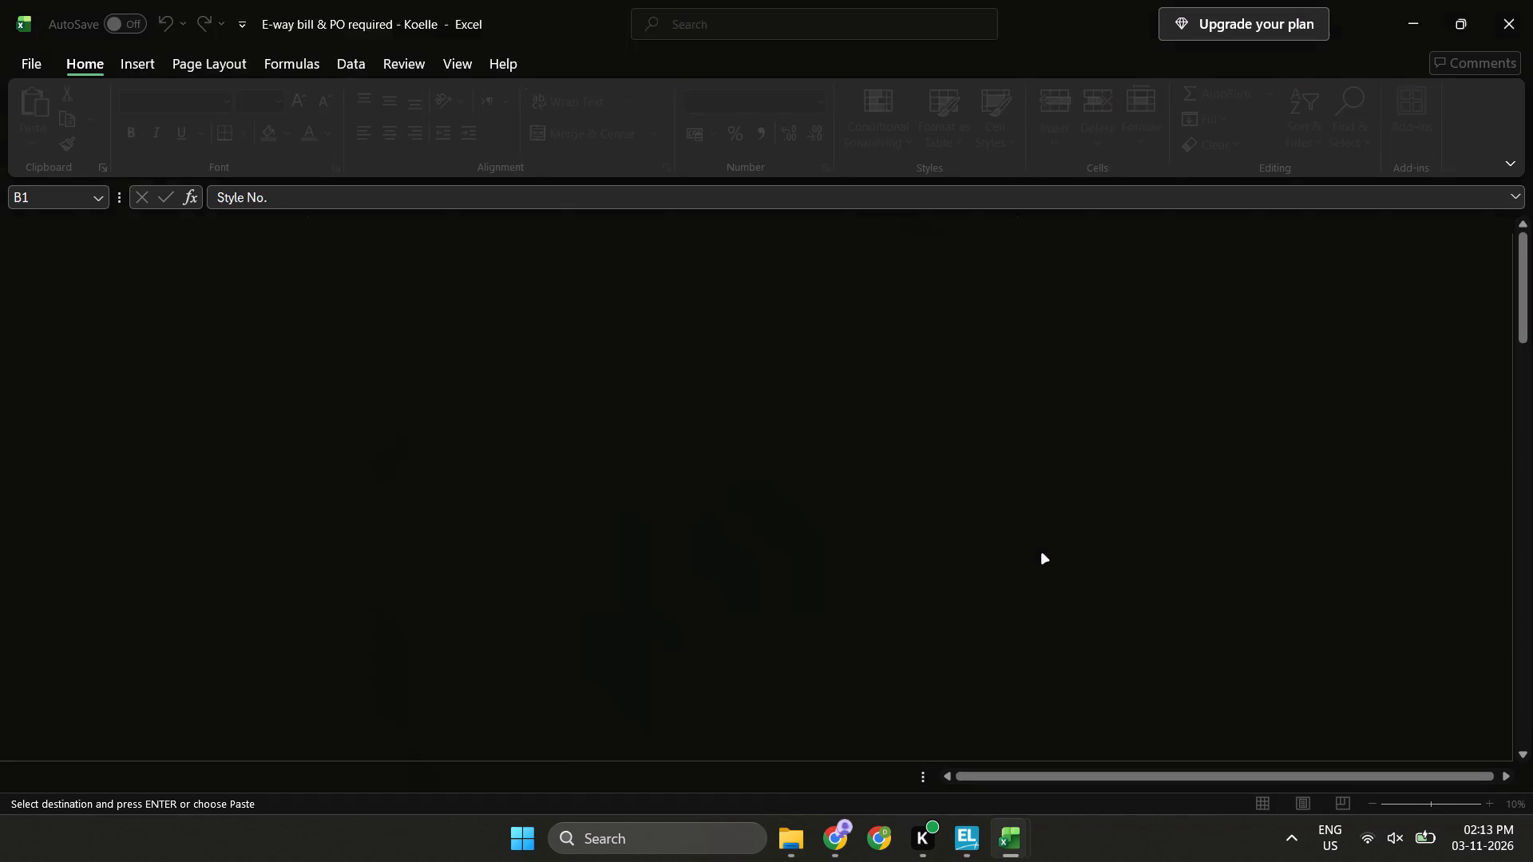
pyautogui.press('Return')
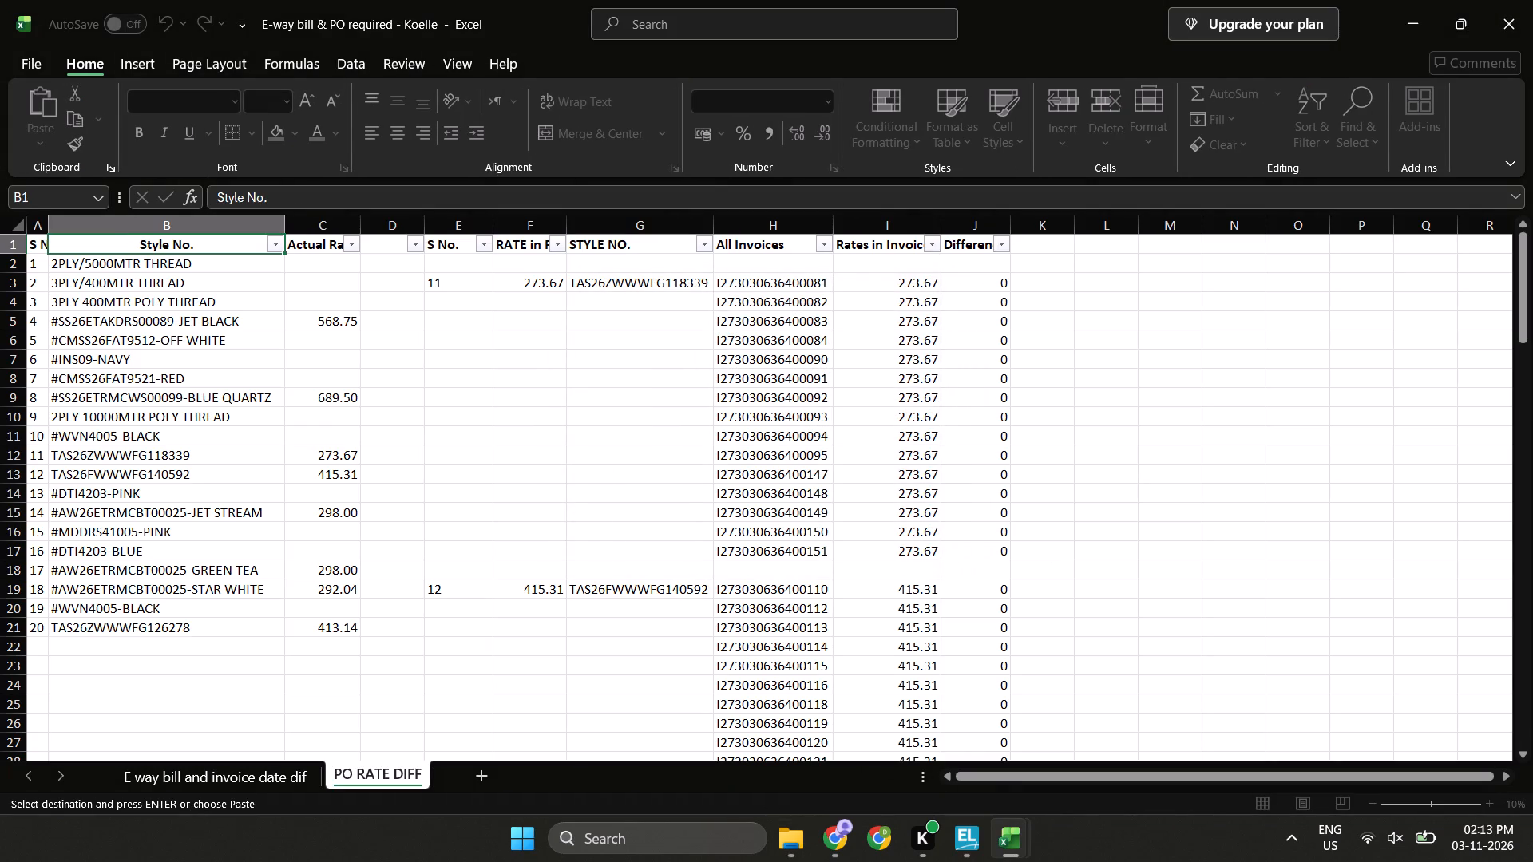
pyautogui.hotkey('alt', 'Tab')
pyautogui.hotkey('alt', 'Tab')
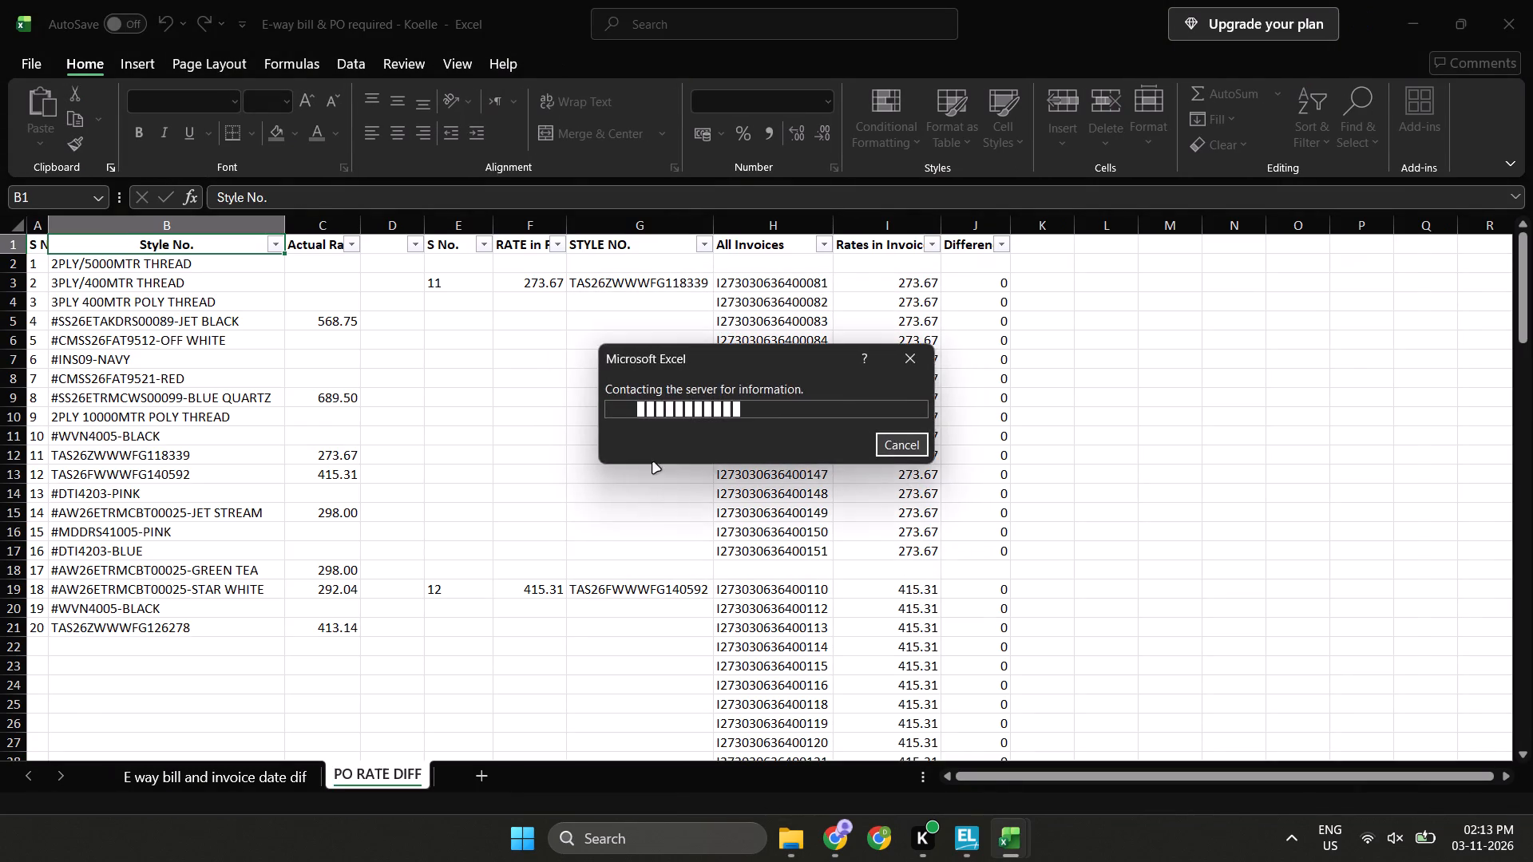
pyautogui.hotkey('alt', 'Tab')
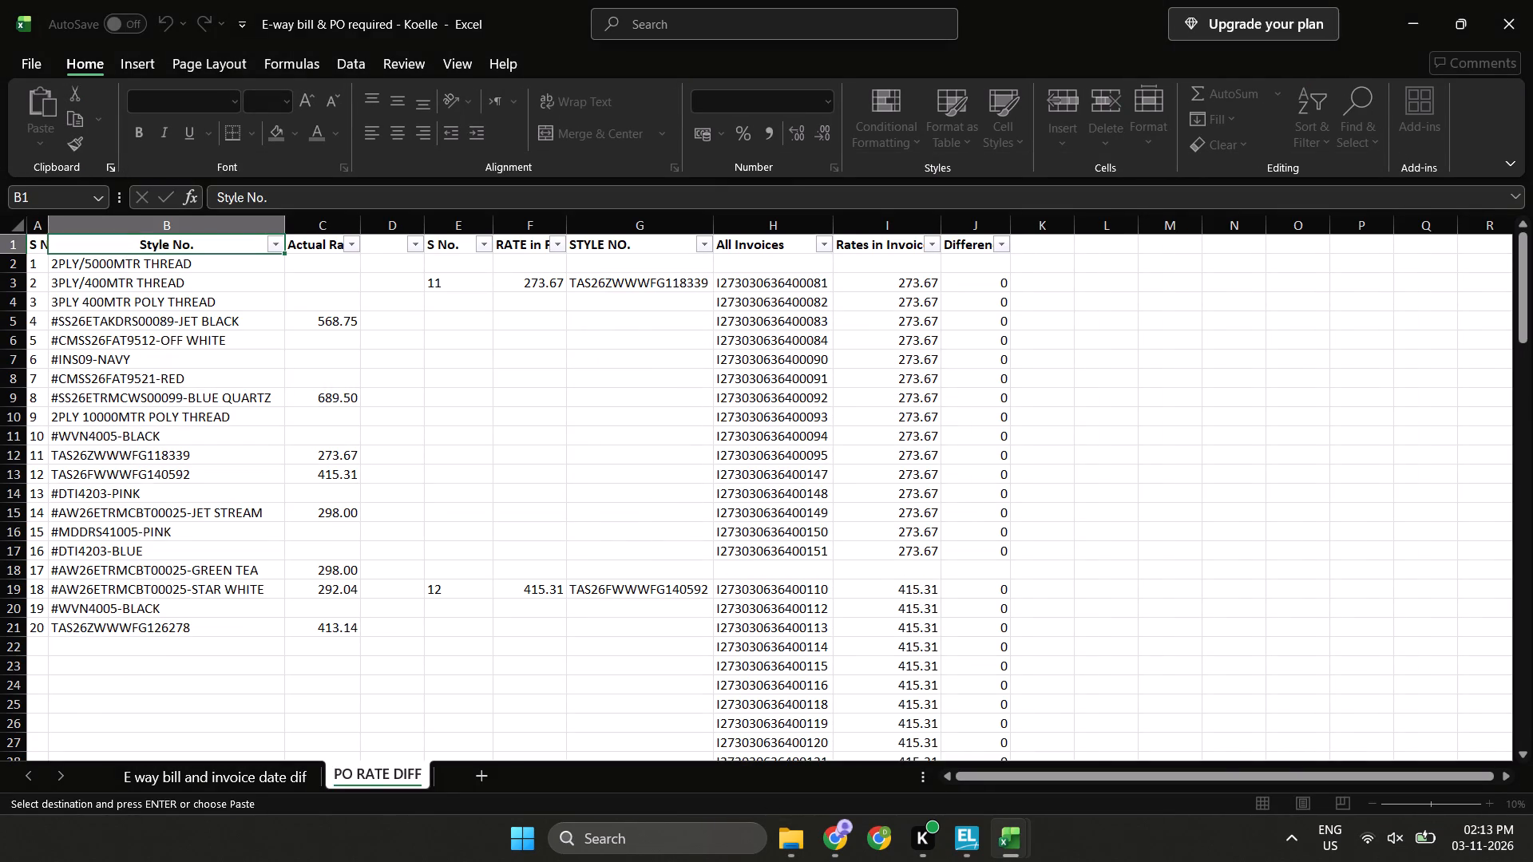
pyautogui.click(904, 441)
pyautogui.moveTo(904, 441); pyautogui.dragTo(838, 457)
# Examine the style numbers and actual rates listed on the PO RATE DIFF sheet.
pyautogui.scroll(-1, 838, 457)
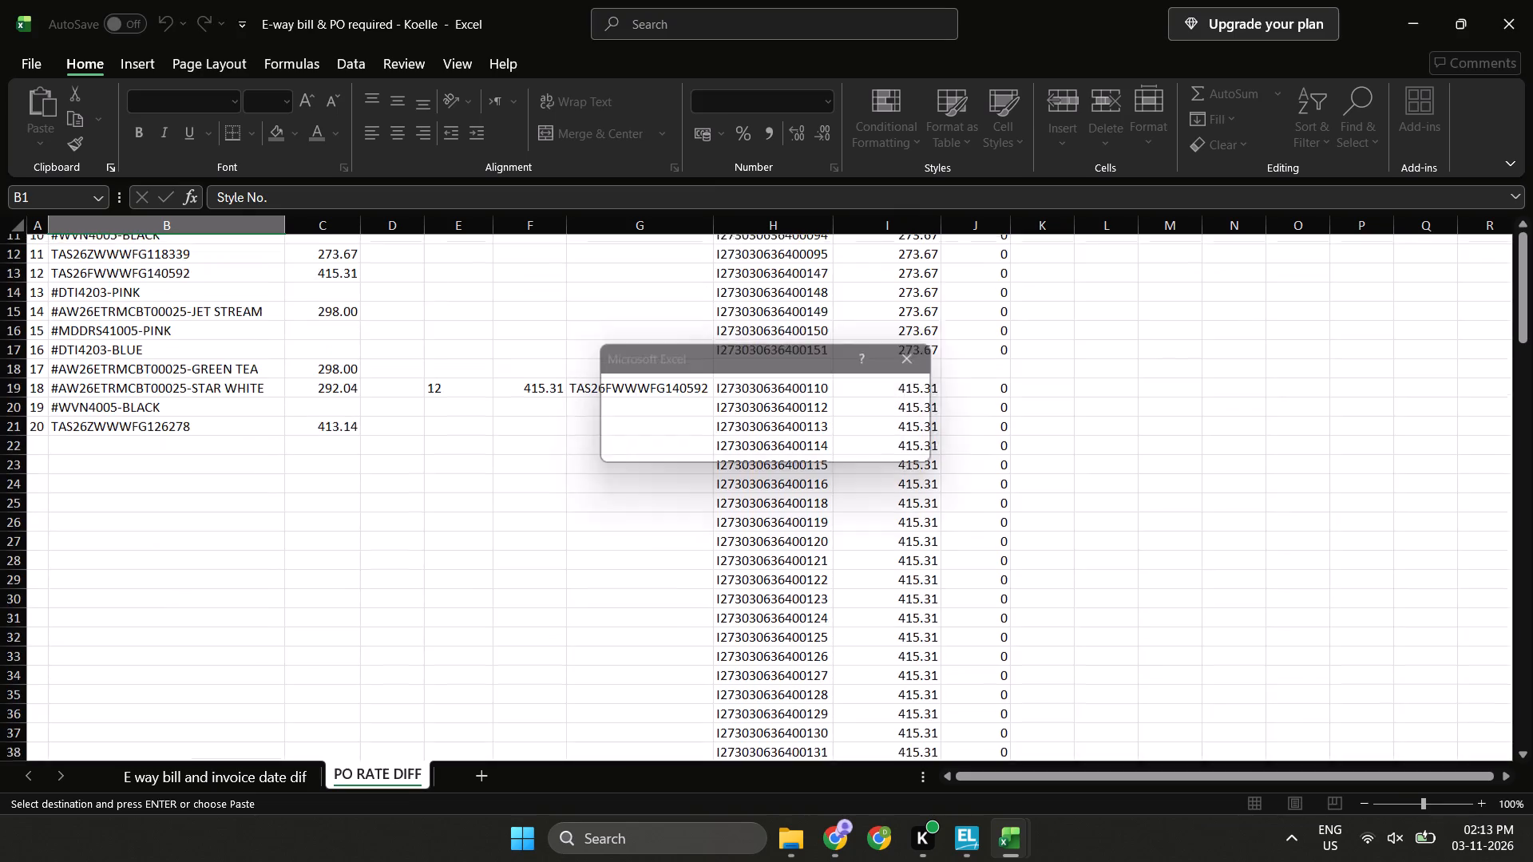
pyautogui.scroll(-1, 838, 457)
pyautogui.scroll(1, 794, 470)
pyautogui.click(471, 448)
pyautogui.press('Left')
pyautogui.hotkey('ctrl', 'Up')
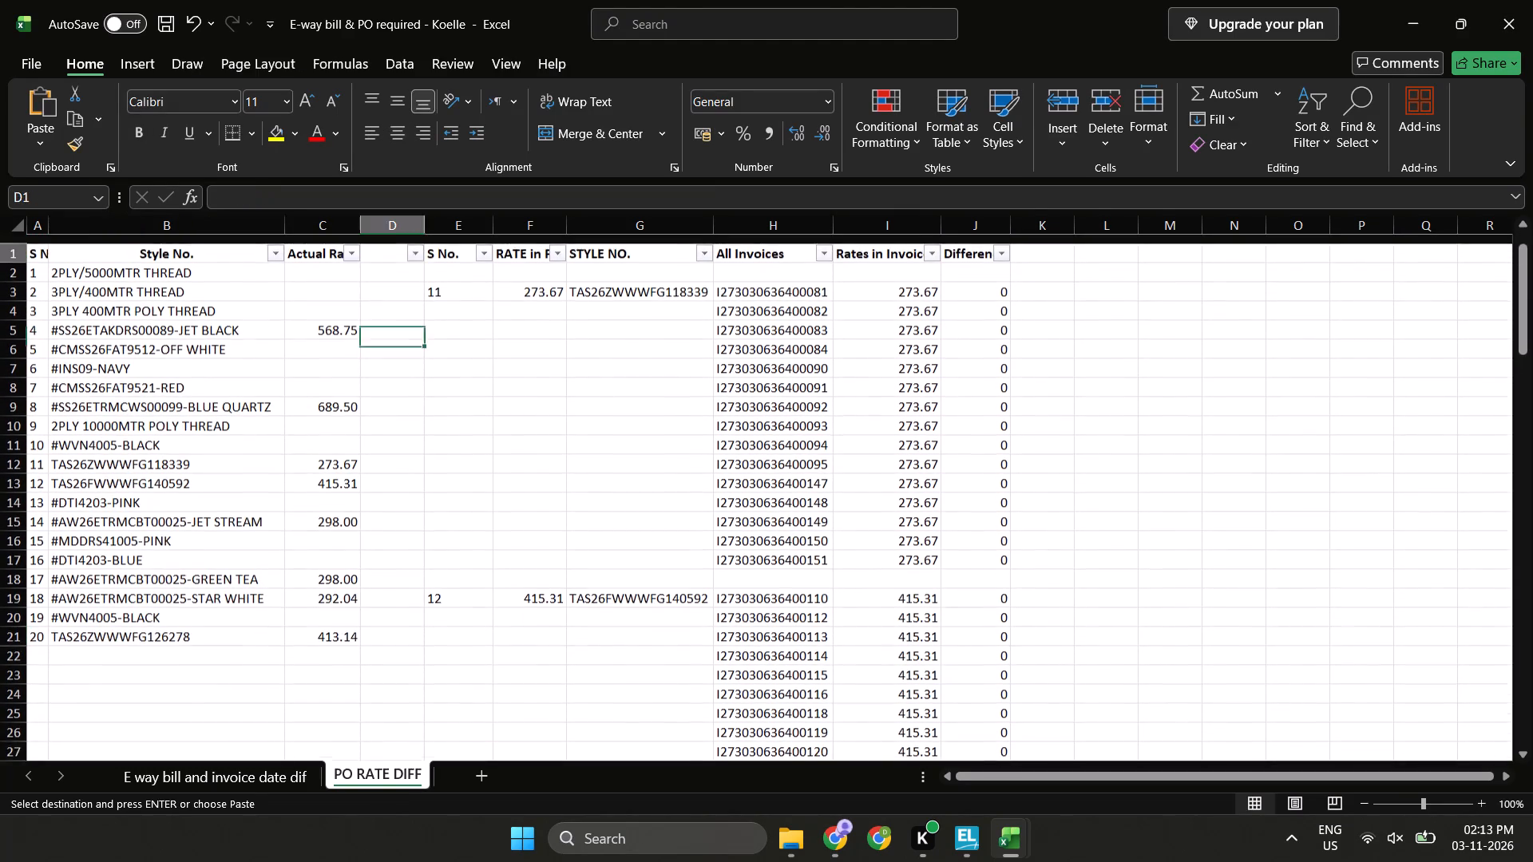
pyautogui.hotkey('ctrl', 'Up')
pyautogui.hotkey('ctrl', 'Left')
pyautogui.hotkey('ctrl', 'Up')
pyautogui.hotkey('ctrl', 'Left')
pyautogui.press('Down')
pyautogui.press('Right')
pyautogui.press('Down')
pyautogui.hotkey('ctrl', 'Down')
# Switch to the 1995322_PO_DETAILS workbook, examine the first order row from item ID to size, and clear the copy selection.
pyautogui.hotkey('alt', 'Tab')
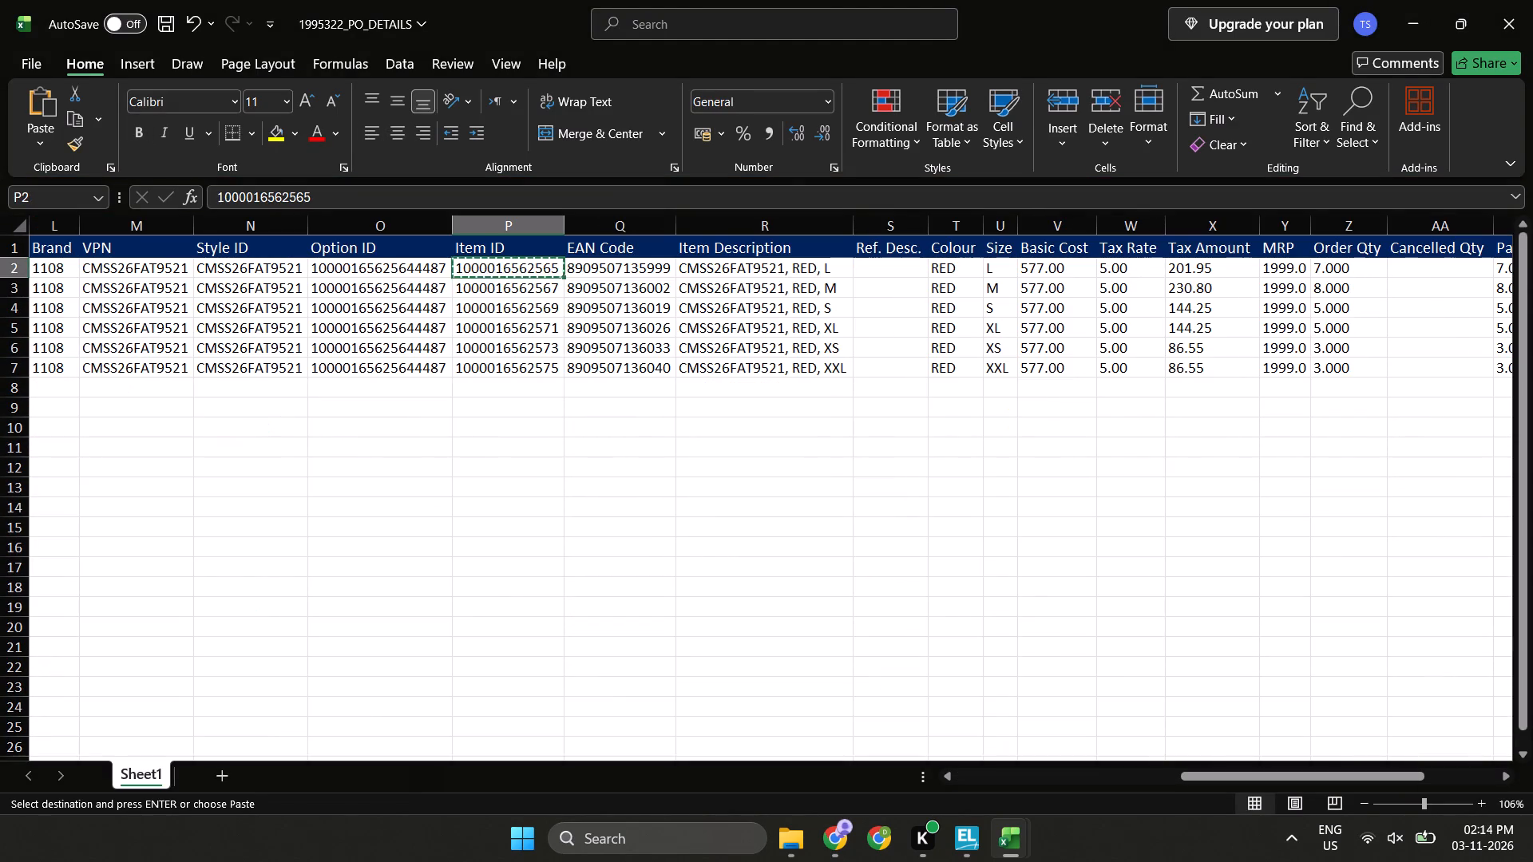
pyautogui.press('Down')
pyautogui.press('Up')
pyautogui.press('Down')
pyautogui.press('Up')
pyautogui.hotkey('alt', 'Tab')
pyautogui.hotkey('alt', 'Tab')
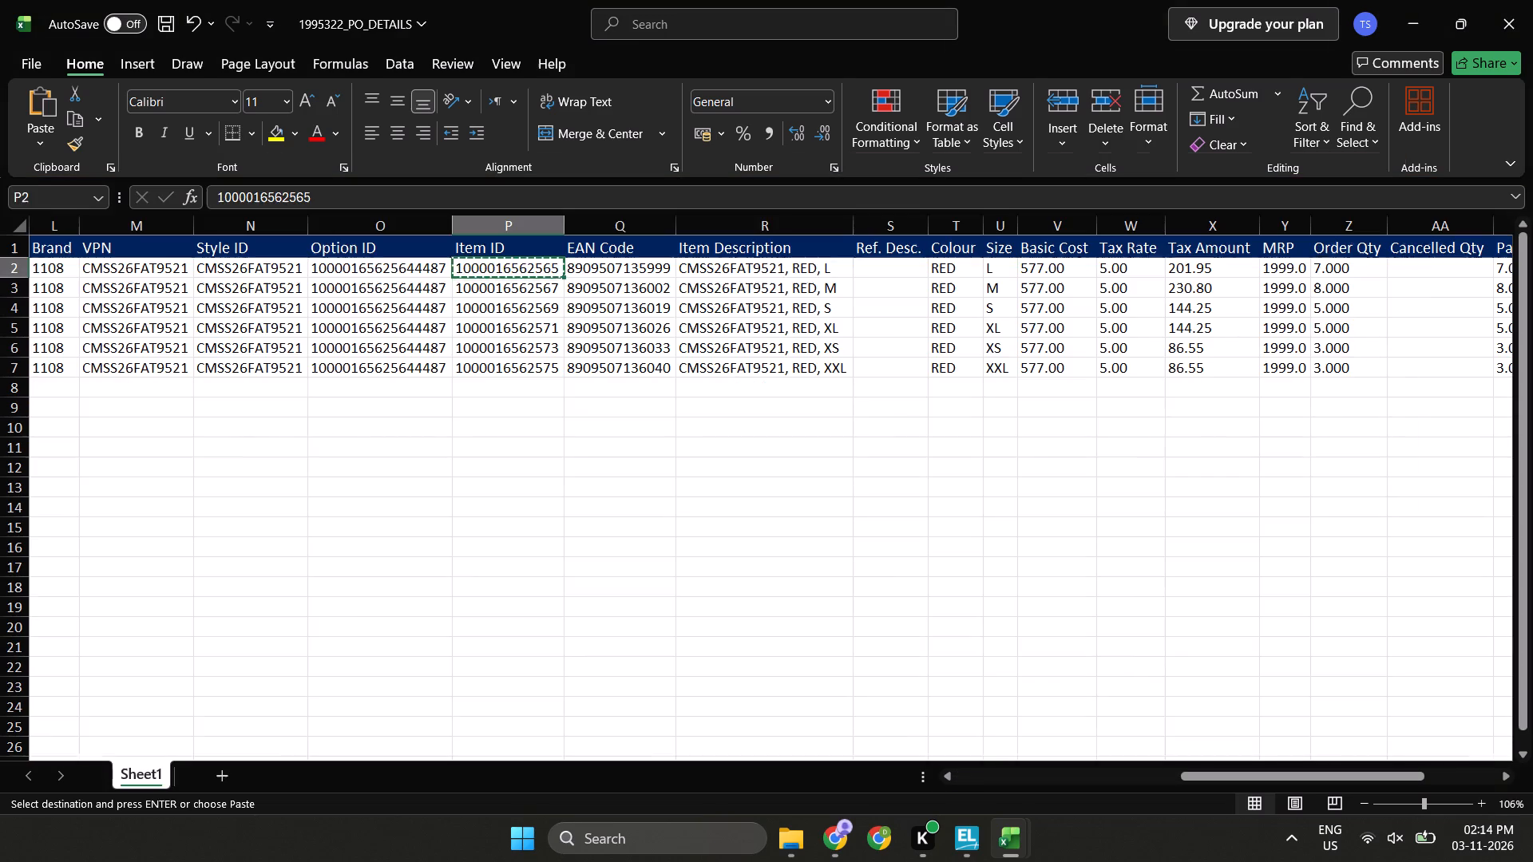
pyautogui.press('Right')
pyautogui.press('Right')
pyautogui.press('Right')
pyautogui.press('Right')
pyautogui.press('Right')
pyautogui.press('Escape')
pyautogui.press('Left')
# Return to the Koelle workbook and examine the style numbers against their actual rates in the lower rows of the style list.
pyautogui.hotkey('alt', 'Tab')
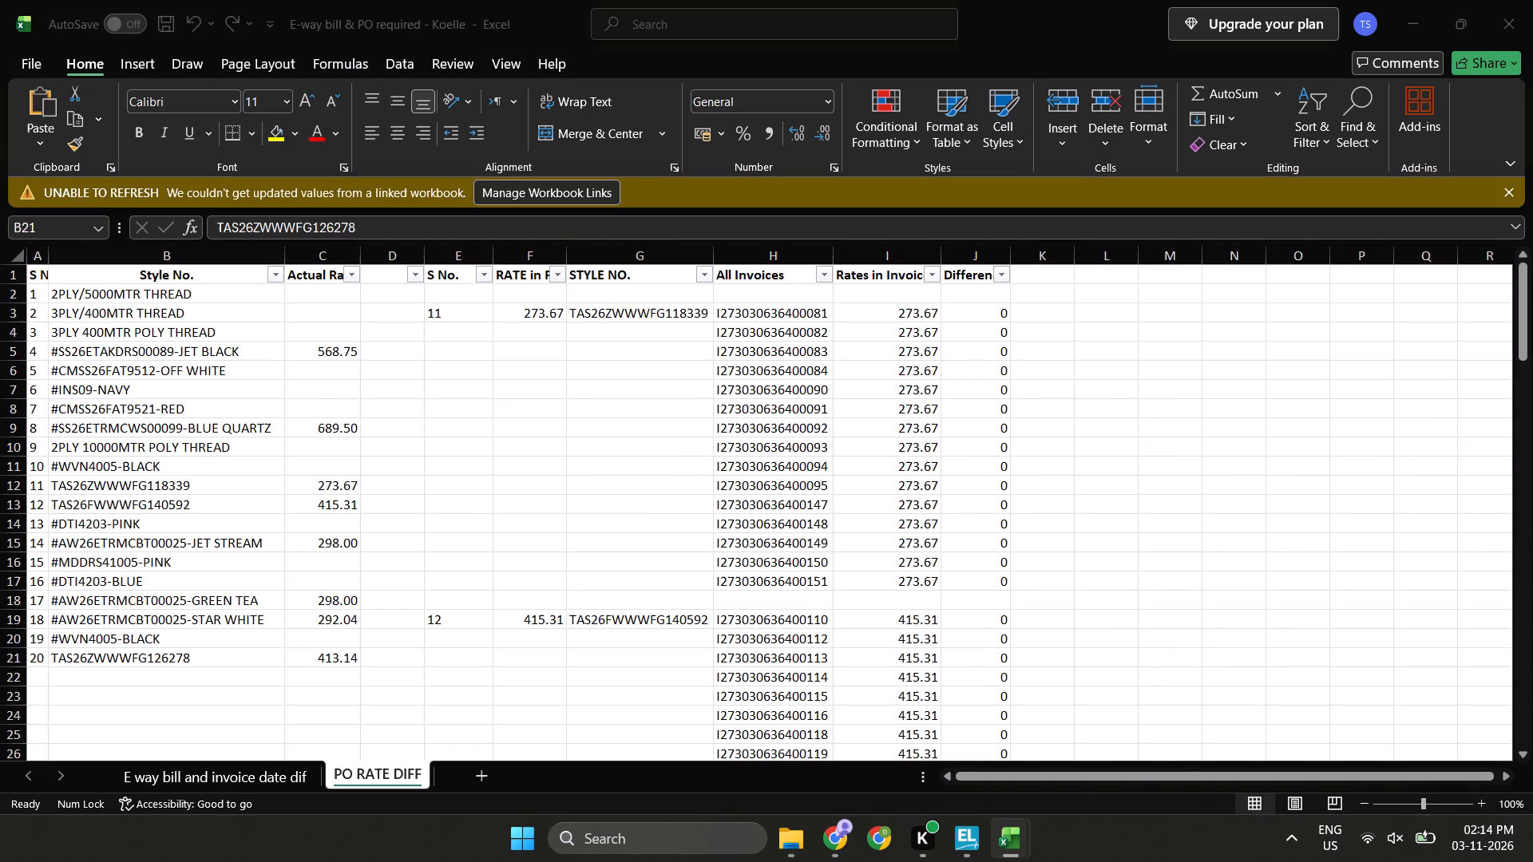
pyautogui.press('Up')
pyautogui.press('Up')
pyautogui.press('Up')
pyautogui.press('Right')
pyautogui.press('Up')
pyautogui.press('Left')
pyautogui.press('Up')
pyautogui.press('Up')
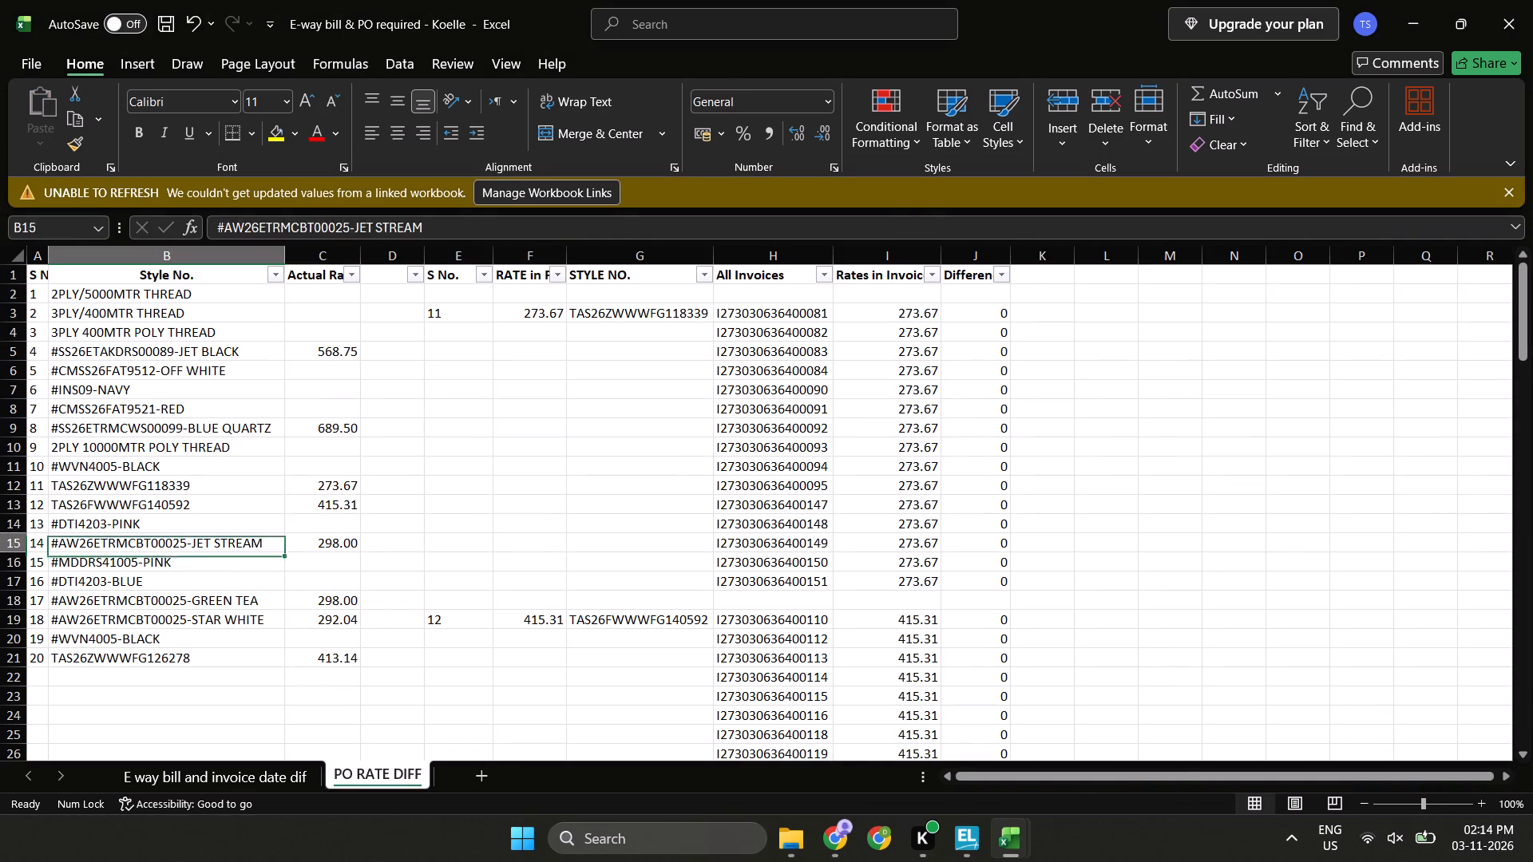
pyautogui.press('Up')
pyautogui.press('Up')
pyautogui.press('Down')
pyautogui.press('Right')
pyautogui.press('Down')
pyautogui.press('Down')
pyautogui.press('Down')
pyautogui.press('Down')
pyautogui.press('Right')
pyautogui.press('Down')
pyautogui.press('Right')
pyautogui.press('Down')
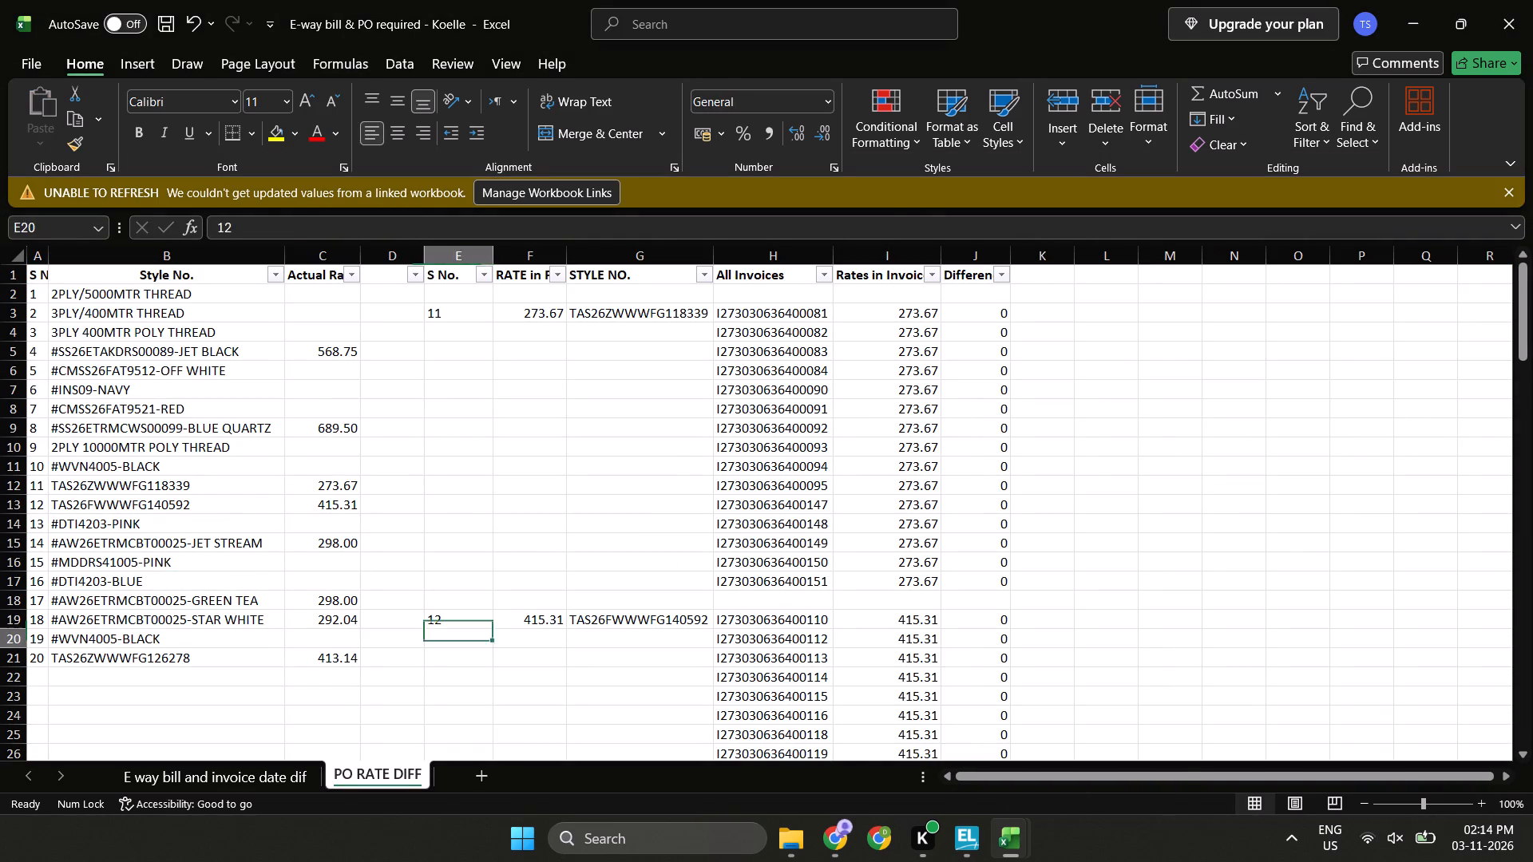
# Examine the PO rates, invoices, invoice rates and differences through the last entries of the PO RATE DIFF comparison.
pyautogui.press('Right')
pyautogui.press('Down')
pyautogui.press('Down')
pyautogui.press('Down')
pyautogui.press('Down')
pyautogui.press('Down')
pyautogui.press('Down')
pyautogui.press('Down')
pyautogui.press('Down')
pyautogui.press('Down')
pyautogui.press('Down')
pyautogui.press('Down')
pyautogui.press('Down')
pyautogui.press('Down')
pyautogui.press('Down')
pyautogui.press('Down')
pyautogui.press('Down')
pyautogui.press('Down')
pyautogui.press('Down')
pyautogui.press('Down')
pyautogui.press('Down')
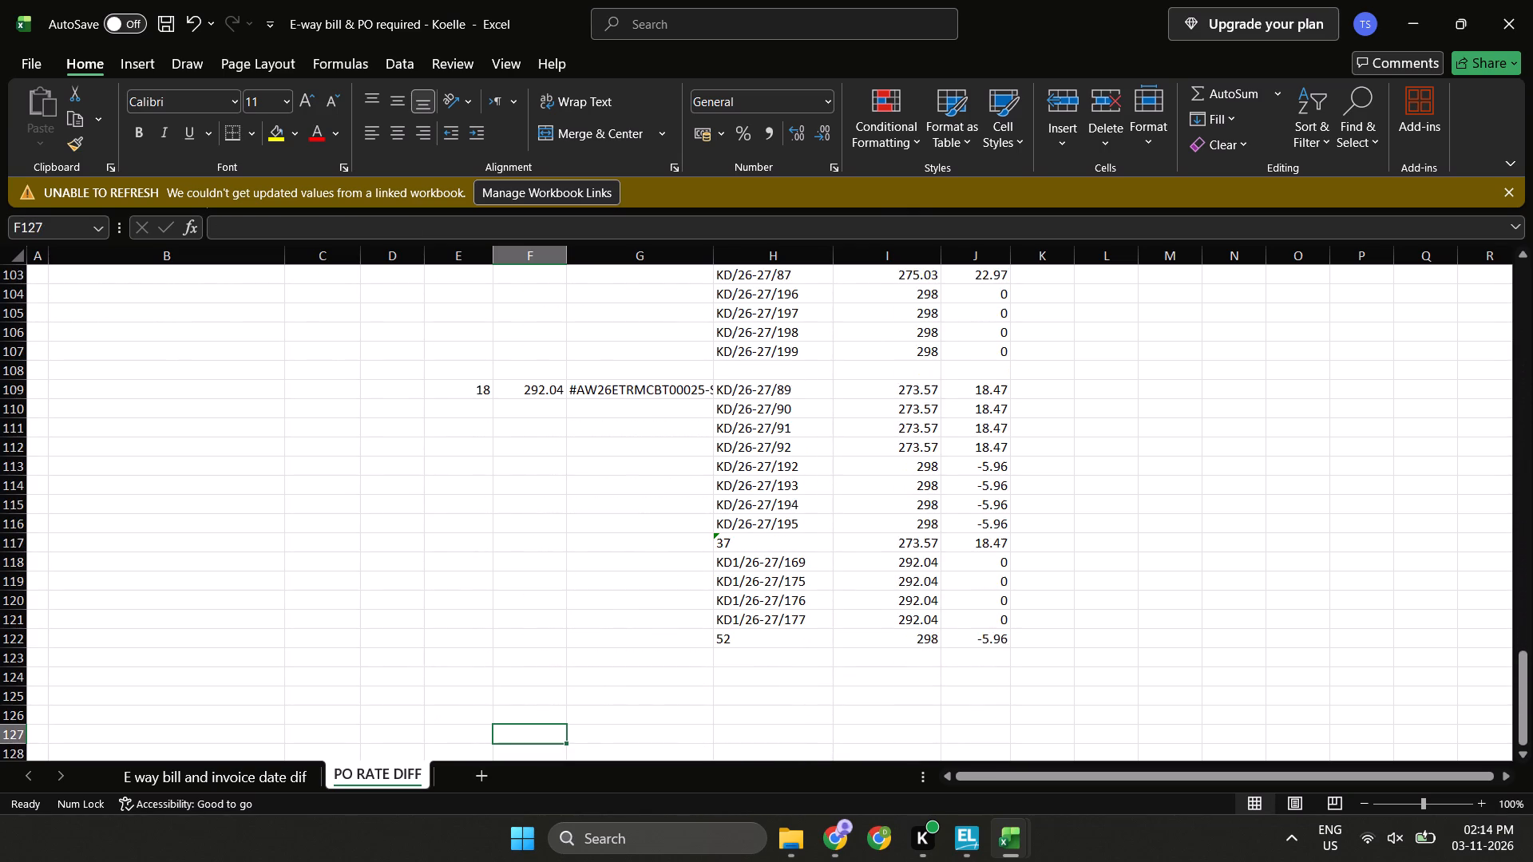
pyautogui.press('Down')
pyautogui.press('Right')
pyautogui.press('Right')
pyautogui.press('Right')
pyautogui.press('Right')
pyautogui.press('Up')
pyautogui.press('Right')
pyautogui.press('Up')
pyautogui.press('Up')
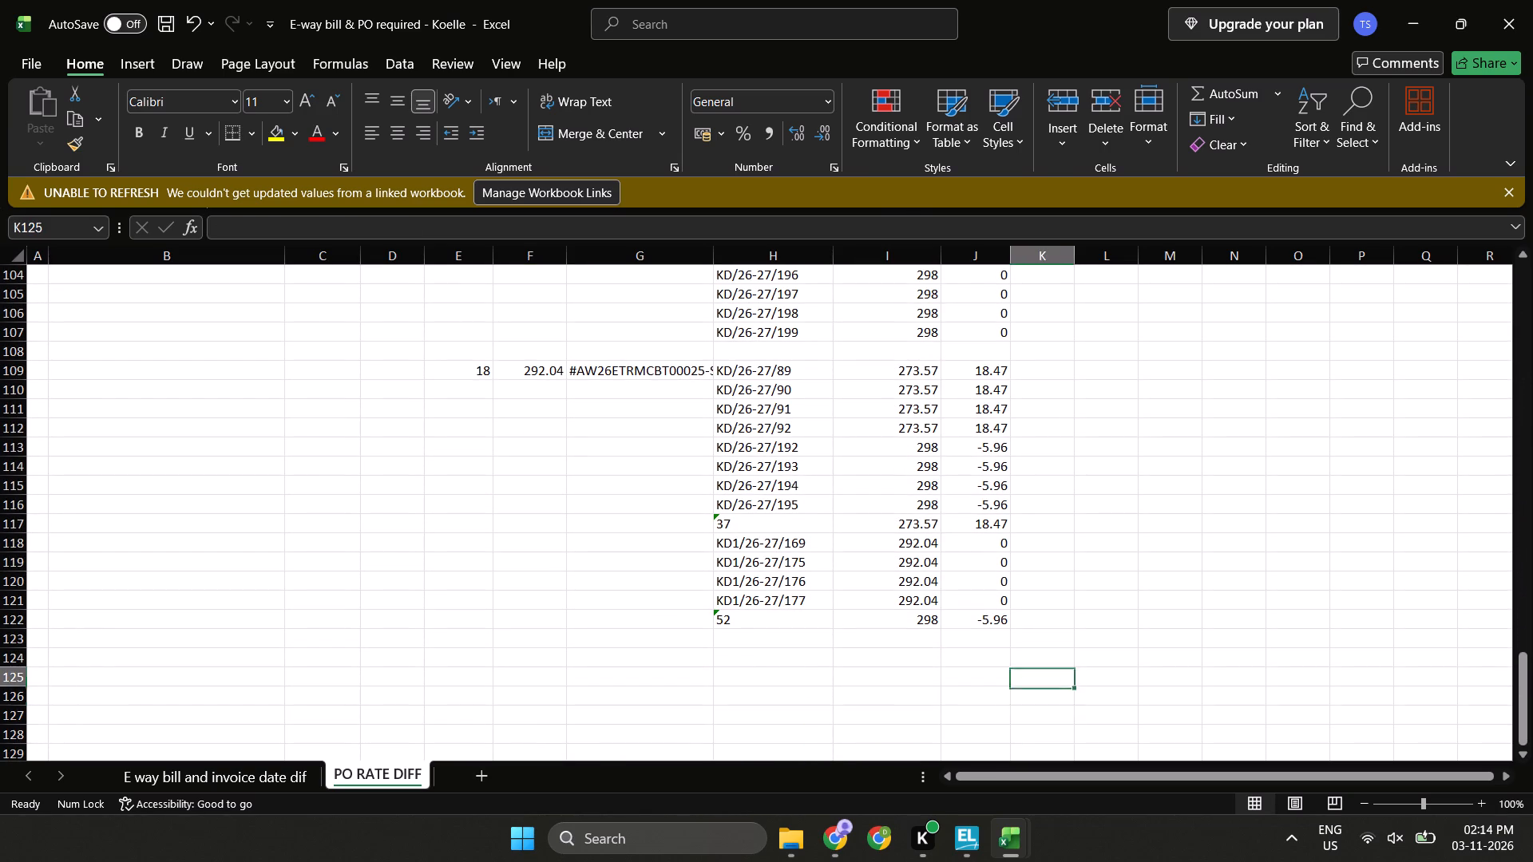
# Go back to the comparison's header row, check the E way bill and invoice date dif sheet, and return to PO RATE DIFF.
pyautogui.press('Right')
pyautogui.hotkey('ctrl', 'Up')
pyautogui.hotkey('ctrl', 'Up')
pyautogui.hotkey('ctrl', 'Up')
pyautogui.hotkey('ctrl', 'Up')
pyautogui.press('Left')
pyautogui.press('Left')
pyautogui.hotkey('ctrl', 'pageup')
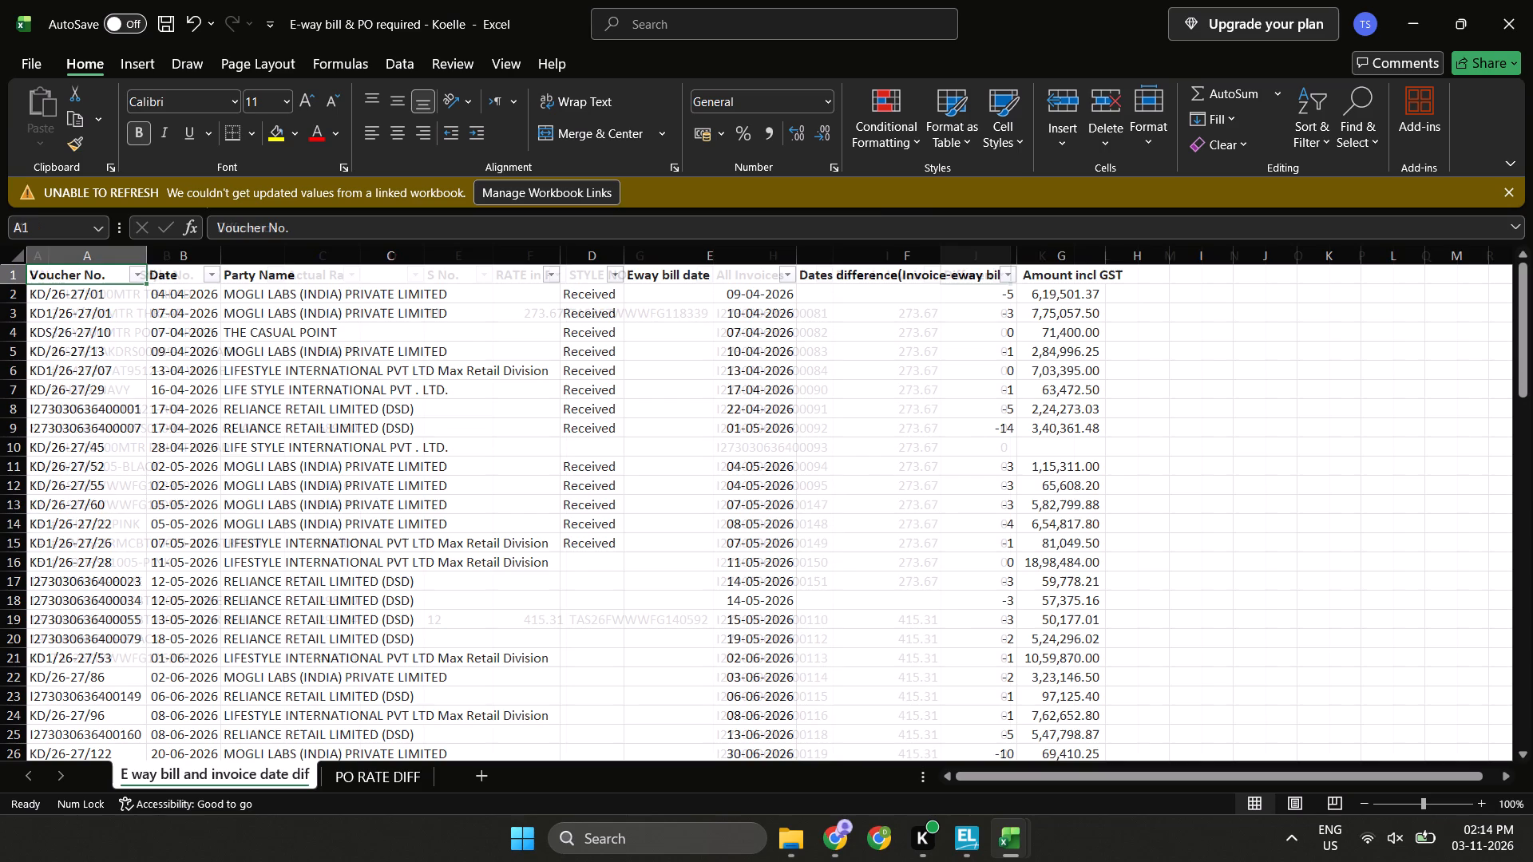
pyautogui.hotkey('ctrl', 'pagedown')
# Switch to the E way bills folder in File Explorer and open the Mirelle E-way bill & PO required workbook.
pyautogui.hotkey('alt', 'Tab')
pyautogui.hotkey('alt', 'Tab')
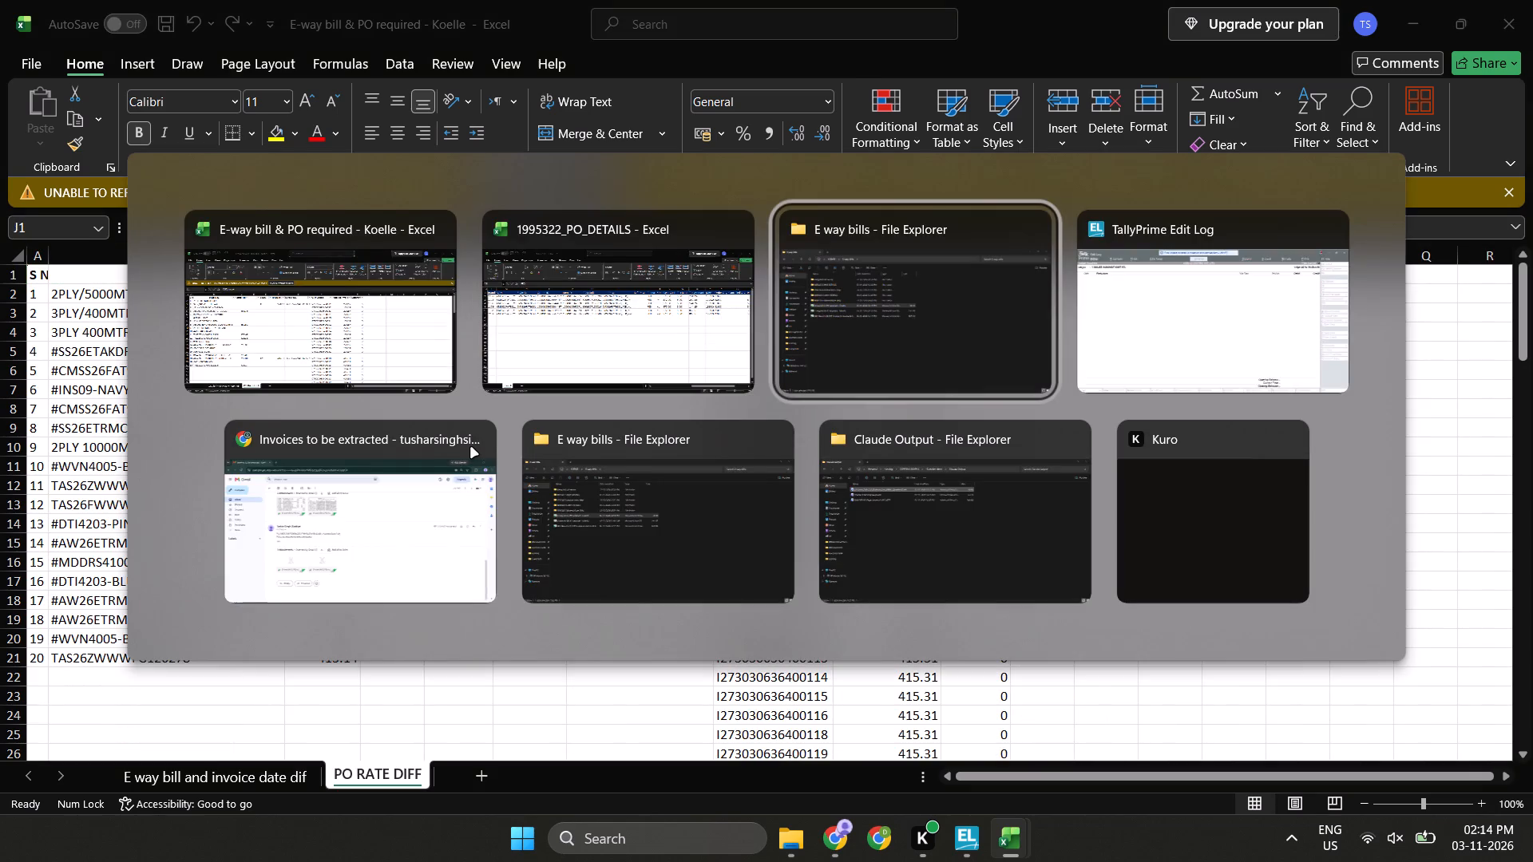
pyautogui.hotkey('alt', 'Left')
pyautogui.hotkey('alt', 'Right')
pyautogui.press('Down')
pyautogui.press('Return')
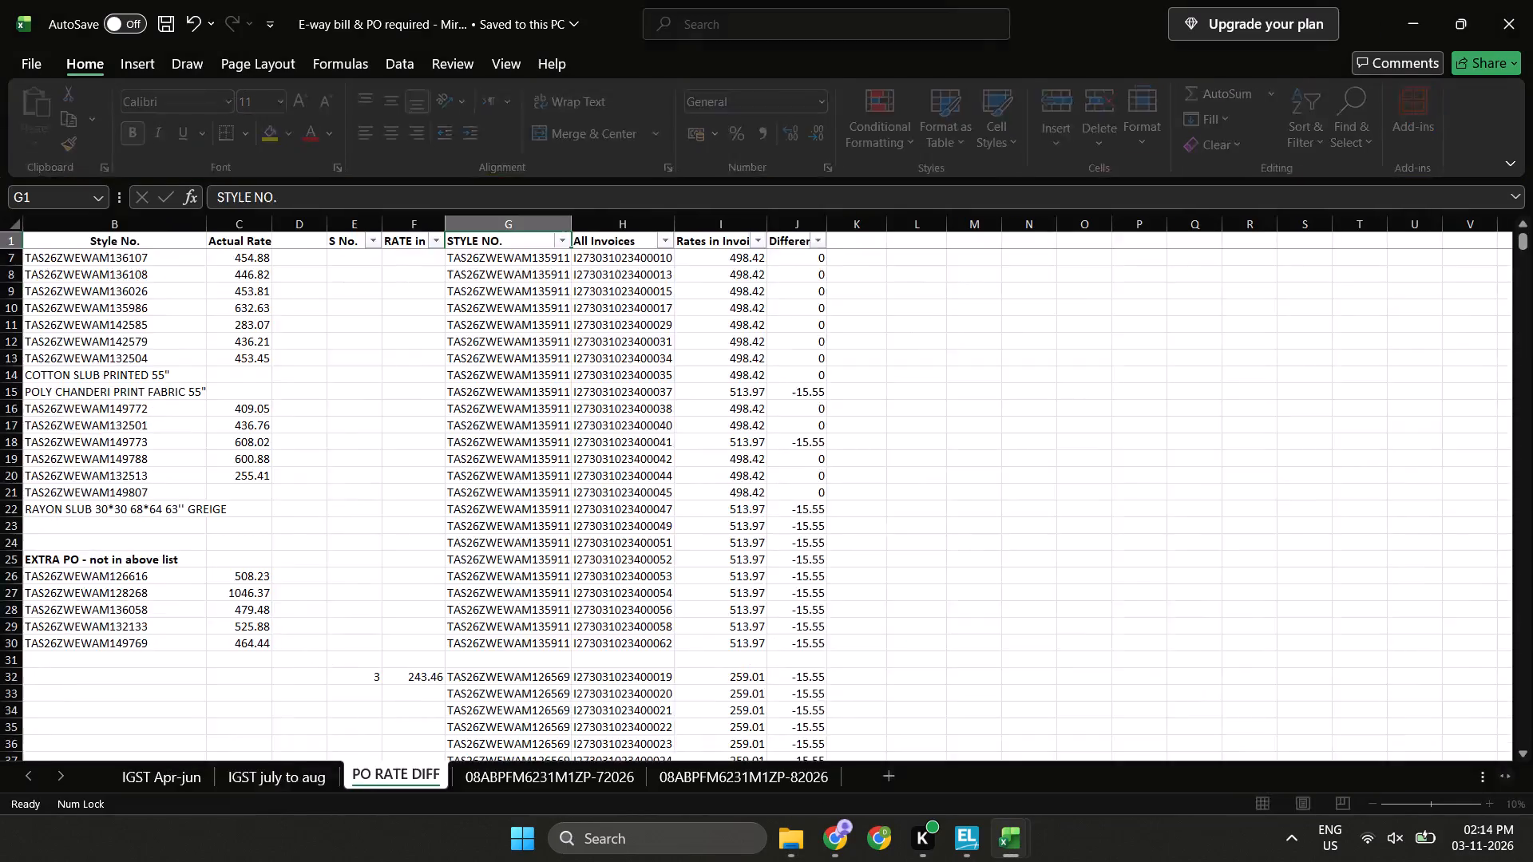
# Examine the e-way bill numbers, dates and day differences through the last rows of the IGST july to aug sheet.
pyautogui.hotkey('ctrl', 'pageup')
pyautogui.hotkey('ctrl', 'pageup')
pyautogui.hotkey('ctrl', 'pagedown')
pyautogui.hotkey('ctrl', 'pagedown')
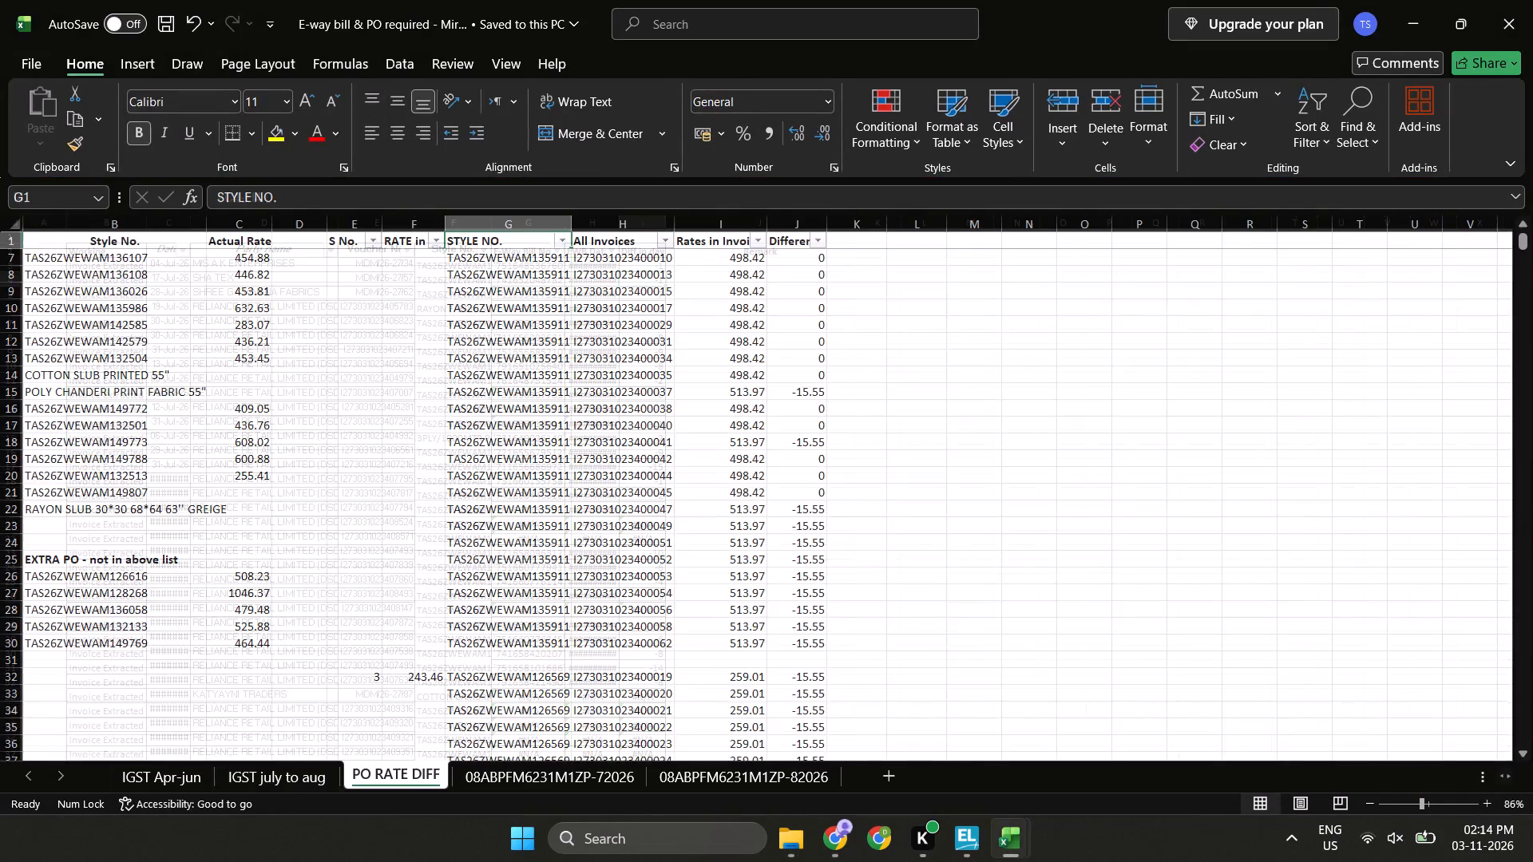
pyautogui.hotkey('ctrl', 'pageup')
pyautogui.press('Right')
pyautogui.press('Up')
pyautogui.press('Down')
pyautogui.press('Left')
pyautogui.press('Left')
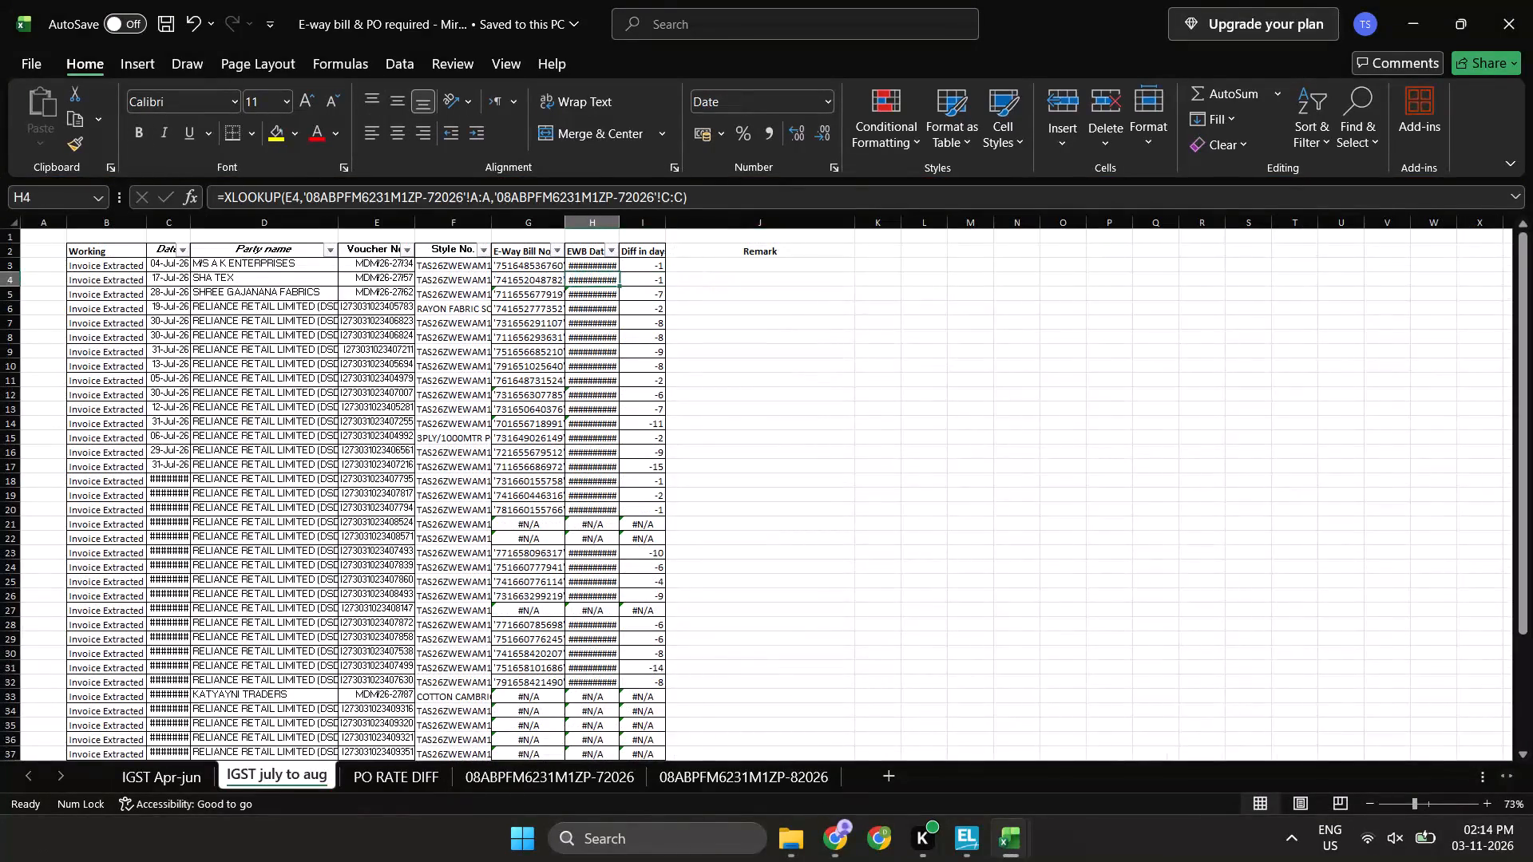
pyautogui.scroll(-2, 471, 448)
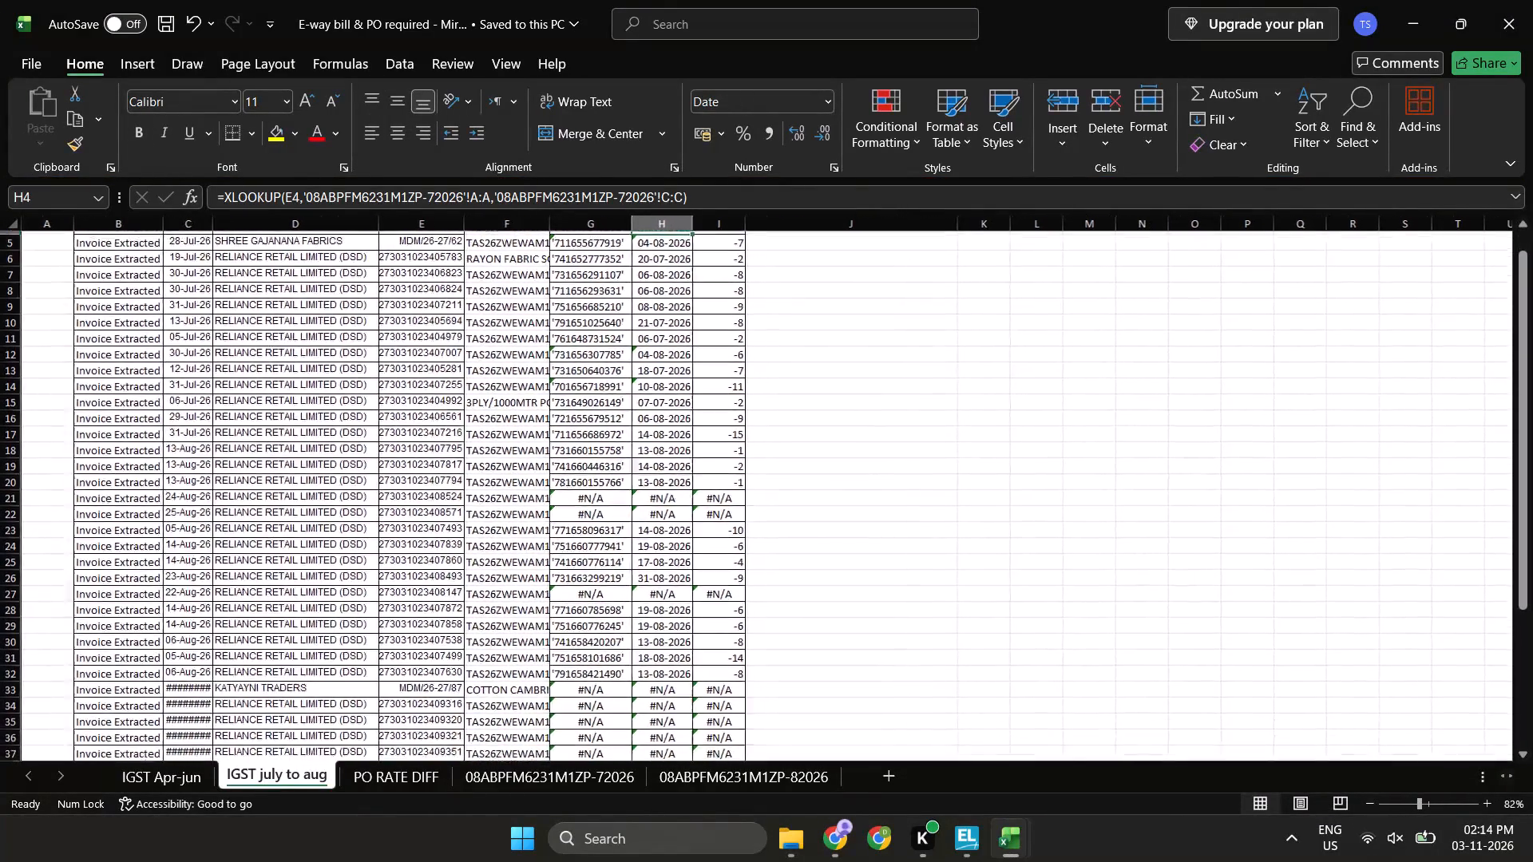
pyautogui.scroll(-1, 471, 448)
pyautogui.scroll(1, 471, 448)
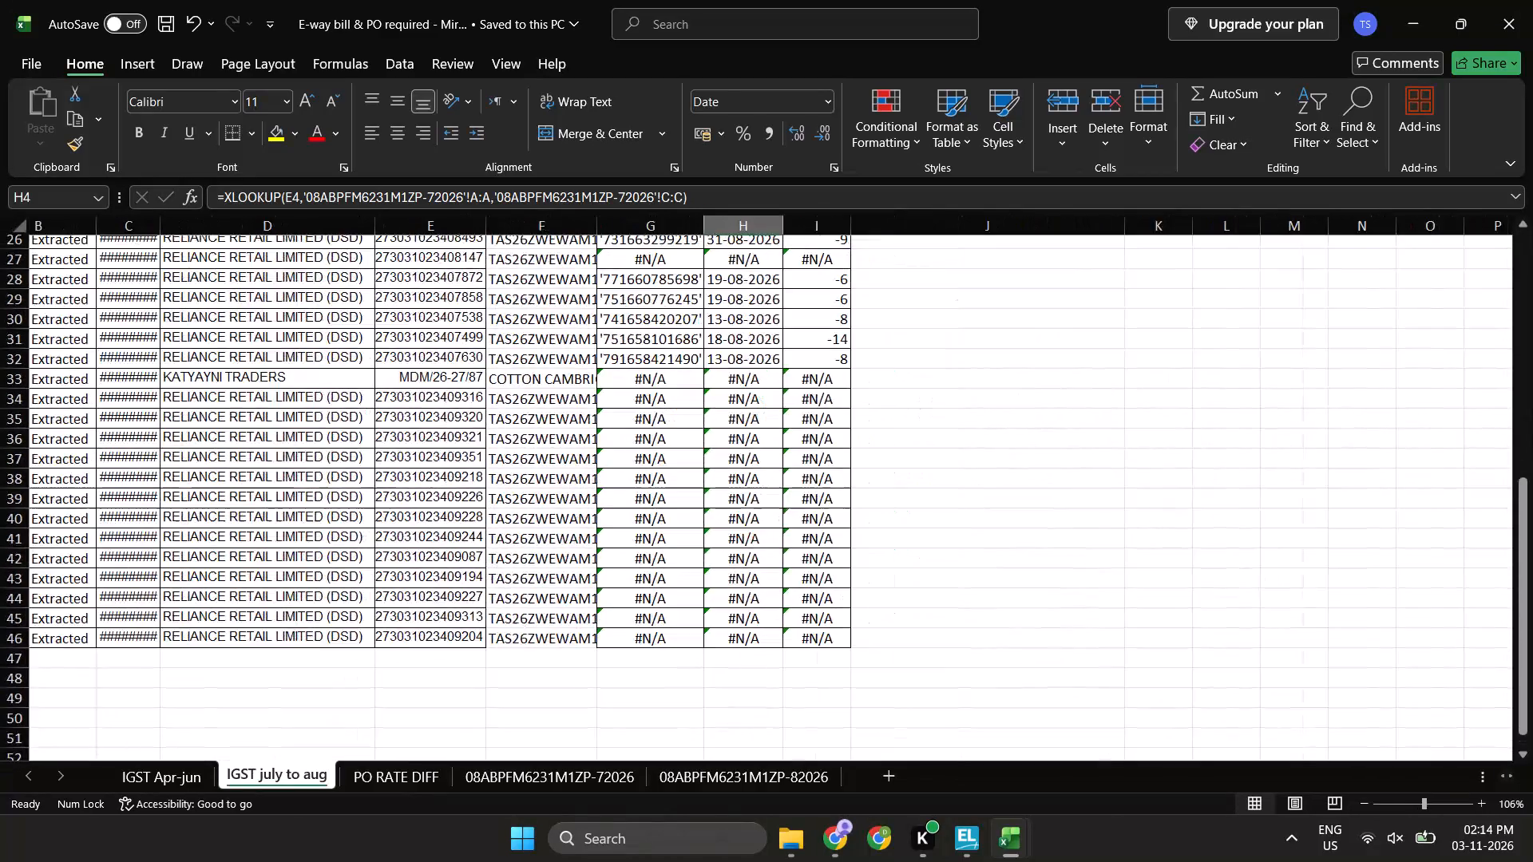
# Return to PO RATE DIFF and examine the style list and the invoice rates and differences down through style TAS26ZWEWAM132513.
pyautogui.hotkey('ctrl', 'pagedown')
pyautogui.hscroll(2, 471, 448)
pyautogui.scroll(1, 471, 448)
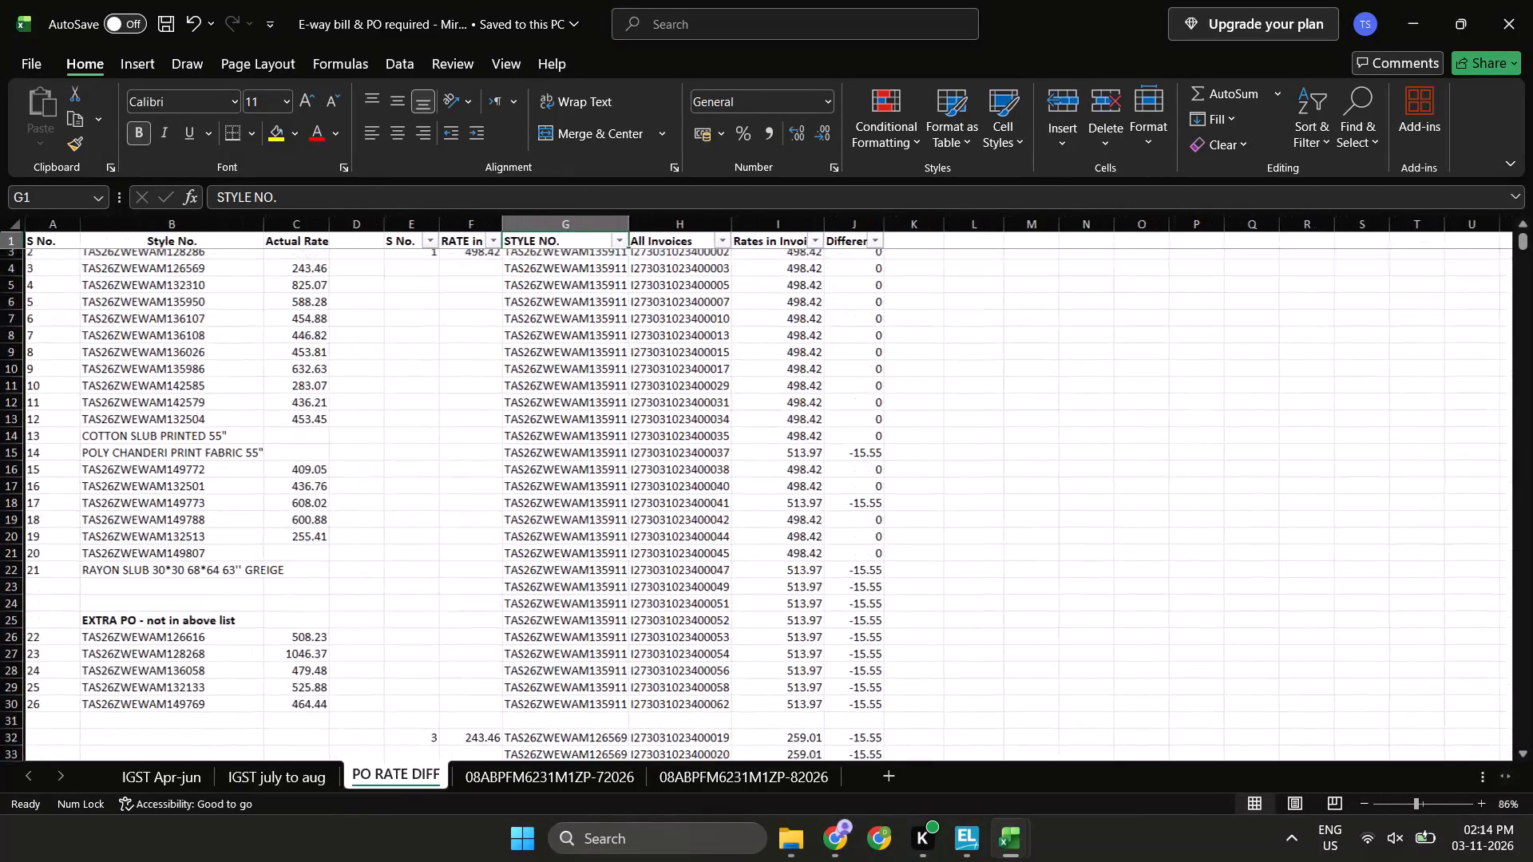
pyautogui.scroll(3, 471, 448)
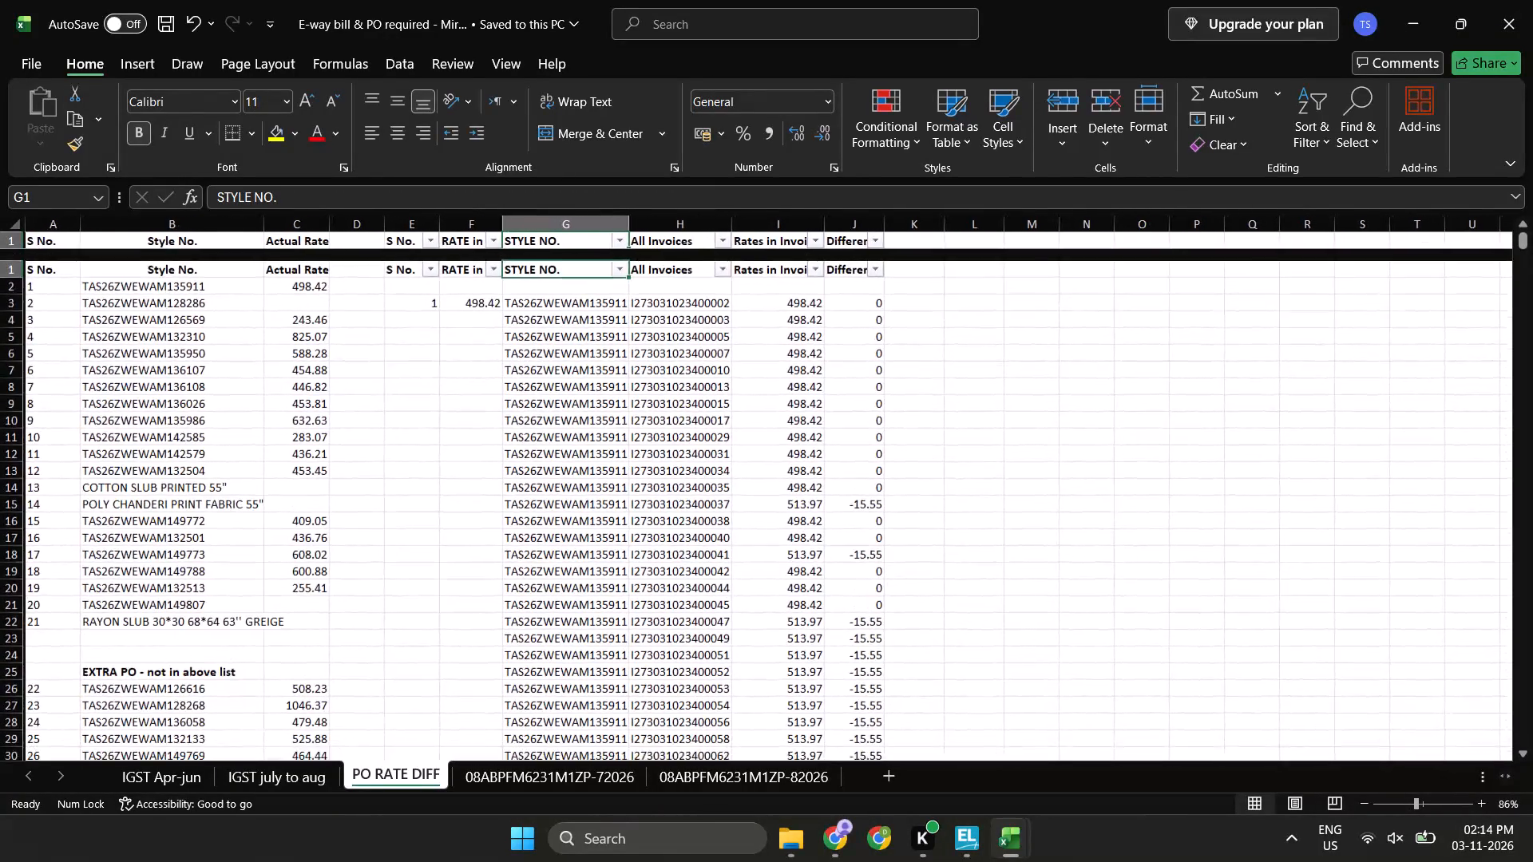
pyautogui.scroll(-6, 471, 448)
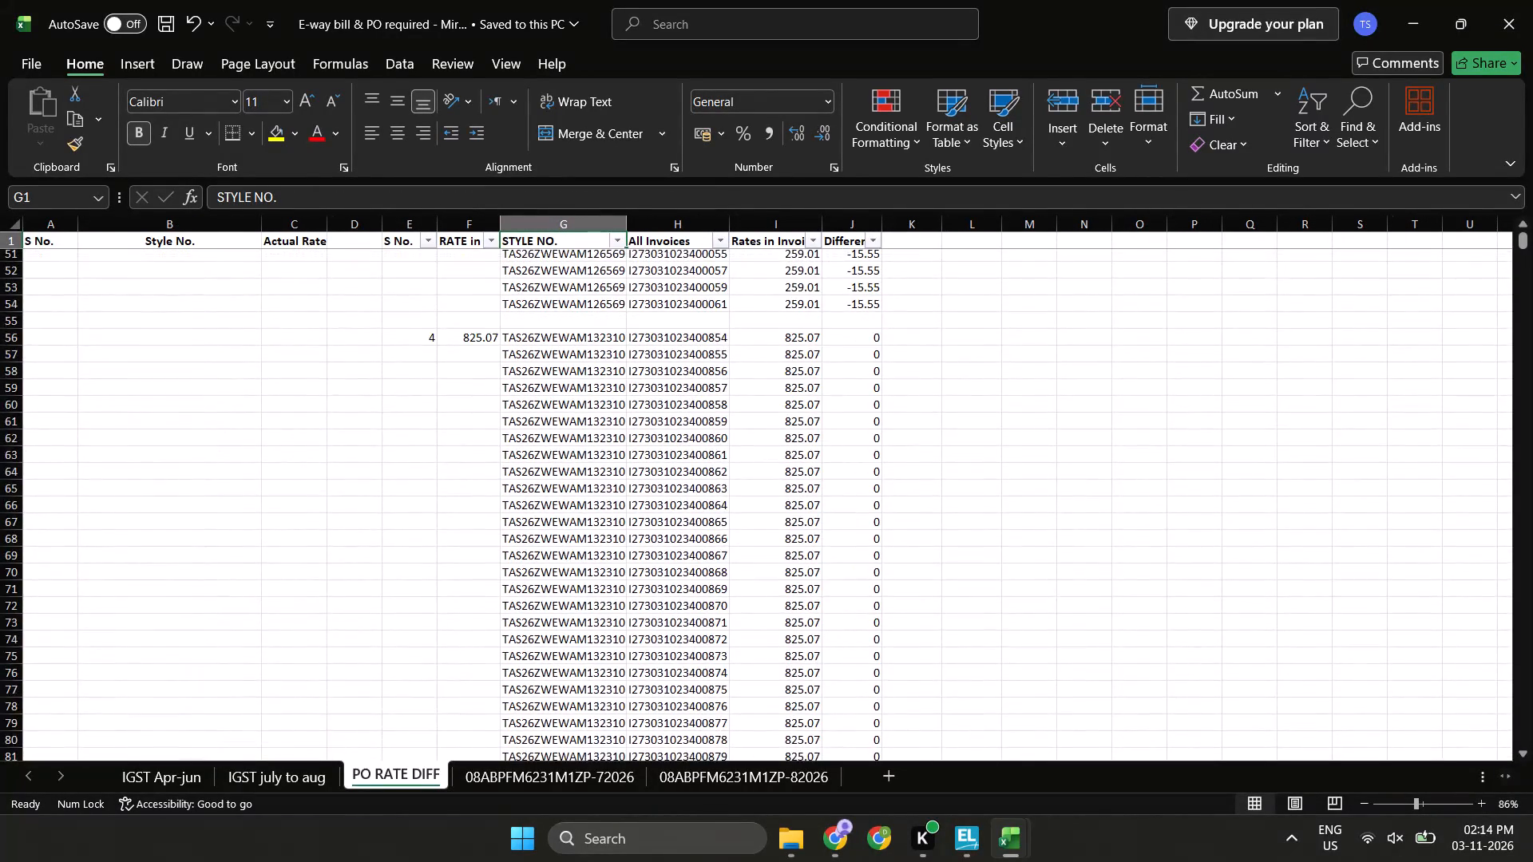
pyautogui.scroll(-10, 471, 448)
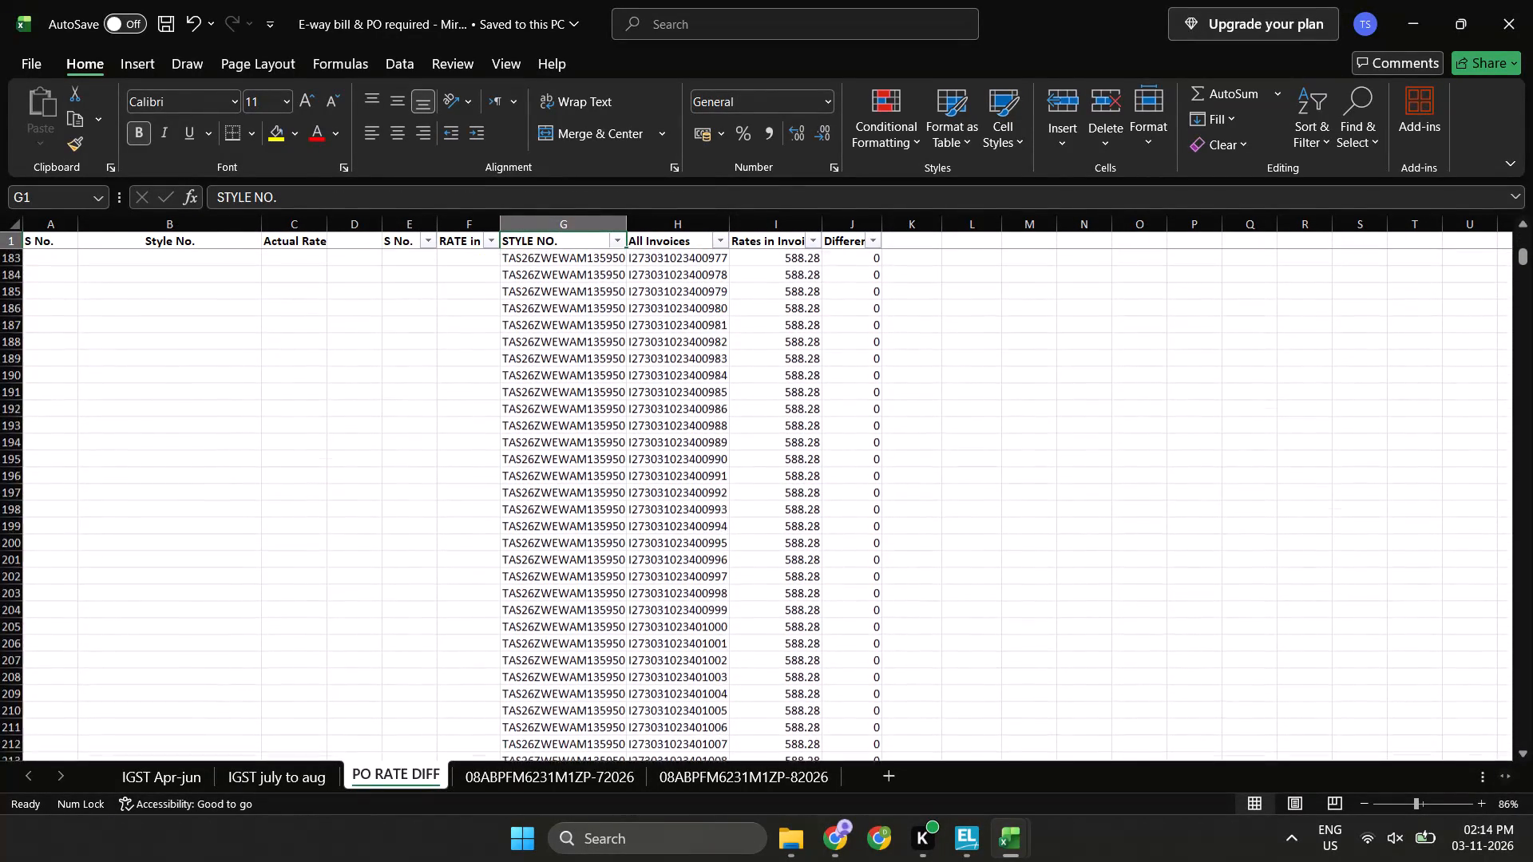
pyautogui.scroll(-9, 471, 448)
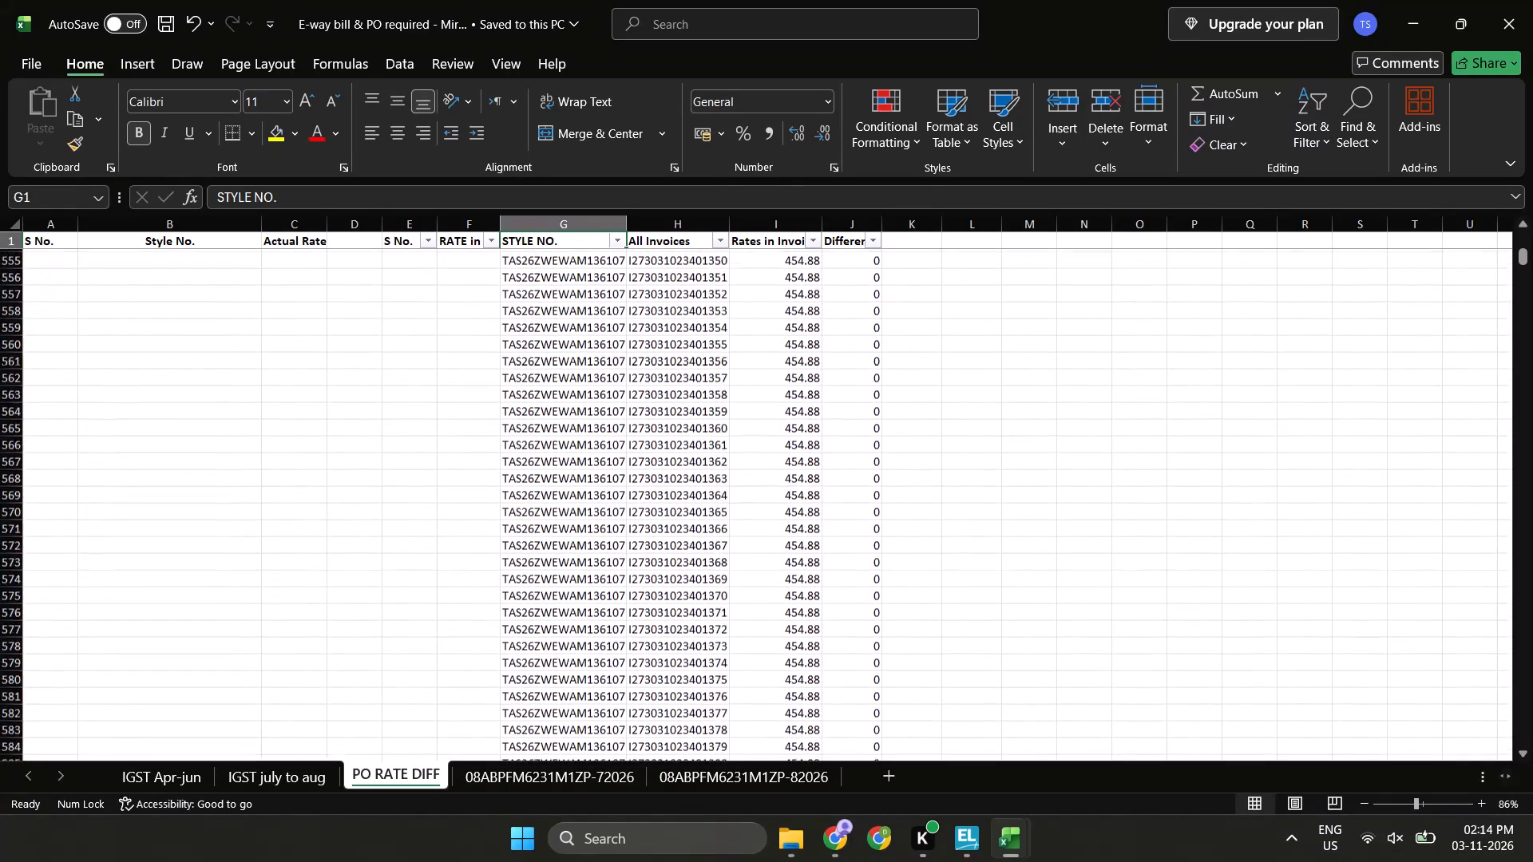
pyautogui.scroll(-9, 471, 448)
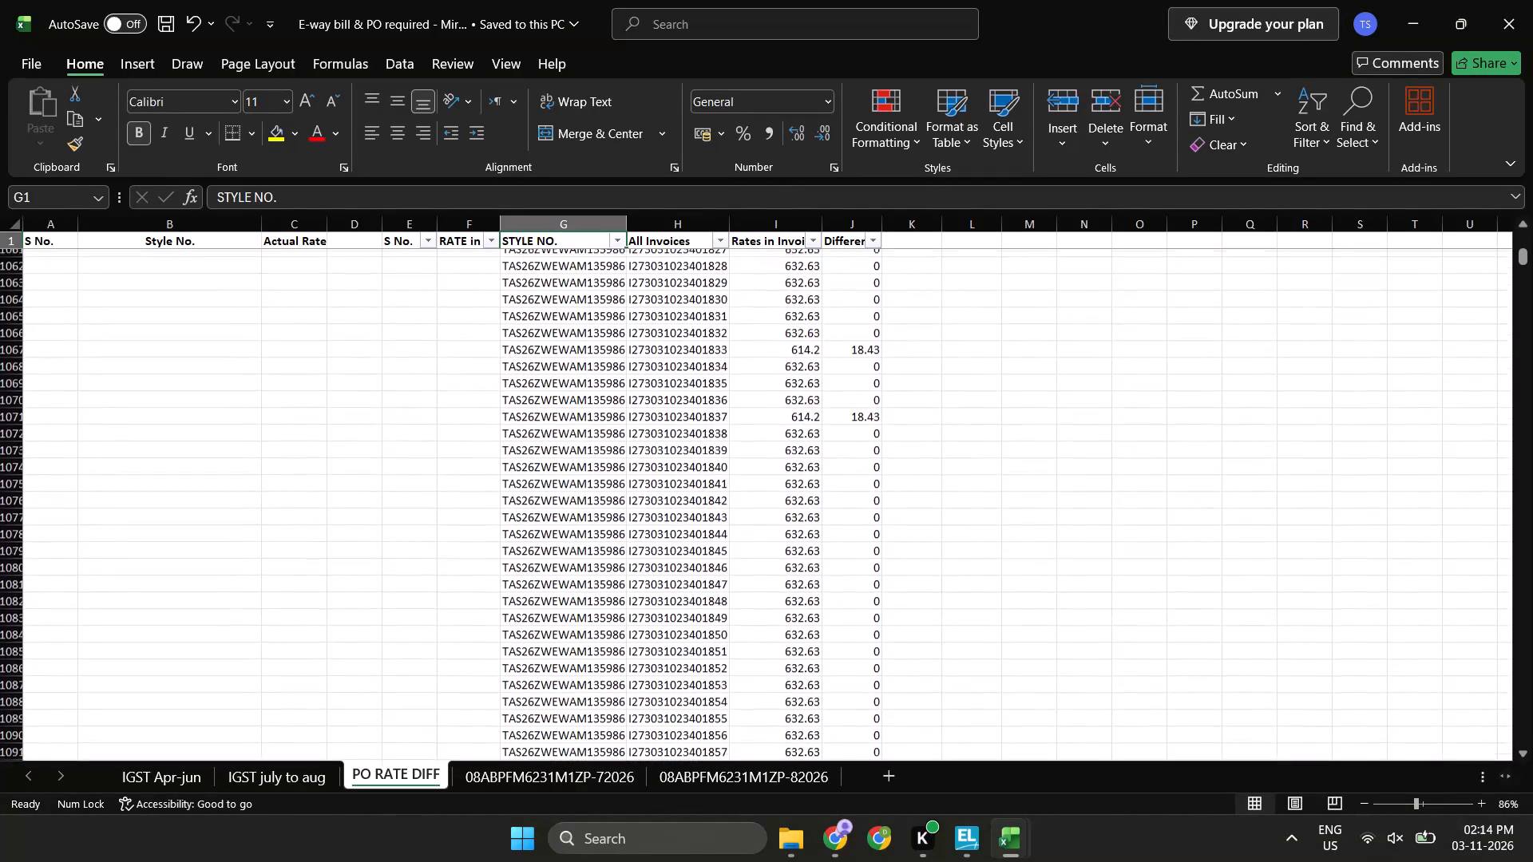
pyautogui.scroll(-10, 471, 448)
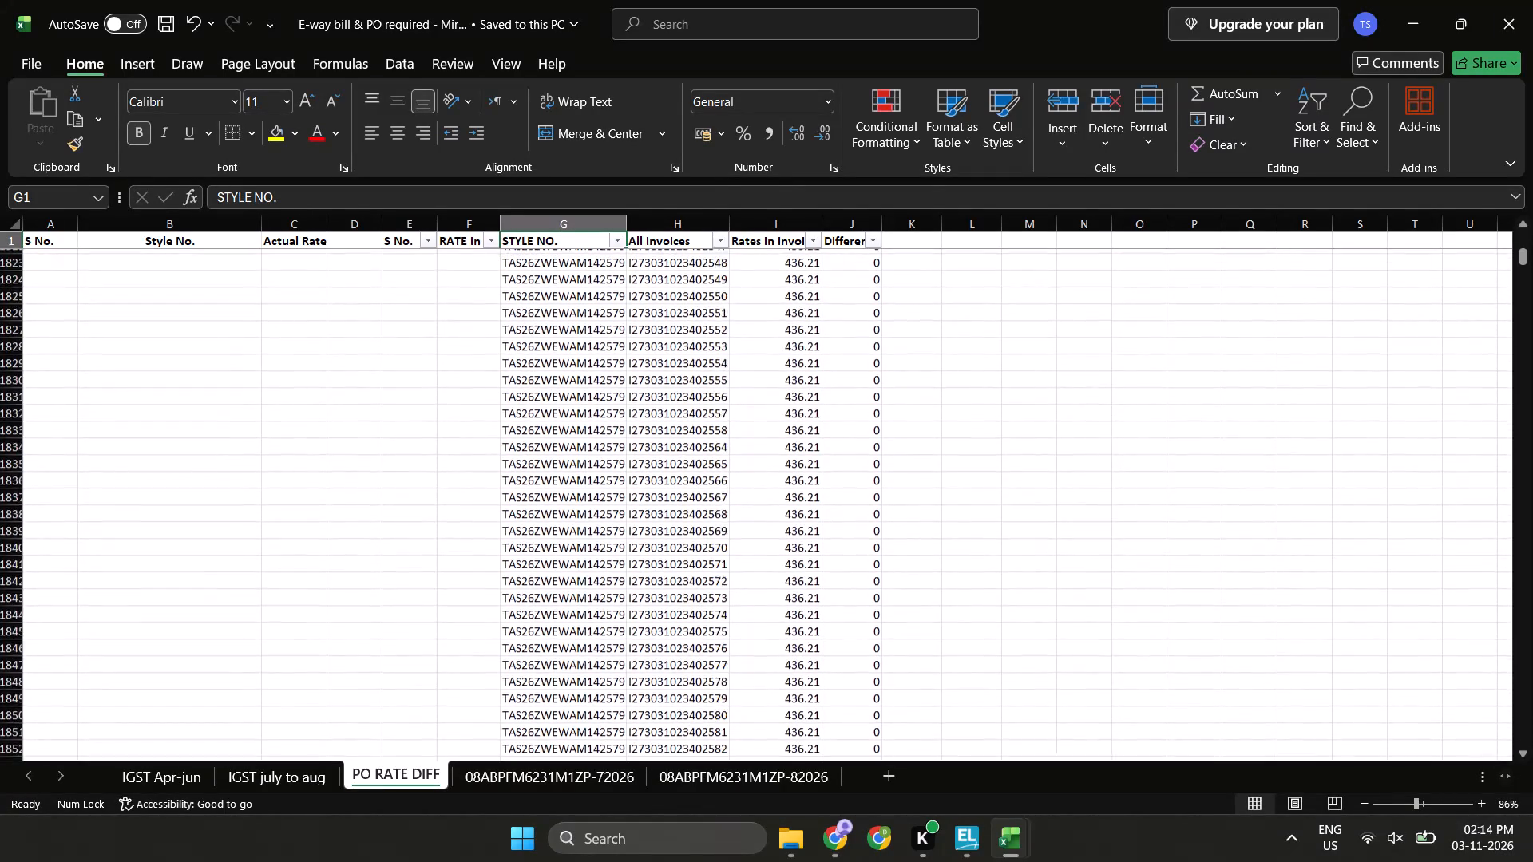
pyautogui.scroll(-11, 471, 448)
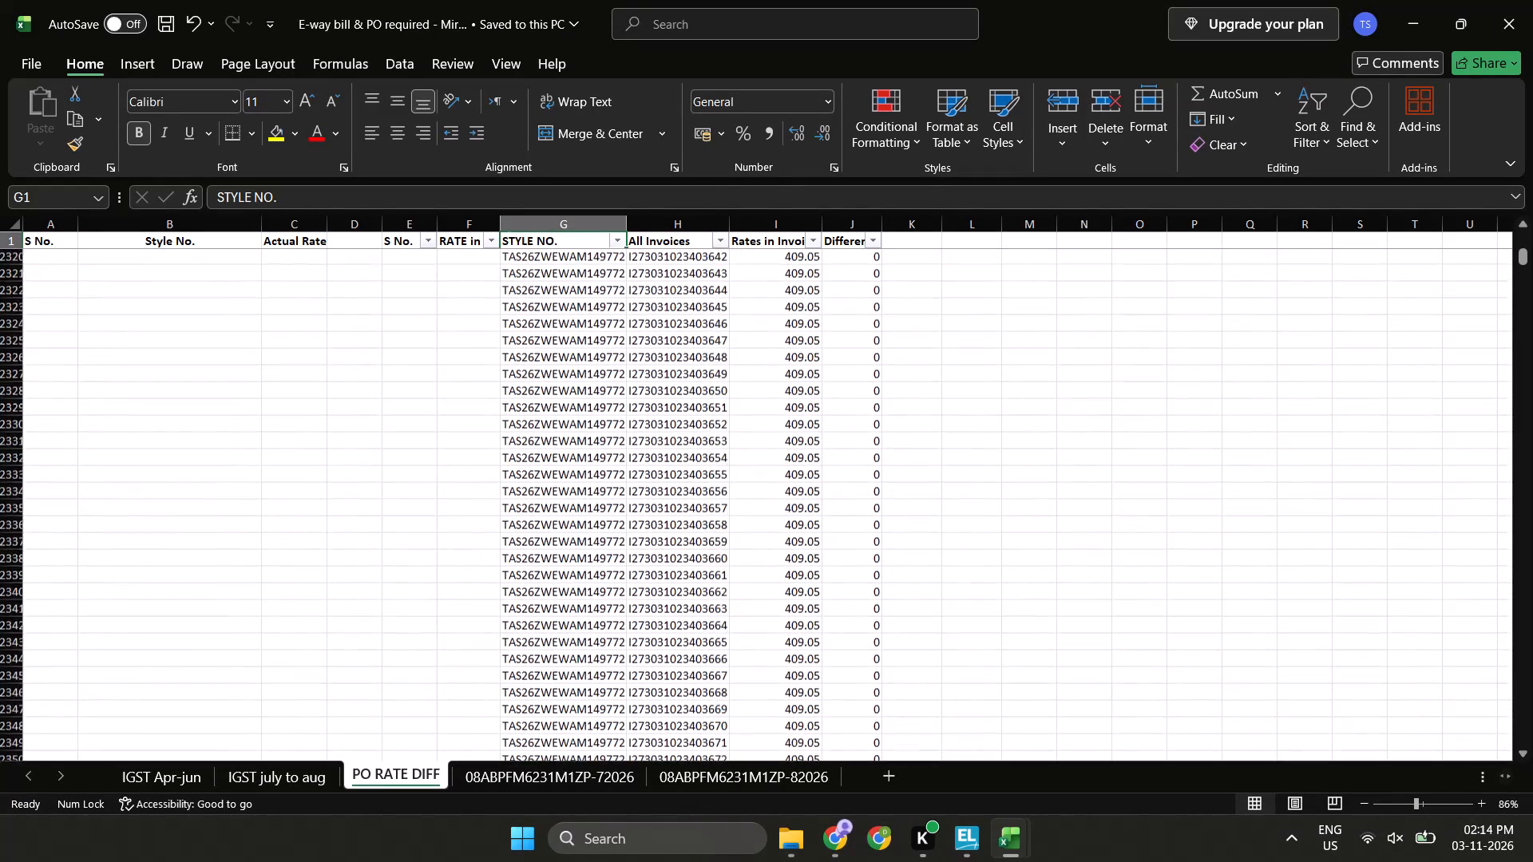
pyautogui.scroll(-10, 471, 448)
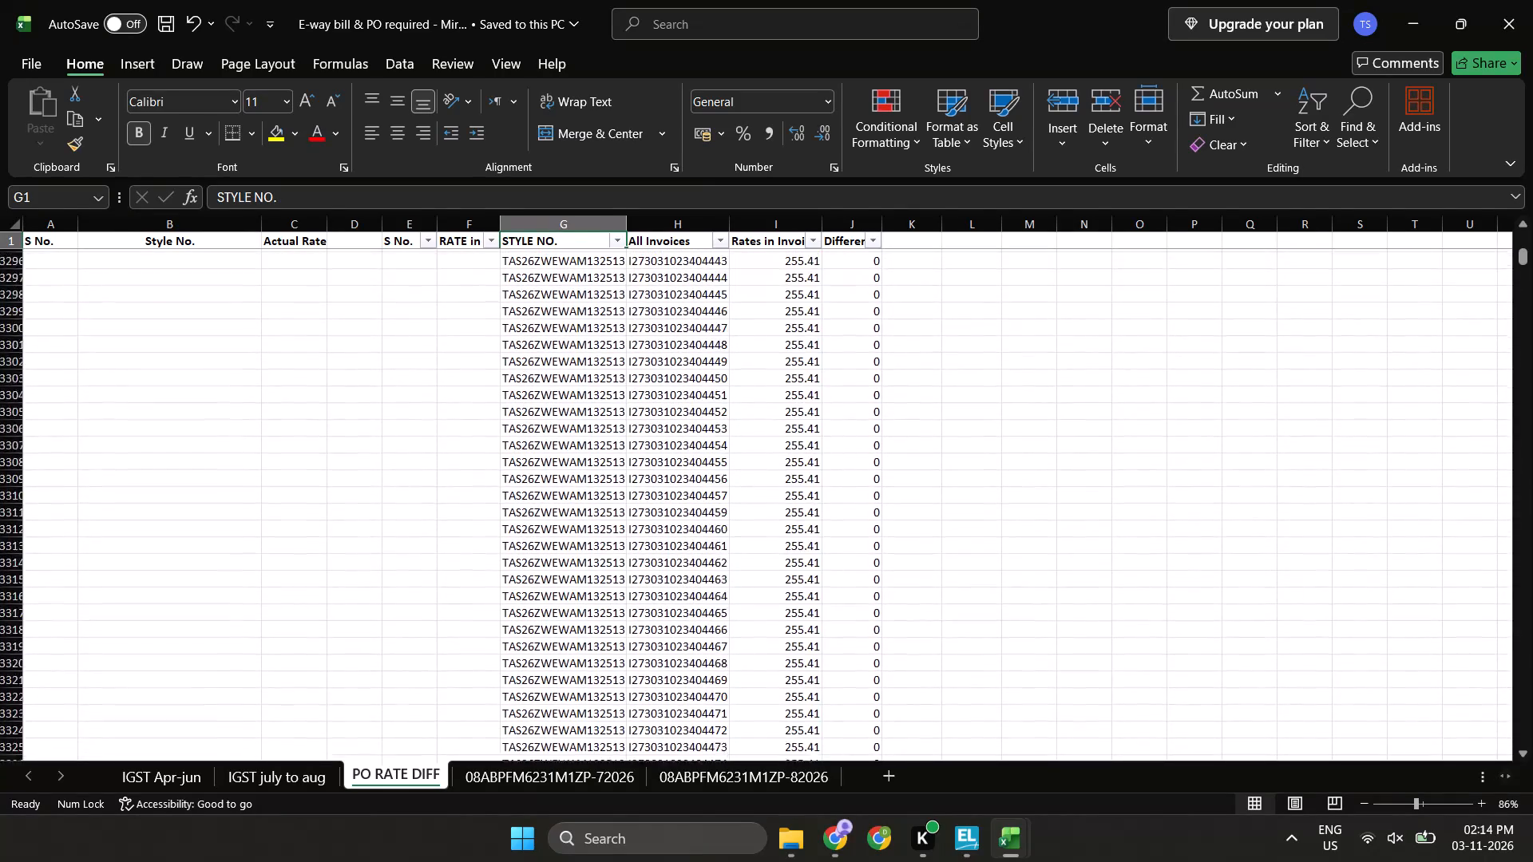
# Go back to the header row of PO RATE DIFF, save the Mirelle workbook, and close it and the Koelle workbook.
pyautogui.click(1013, 467)
pyautogui.hotkey('ctrl', 'Up')
pyautogui.hotkey('ctrl', 'Up')
pyautogui.press('Down')
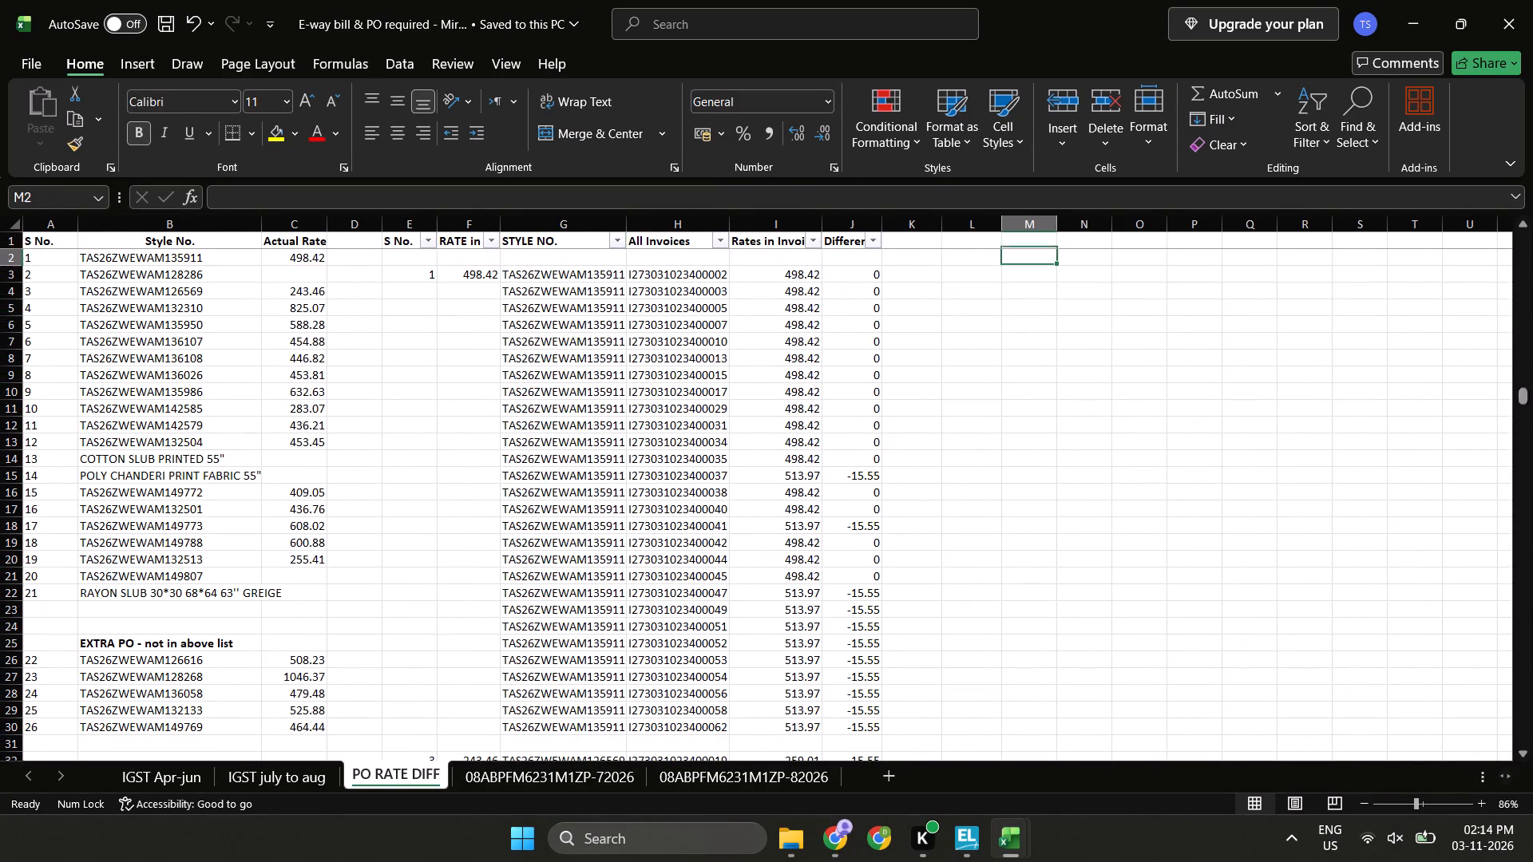
pyautogui.press('Left')
pyautogui.press('Up')
pyautogui.hotkey('ctrl', 's')
pyautogui.doubleClick(1532, 0)
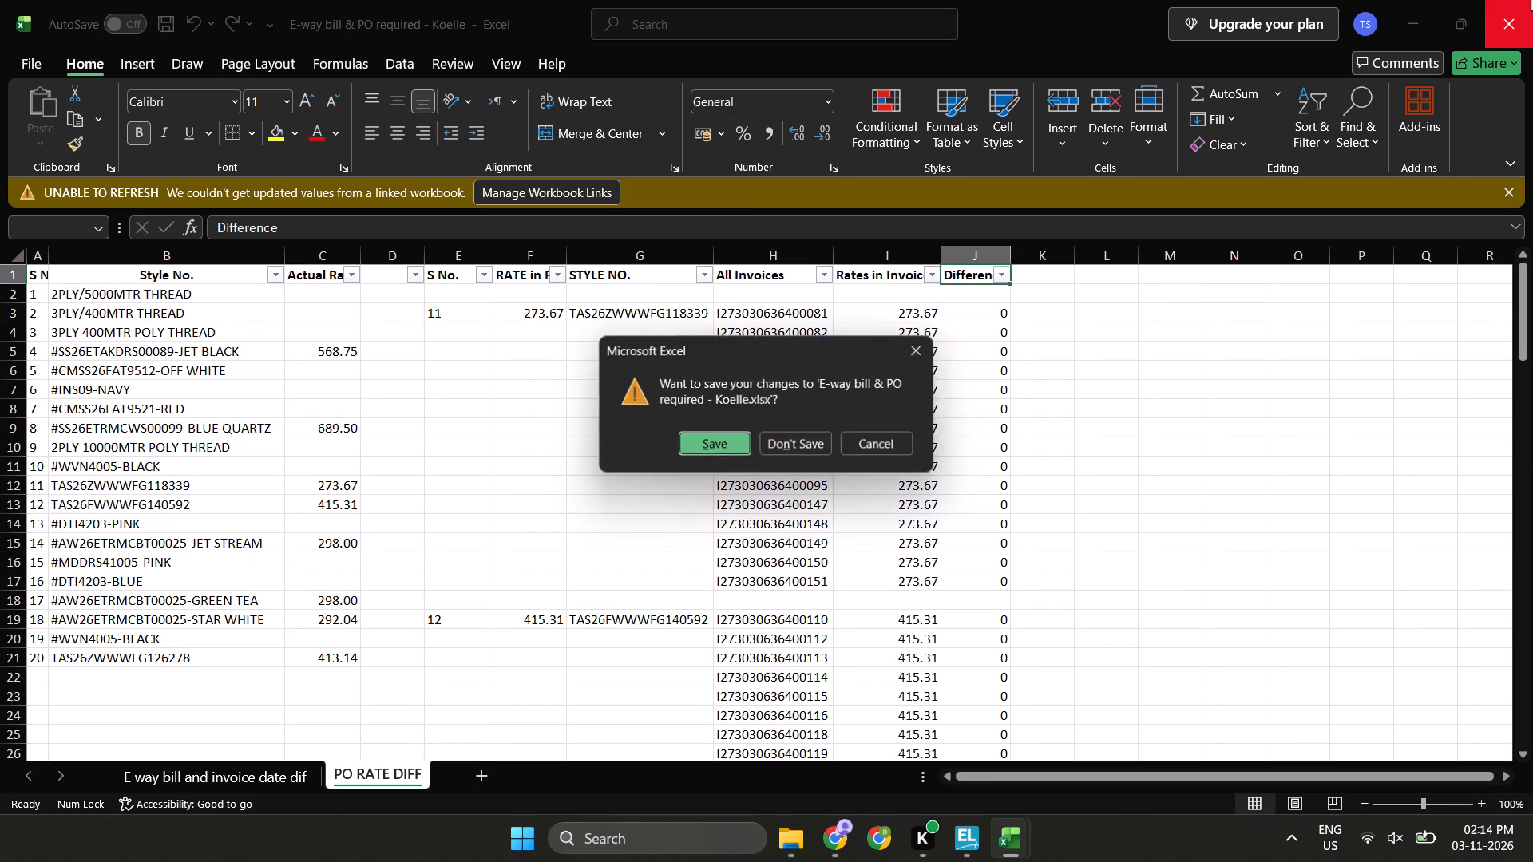
# Save the pending changes to the E-way bill & PO required - Koelle workbook as it closes.
pyautogui.click(728, 444)
# Return to the 1995322_PO_DETAILS workbook and close it without saving its changes.
pyautogui.hotkey('alt', 'Tab')
pyautogui.hotkey('alt', 'Tab')
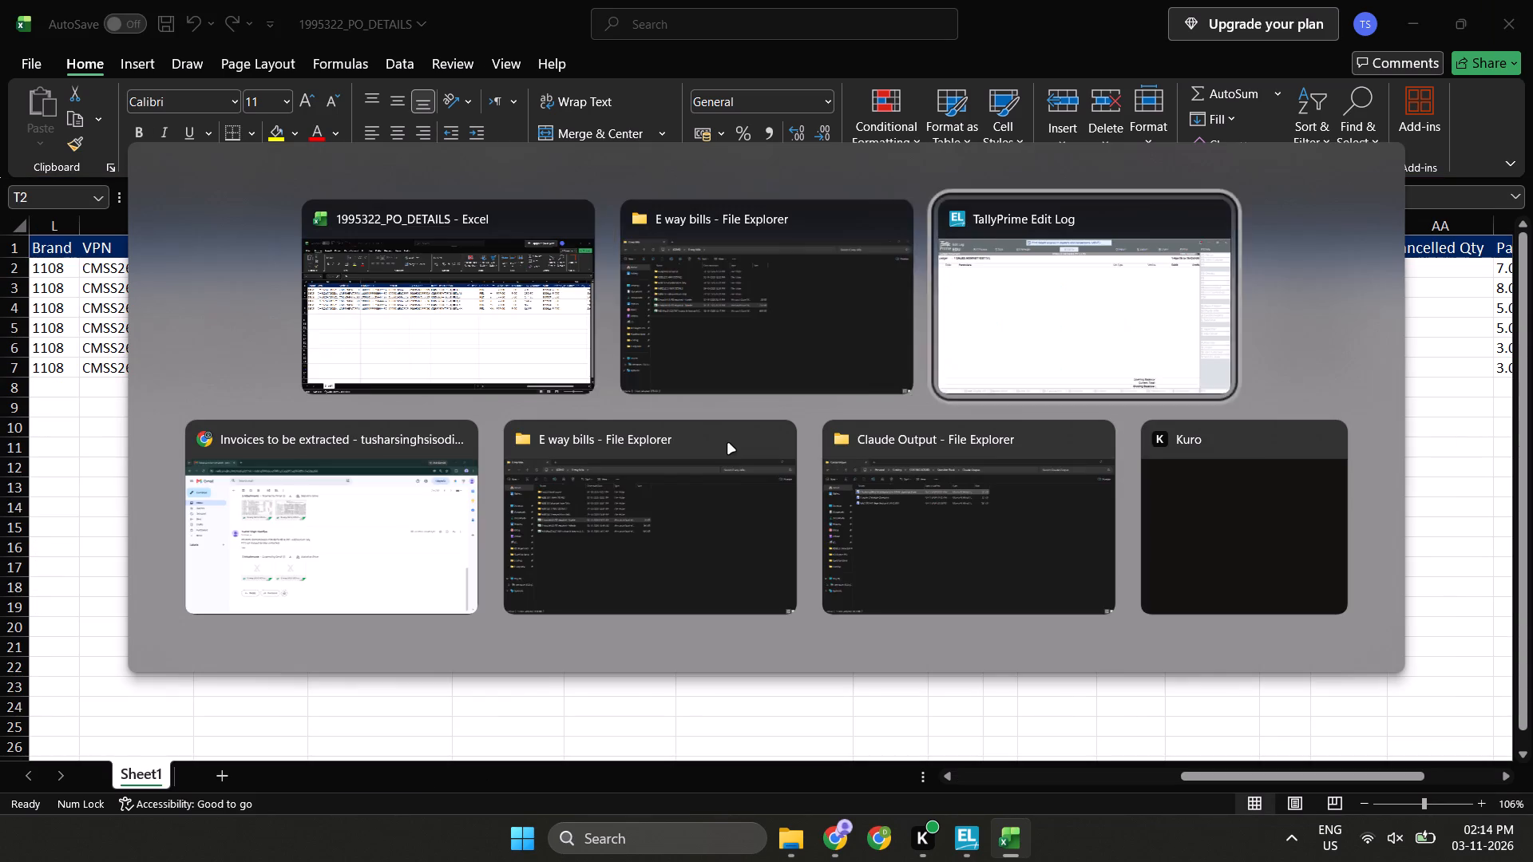
pyautogui.hotkey('alt', 'Left')
pyautogui.hotkey('alt', 'Left')
pyautogui.click(1452, 0)
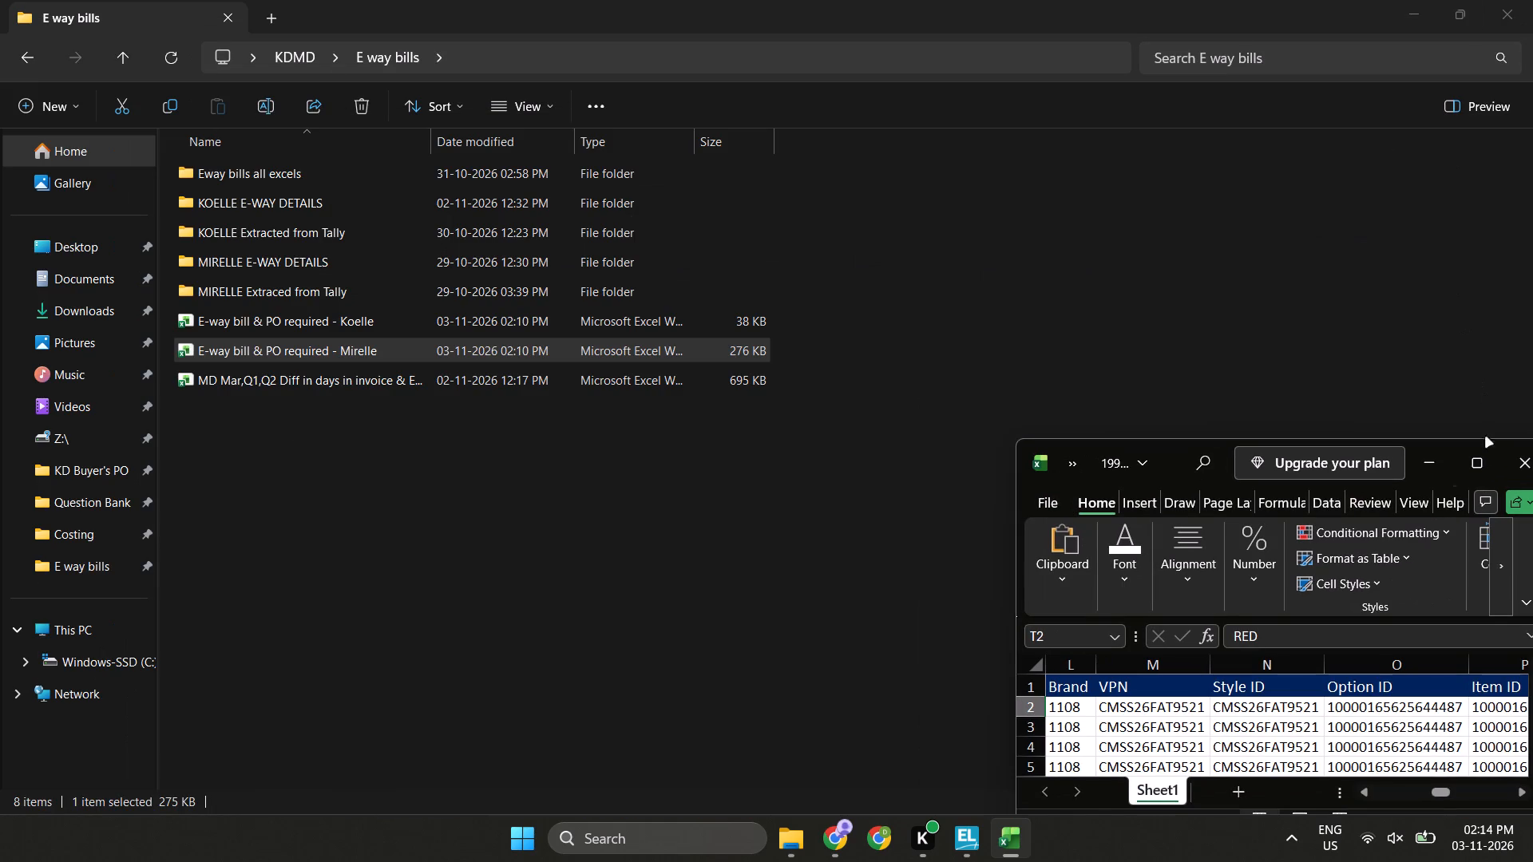
pyautogui.click(1489, 457)
pyautogui.click(1532, 0)
pyautogui.hotkey('alt', 'Tab')
pyautogui.hotkey('alt', 'Left')
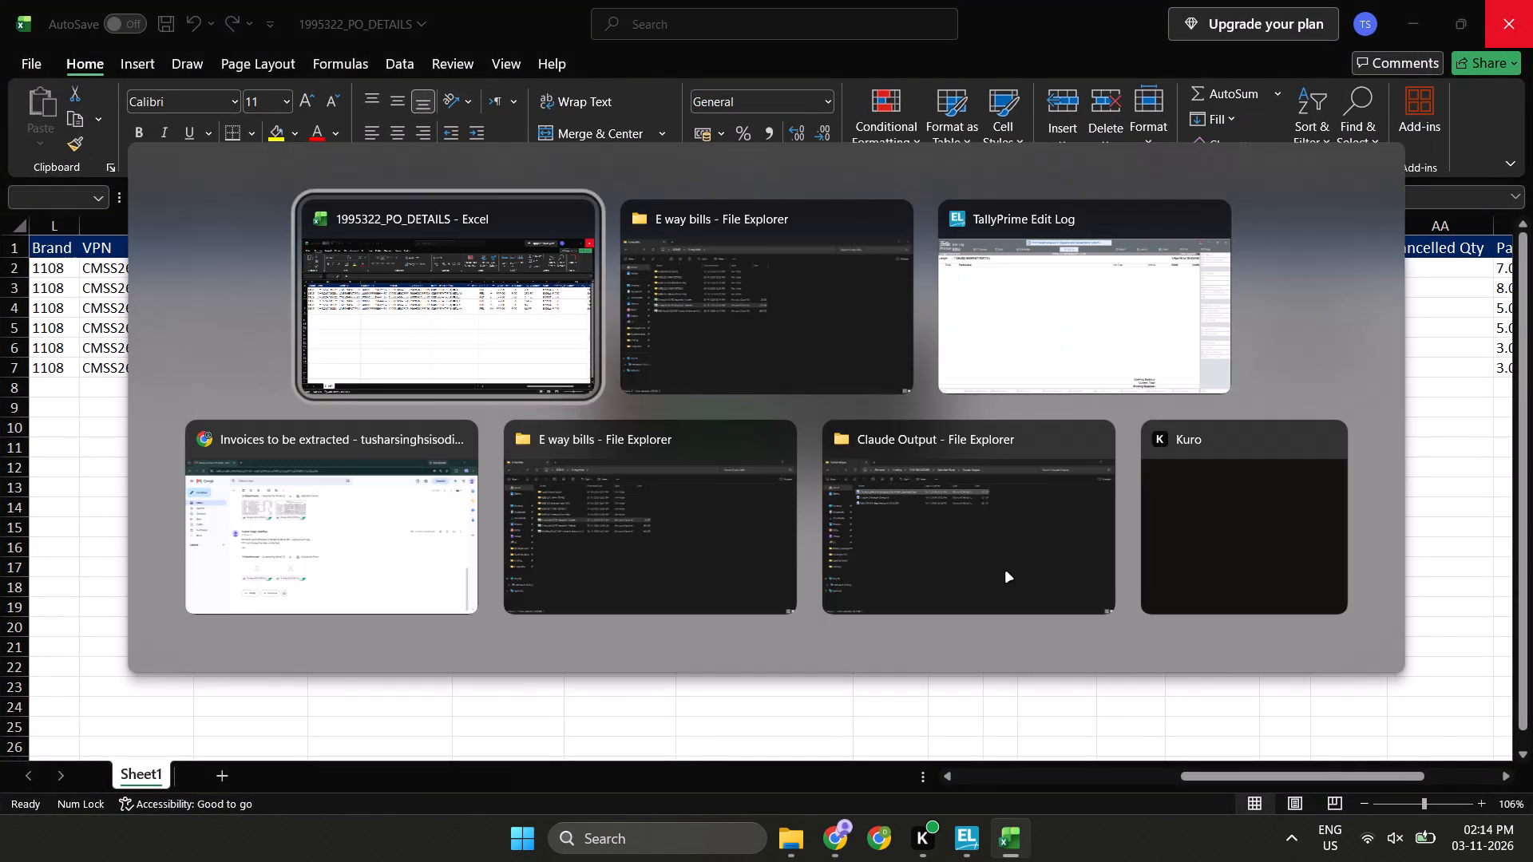
pyautogui.click(786, 447)
# Switch to the Claude Output folder window in File Explorer.
pyautogui.hotkey('alt', 'Tab')
pyautogui.hotkey('alt', 'Right')
pyautogui.hotkey('alt', 'Left')
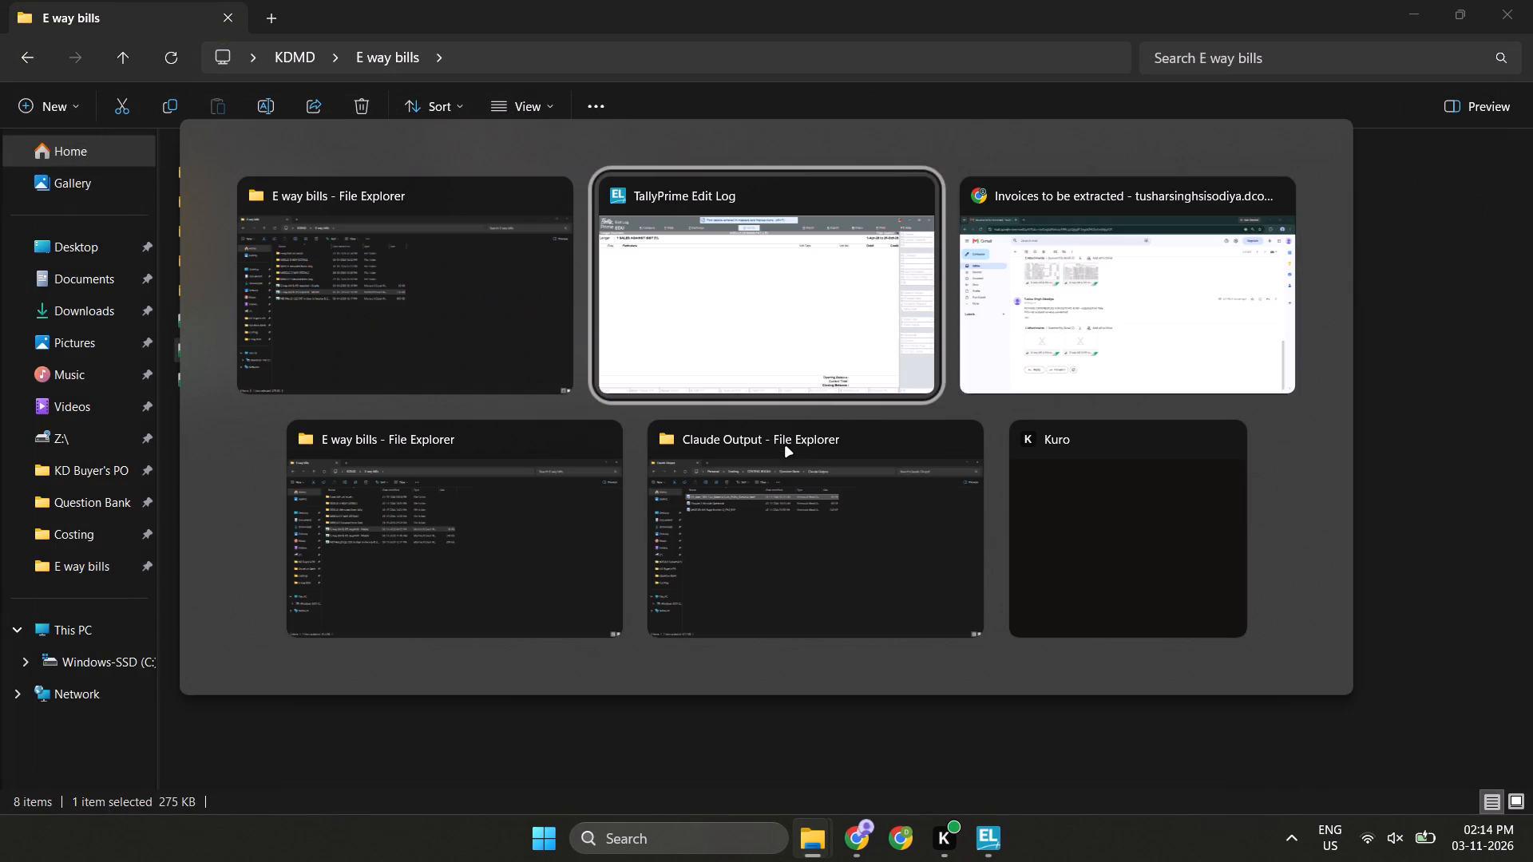
pyautogui.hotkey('alt', 'Down')
pyautogui.hotkey('alt', 'Left')
pyautogui.hotkey('alt', 'Right')
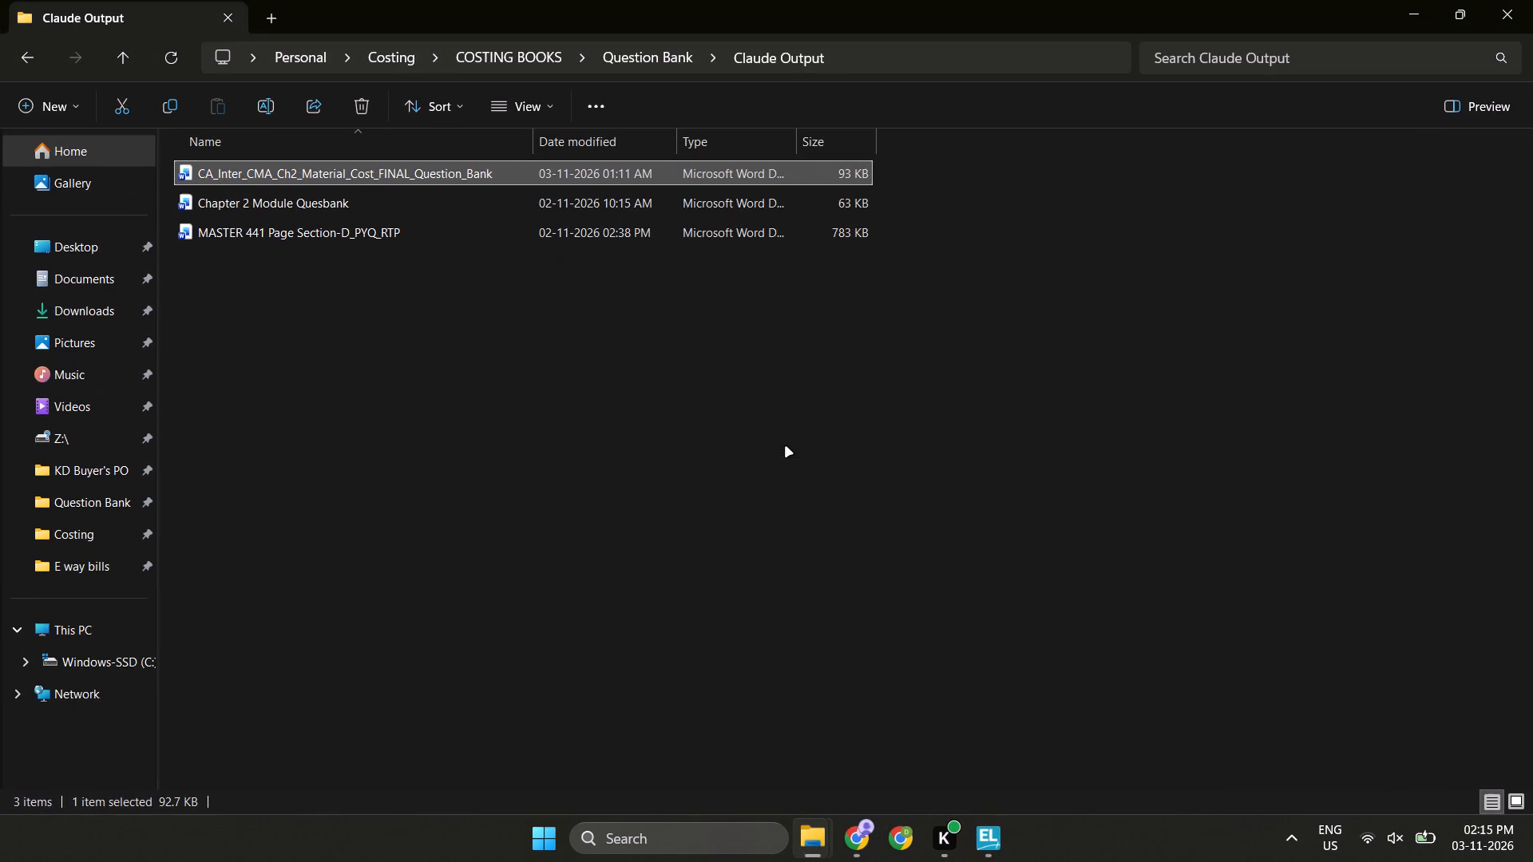